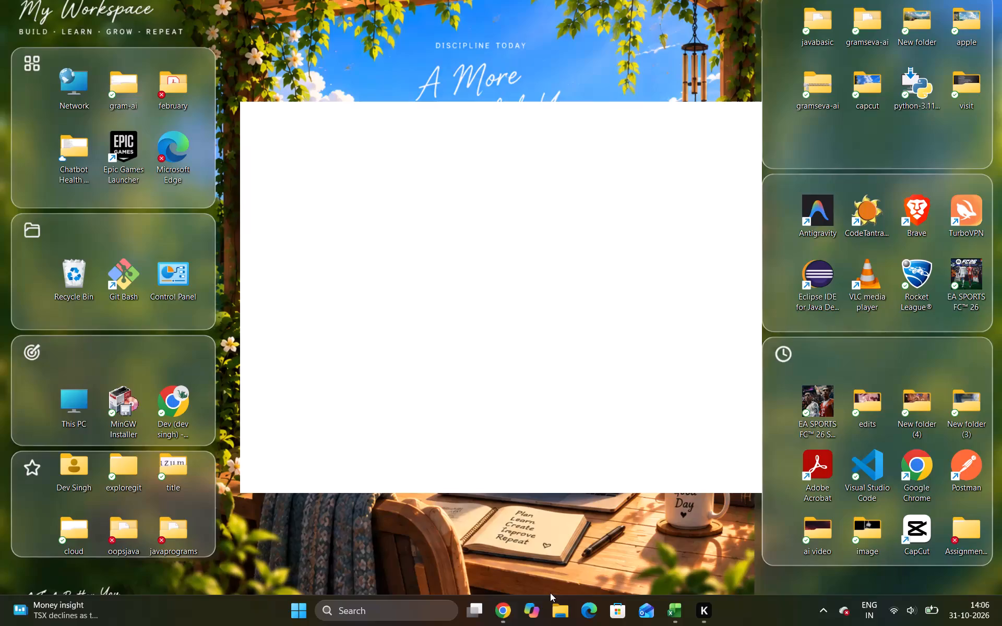
Switch to the draw.io diagram in Chrome and add a plain attribute and a key attribute ellipse above the Room entity.
click(503, 606)
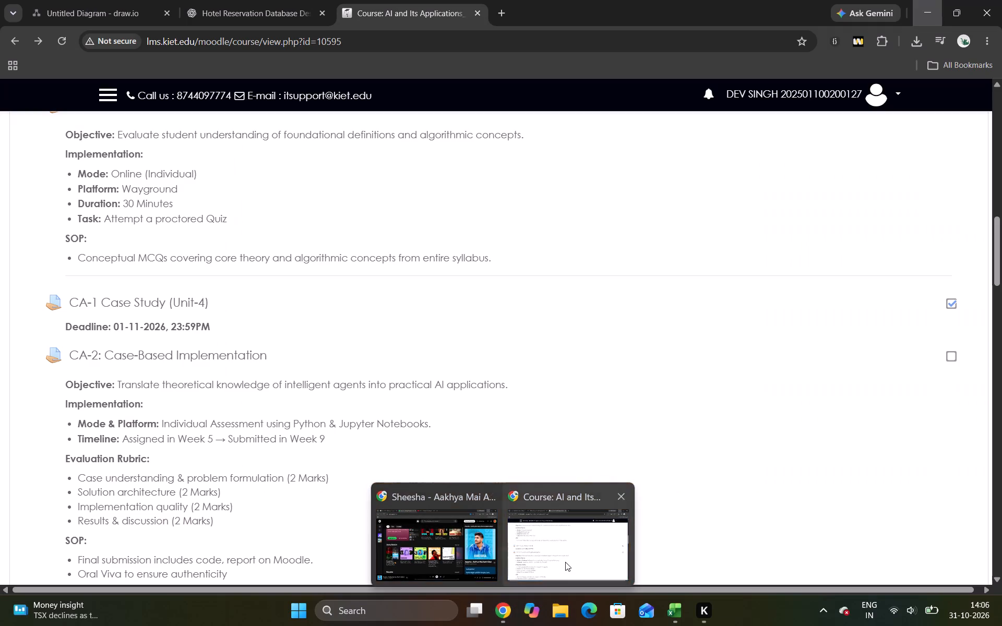
click(565, 562)
click(68, 0)
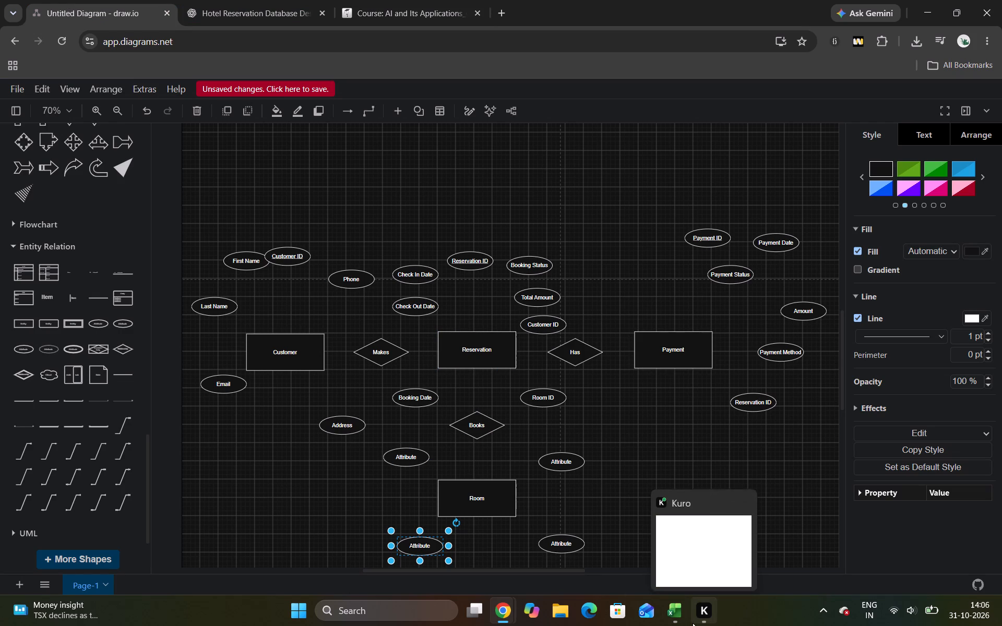
scroll(540, 442, down, 2)
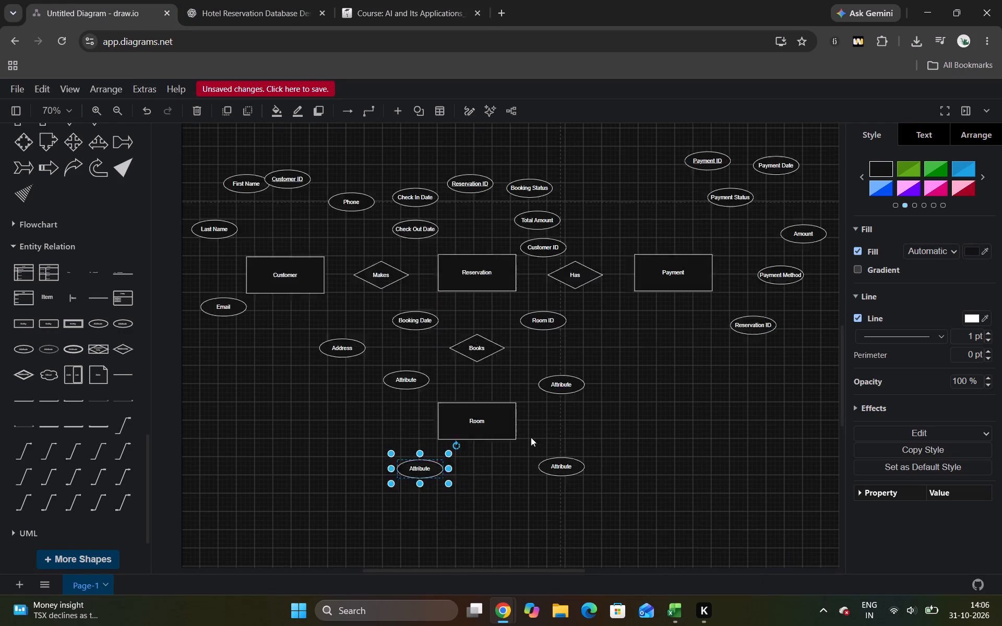
click(227, 0)
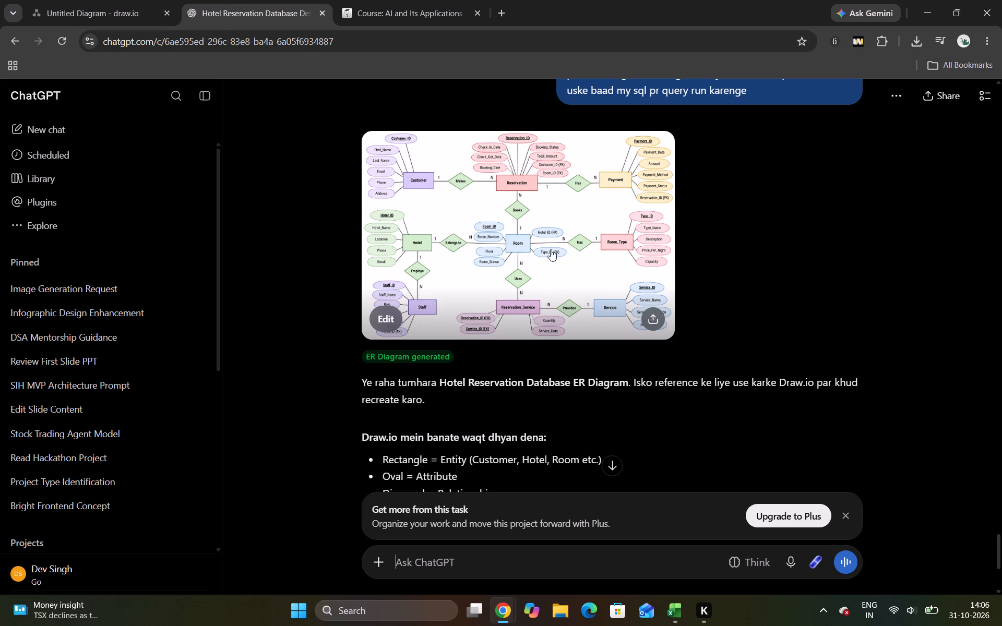
click(49, 0)
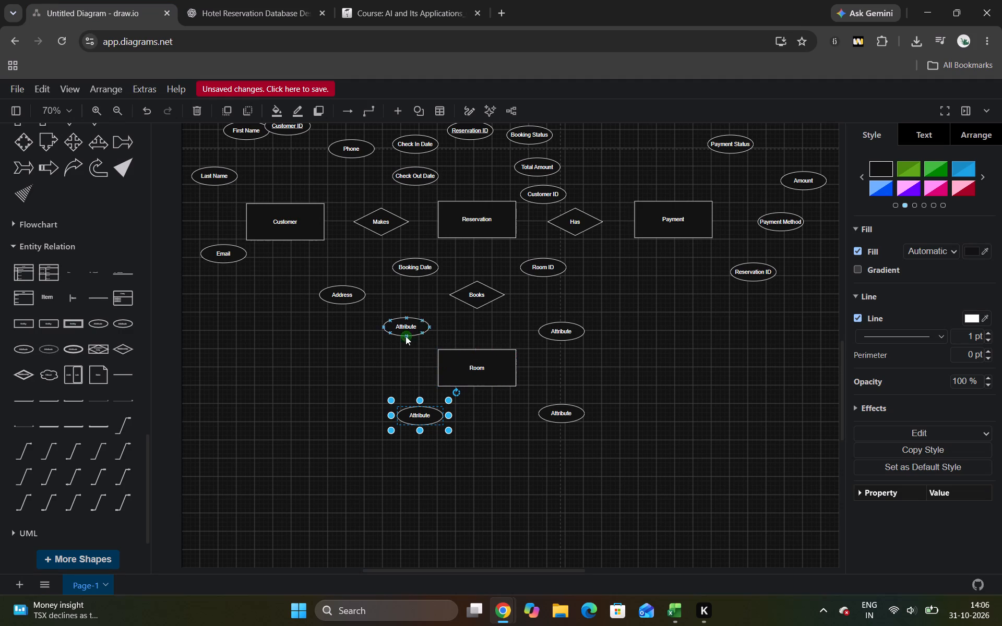
click(99, 327)
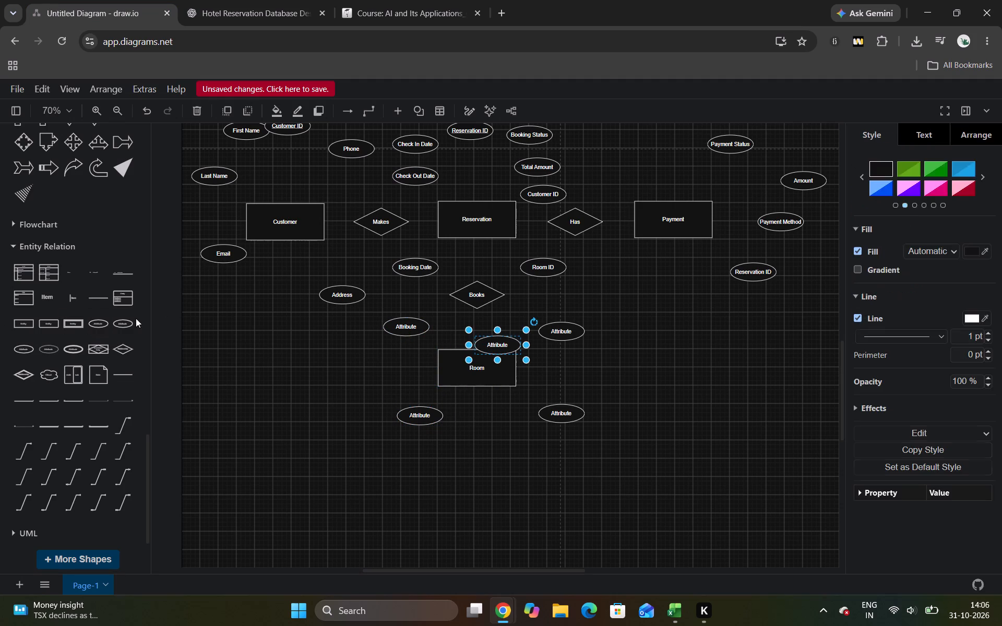
click(120, 320)
drag(497, 348, 448, 326)
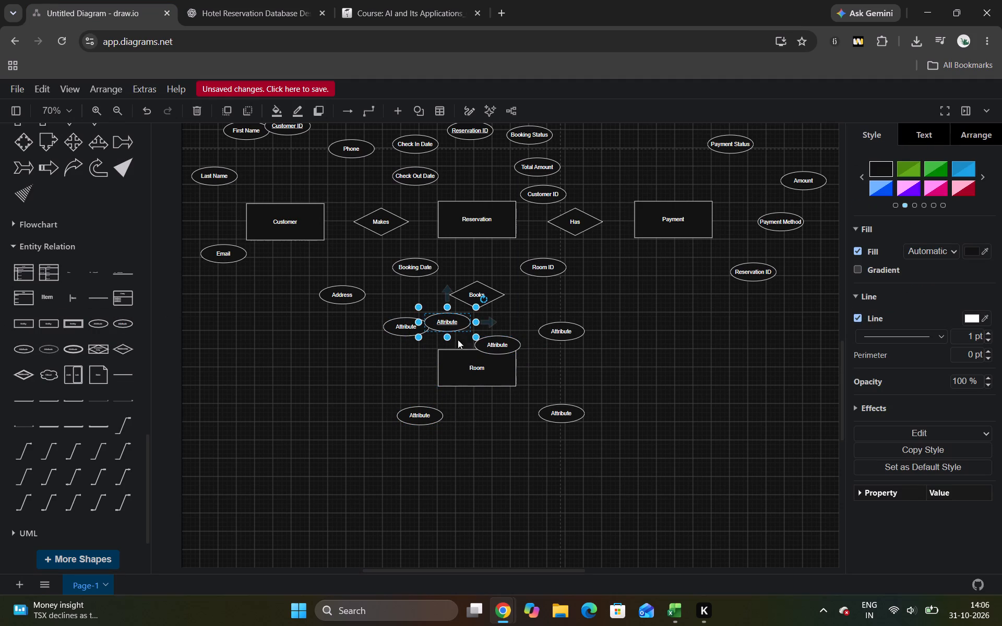
Arrange the six unlabelled attribute ellipses around Room: key and plain ones at its upper left, two at its upper right, two below.
drag(487, 345, 564, 311)
drag(403, 329, 376, 339)
drag(454, 325, 423, 327)
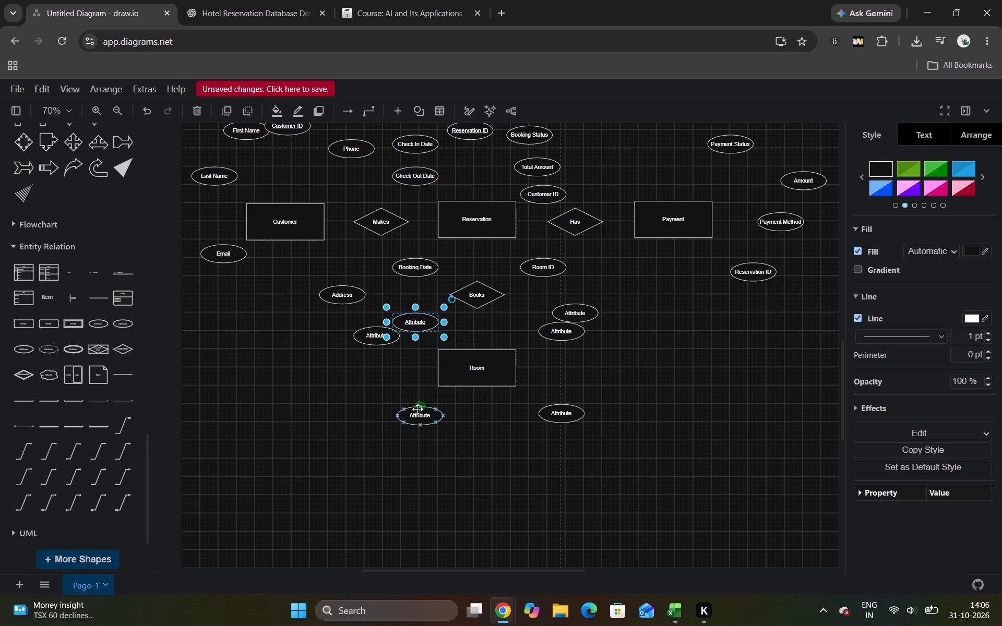
drag(417, 417, 395, 425)
drag(557, 414, 557, 419)
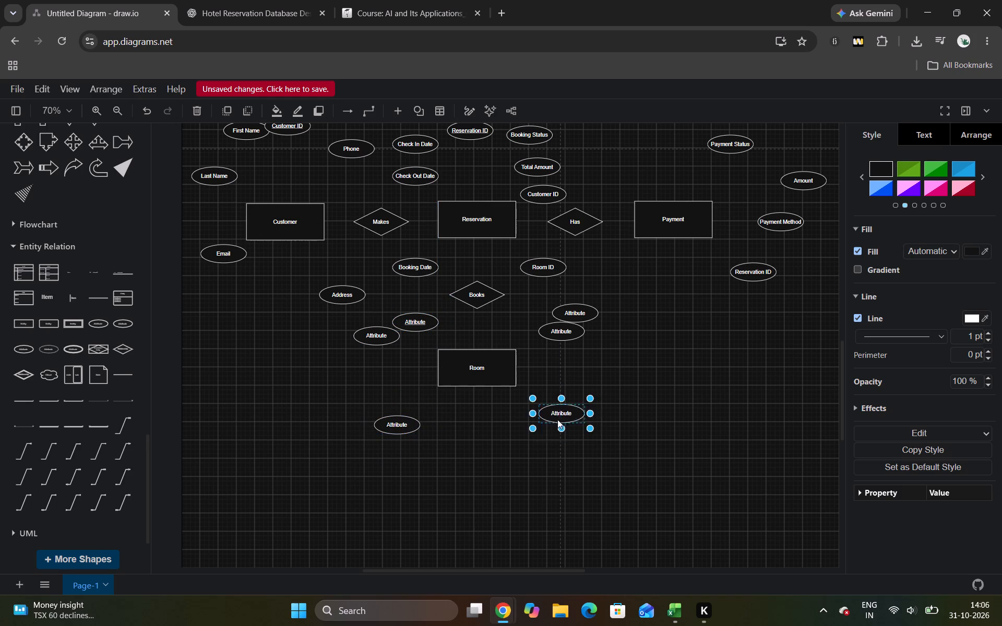
drag(557, 419, 550, 426)
drag(563, 331, 591, 368)
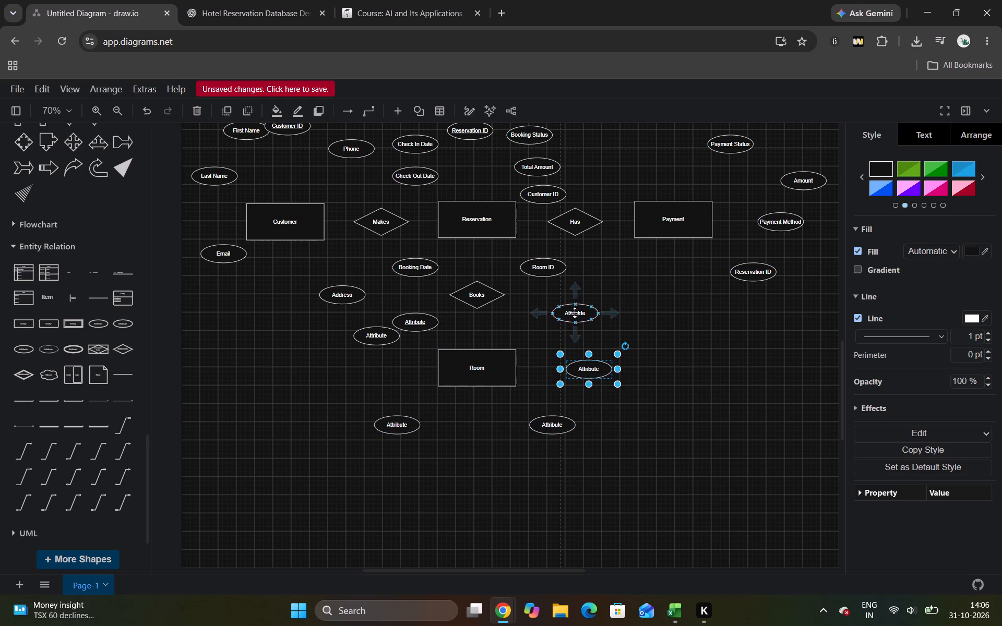
drag(575, 312, 532, 321)
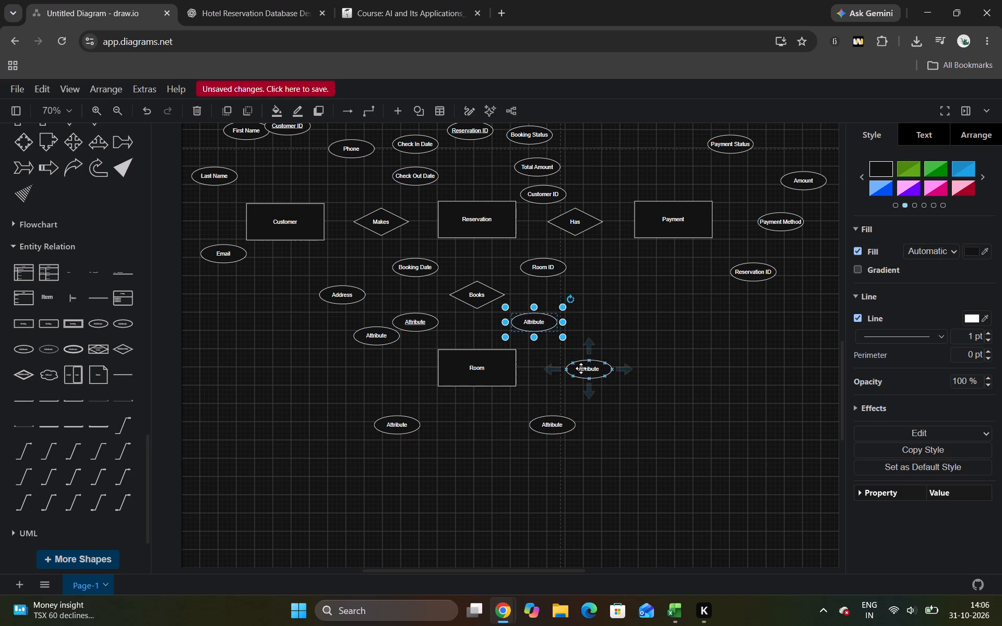
drag(581, 369, 544, 347)
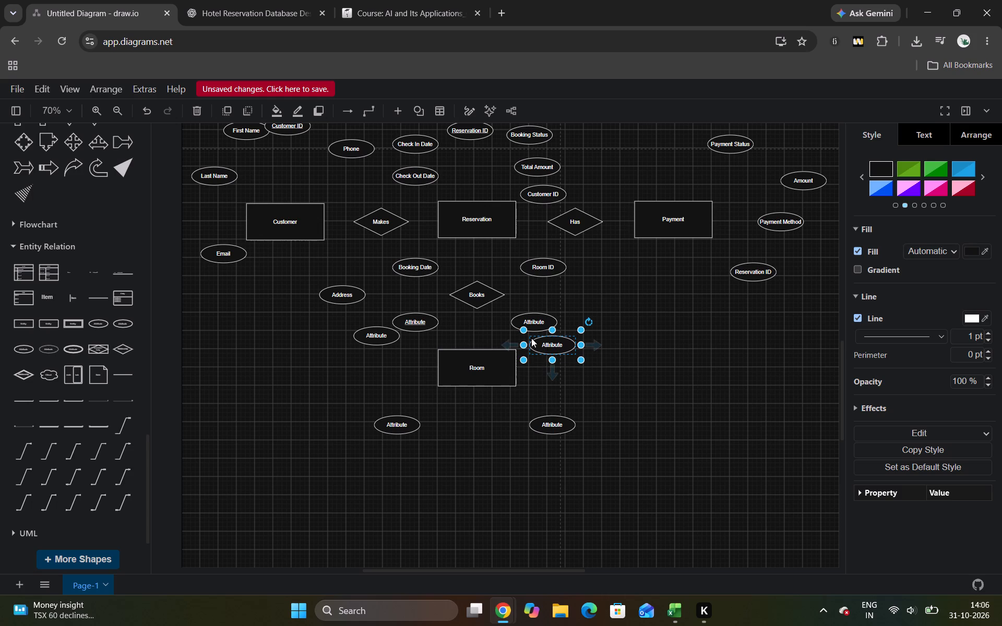
drag(529, 323, 518, 323)
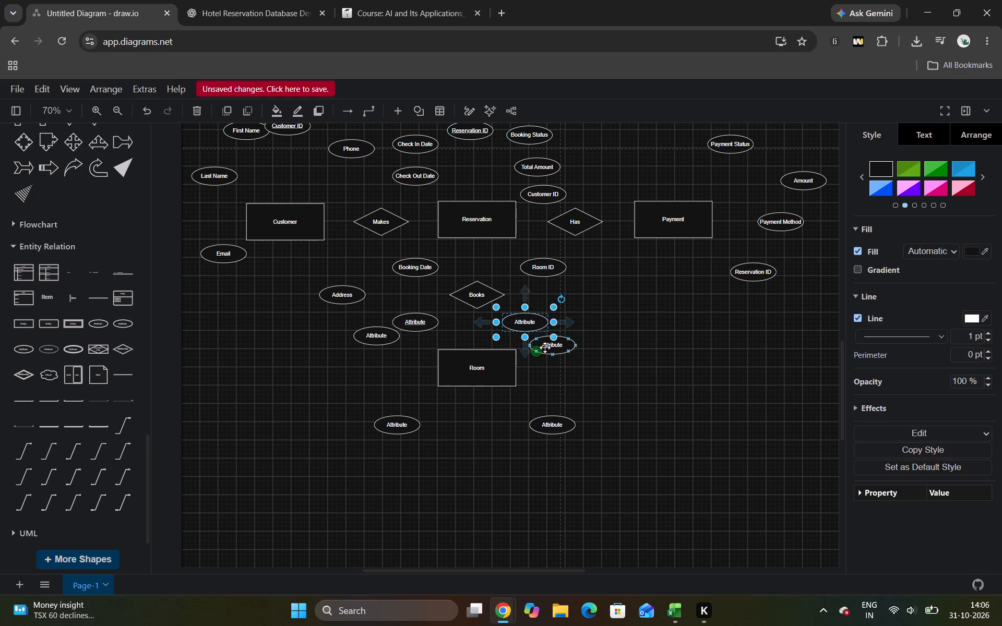
click(545, 347)
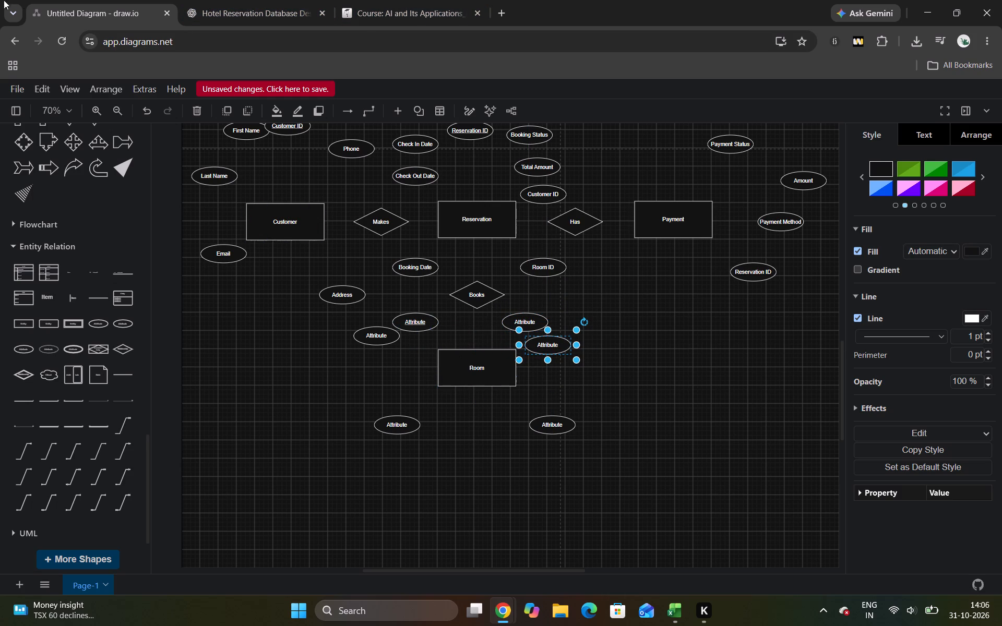
Label the plain attribute at Room's upper left "Room Number", following the reference ER diagram in ChatGPT.
click(292, 0)
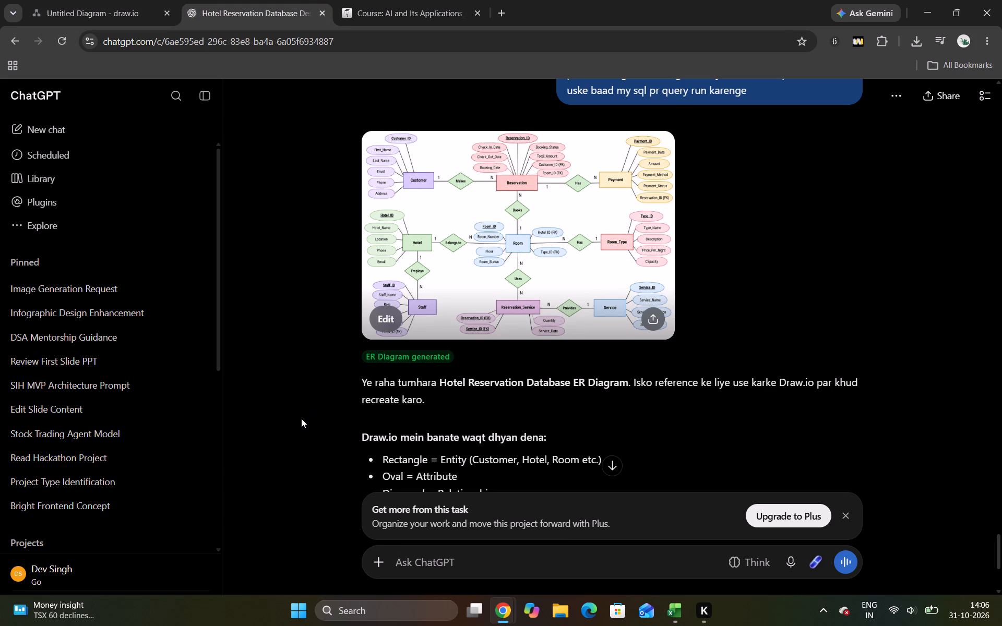
click(78, 0)
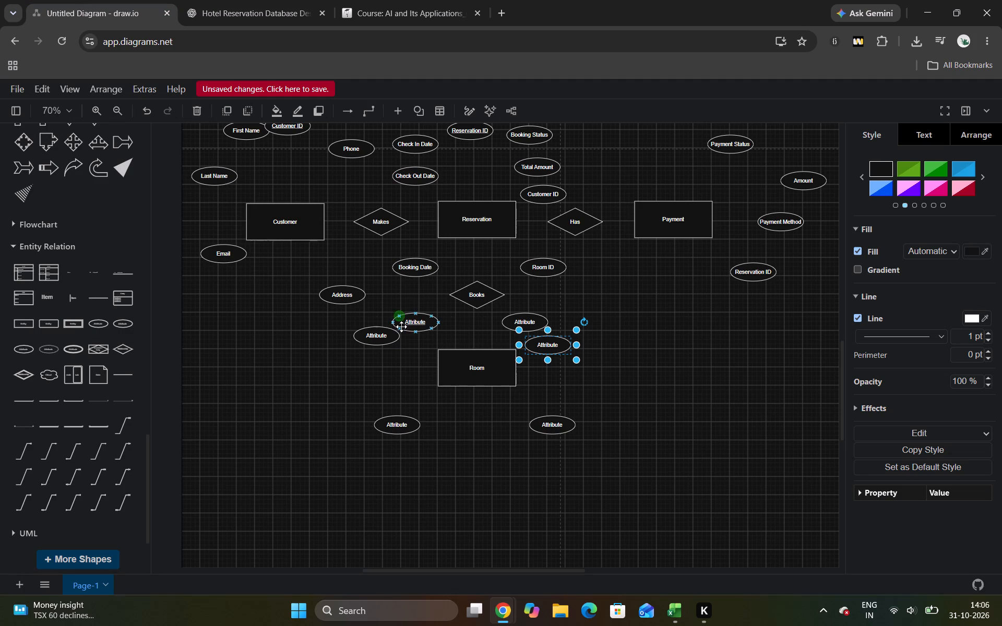
double_click(374, 339)
key(BackSpace)
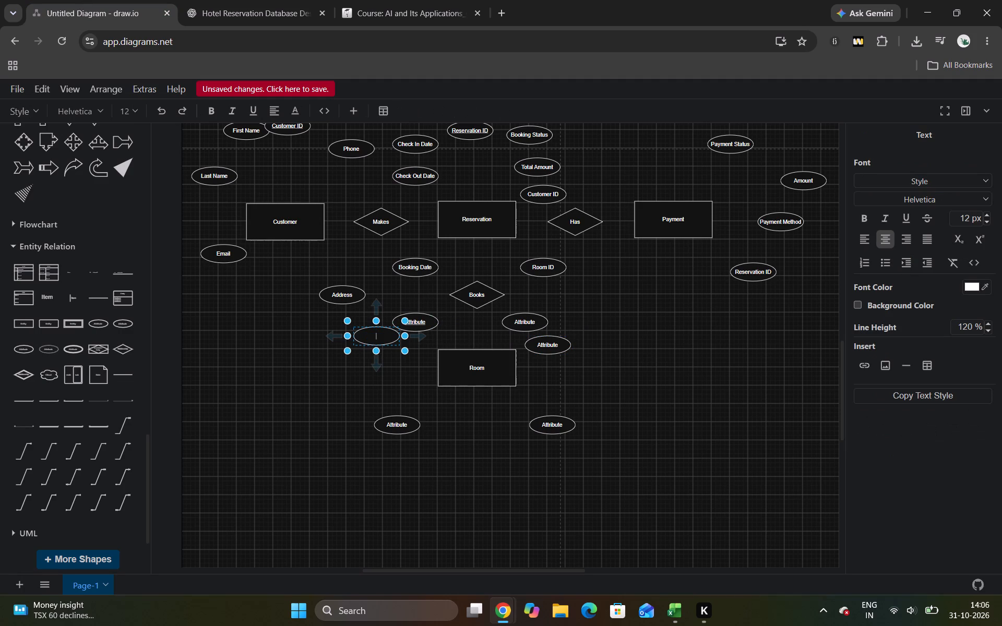
text(Room NO)
click(259, 0)
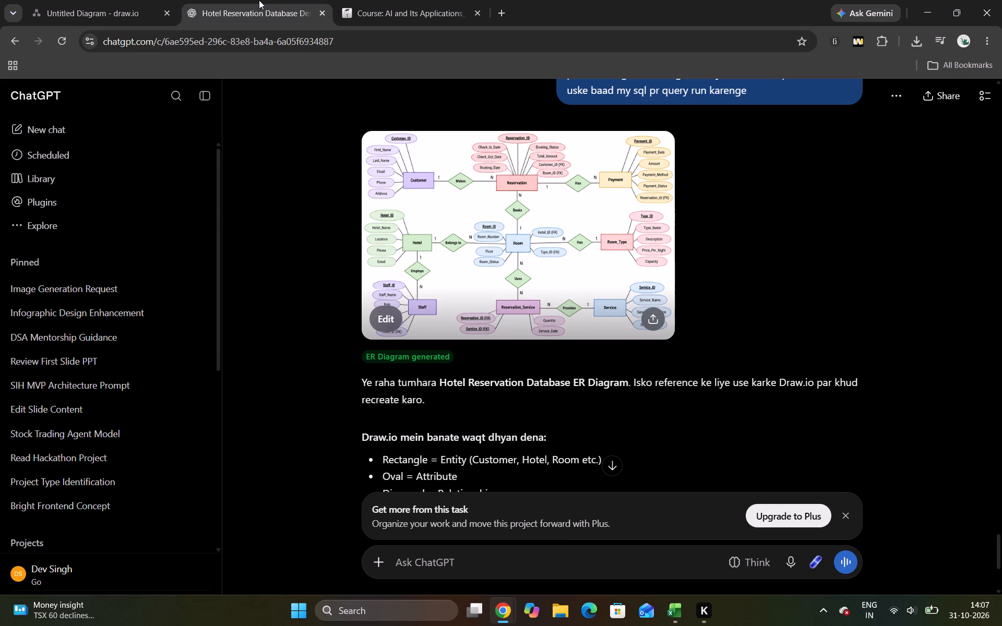
click(147, 0)
key(BackSpace)
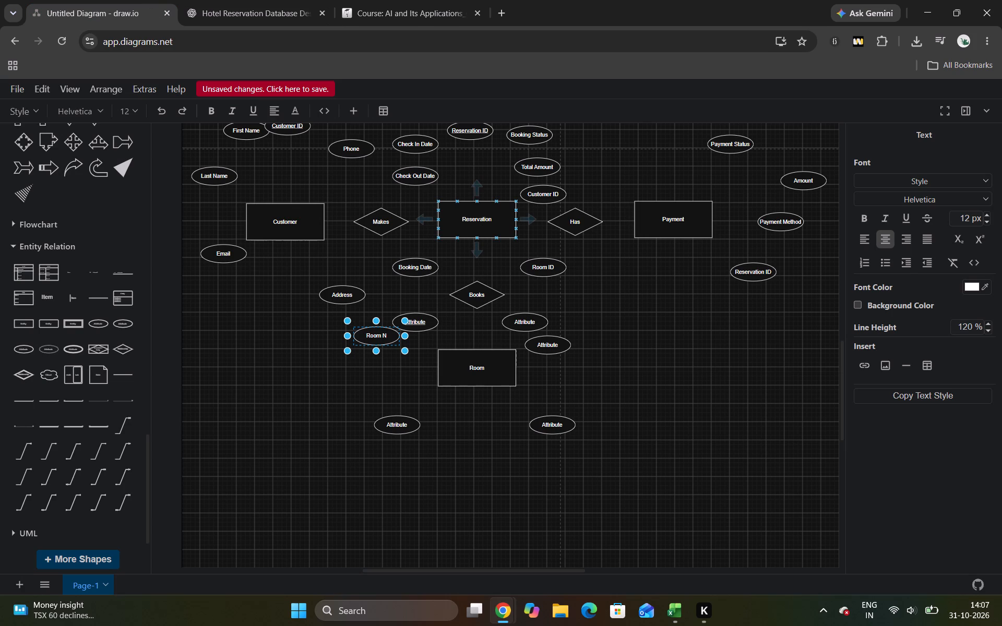
text(umber)
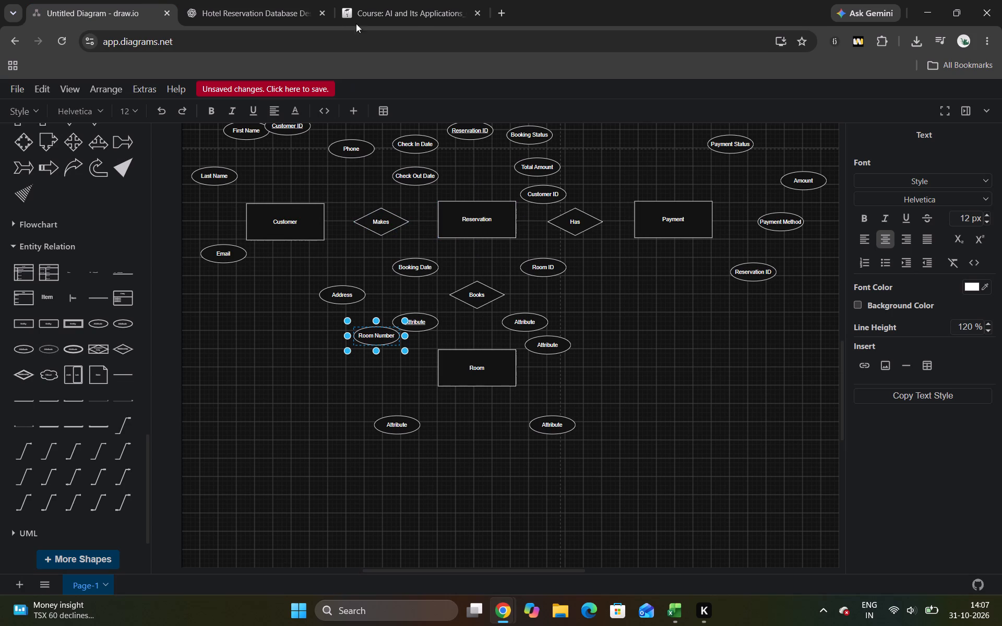
click(448, 469)
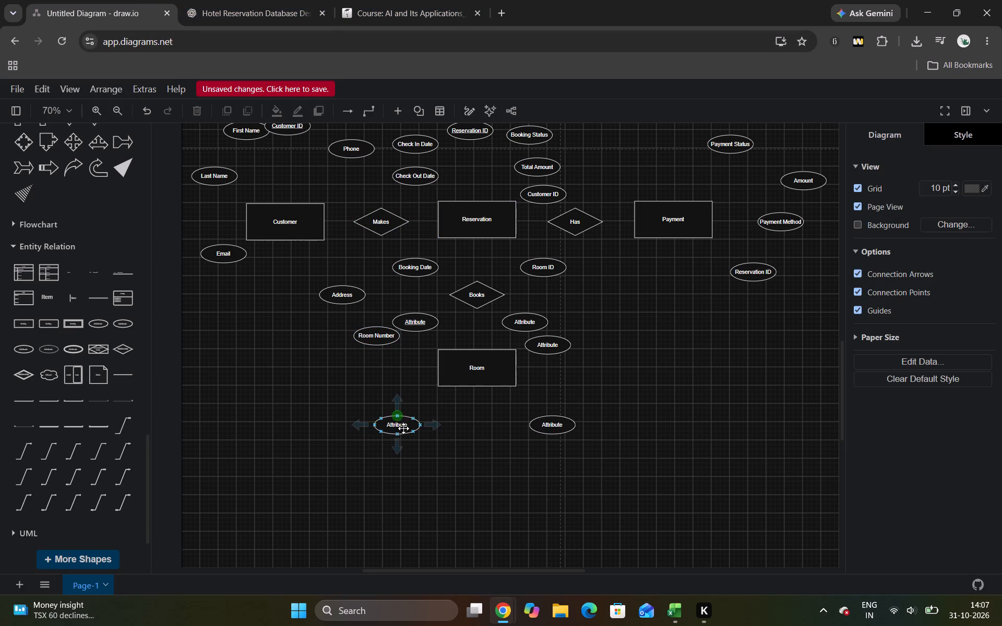
Check the reference diagram and label the attribute at Room's lower left "Floor".
double_click(404, 423)
click(210, 1)
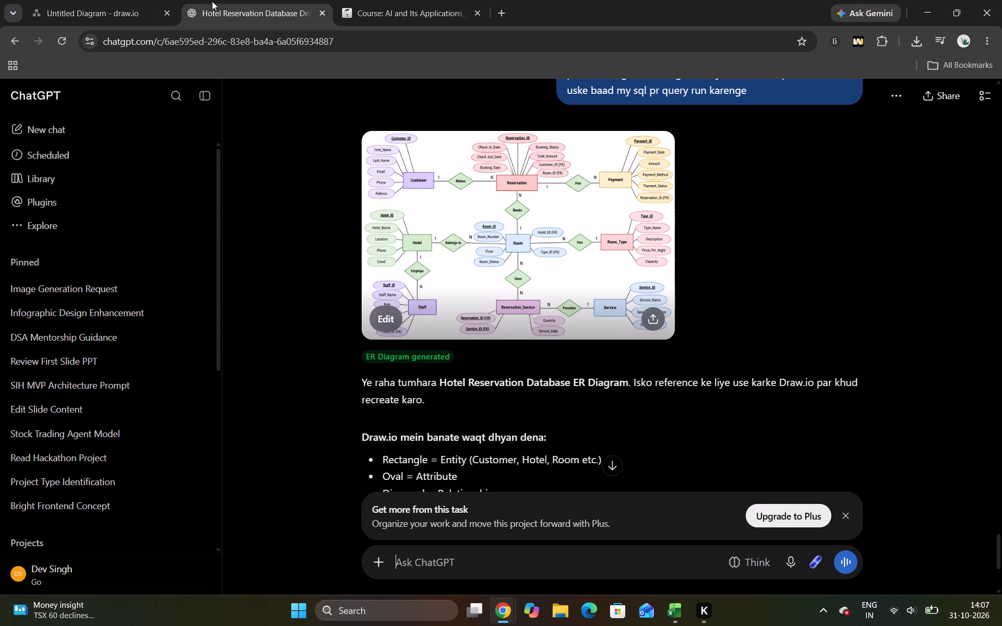
click(119, 0)
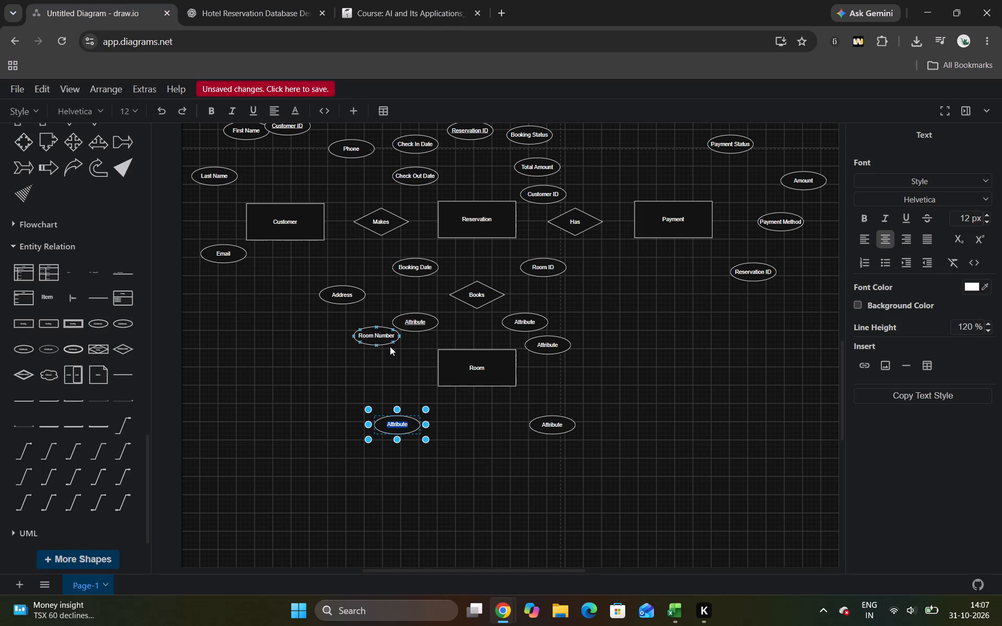
key(BackSpace)
text(Floor)
click(199, 0)
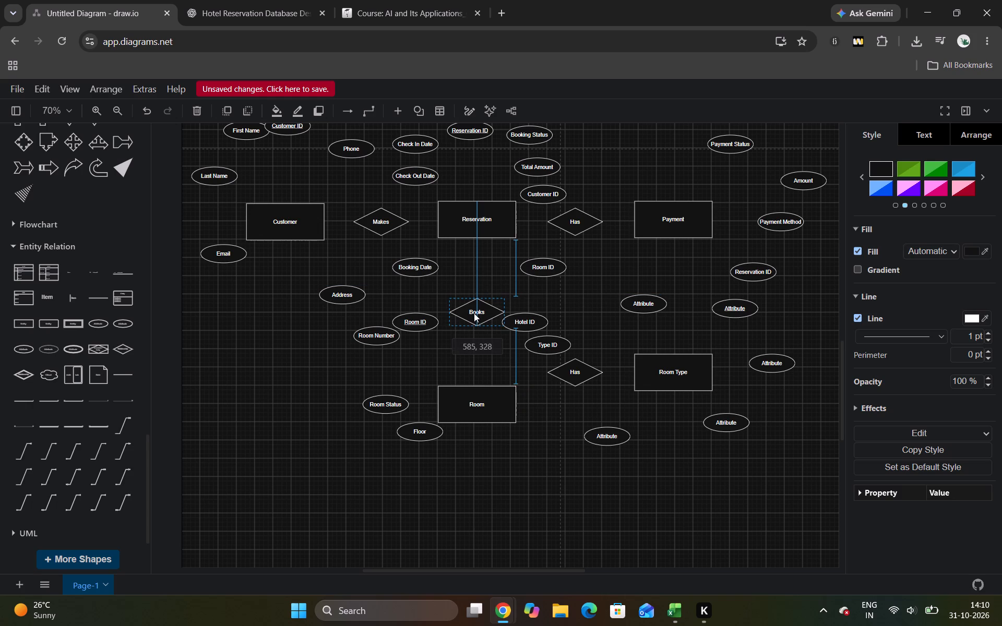
drag(474, 313, 474, 314)
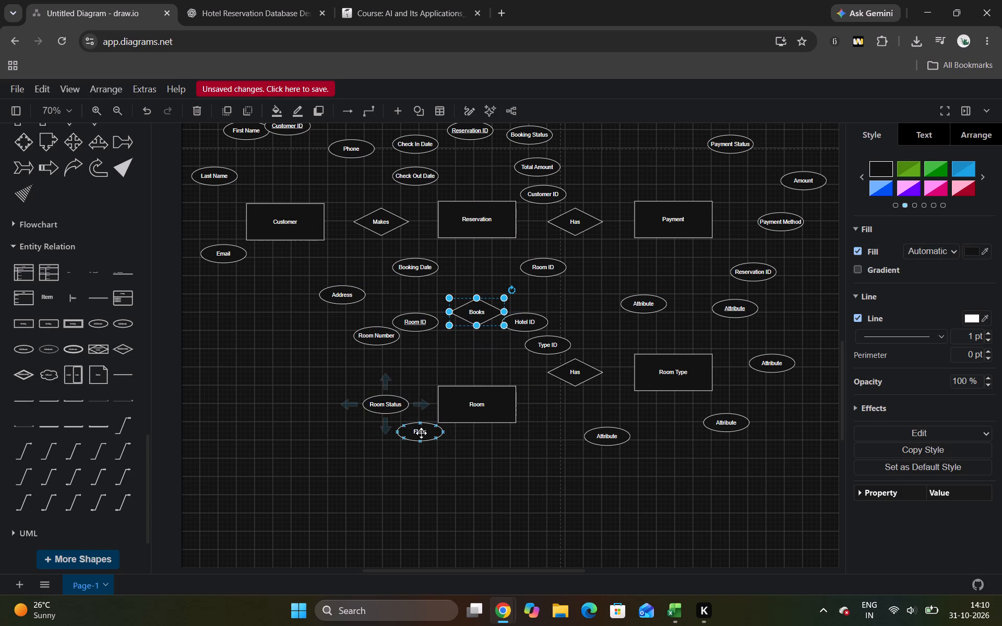
Move Floor, Room Status, Room Number and Room ID down so they fan out along the left side of the Room entity.
drag(422, 433, 412, 493)
drag(386, 407, 368, 453)
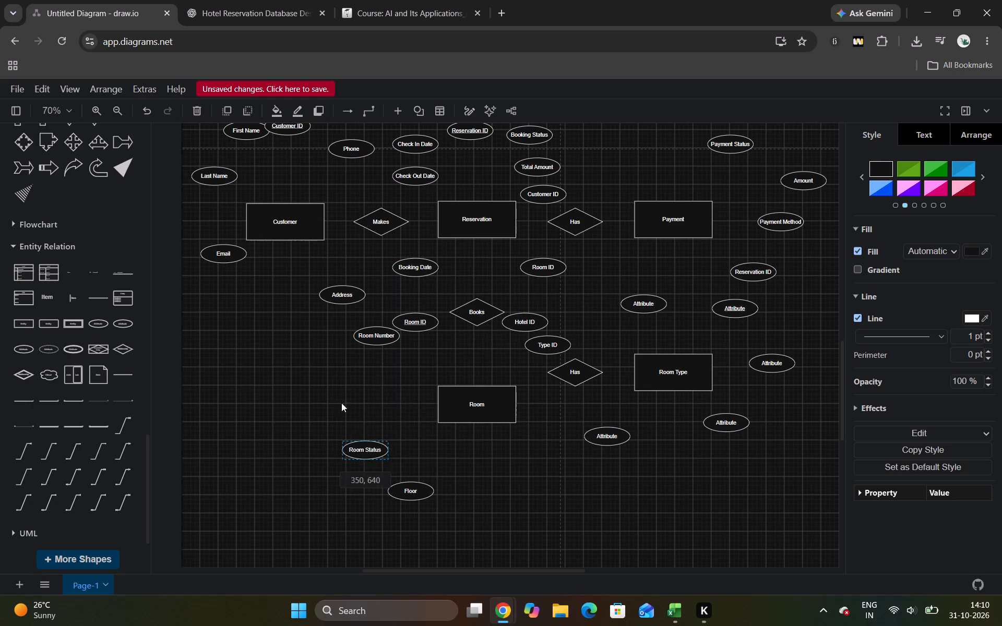
drag(376, 339, 361, 412)
drag(421, 325, 396, 374)
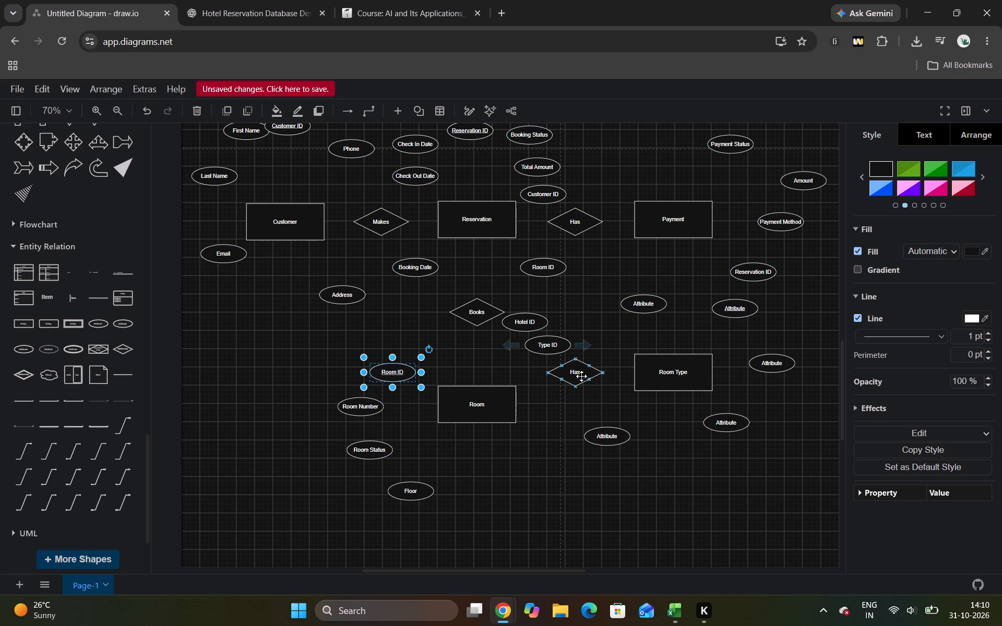
Move the lowest unnamed attribute below Room Type, and bring the Has diamond and Room Type down level with Room, beneath Has and Payment.
drag(615, 439, 685, 496)
drag(683, 374, 781, 441)
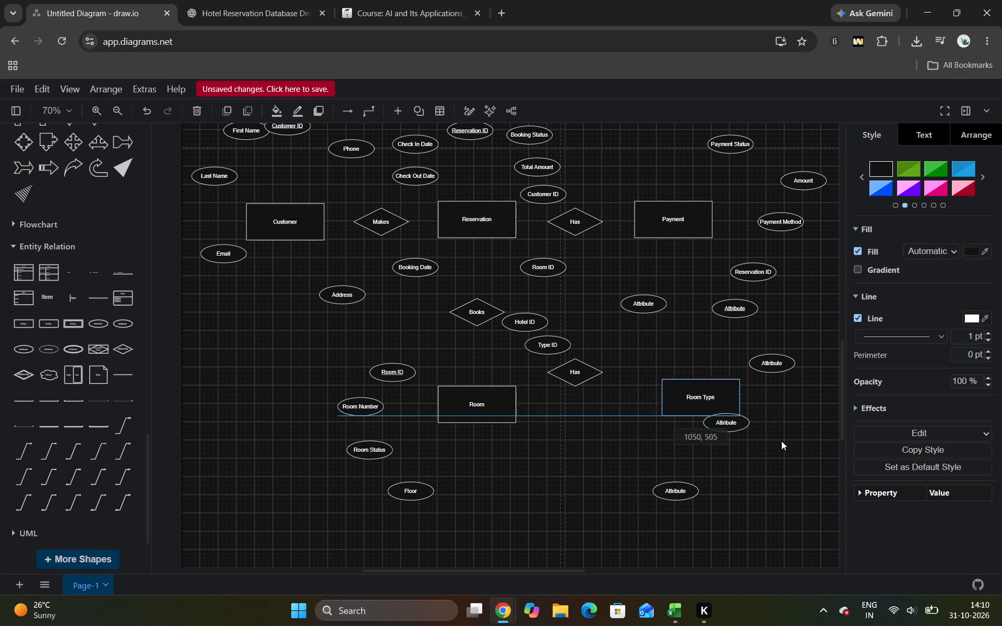
drag(781, 441, 814, 453)
drag(575, 376, 588, 407)
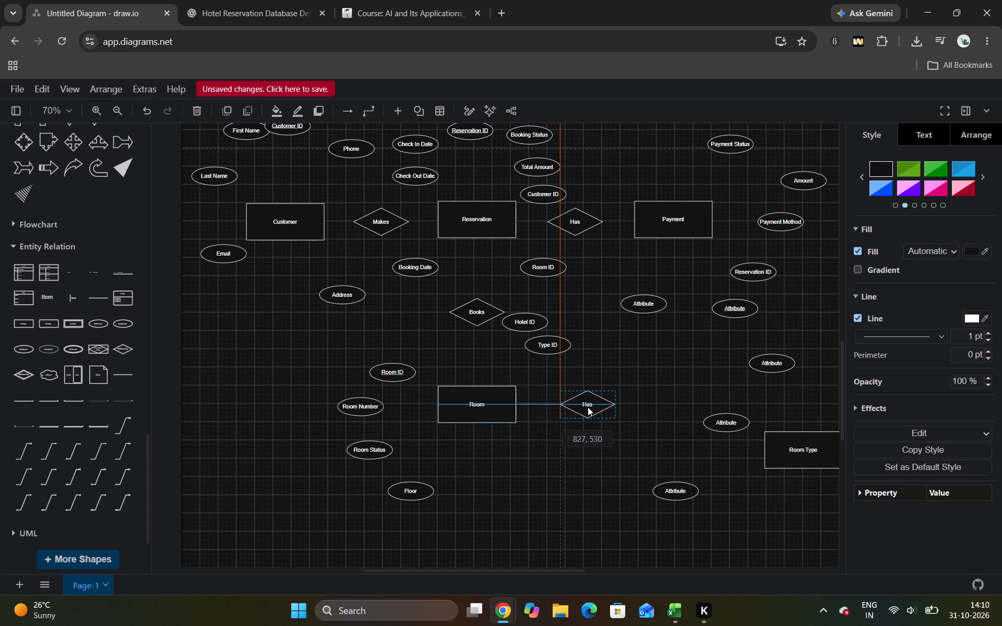
drag(588, 407, 574, 407)
drag(789, 449, 672, 406)
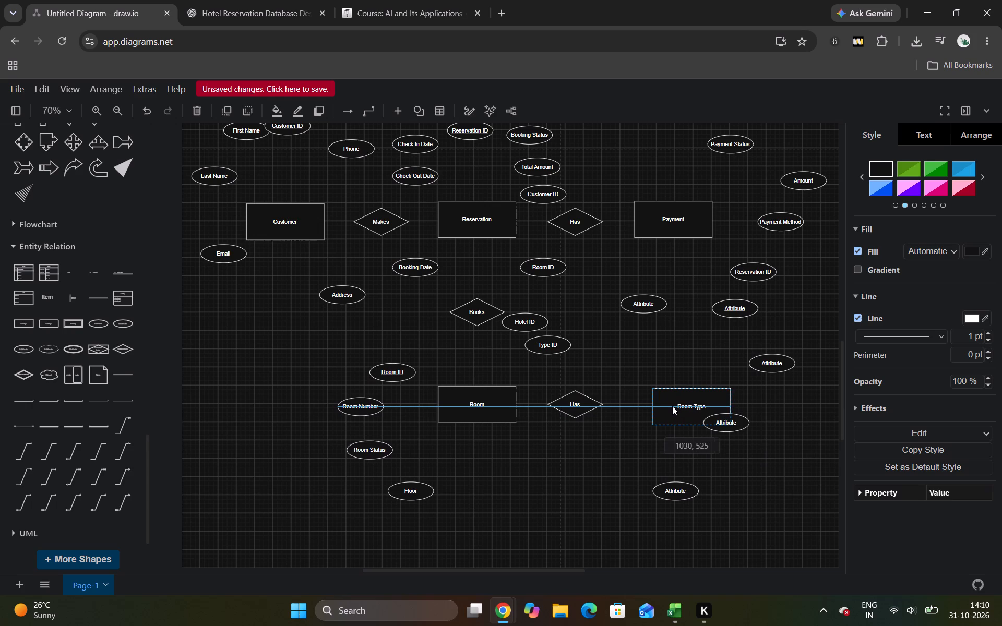
drag(672, 406, 658, 406)
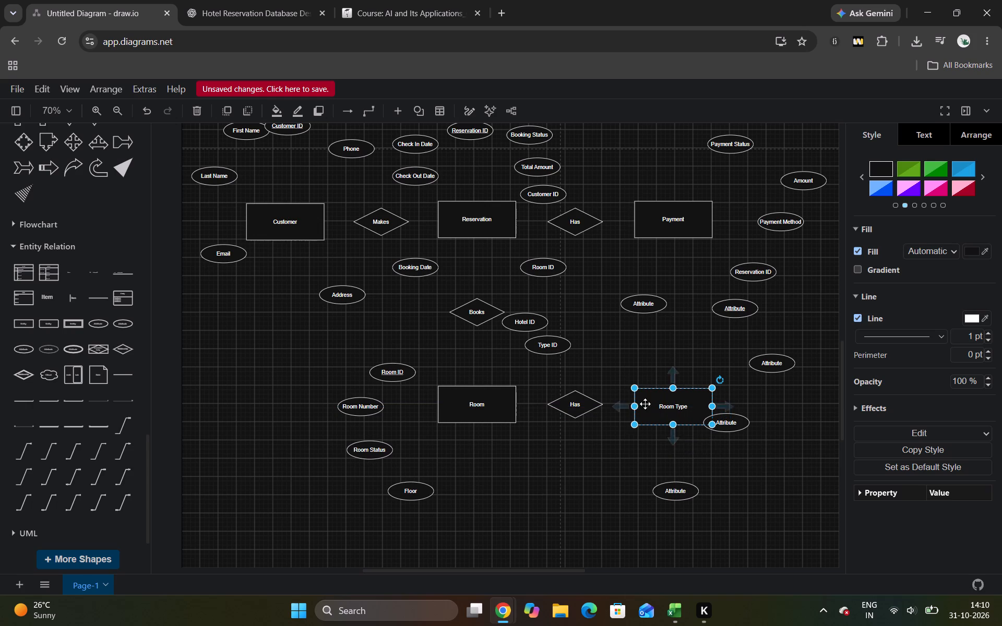
click(482, 405)
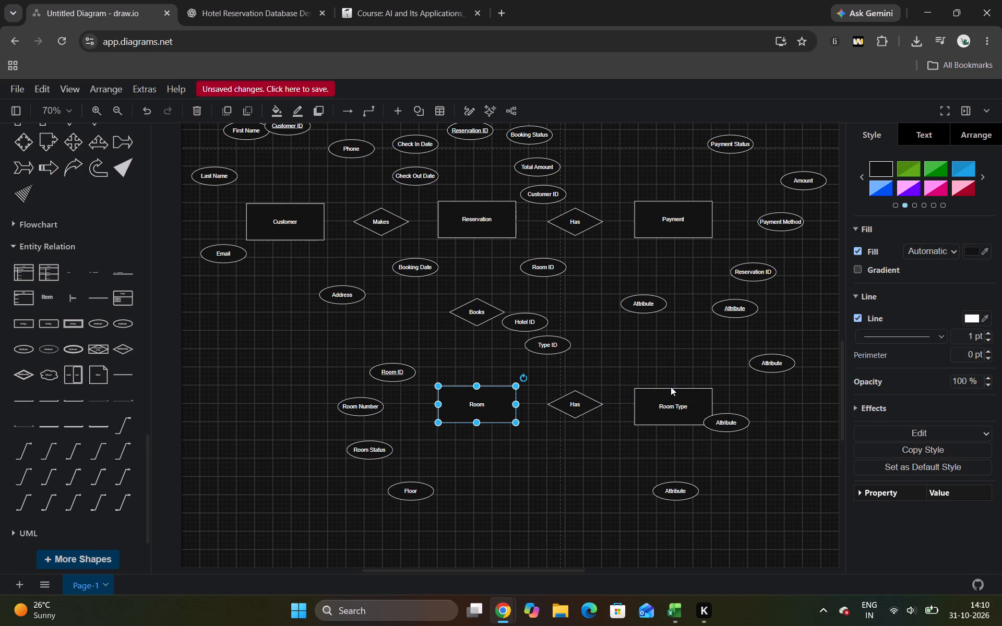
click(671, 407)
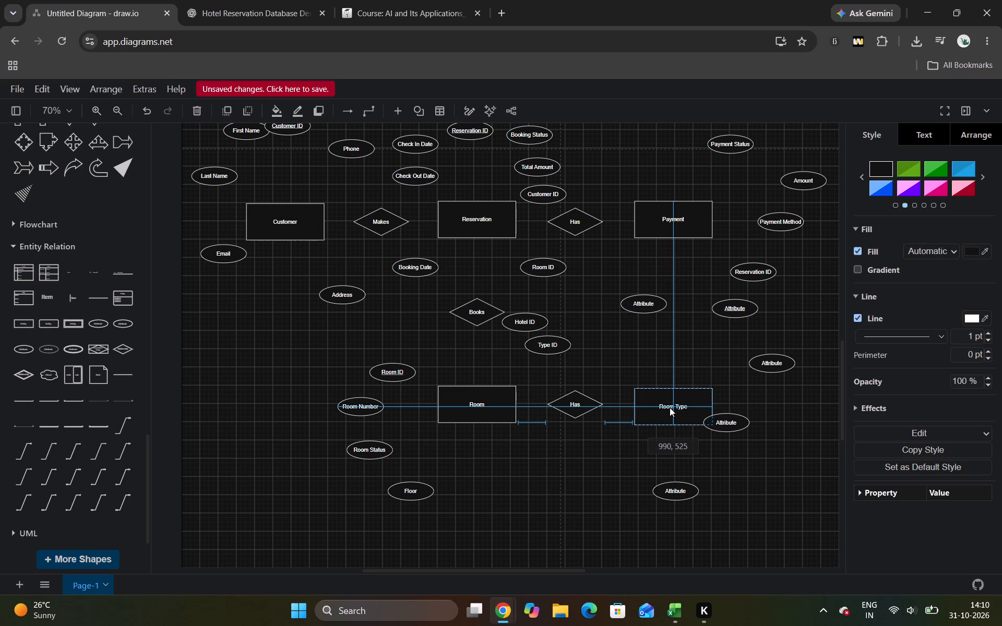
click(520, 487)
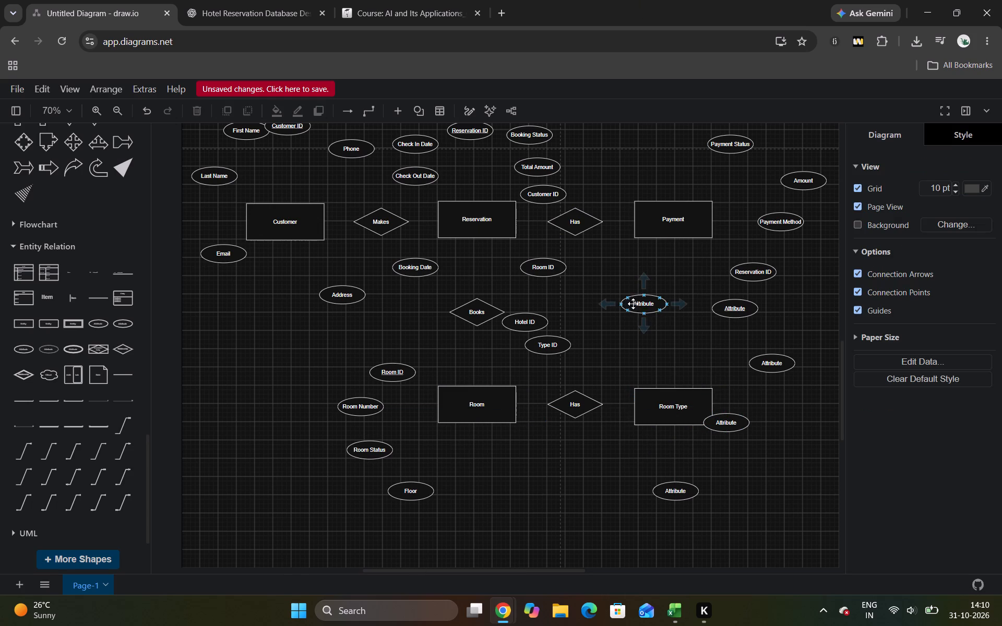
Space the unnamed attributes around Room Type: one upper left, the key attribute and another upper right, one lower right and one below.
drag(639, 304, 624, 329)
drag(735, 307, 753, 324)
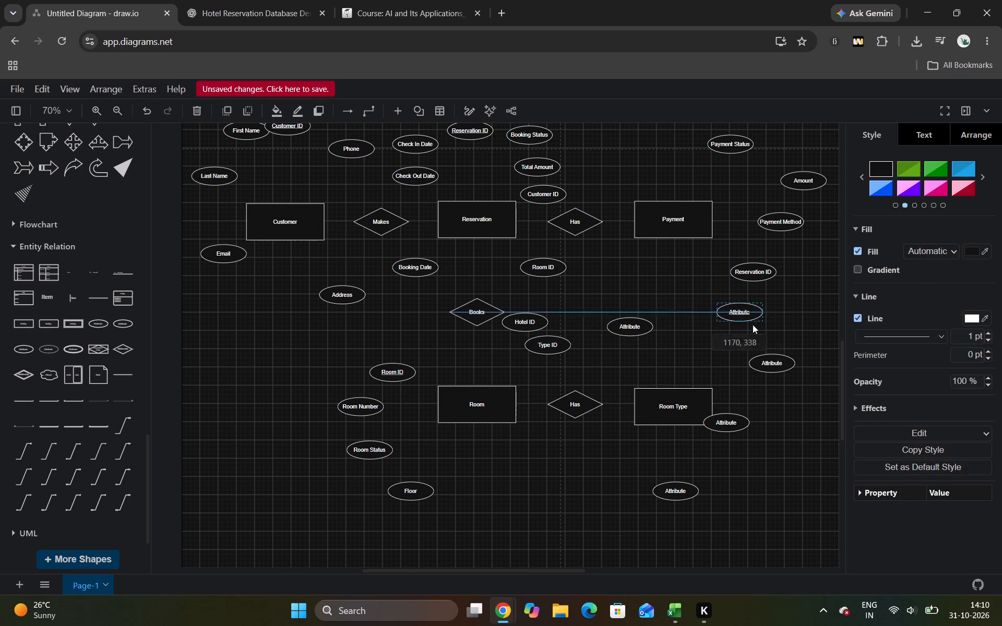
drag(753, 324, 739, 328)
drag(632, 322, 627, 334)
click(631, 278)
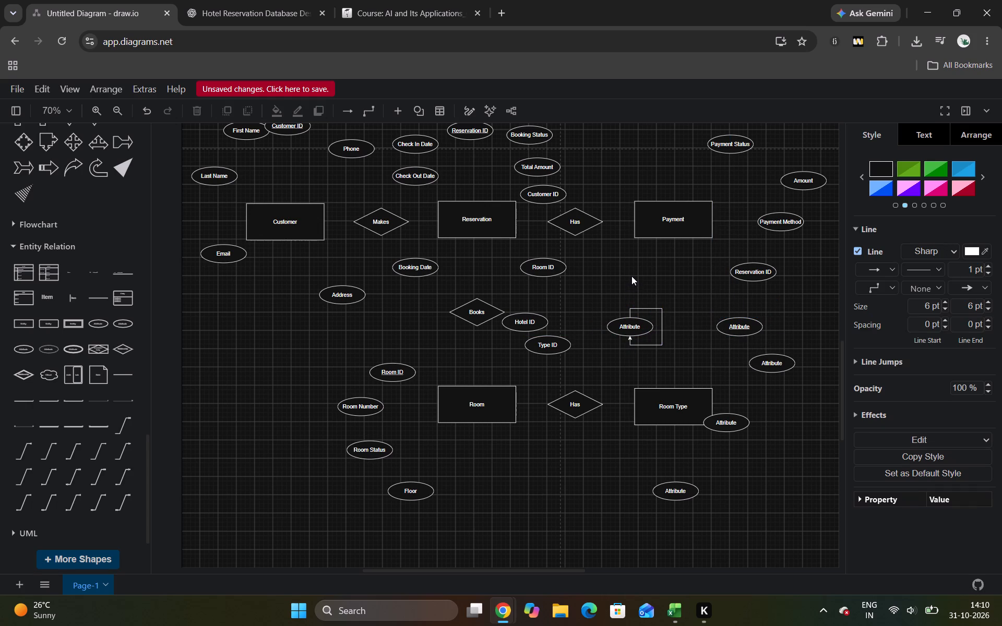
key(ctrl+z)
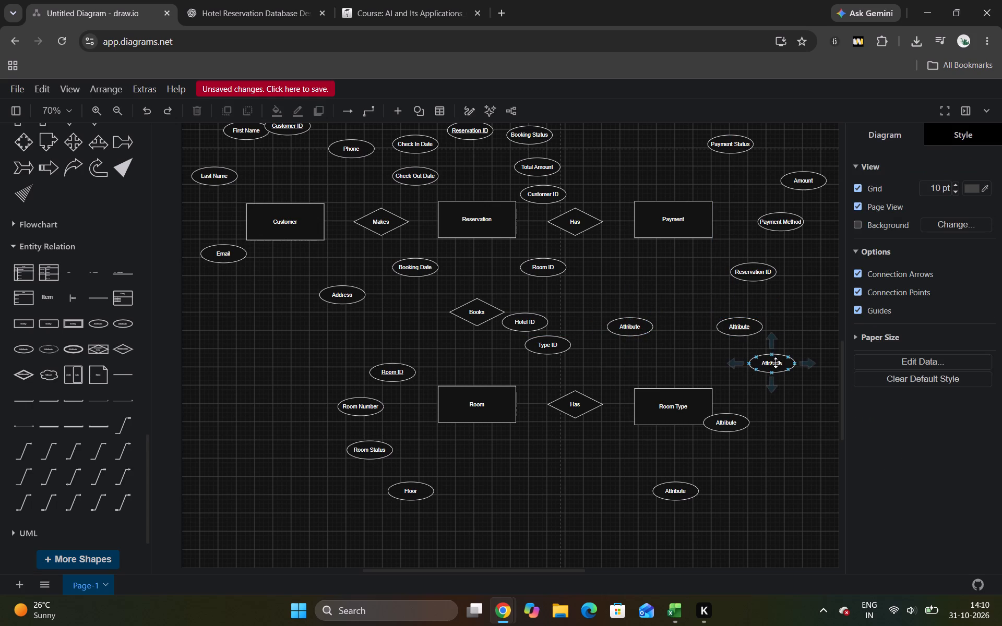
drag(777, 363, 772, 356)
drag(726, 425, 756, 441)
drag(671, 492, 673, 490)
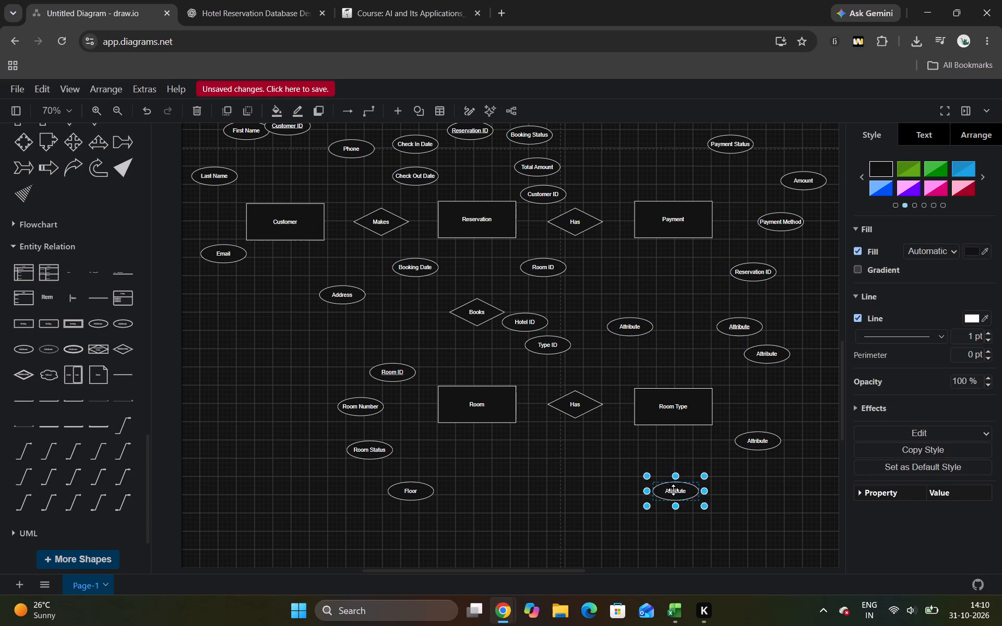
Move the unnamed attribute below Room Type closer to the entity, slightly up and to its right.
drag(673, 490, 695, 465)
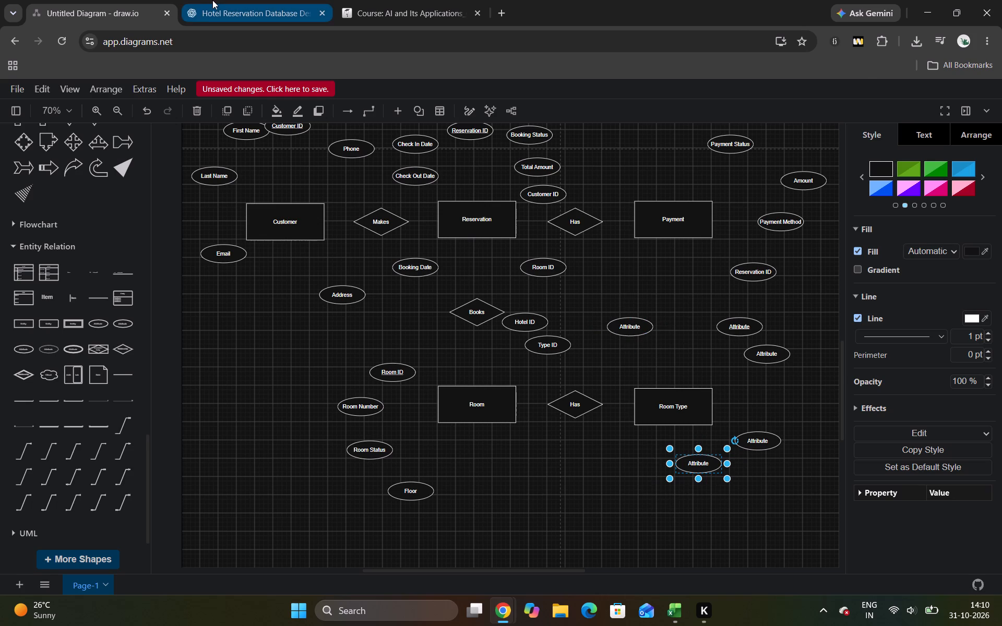
Check the reference diagram, then label Room Type's underlined key attribute Type ID.
click(215, 0)
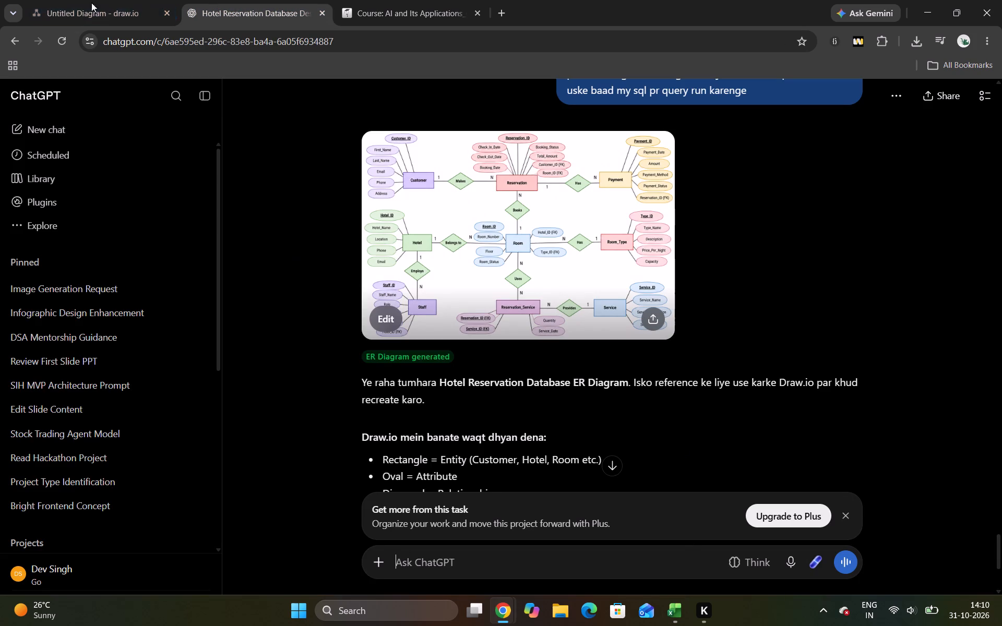
click(42, 4)
double_click(742, 326)
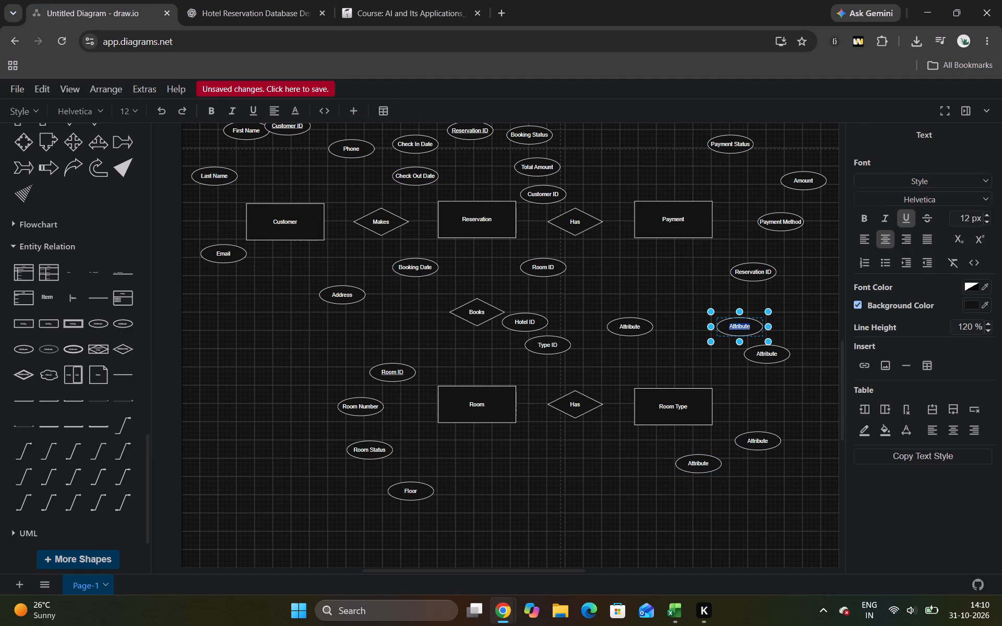
key(BackSpace)
text(Type)
key(space)
text(ID)
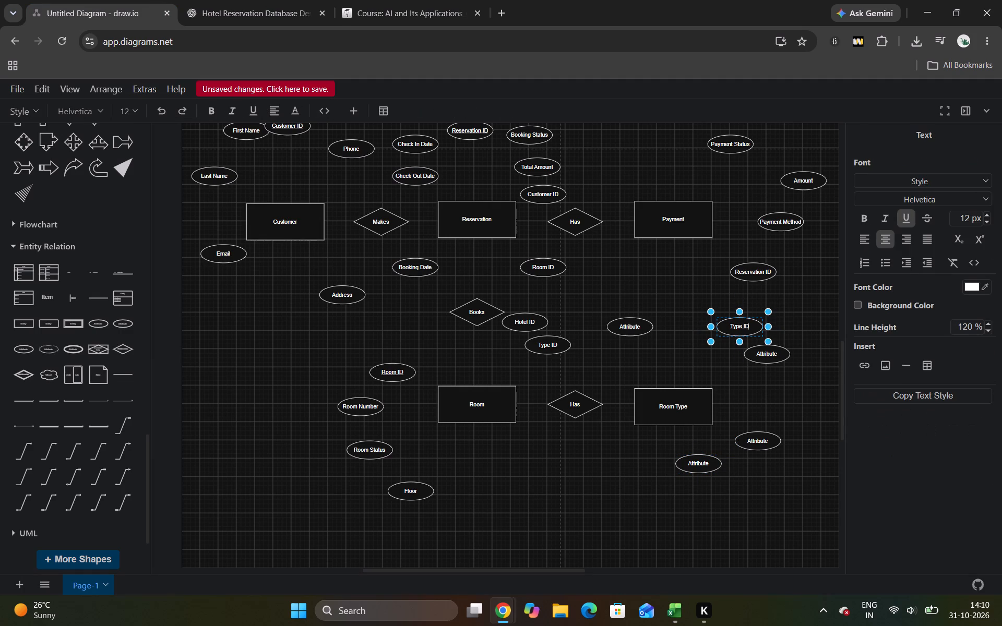
Label the unnamed attribute just below Room Type's Type ID key attribute as Type Name.
double_click(771, 357)
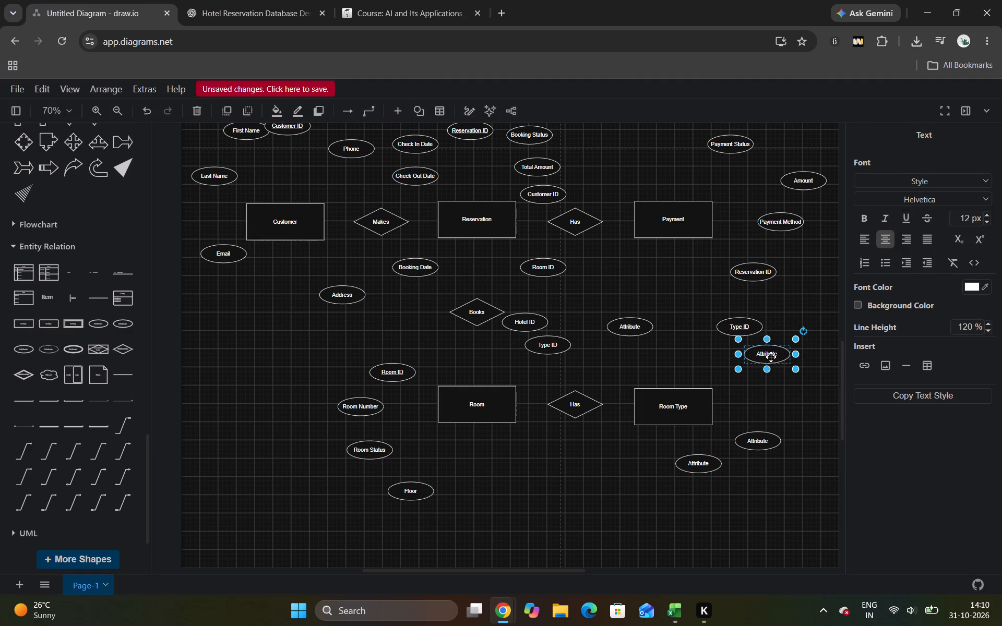
key(BackSpace)
key(y)
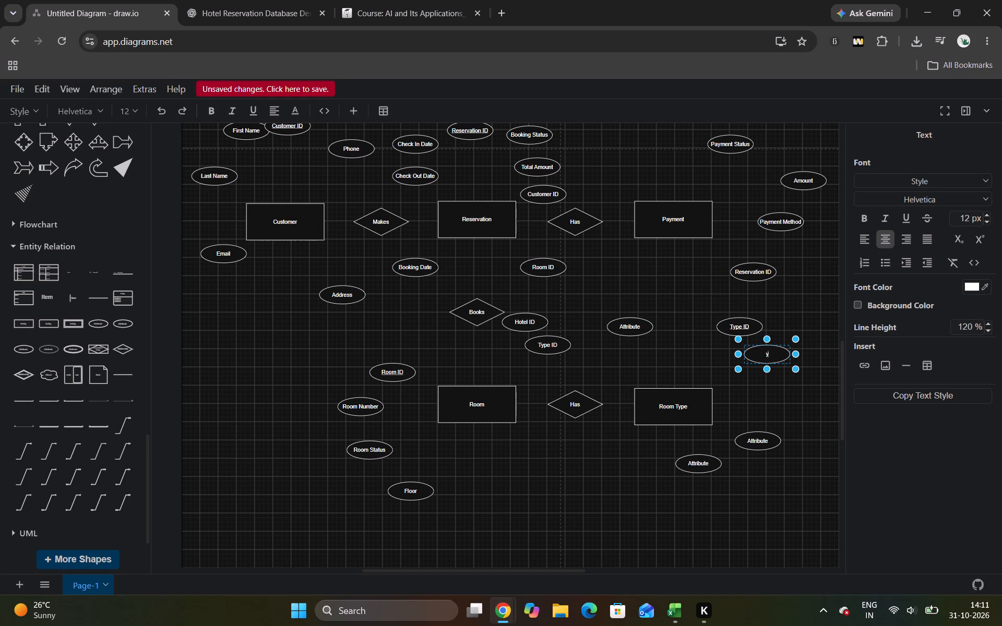
key(BackSpace)
key(BackSpace)
text(Ty)
text(pe Name)
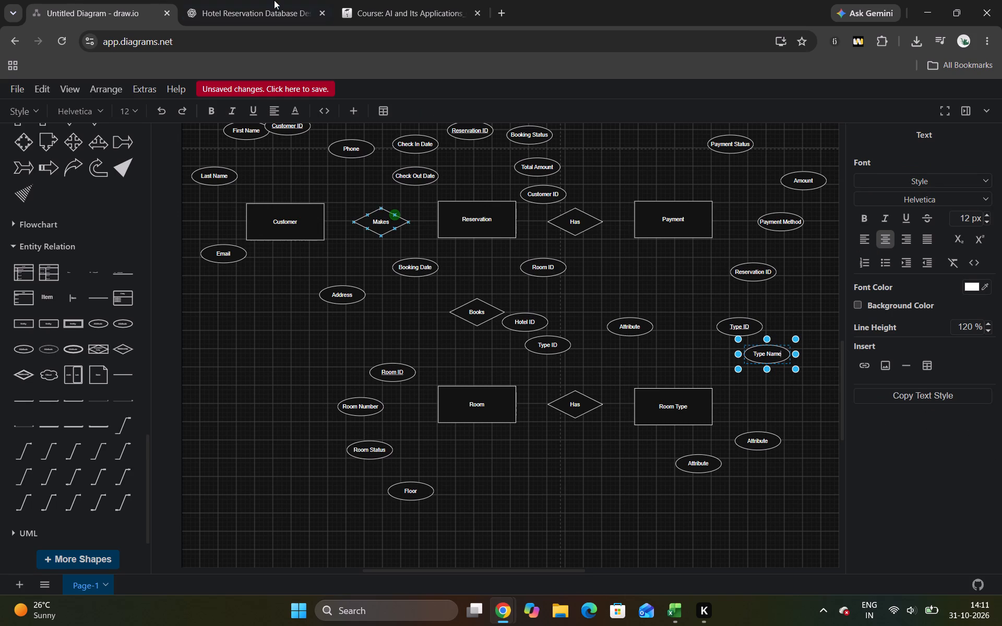
Check the reference diagram, then label the attribute at Room Type's lower right Description.
click(279, 0)
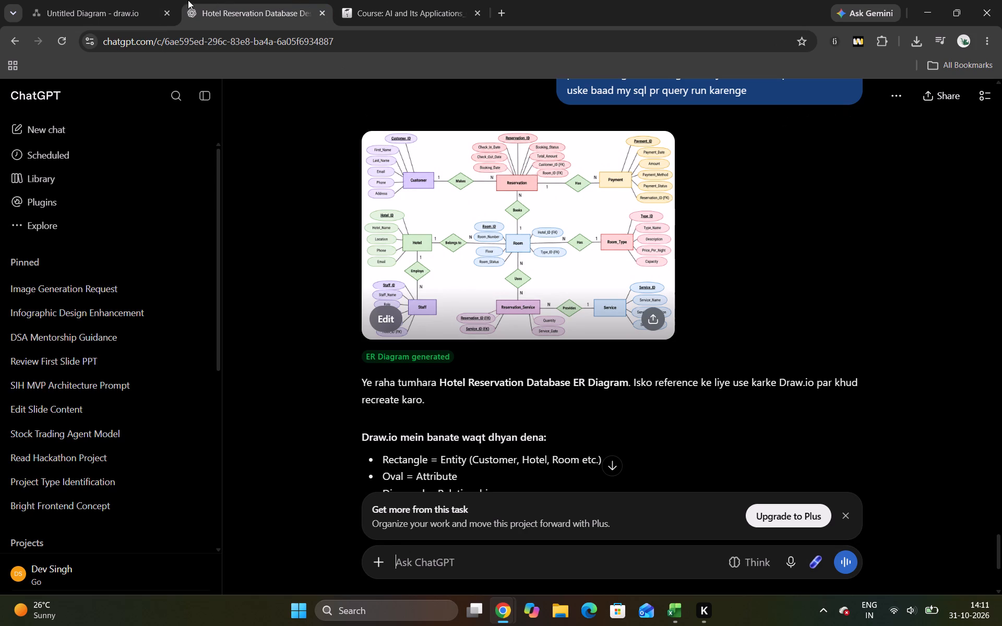
click(141, 0)
double_click(758, 442)
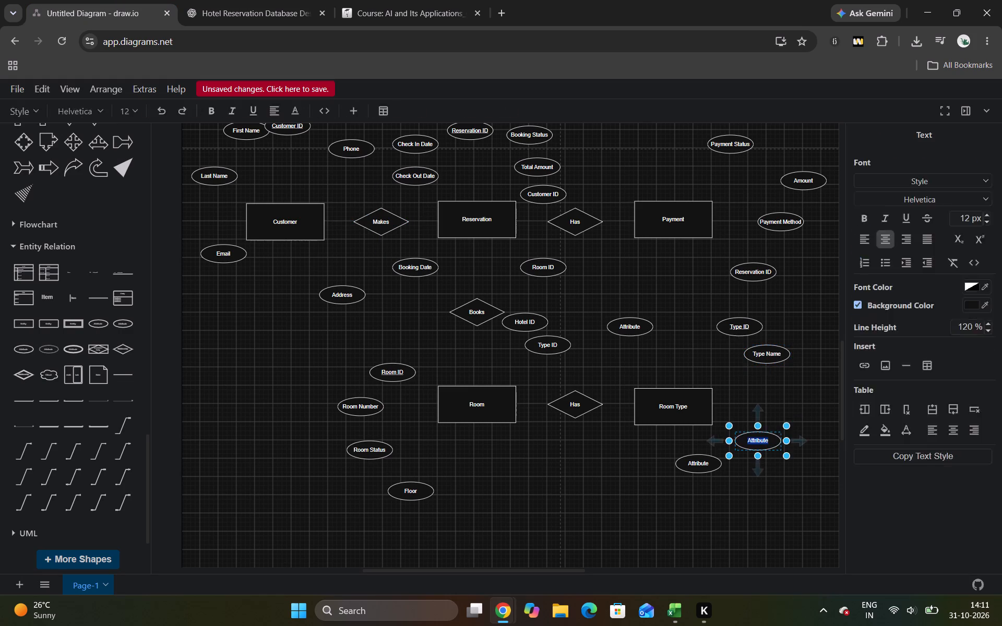
key(BackSpace)
text(Description)
click(698, 530)
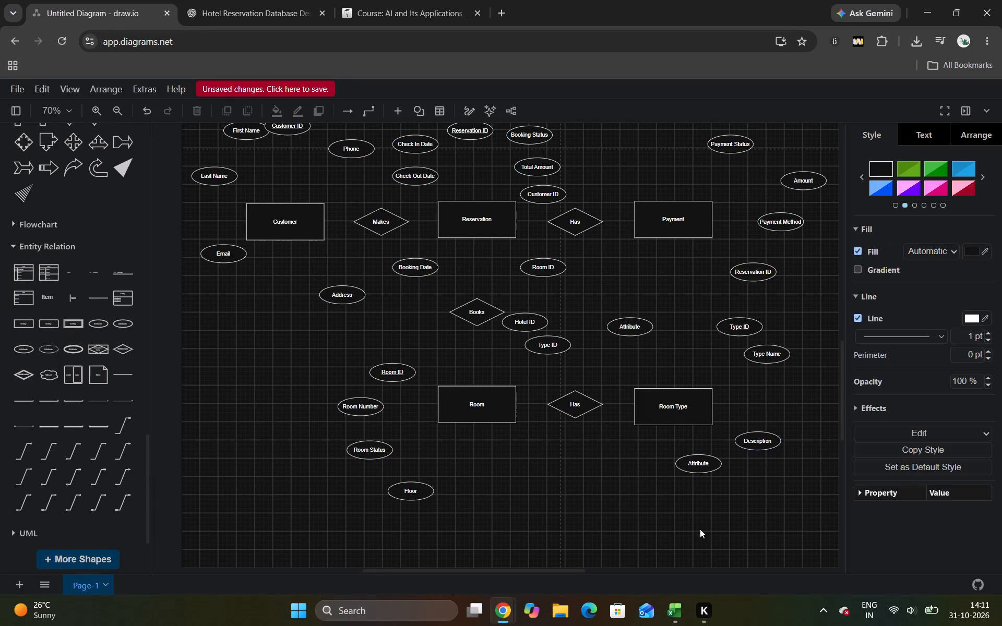
double_click(700, 466)
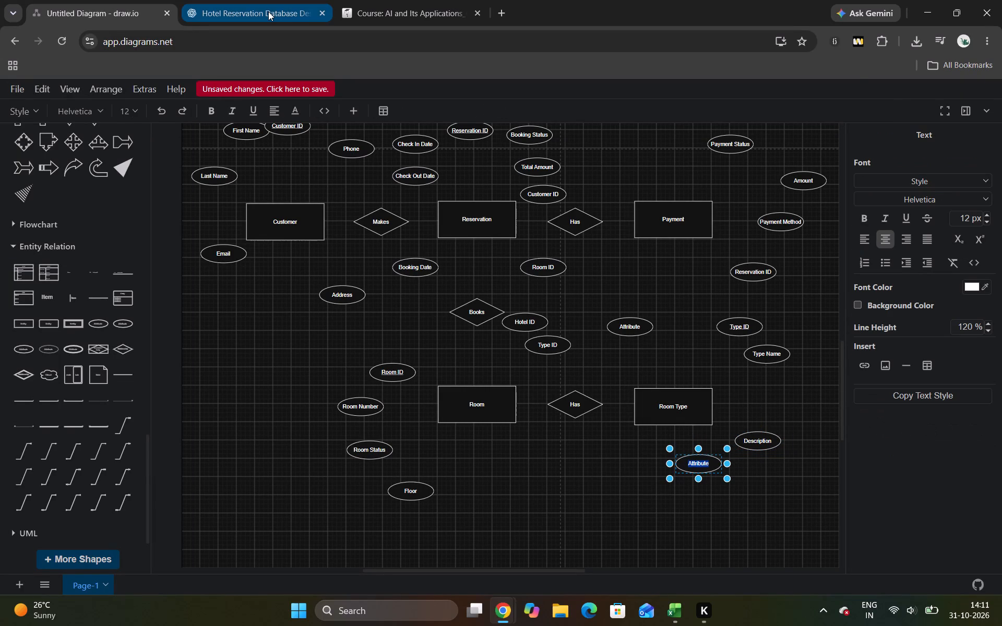
click(263, 11)
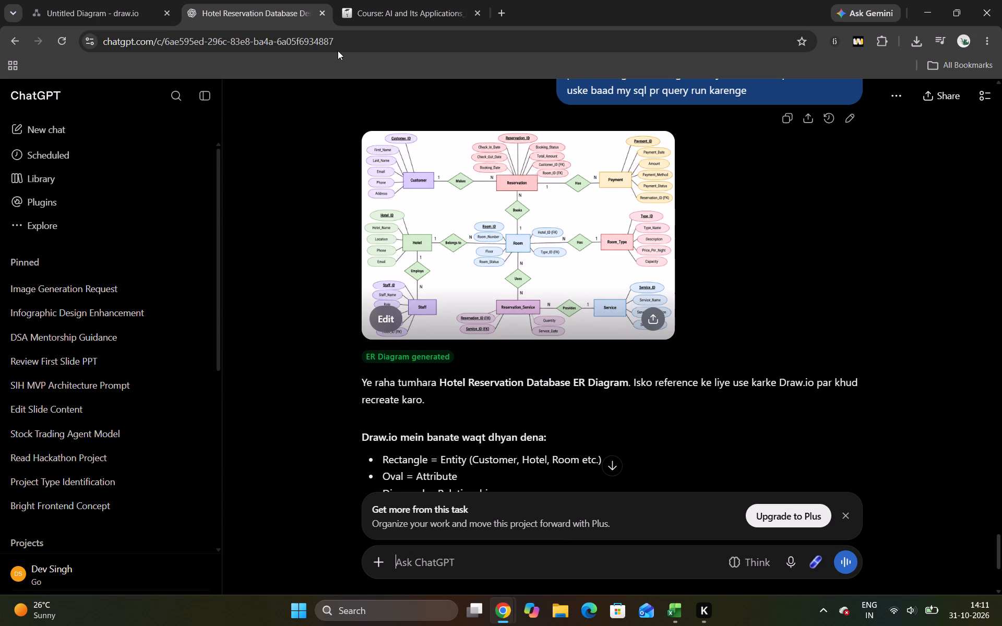
click(140, 0)
key(BackSpace)
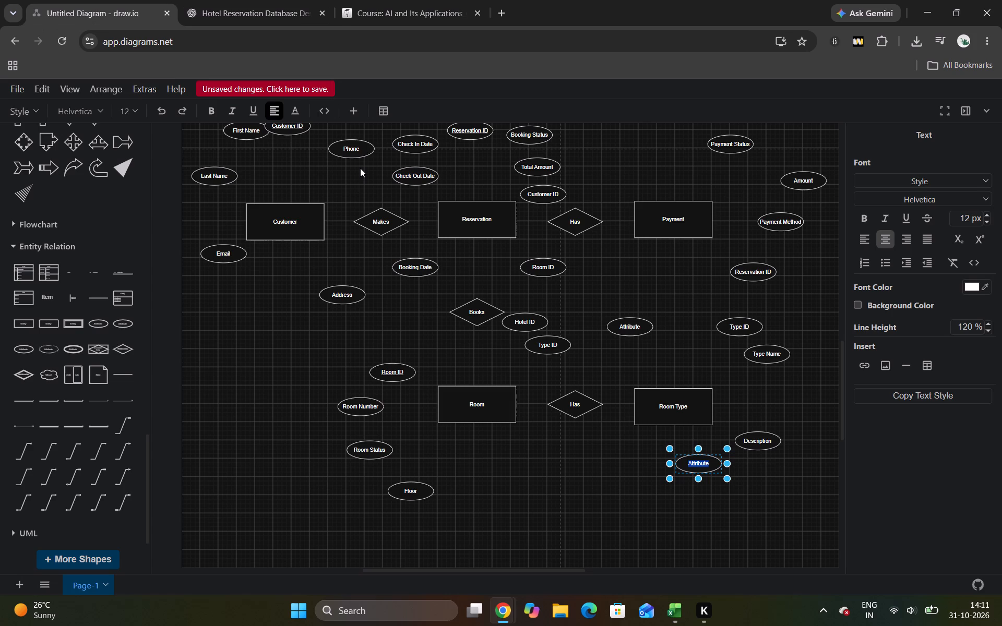
text(Price)
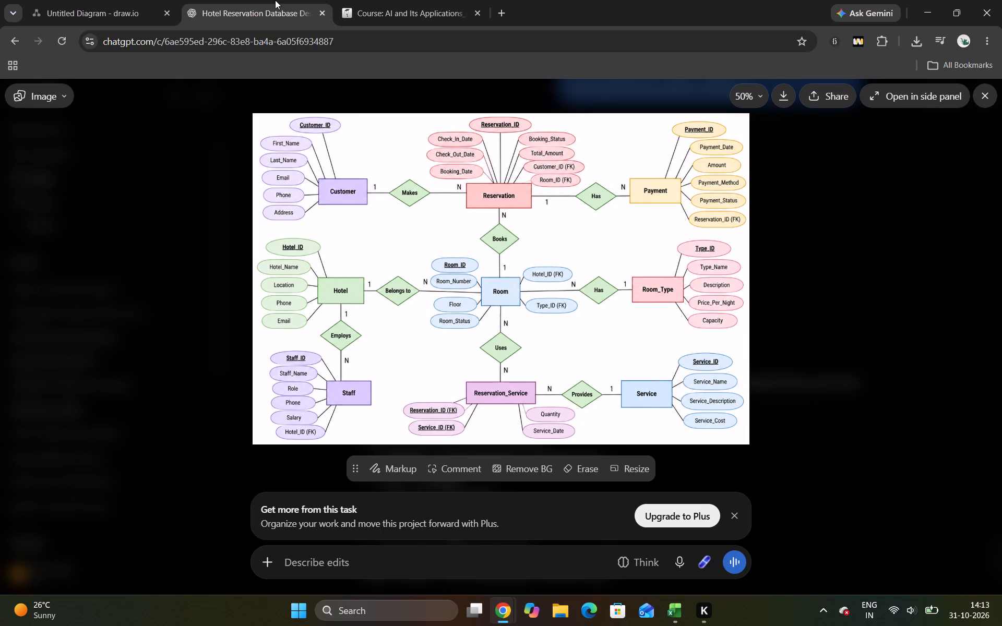
click(125, 0)
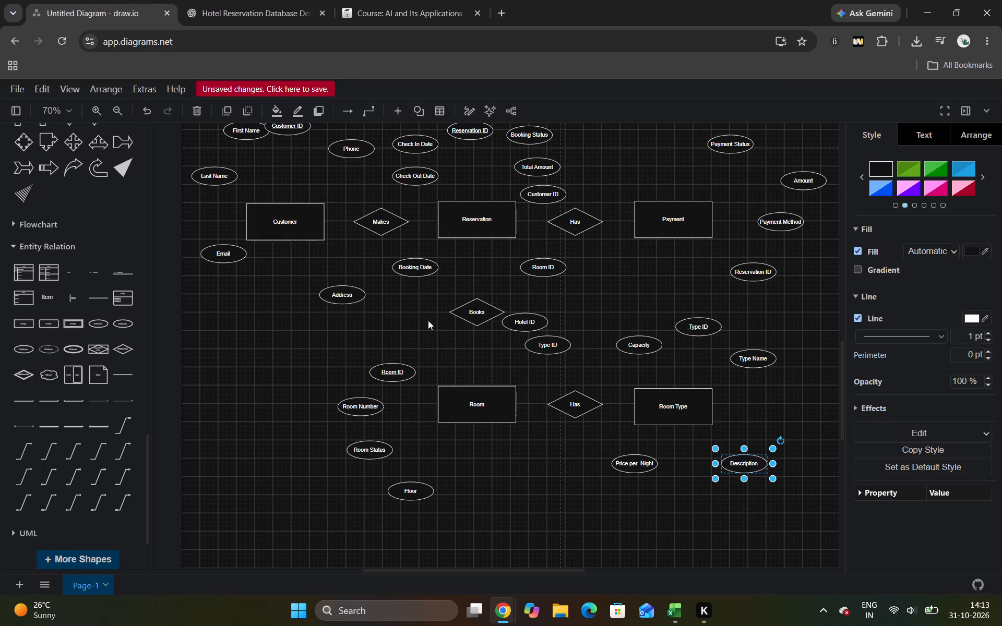
Move the Room ID and Room Number attributes upward, freeing the space beside the Room entity's left side.
drag(398, 375, 410, 352)
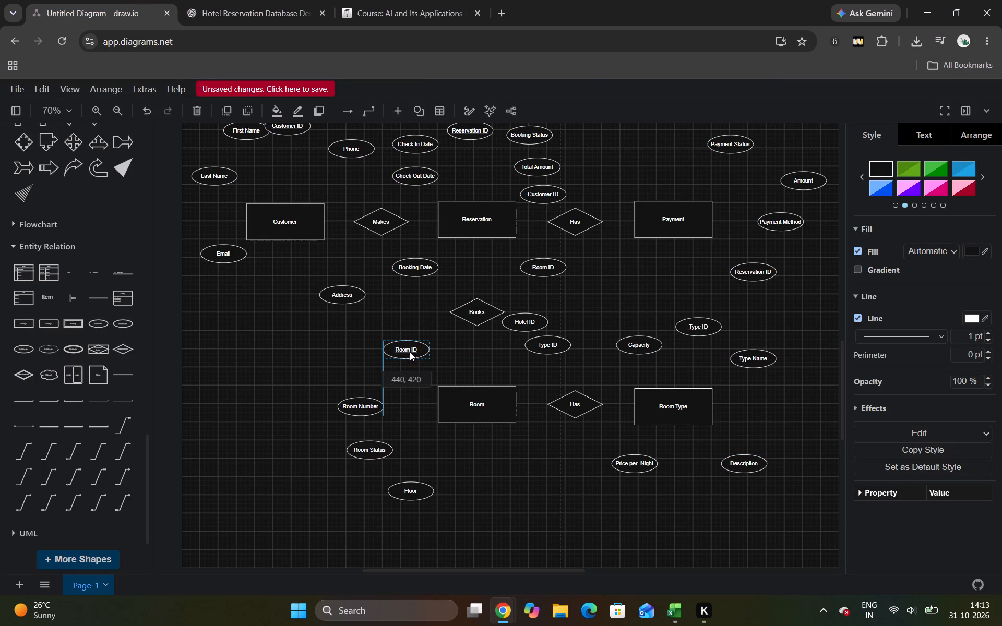
drag(410, 352, 421, 346)
drag(359, 403, 366, 384)
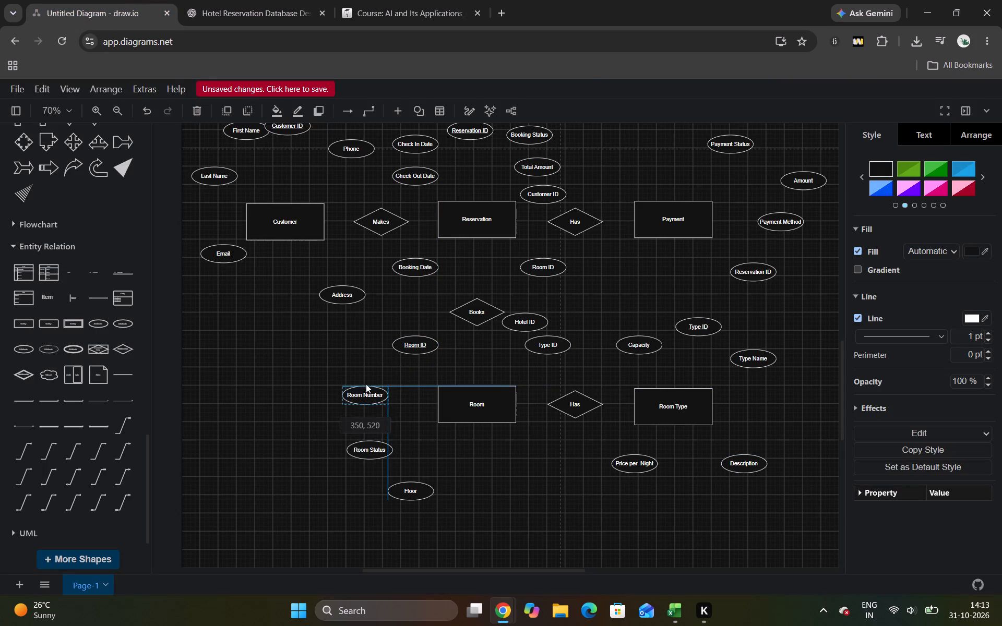
drag(366, 384, 371, 362)
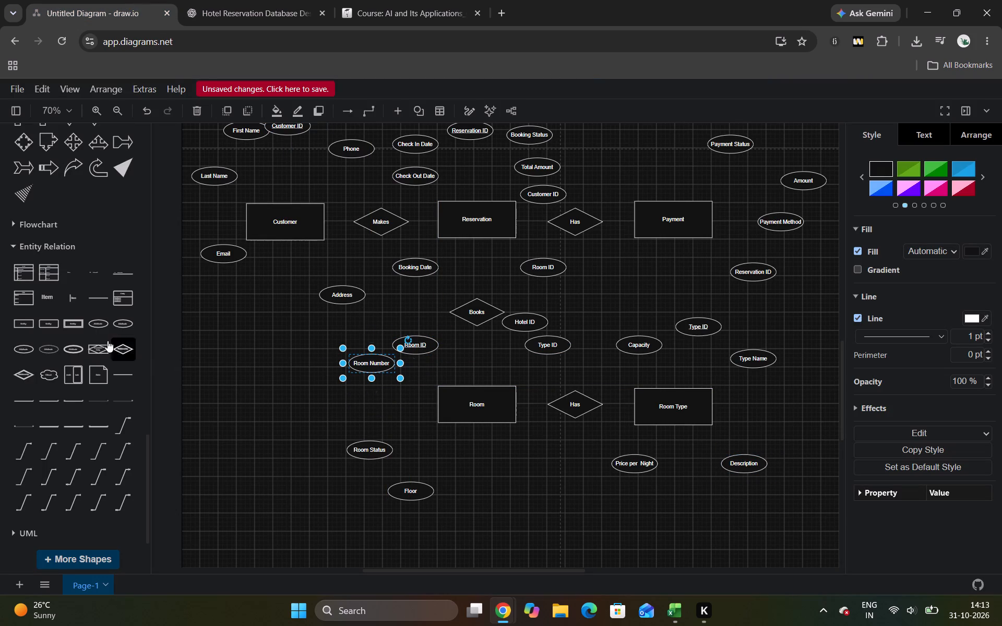
Add a relationship diamond on the left of the Room entity and label it Belongs to, checking the wording against the reference diagram.
click(121, 347)
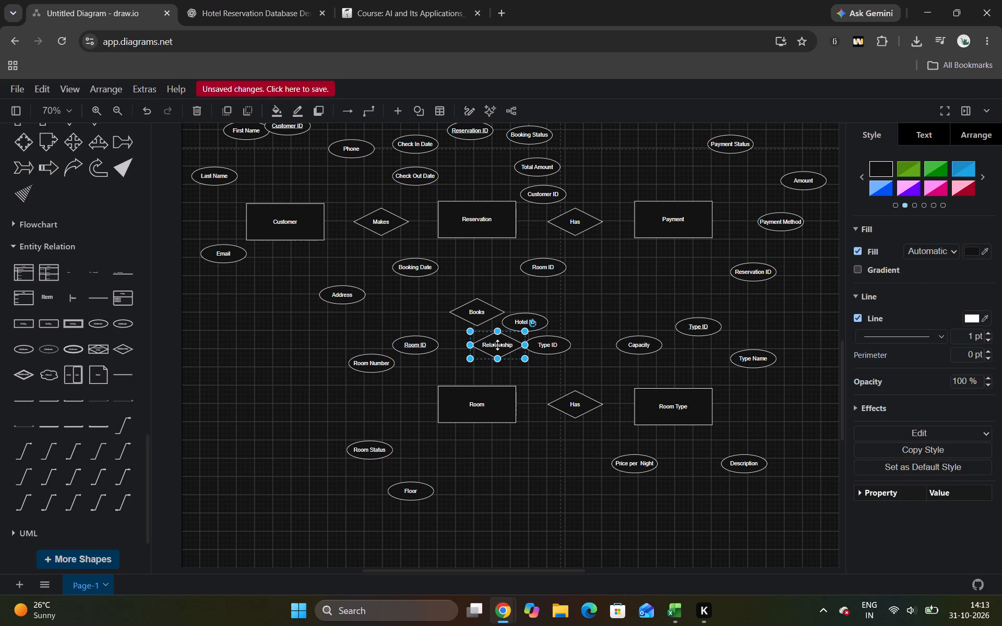
drag(498, 345, 373, 406)
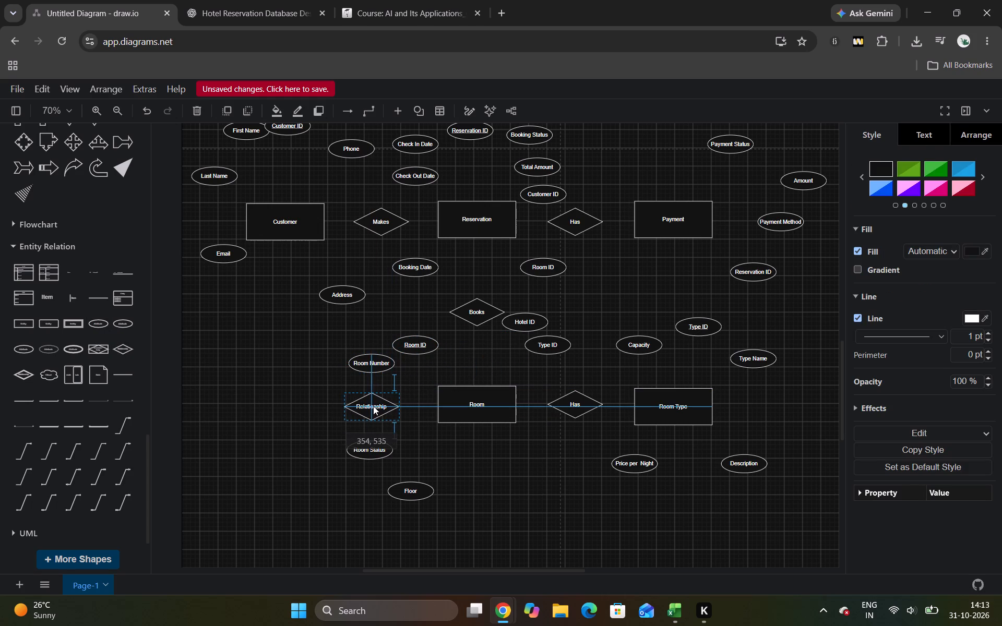
drag(373, 406, 383, 406)
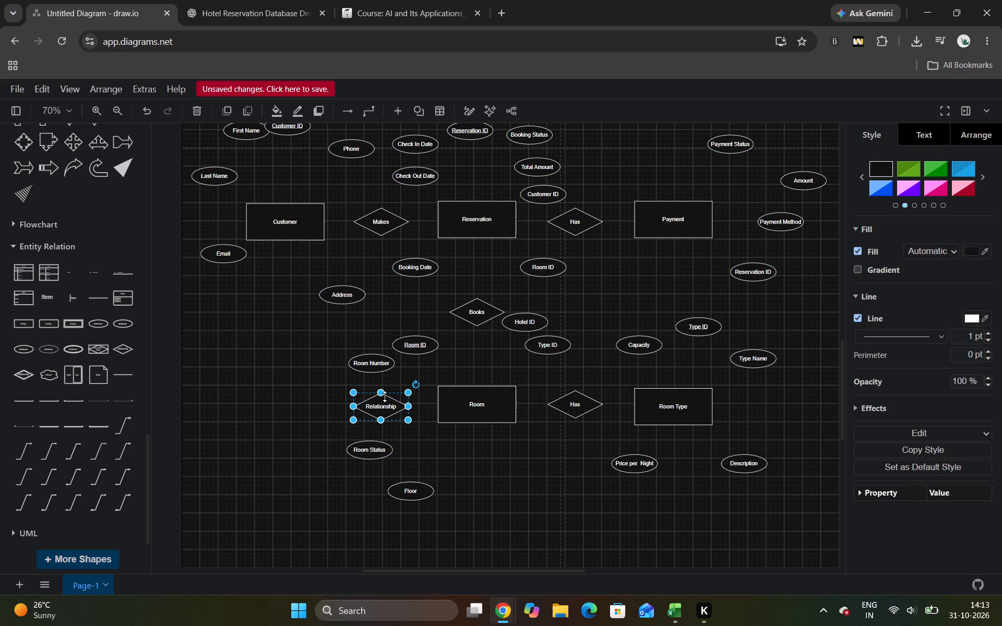
click(236, 0)
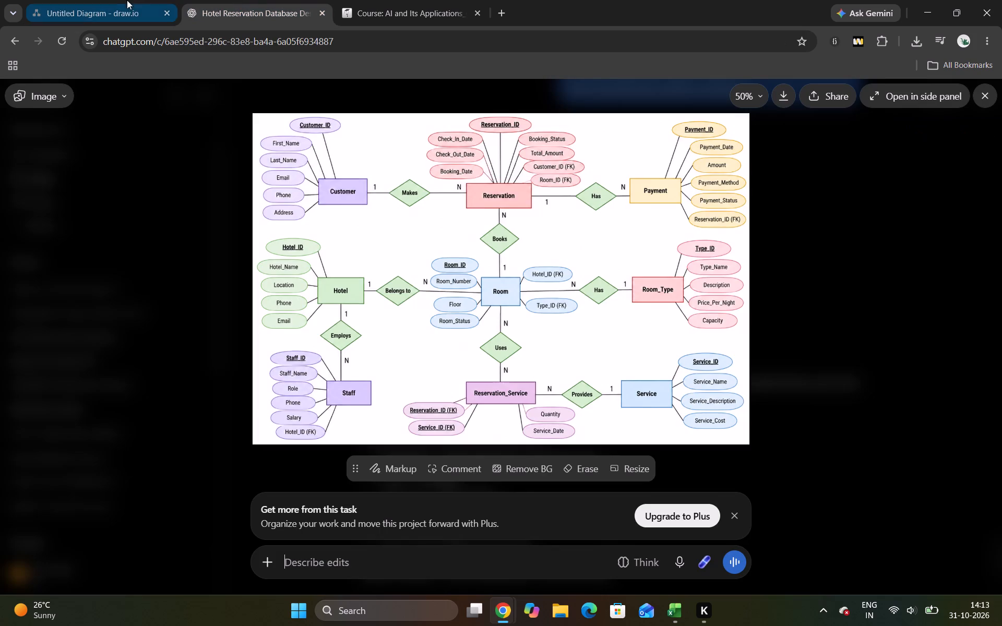
click(110, 0)
double_click(383, 411)
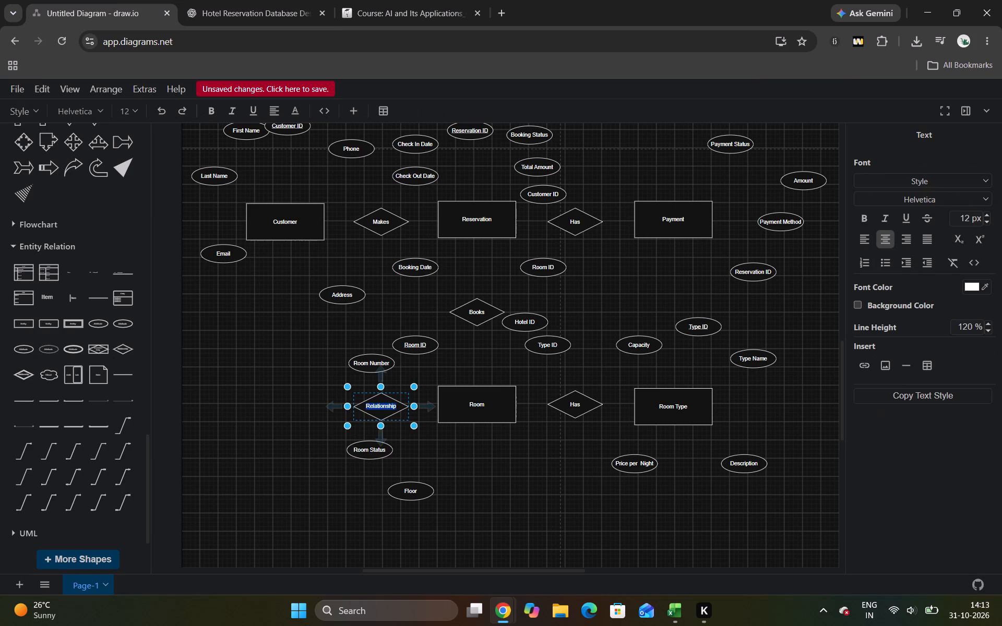
key(BackSpace)
text(Belongs to)
click(284, 398)
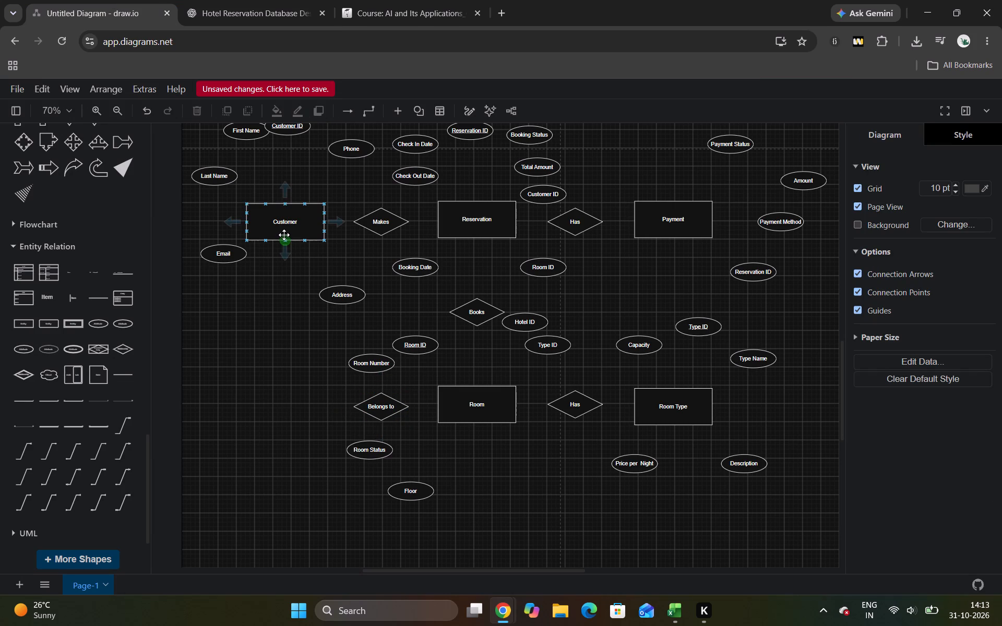
Duplicate the Customer entity and place the copy left of Belongs to, in line with Room and directly below Customer.
click(283, 232)
key(ctrl+c)
click(262, 393)
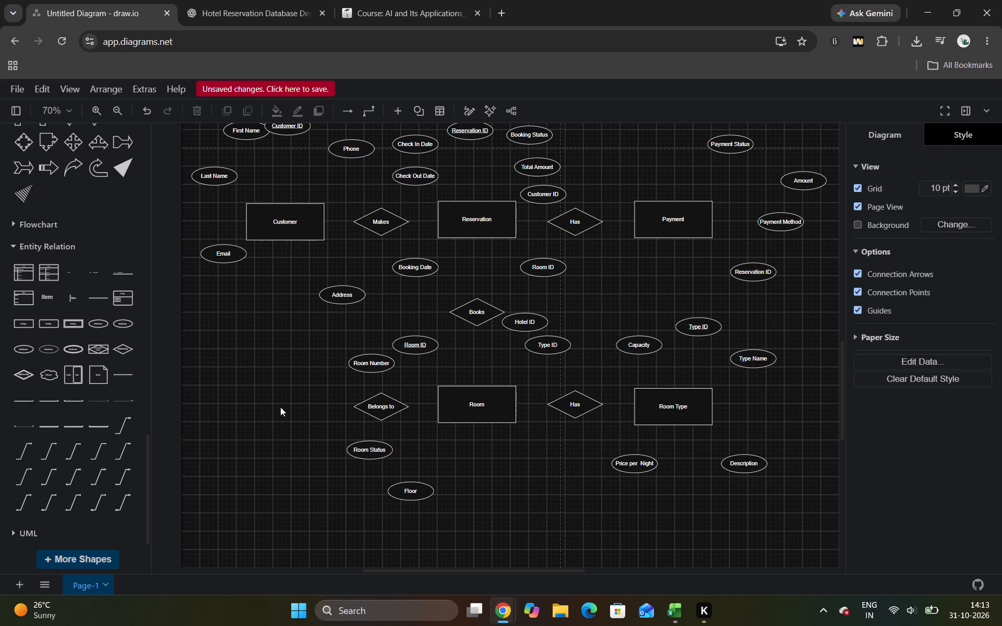
key(ctrl+c)
key(ctrl+v)
drag(328, 440, 269, 390)
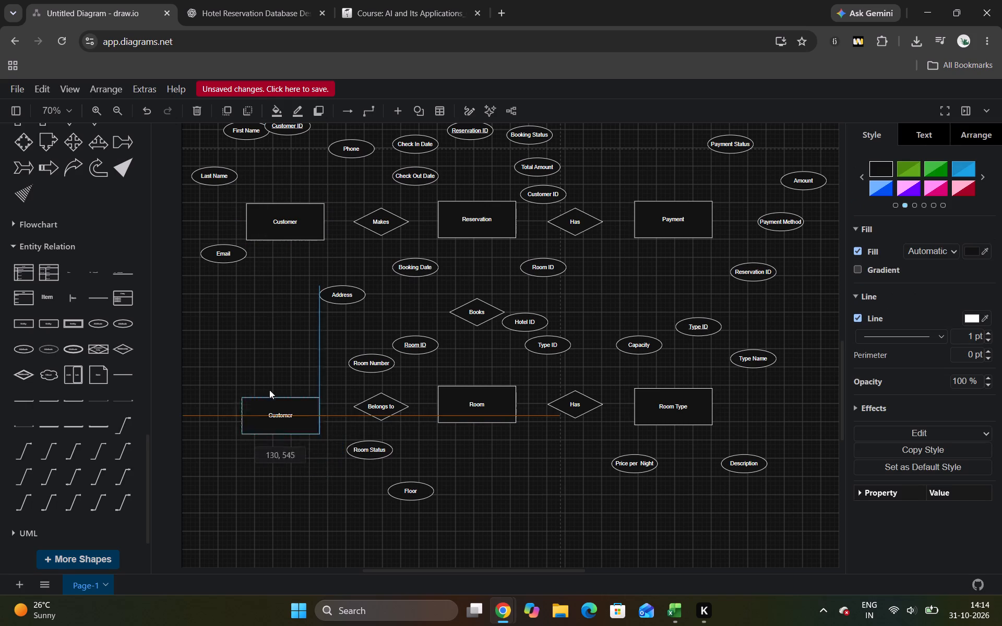
drag(269, 390, 285, 404)
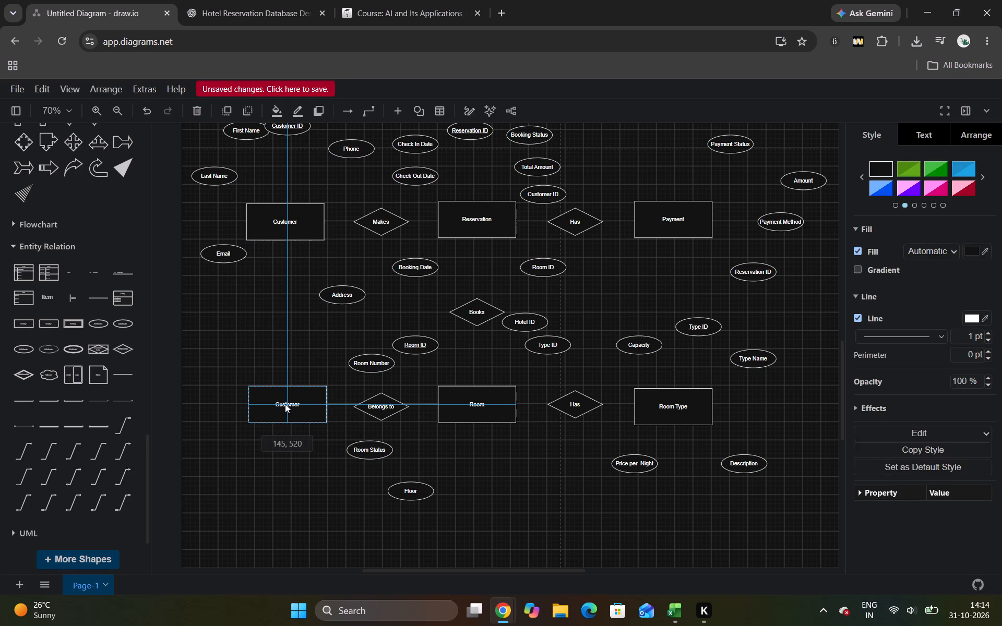
drag(285, 404, 284, 403)
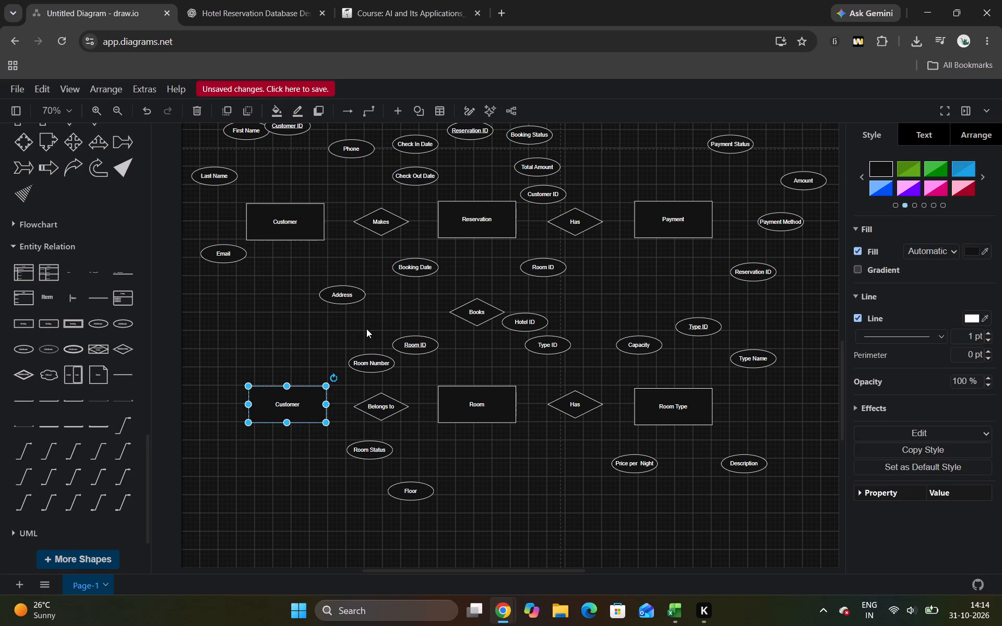
click(302, 403)
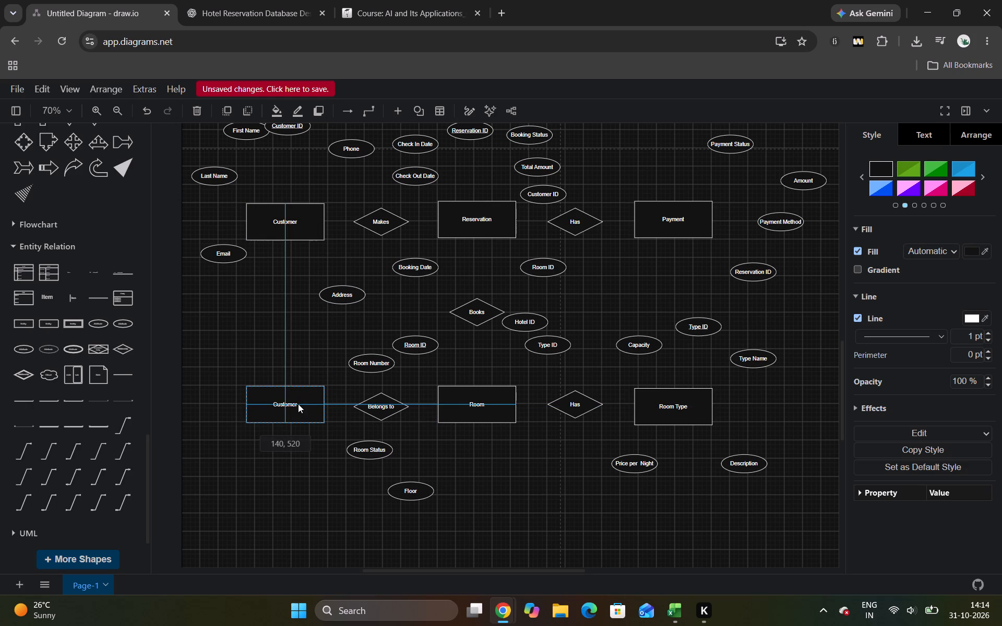
click(272, 322)
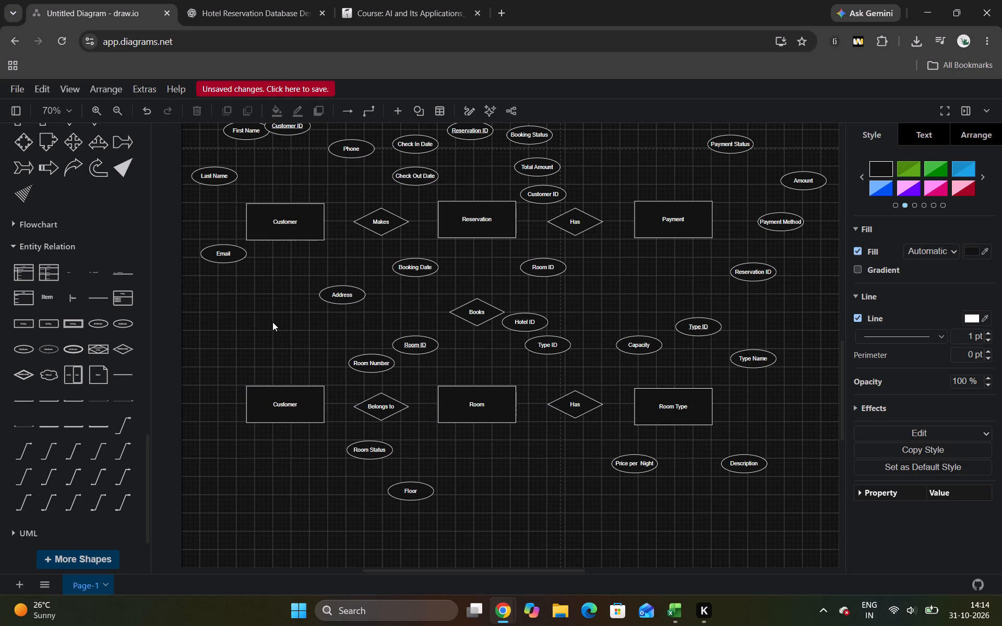
Rename the copied entity left of Belongs to as Hotel.
double_click(281, 406)
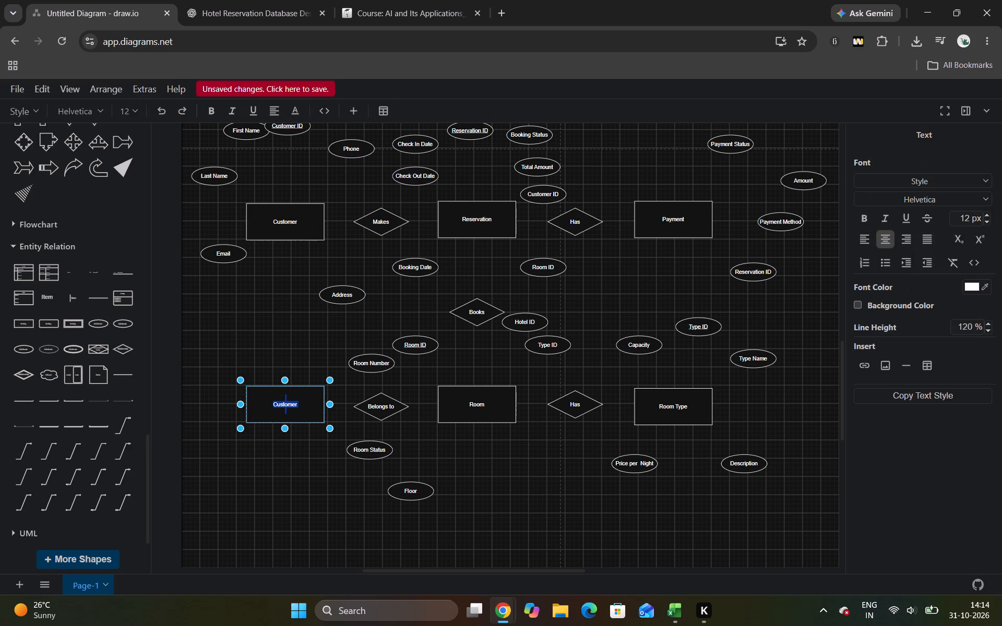
click(225, 5)
click(79, 0)
key(BackSpace)
text(Hotel)
click(266, 332)
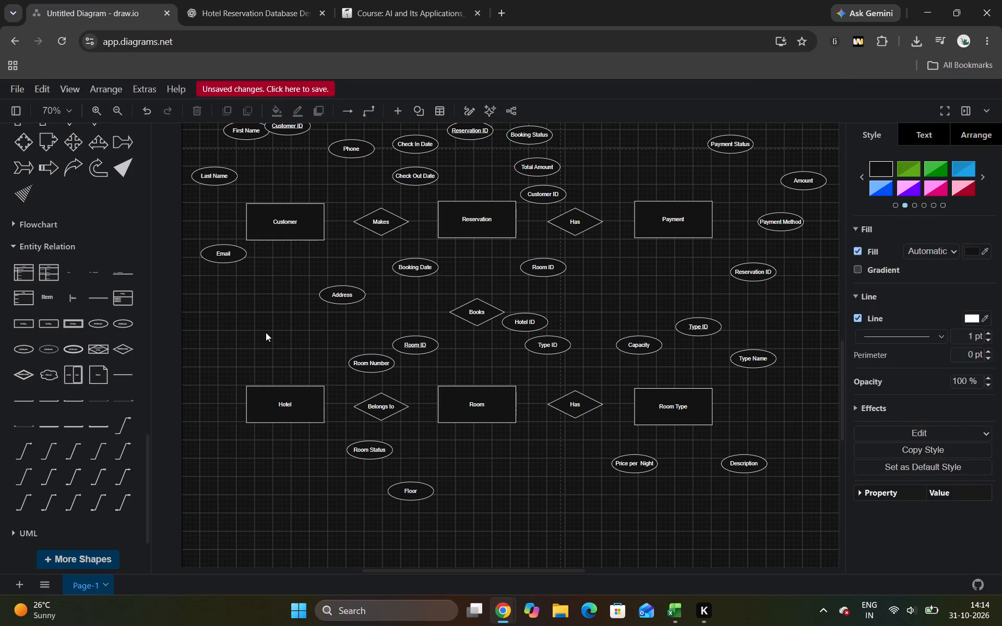
Check Hotel's attributes in the reference, then insert four plain attributes and one key attribute, placing the key attribute at Hotel's upper left.
click(273, 0)
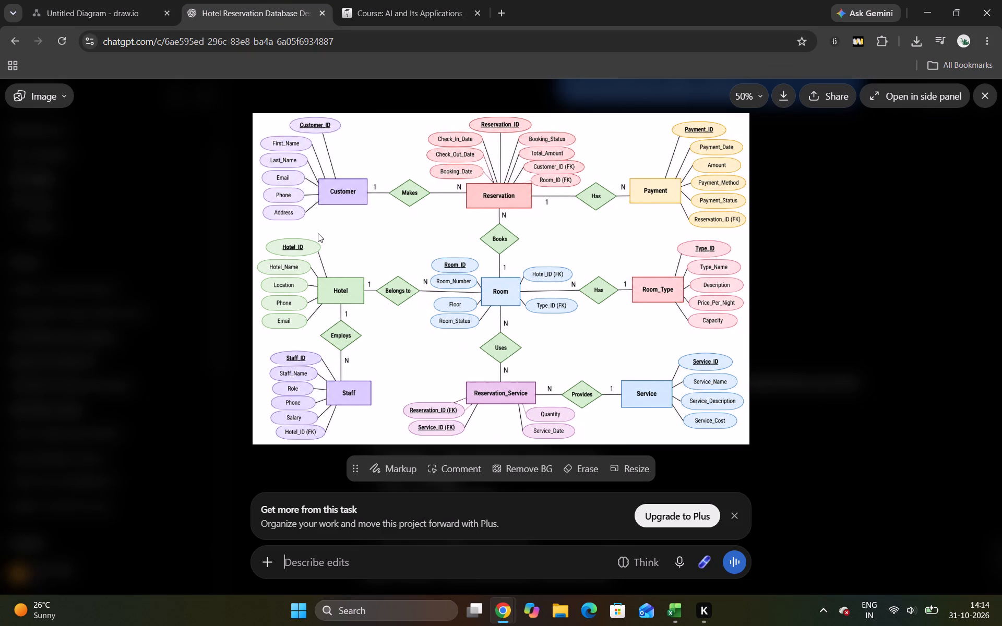
click(132, 0)
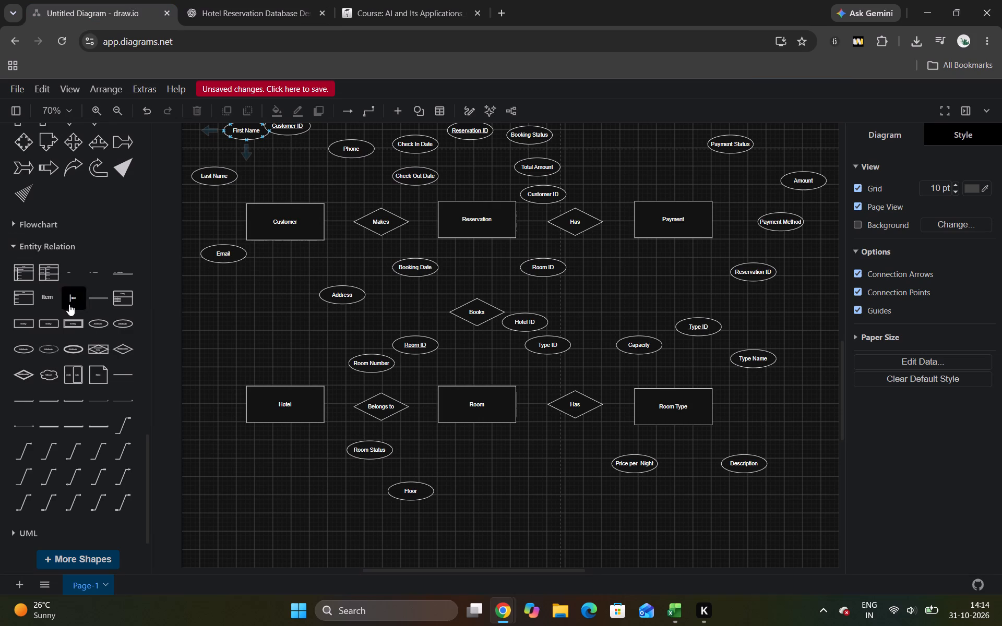
click(99, 323)
click(99, 322)
click(99, 322)
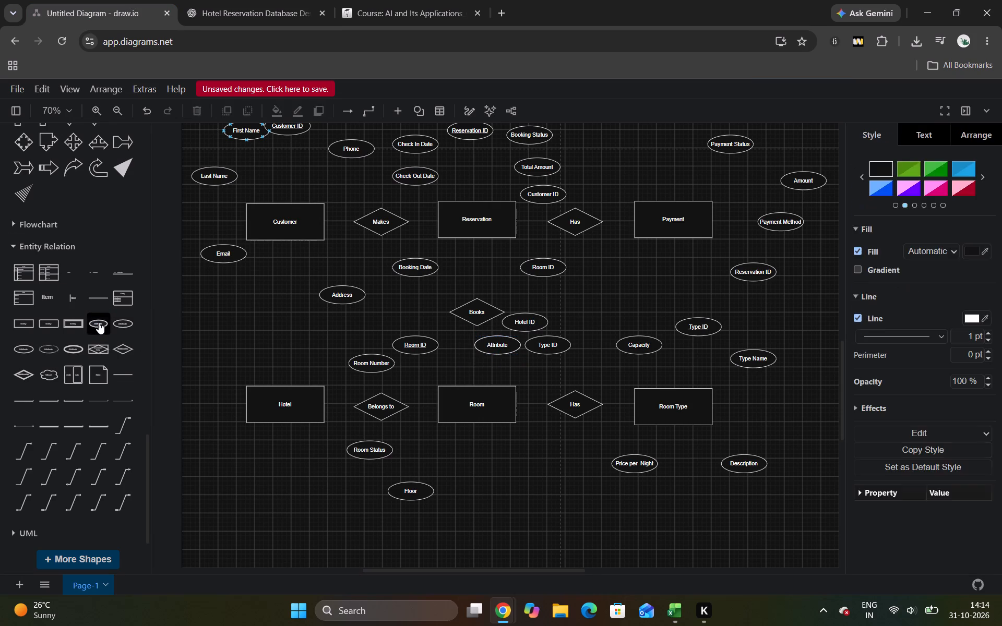
click(99, 322)
click(125, 322)
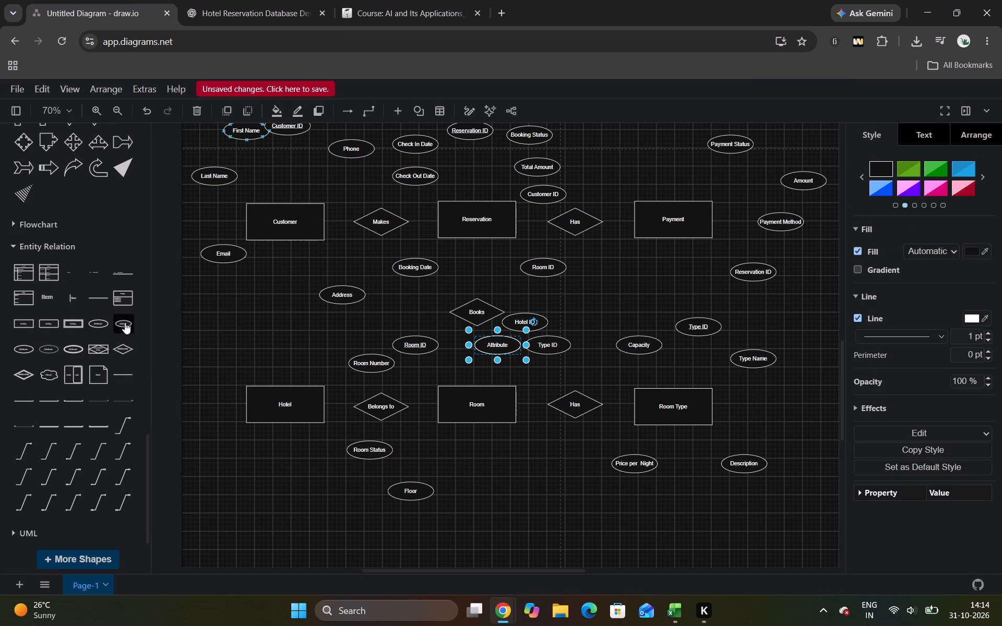
drag(507, 344, 301, 334)
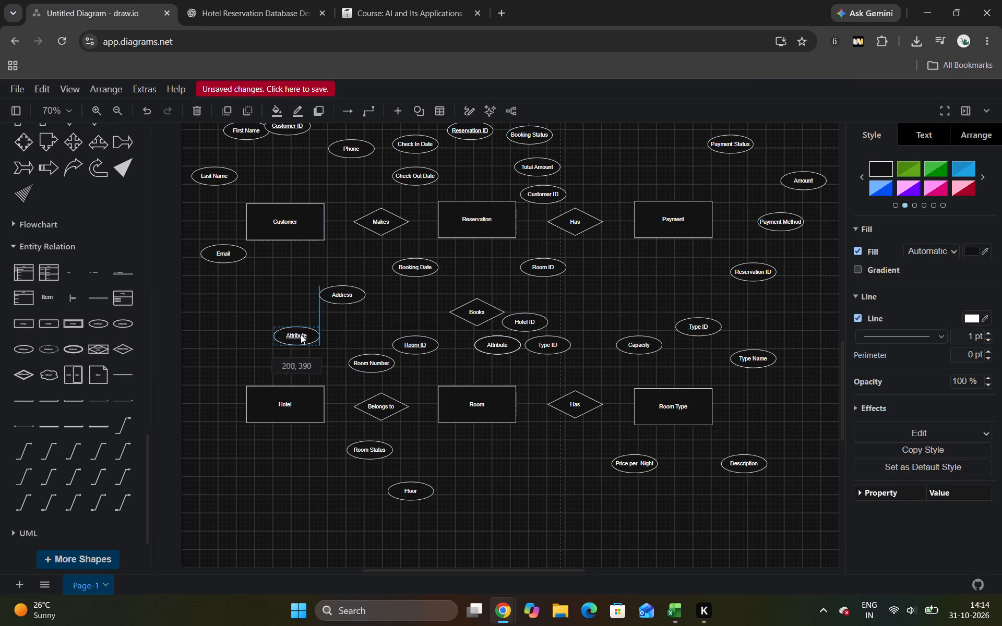
drag(301, 334, 246, 326)
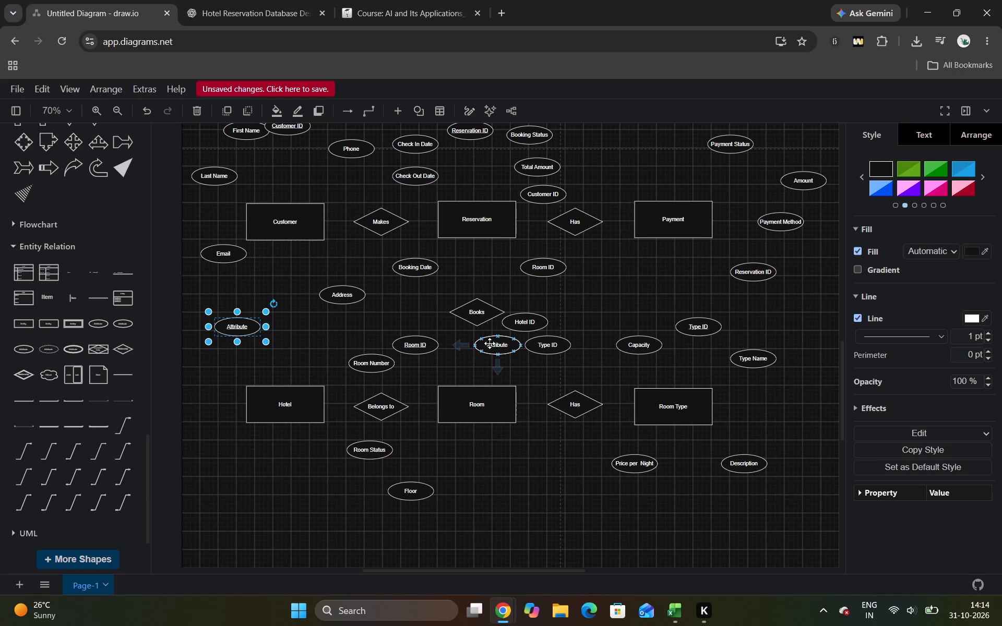
Arrange the four plain attributes around the Hotel entity: three down its left side and one above it, right of the key attribute.
drag(493, 348, 186, 363)
drag(505, 350, 202, 405)
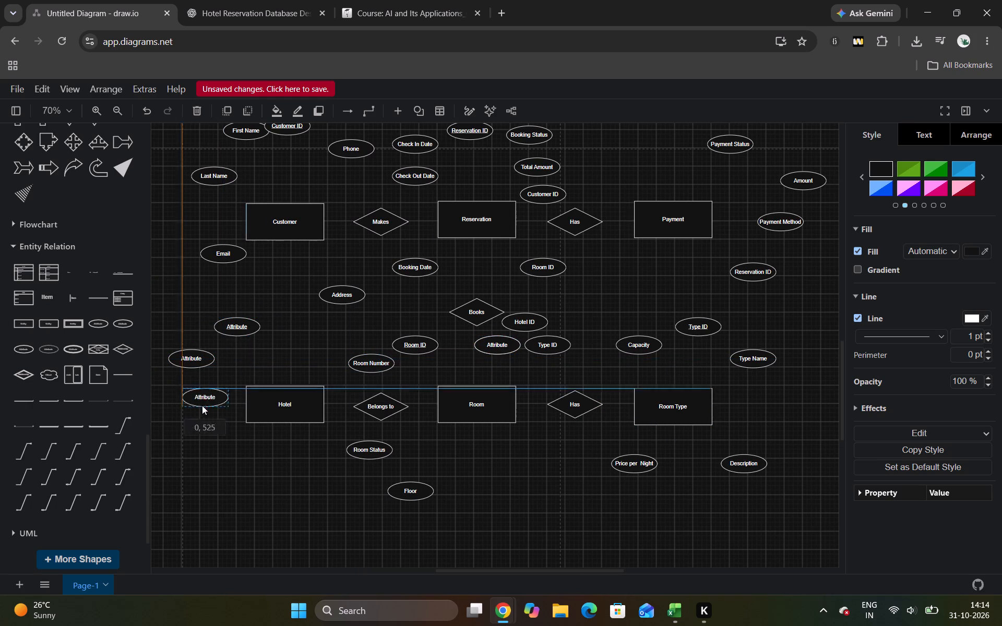
drag(202, 405, 177, 407)
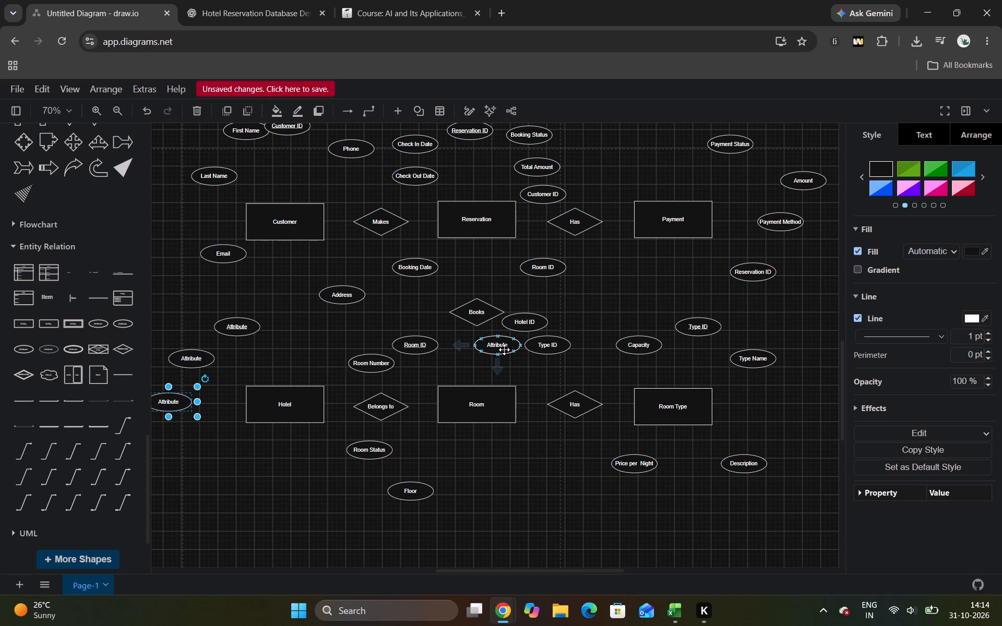
drag(505, 350, 188, 456)
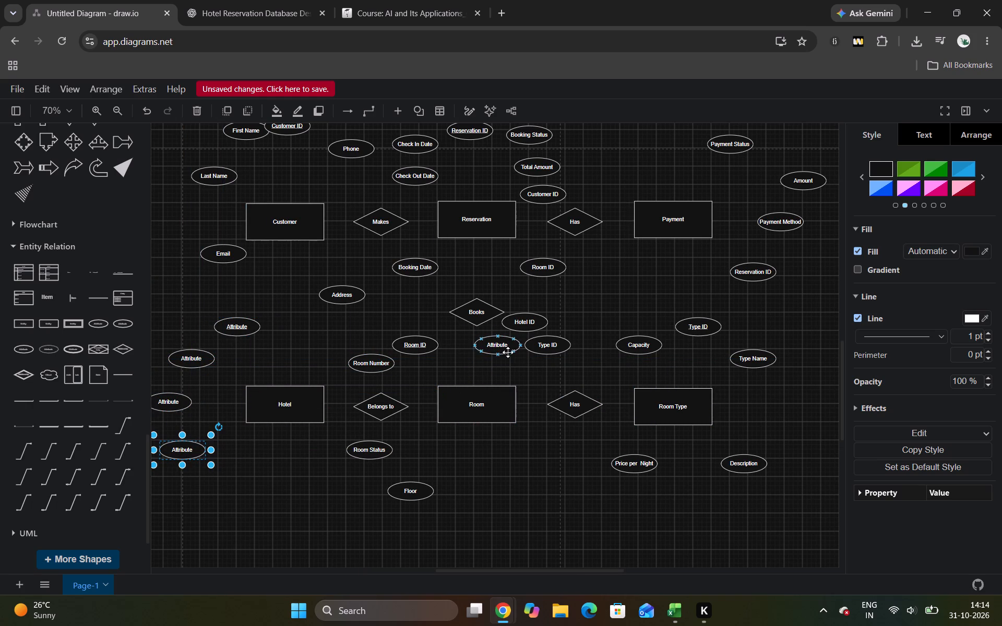
drag(504, 347, 240, 484)
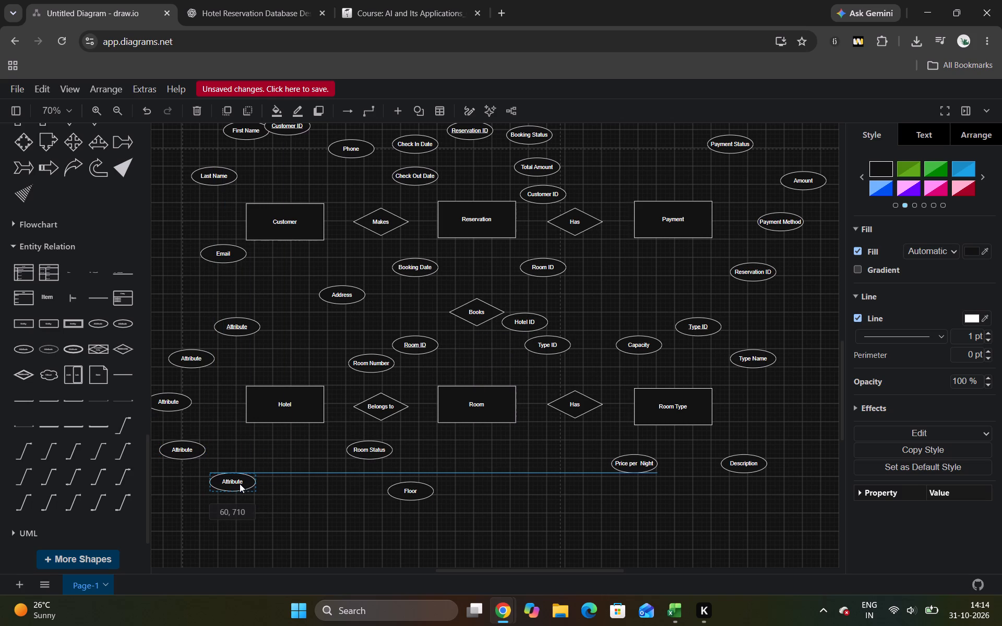
drag(240, 484, 212, 488)
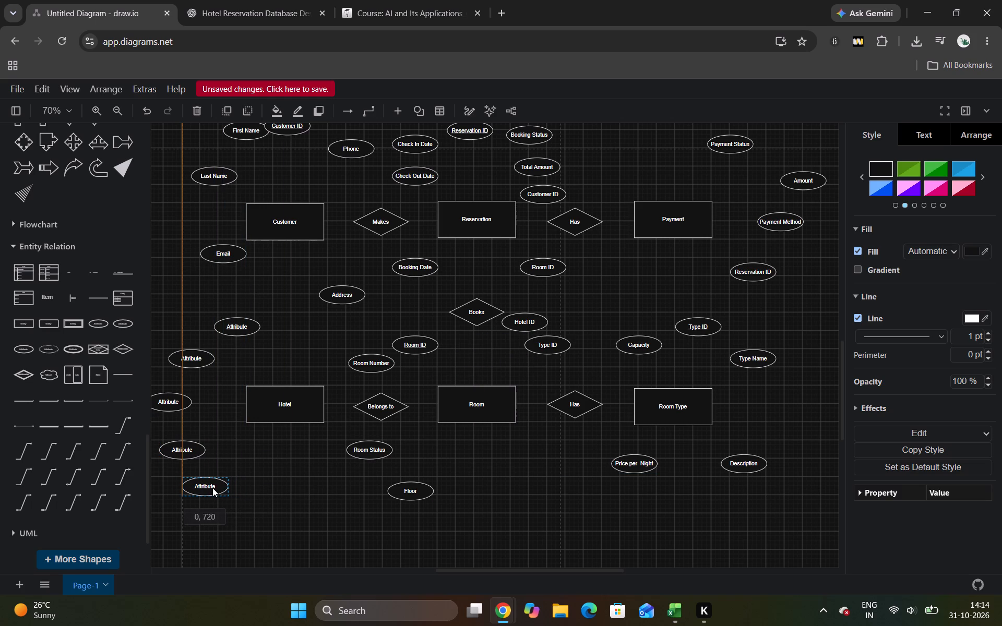
drag(212, 488, 342, 327)
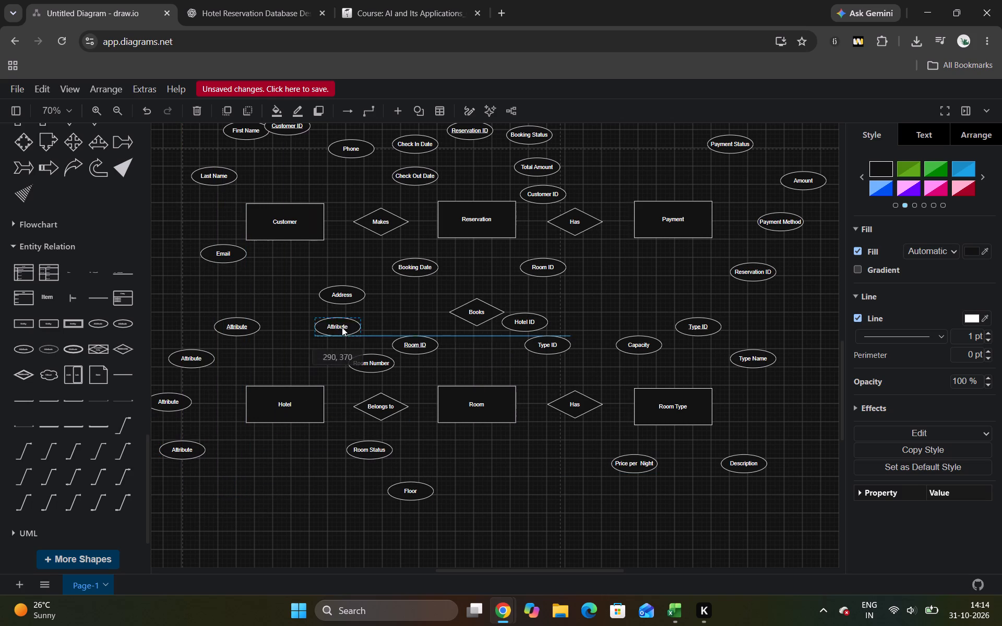
drag(342, 327, 329, 343)
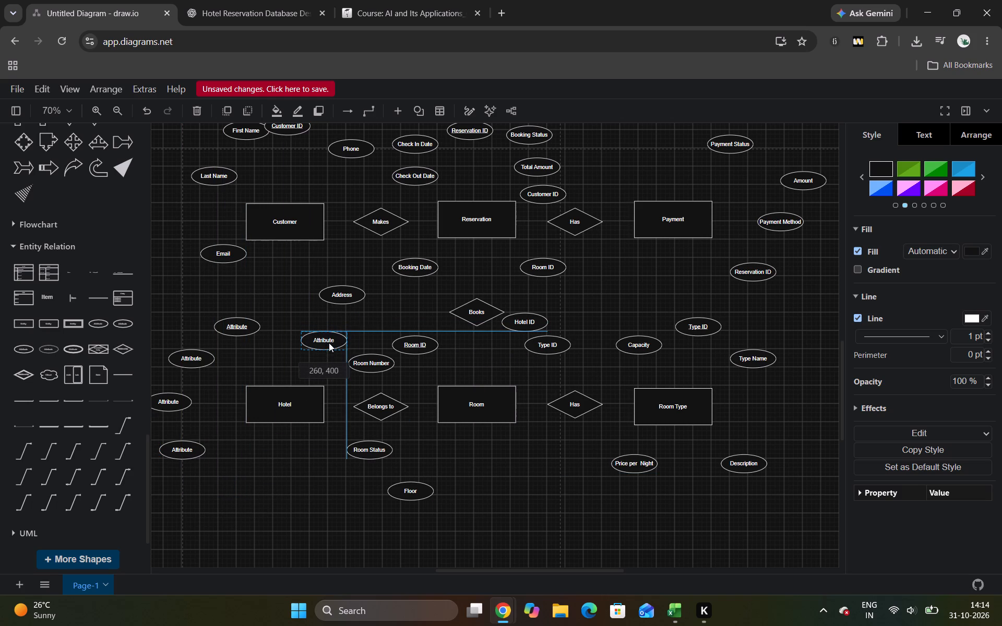
drag(329, 343, 326, 333)
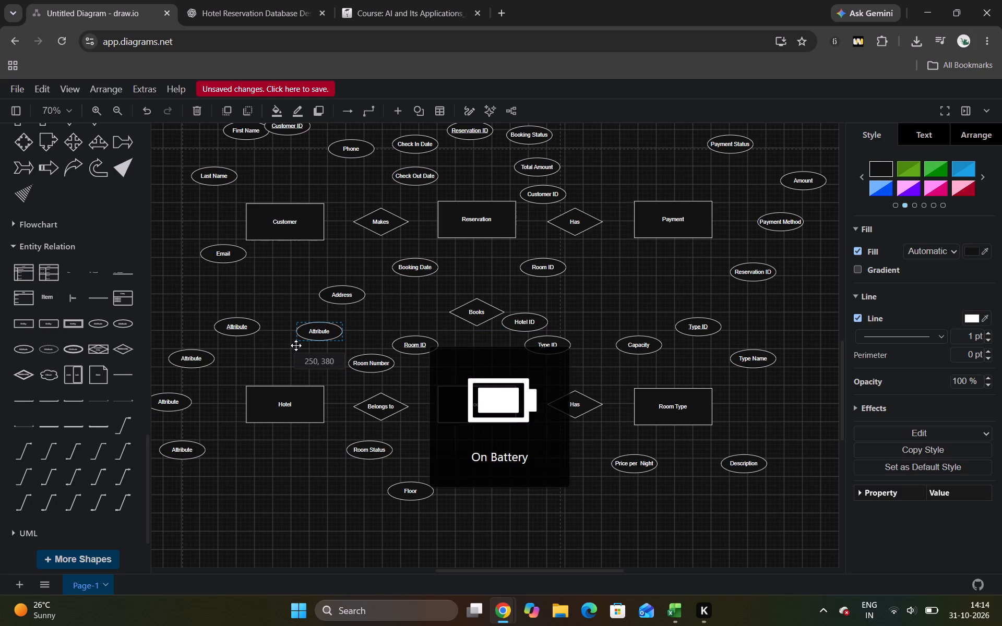
Following the reference diagram, label the upper-left plain attribute of Hotel as Hotel Name and the one directly left of Hotel as Location.
click(264, 0)
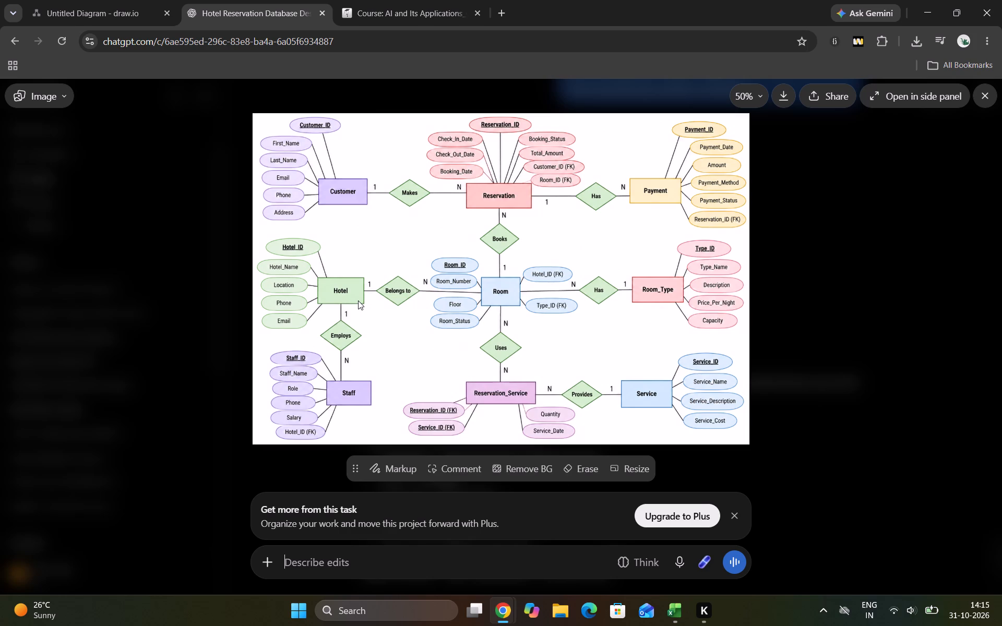
click(75, 0)
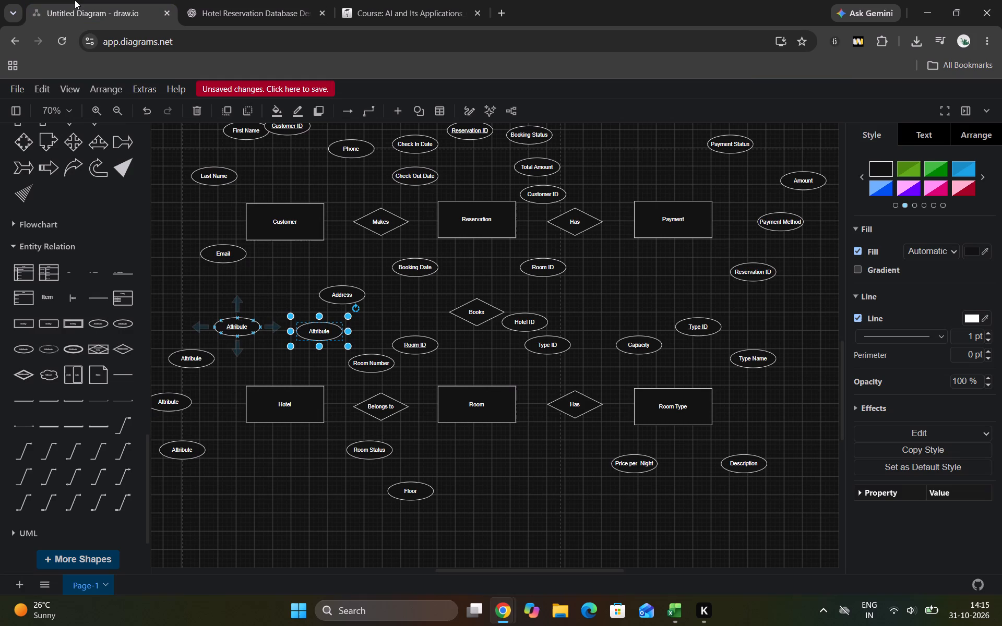
double_click(196, 359)
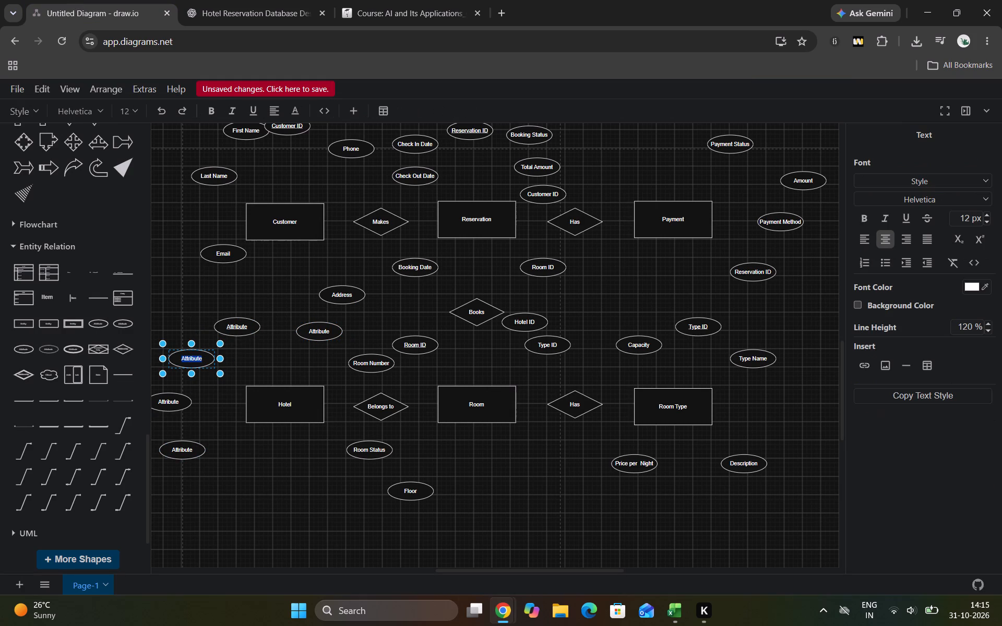
key(BackSpace)
text(Hotel Name)
double_click(167, 401)
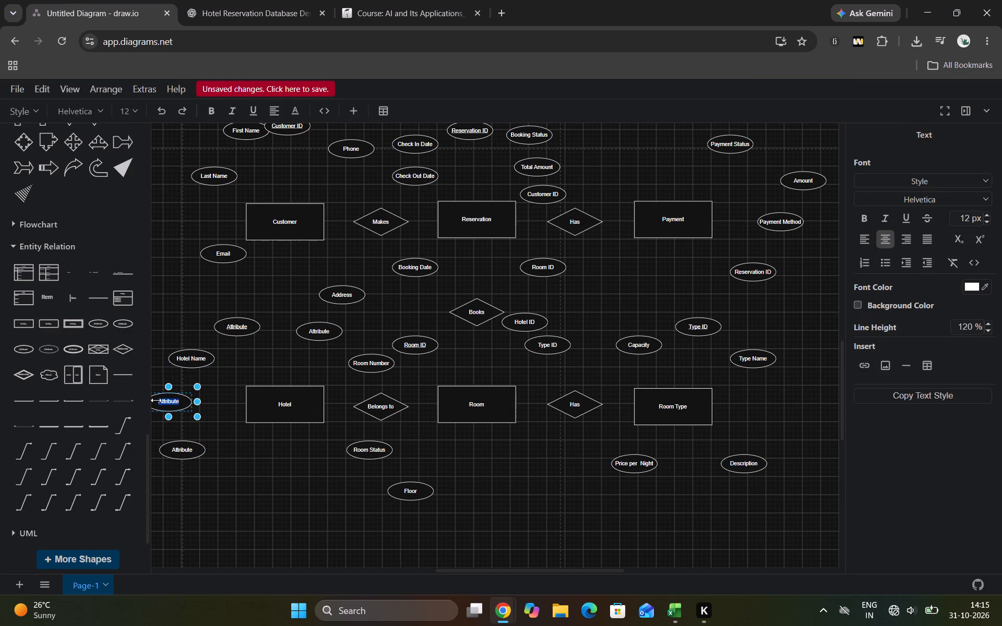
key(BackSpace)
text(Location)
Checking the reference diagram, label Hotel's lower-left attribute as Phone and the plain attribute above Hotel as Email.
click(237, 14)
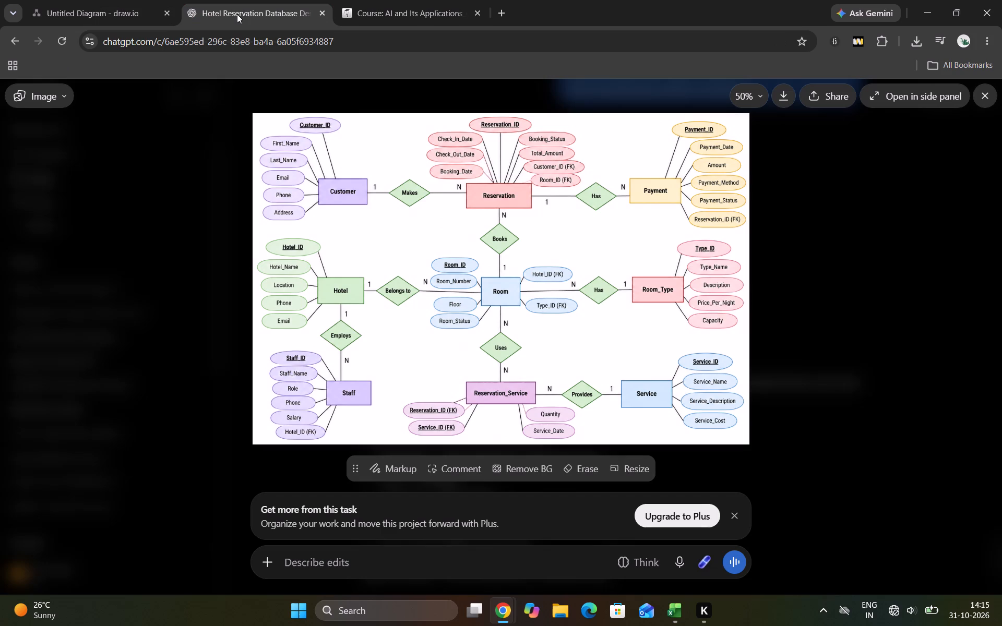
click(58, 0)
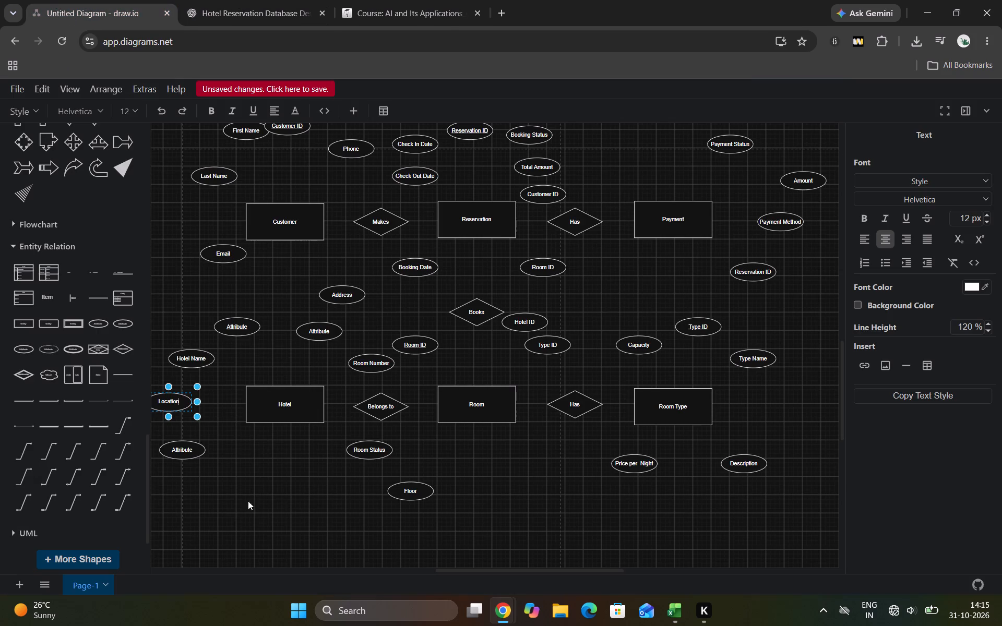
double_click(193, 451)
key(BackSpace)
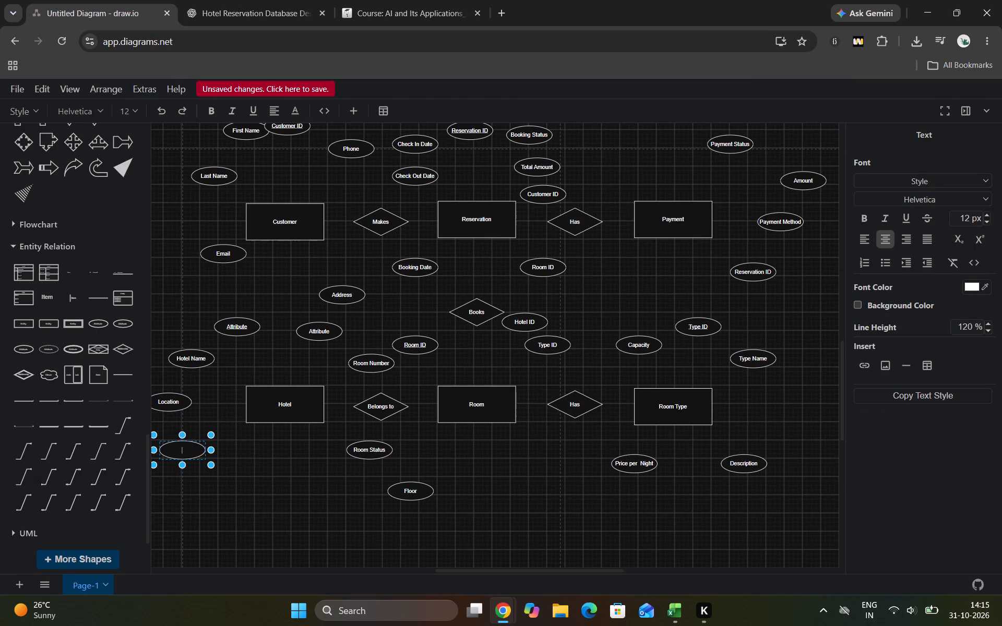
text(Phone)
click(205, 0)
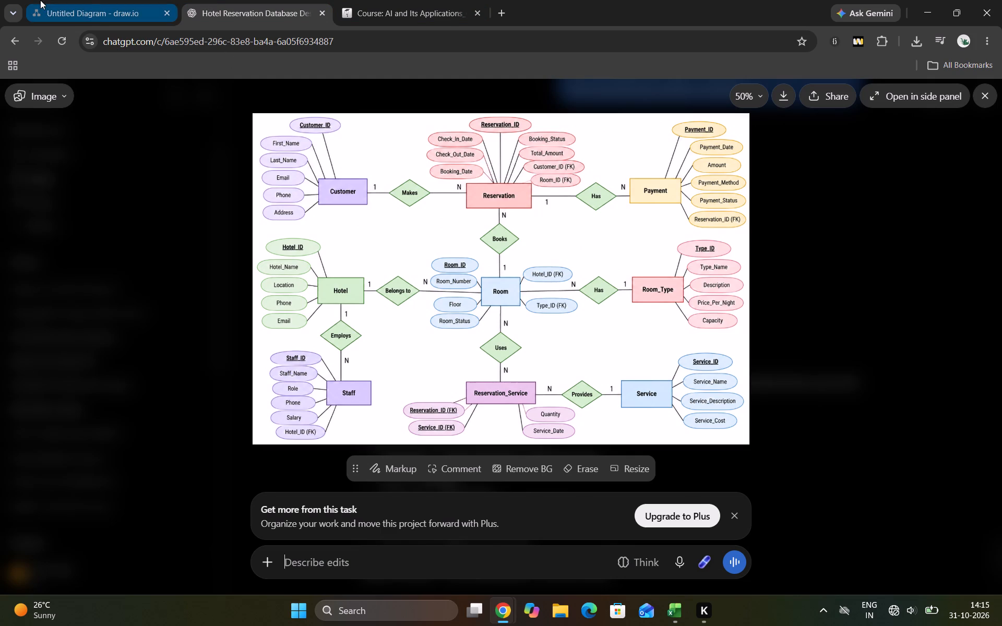
click(40, 0)
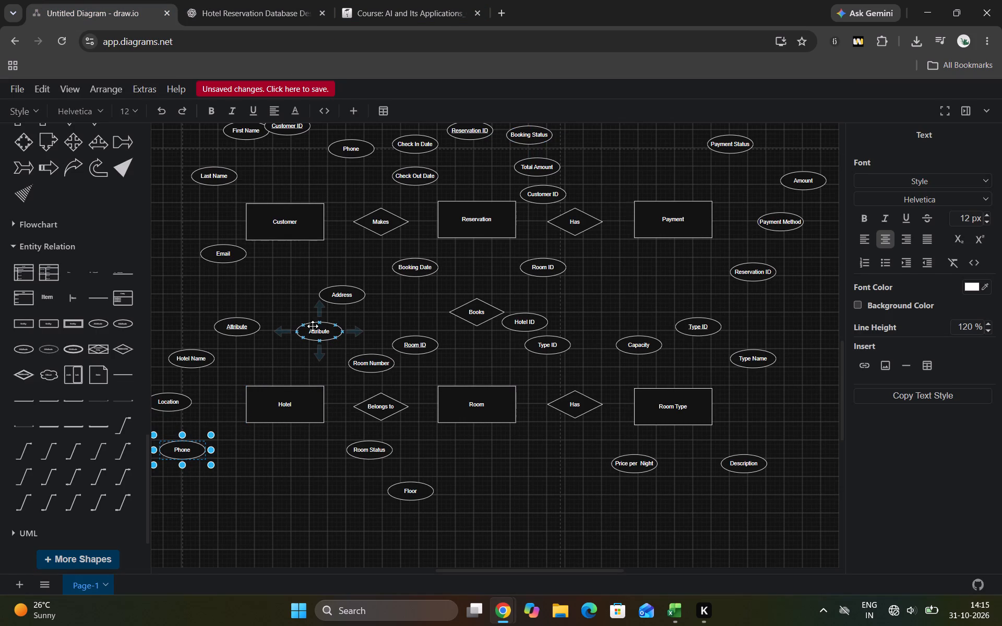
double_click(320, 331)
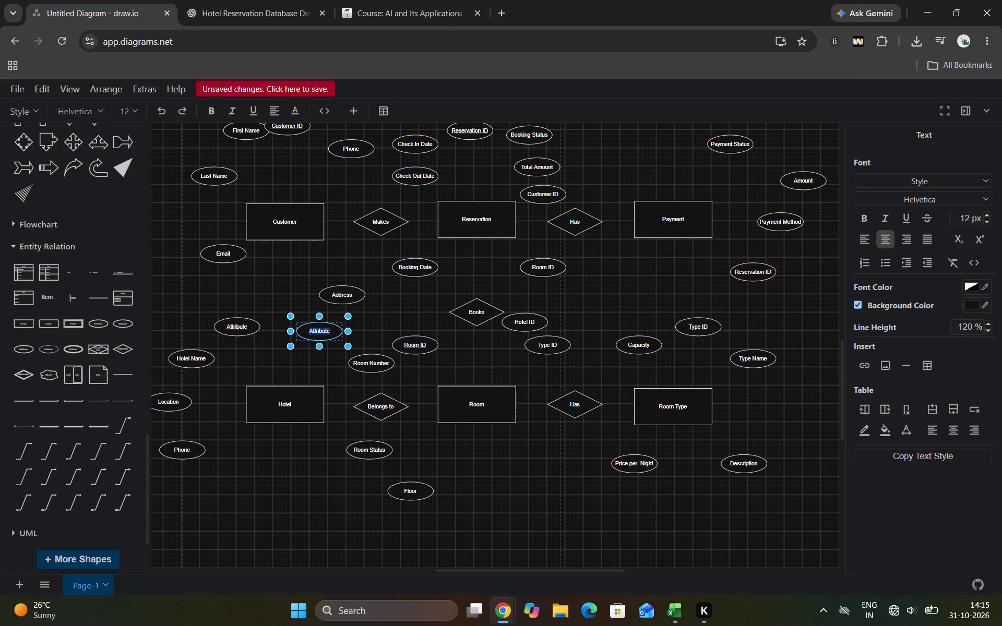
key(BackSpace)
text(Email)
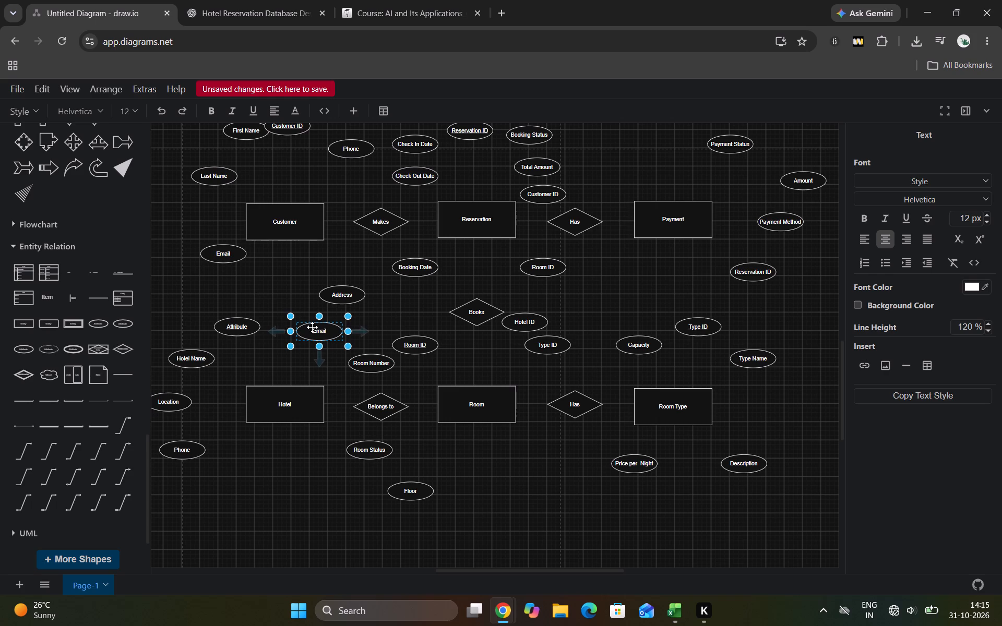
Check Hotel's key in the reference diagram and label its underlined key attribute as Hotel ID.
click(220, 0)
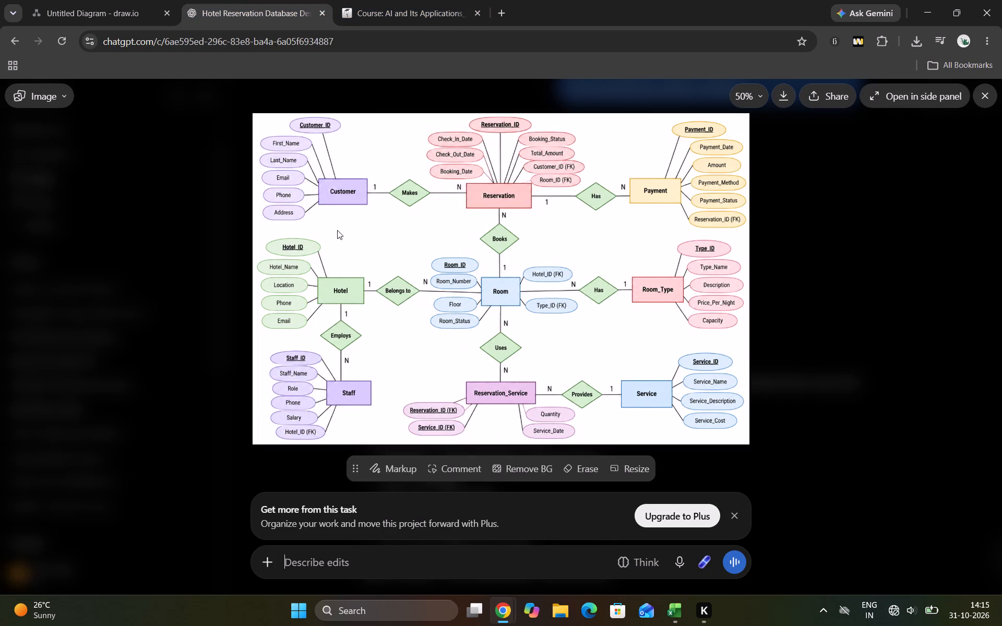
click(106, 0)
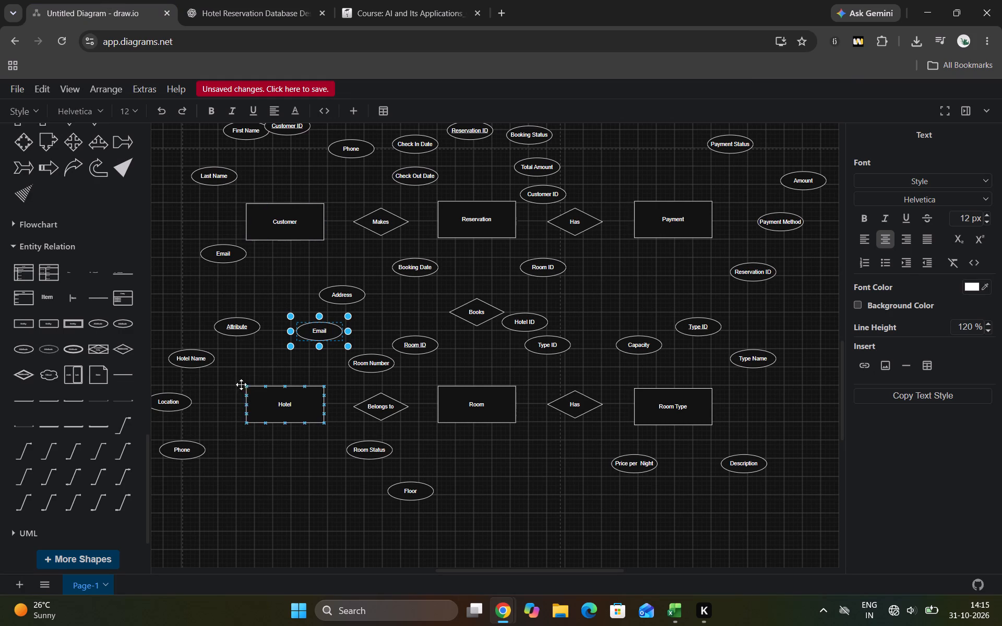
double_click(238, 326)
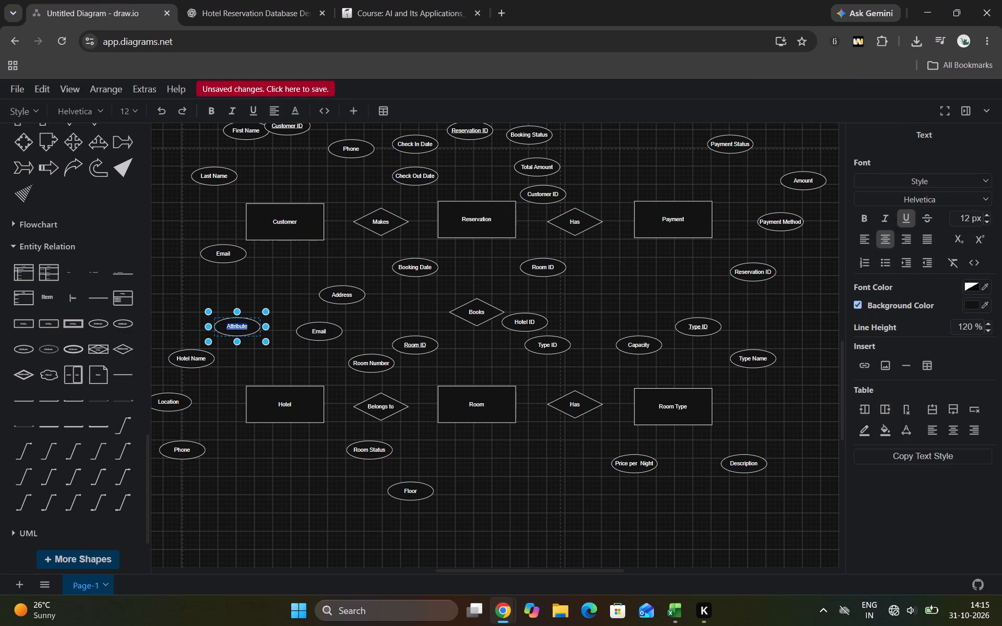
key(BackSpace)
text(Hotel ID)
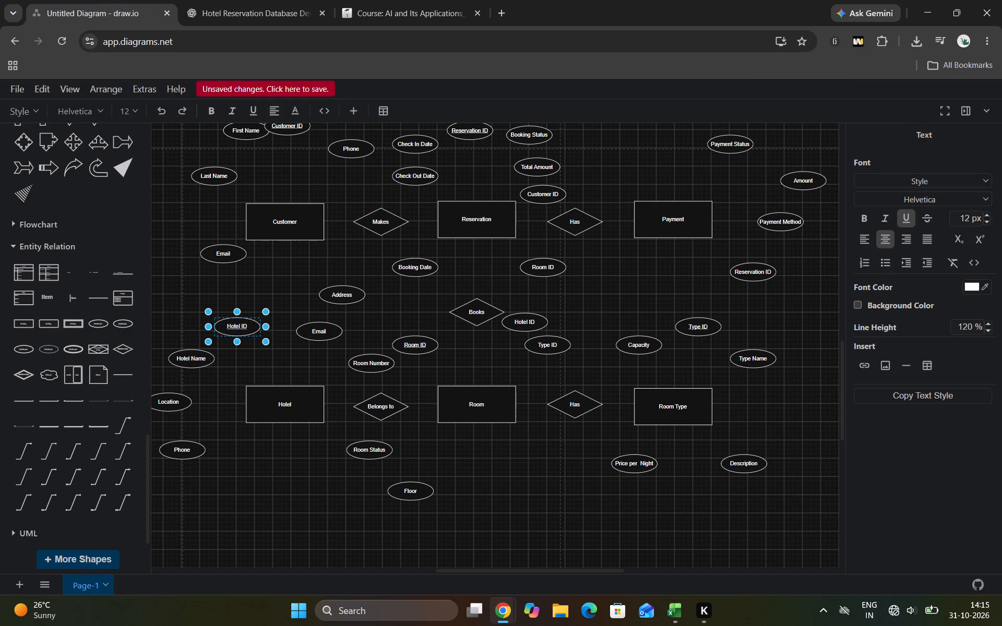
click(263, 291)
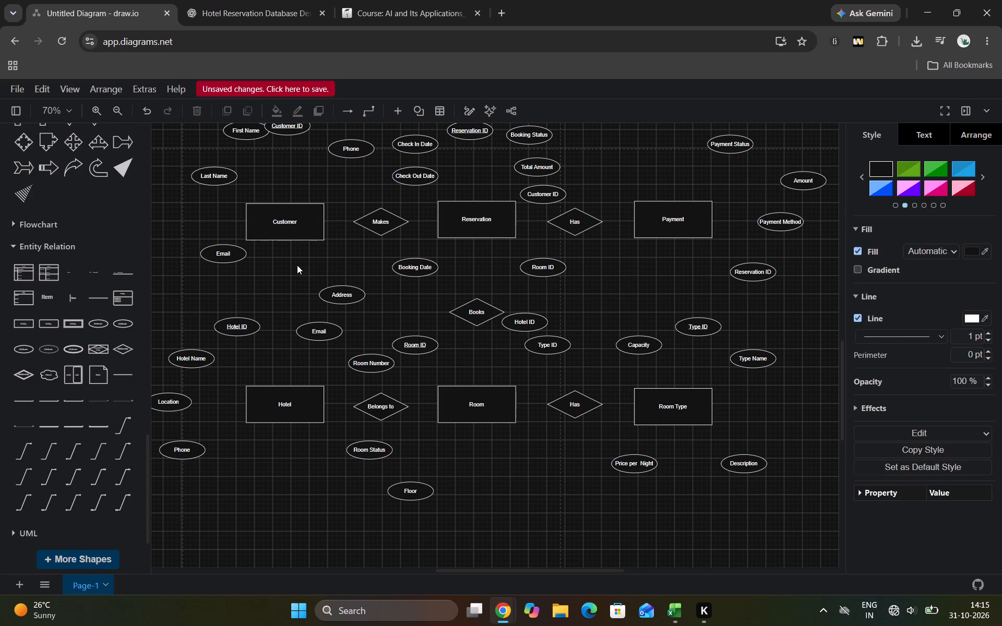
After consulting the reference diagram, duplicate the Hotel entity and place the copy directly below Hotel, aligned with it and leaving space between them.
click(226, 0)
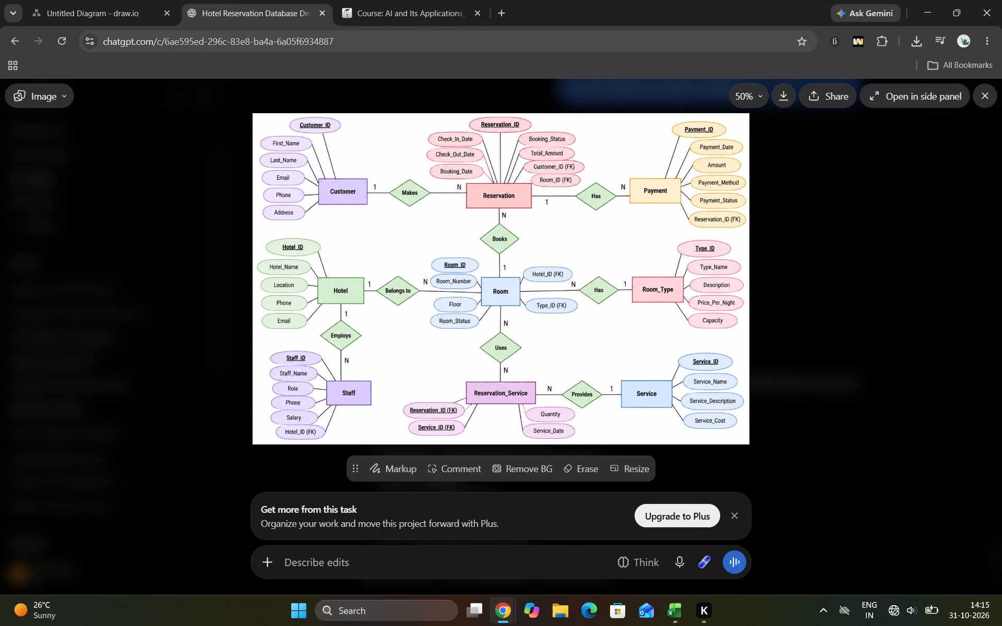
click(97, 2)
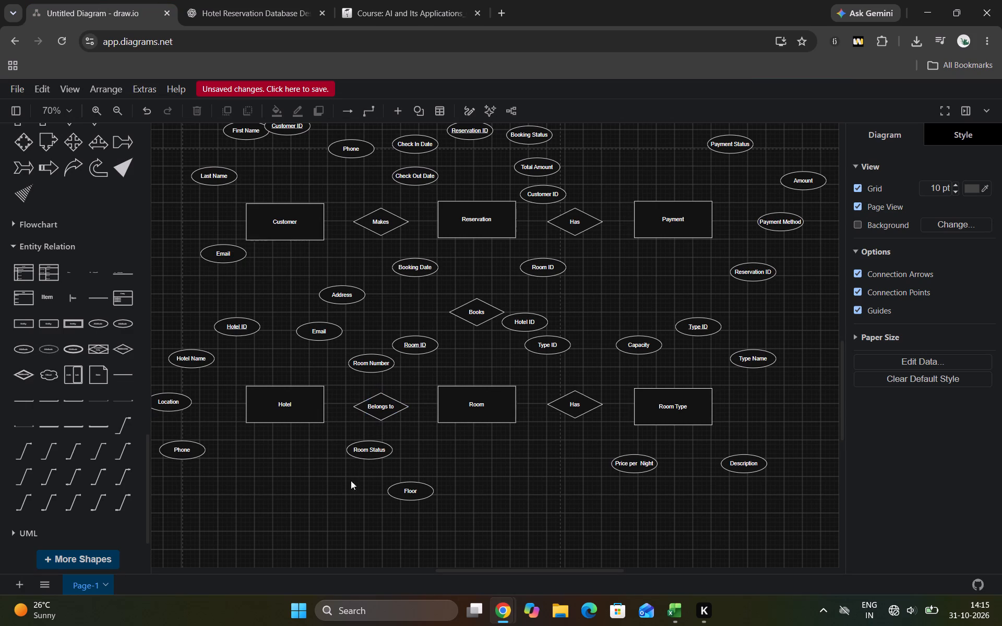
scroll(313, 478, down, 3)
click(289, 219)
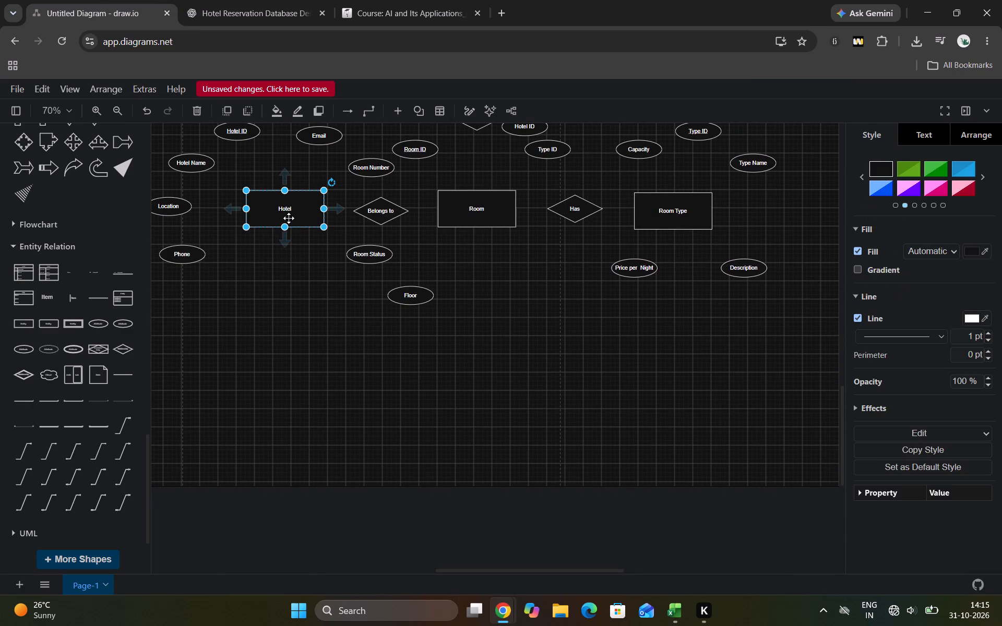
key(ctrl+c)
click(293, 395)
key(ctrl+v)
drag(338, 419, 293, 378)
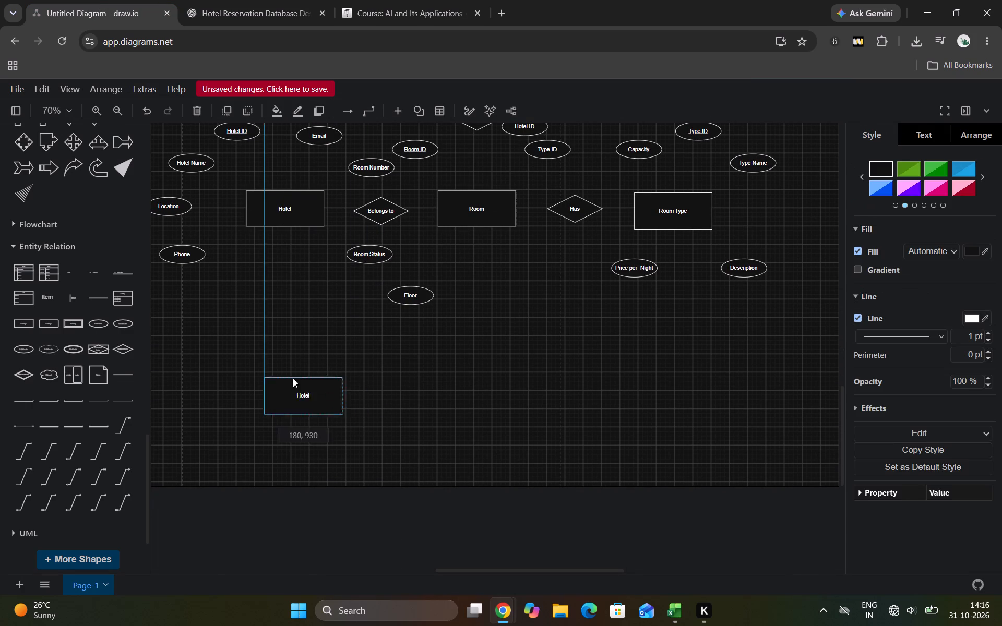
drag(293, 378, 295, 352)
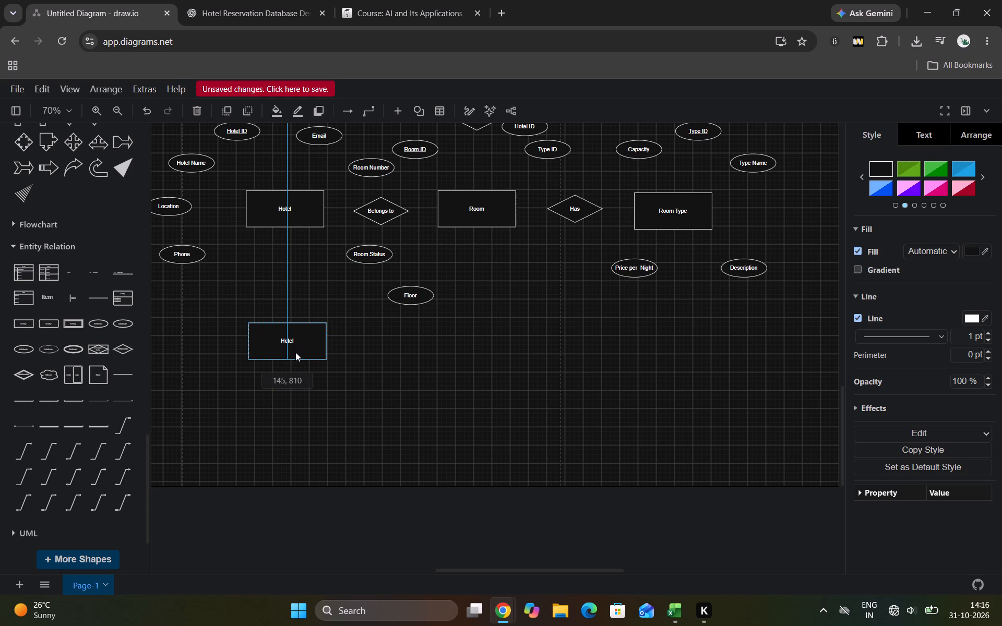
drag(295, 352, 293, 352)
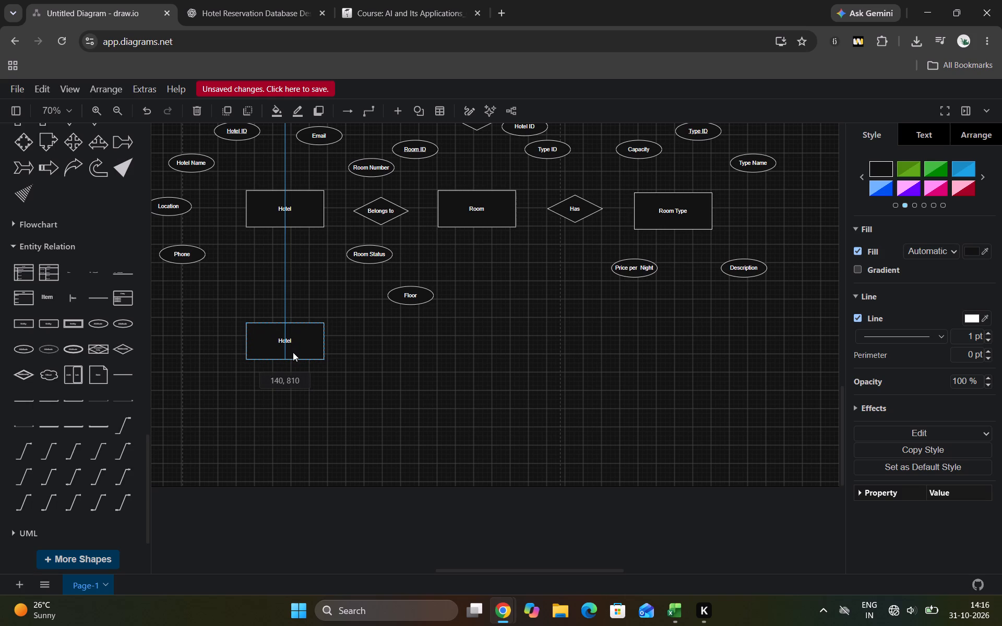
drag(293, 352, 292, 352)
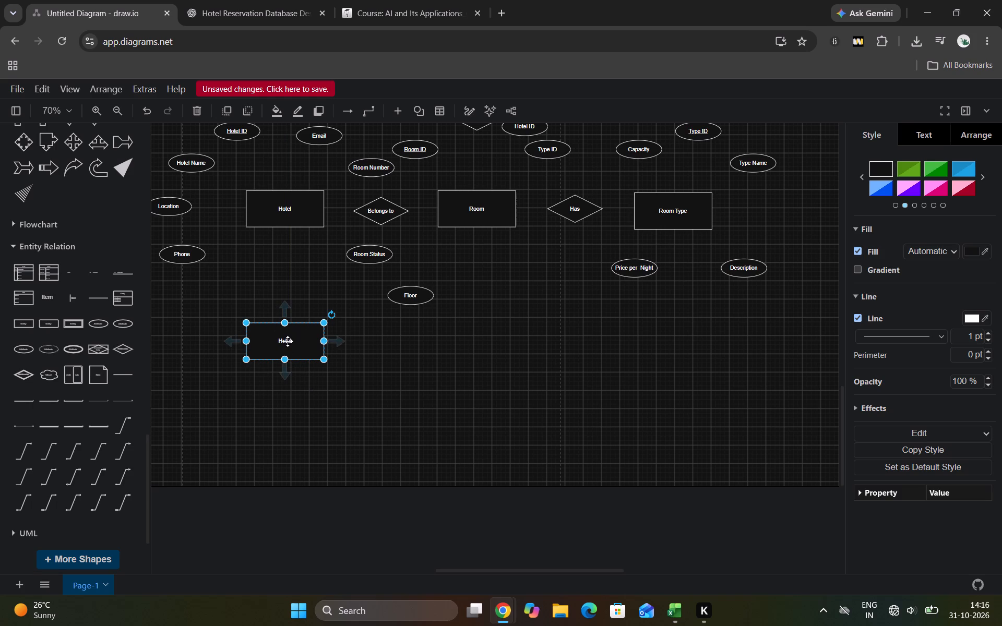
After checking the reference diagram, label the copied entity below Hotel as Staff.
double_click(288, 341)
click(260, 0)
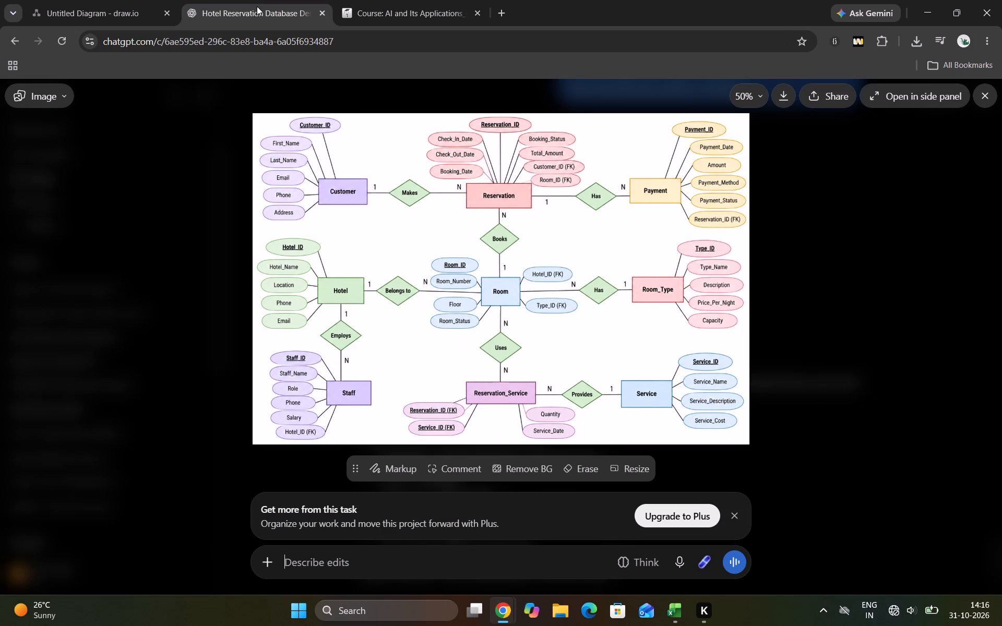
click(48, 0)
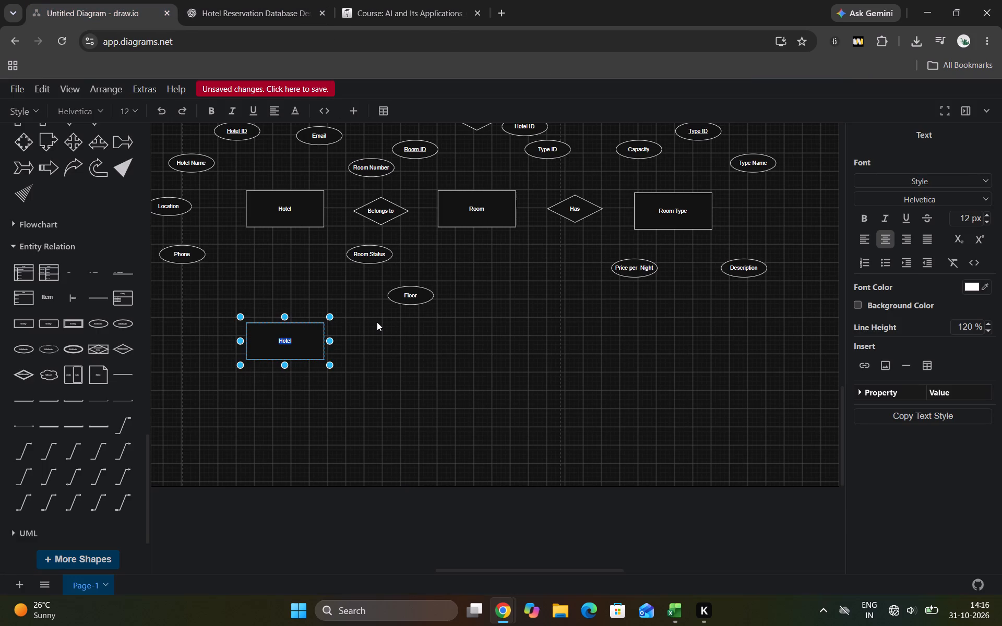
key(BackSpace)
text(Staff)
click(204, 298)
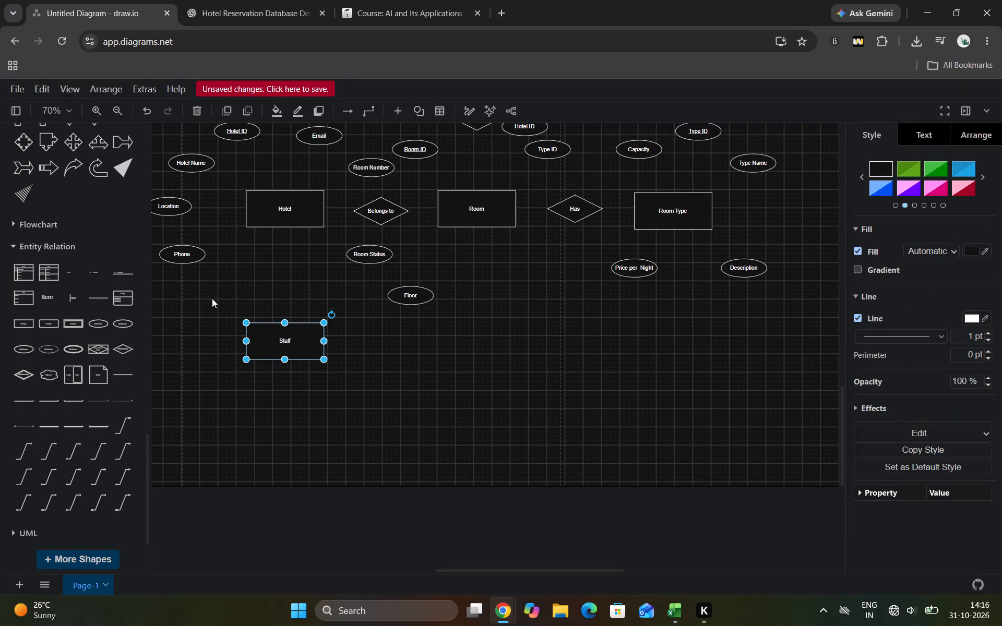
Following Staff's attributes in the reference diagram, insert five plain attribute ellipses and one underlined key attribute.
click(276, 0)
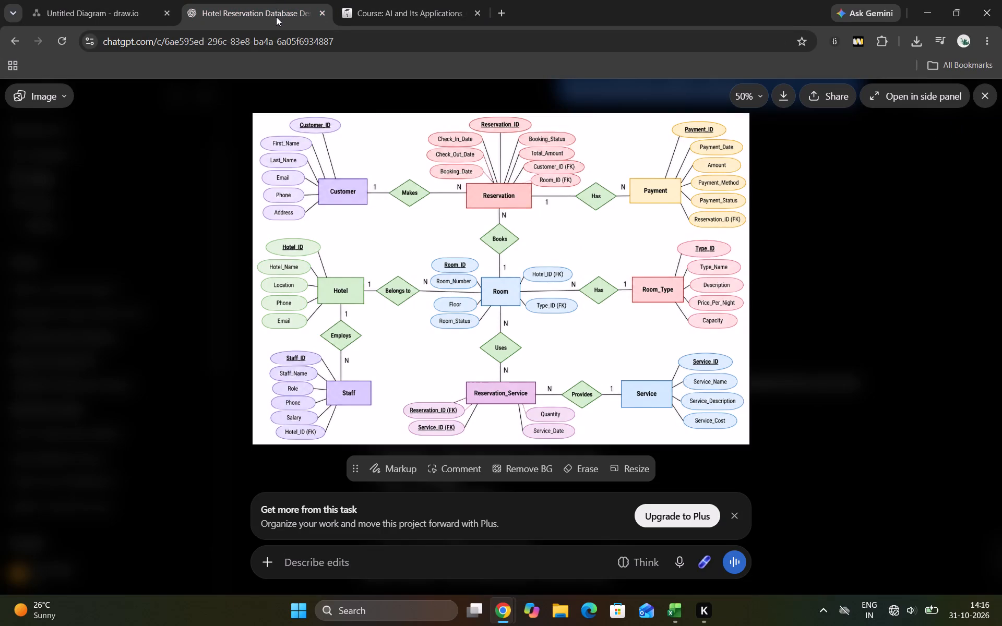
click(104, 0)
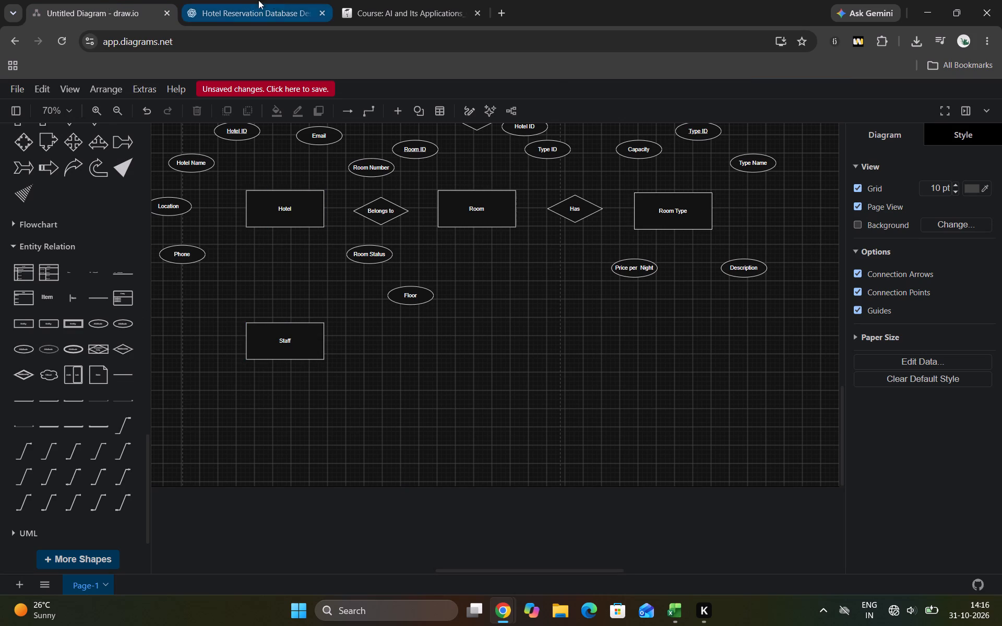
click(277, 0)
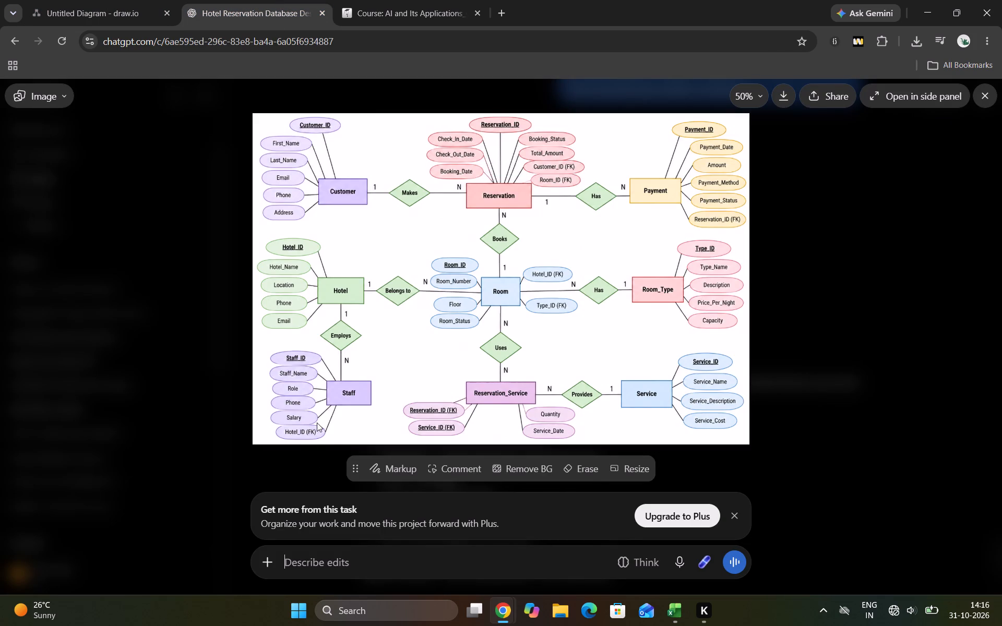
click(97, 0)
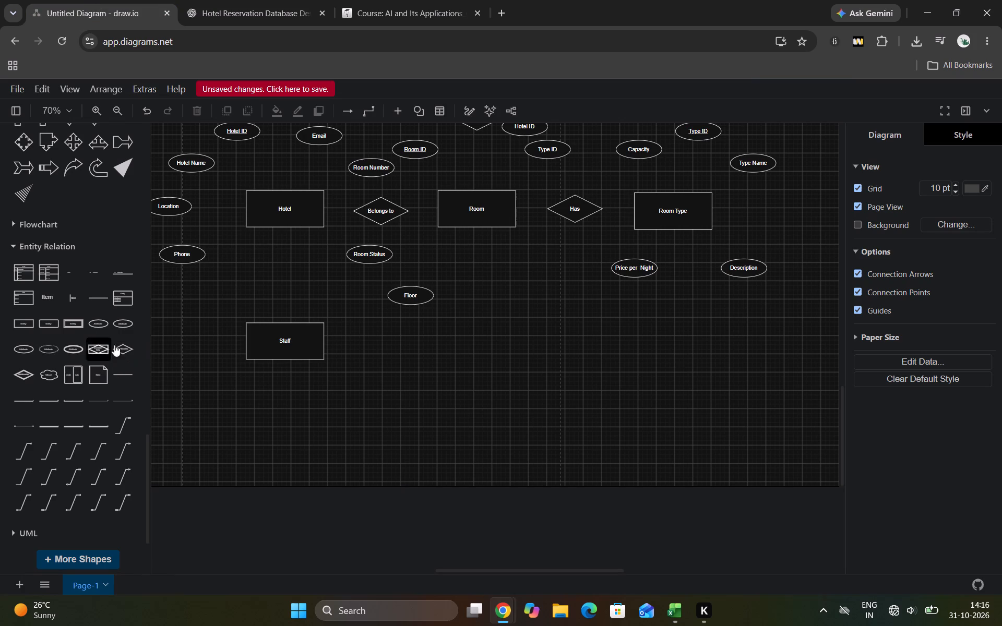
double_click(97, 317)
click(99, 317)
click(99, 317)
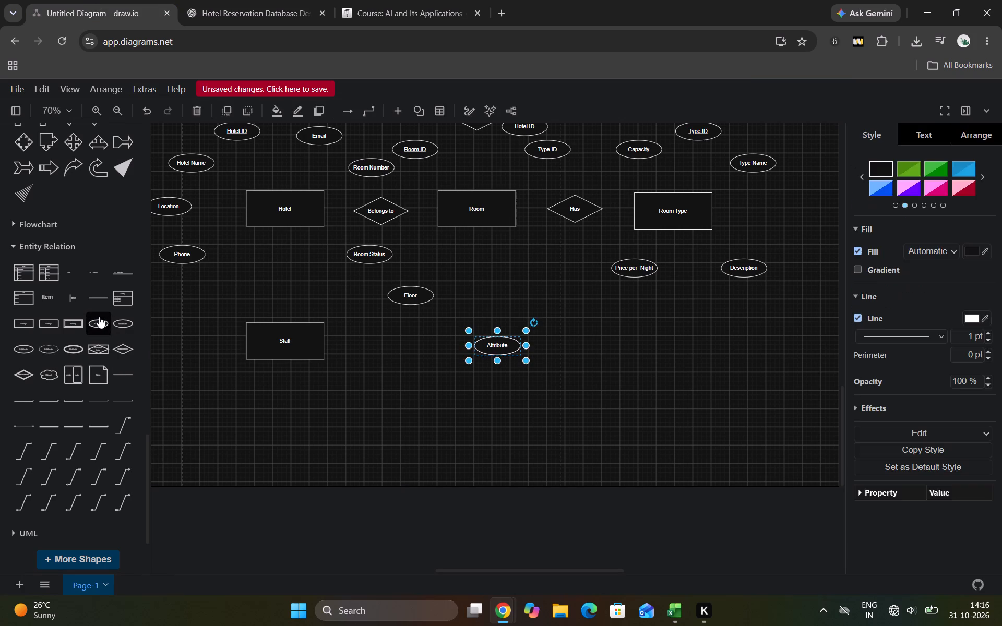
click(104, 330)
click(127, 324)
Place the key attribute at Staff's upper left and stack three of the plain attributes in a column beneath it.
drag(503, 348, 194, 305)
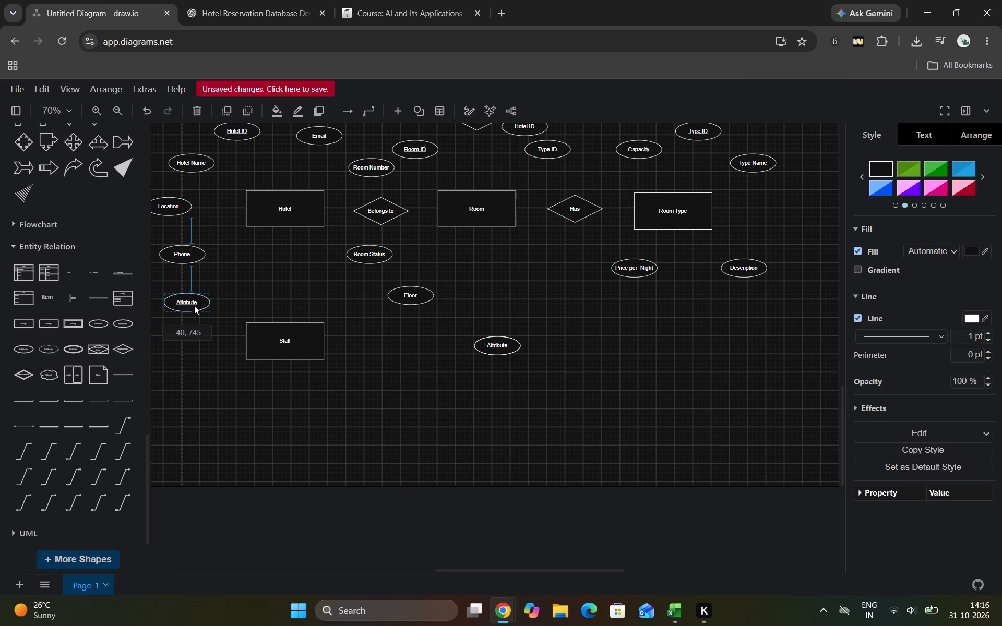
drag(194, 305, 191, 307)
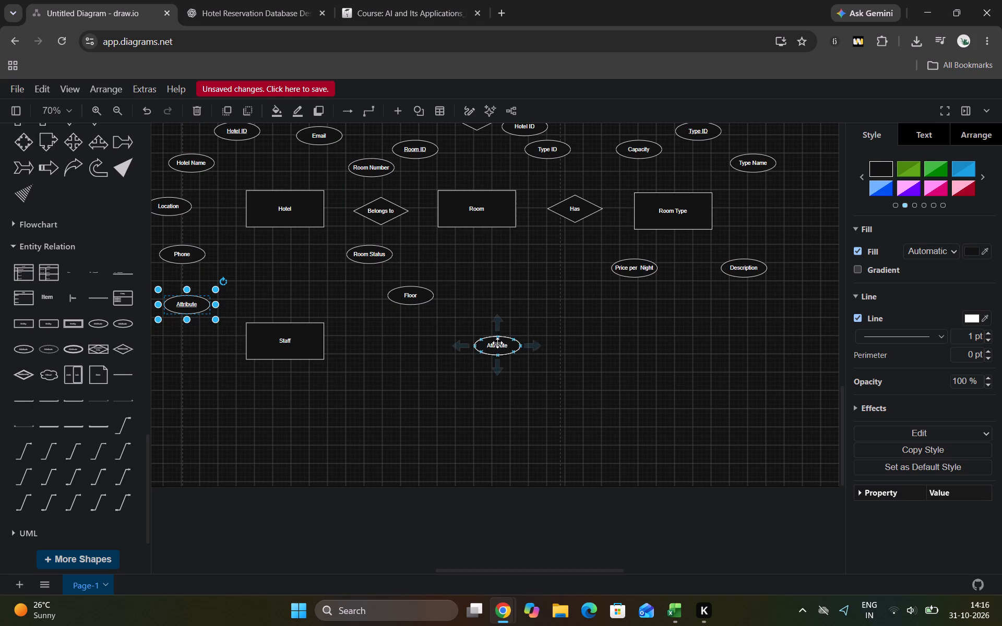
drag(497, 343, 186, 335)
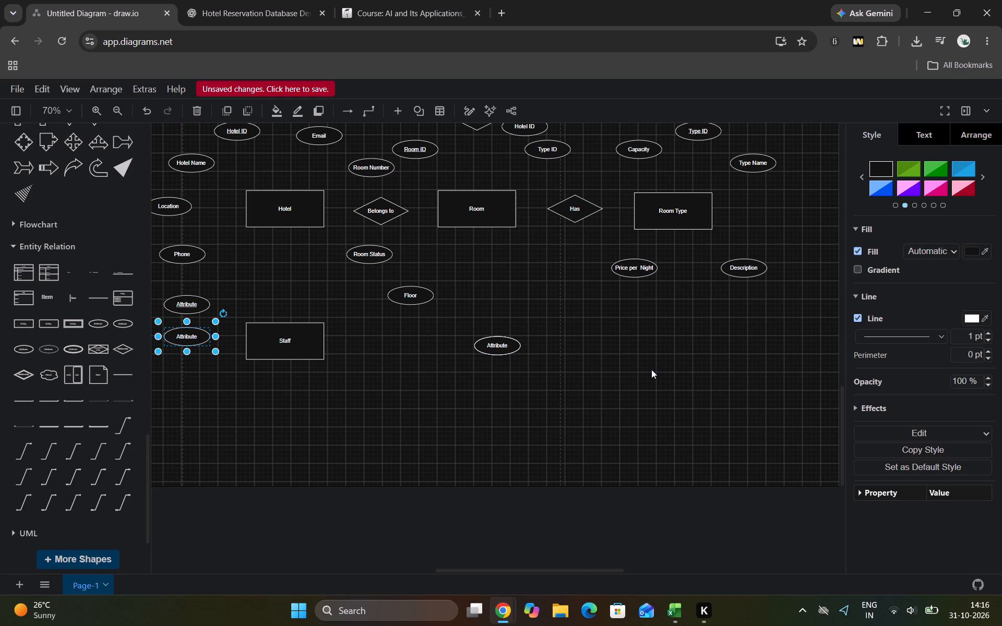
drag(494, 346, 176, 396)
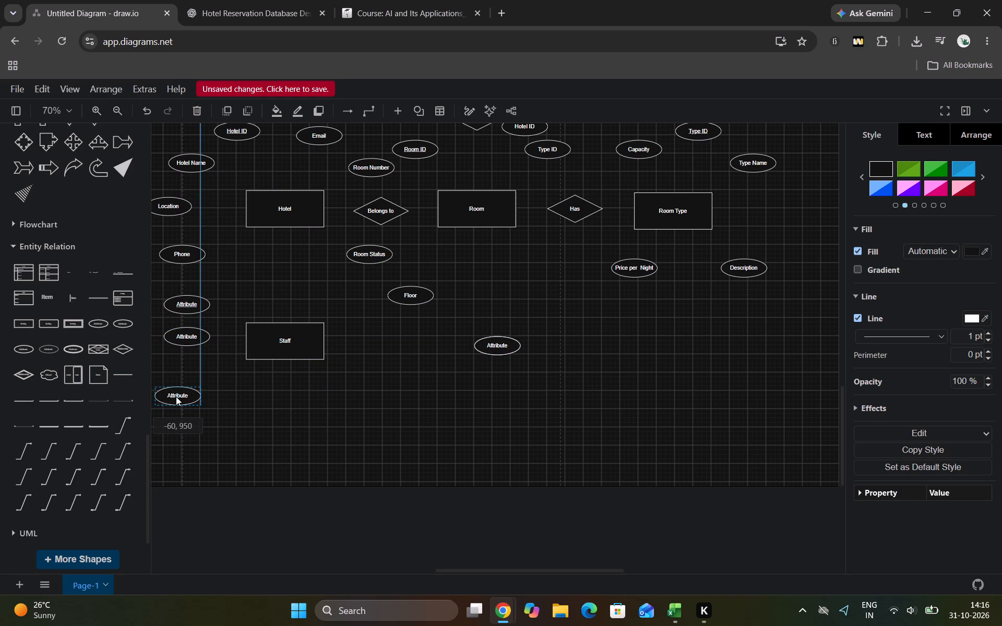
drag(176, 396, 184, 376)
drag(494, 345, 364, 307)
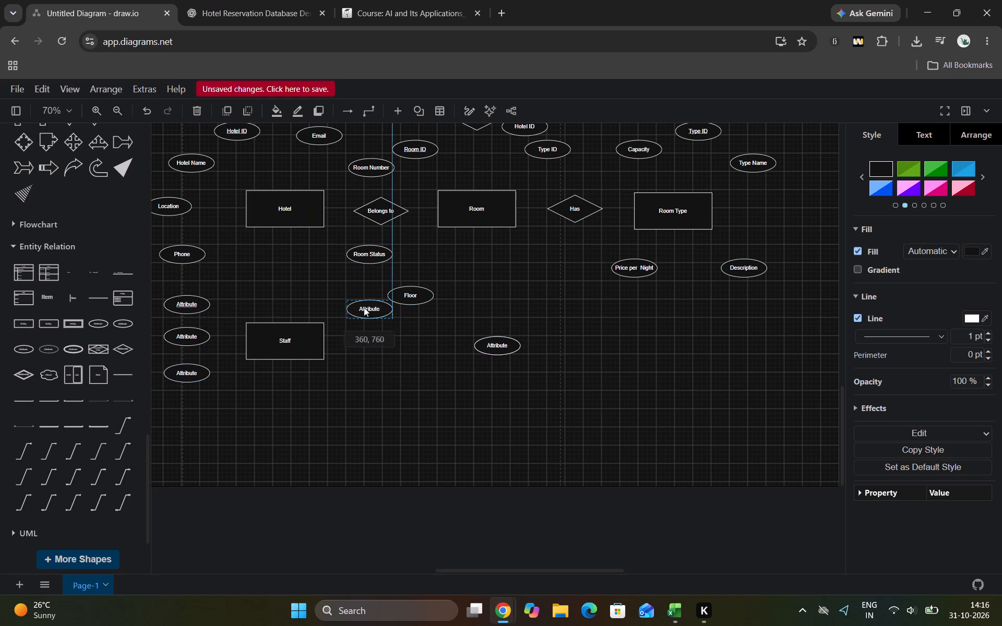
drag(364, 307, 324, 293)
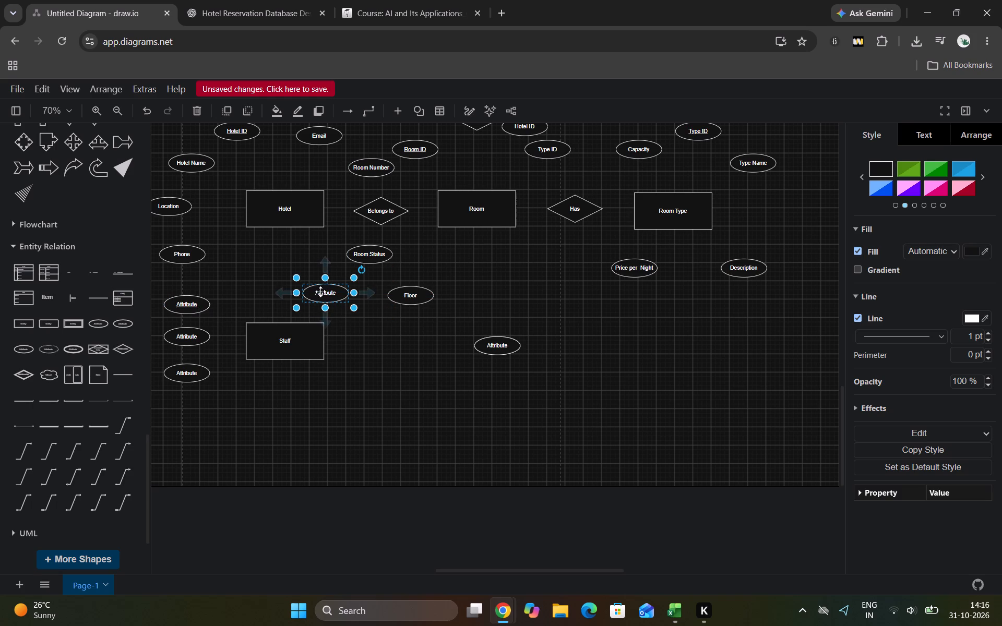
drag(324, 290, 186, 406)
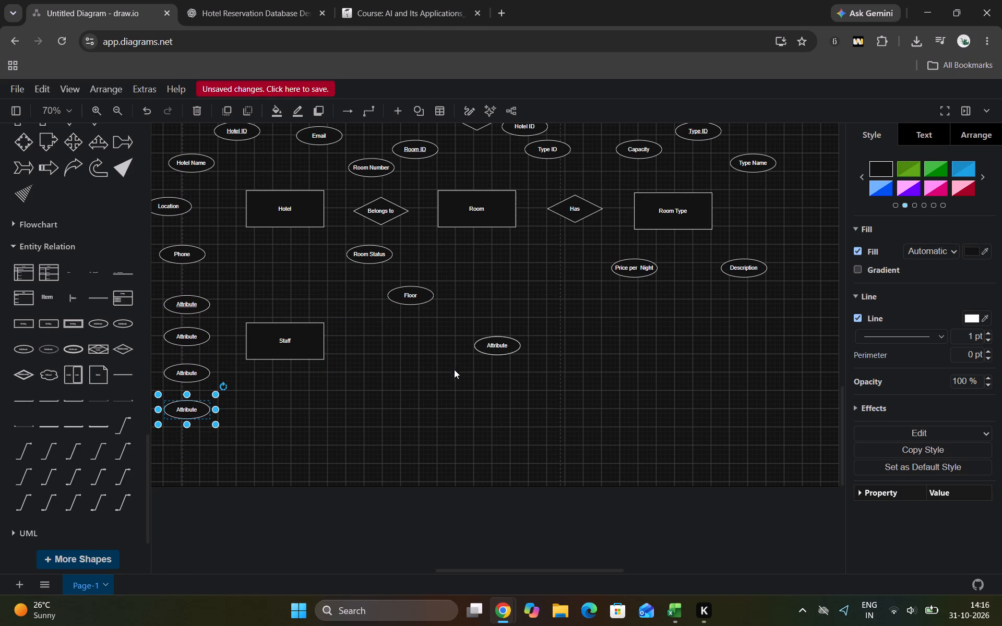
Place the remaining two plain attributes below Staff, one under its left half and one toward its lower right.
drag(495, 345, 239, 298)
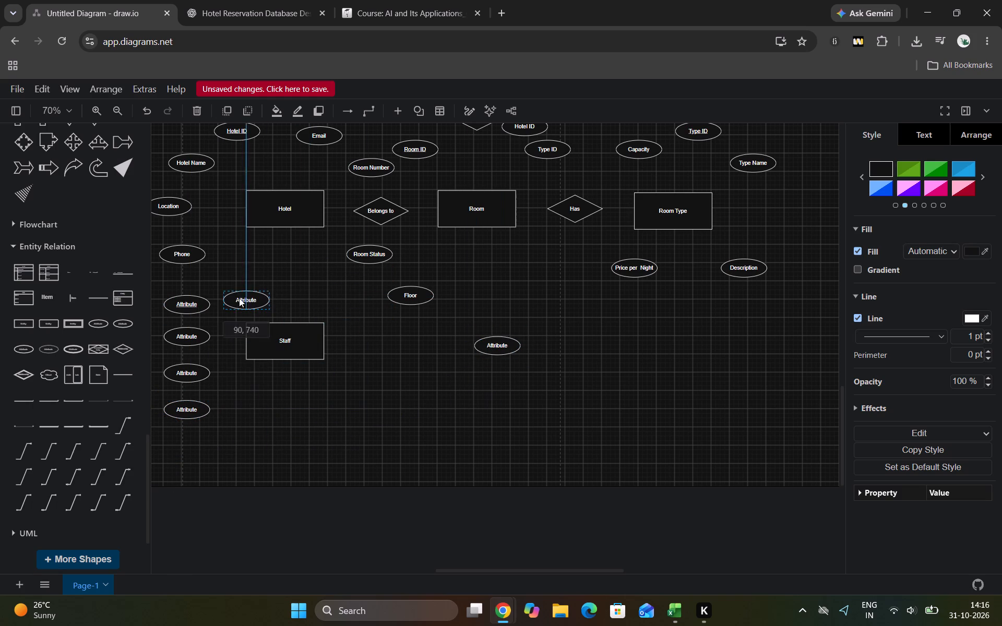
drag(239, 298, 270, 416)
drag(500, 347, 360, 401)
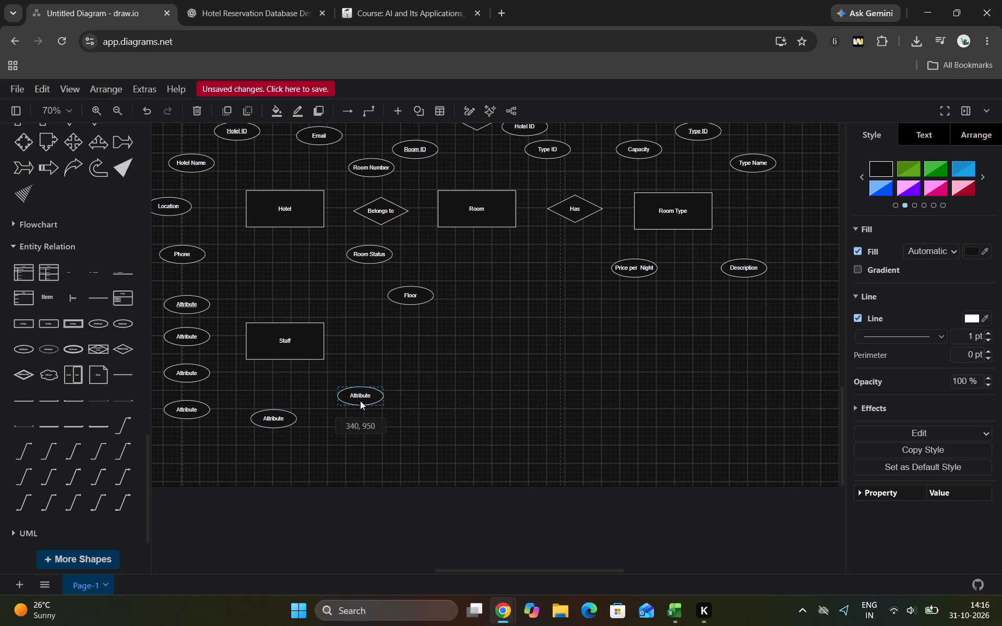
drag(360, 401, 356, 402)
Curve Staff's attribute column by moving its key, first plain and lowest attributes slightly toward the entity, with the key raised a little.
drag(196, 341, 202, 342)
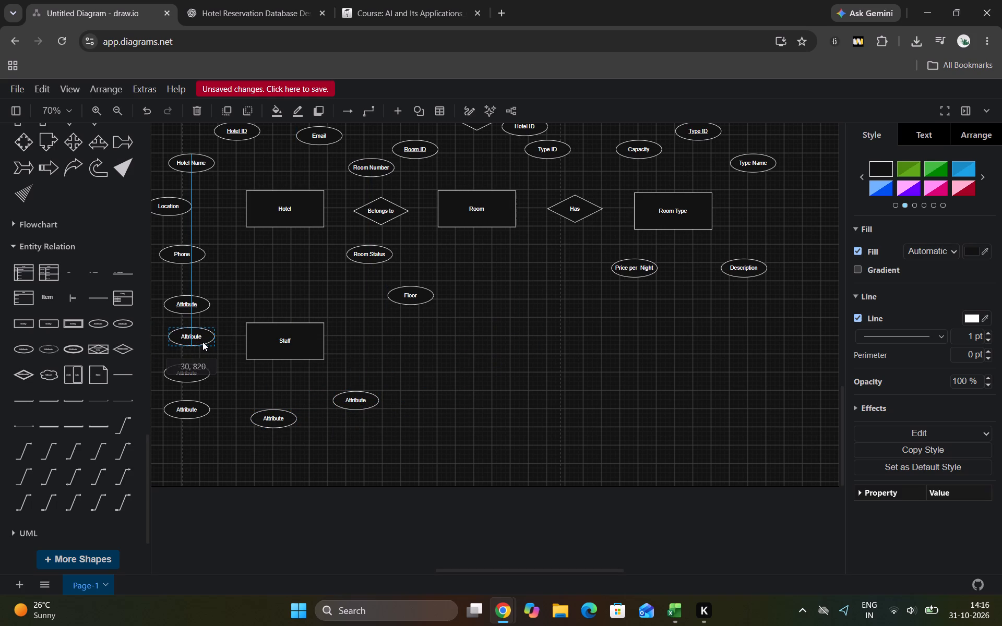
drag(202, 342, 203, 342)
drag(189, 379, 210, 384)
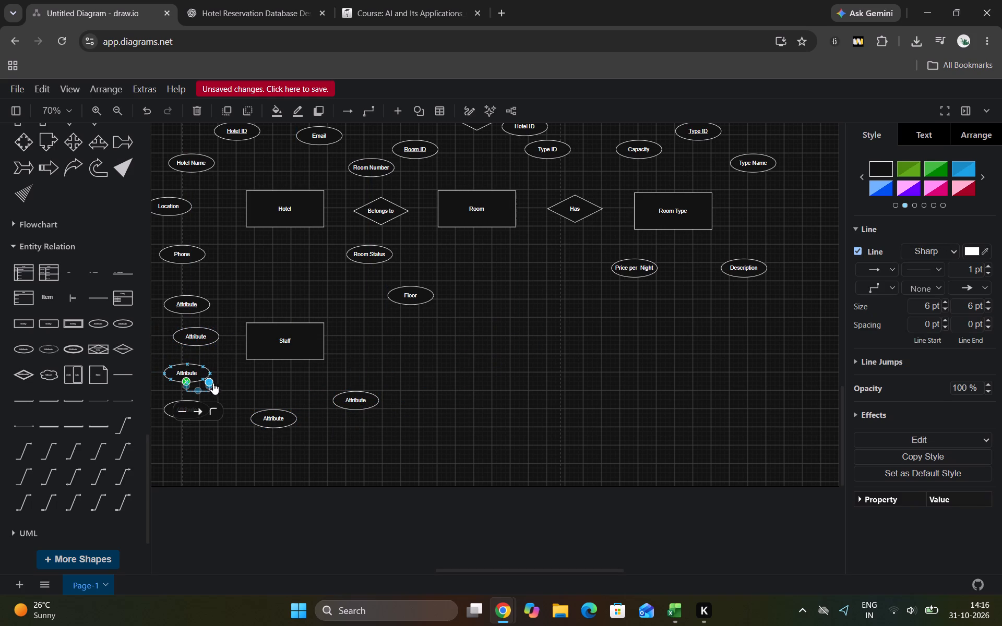
key(ctrl+z)
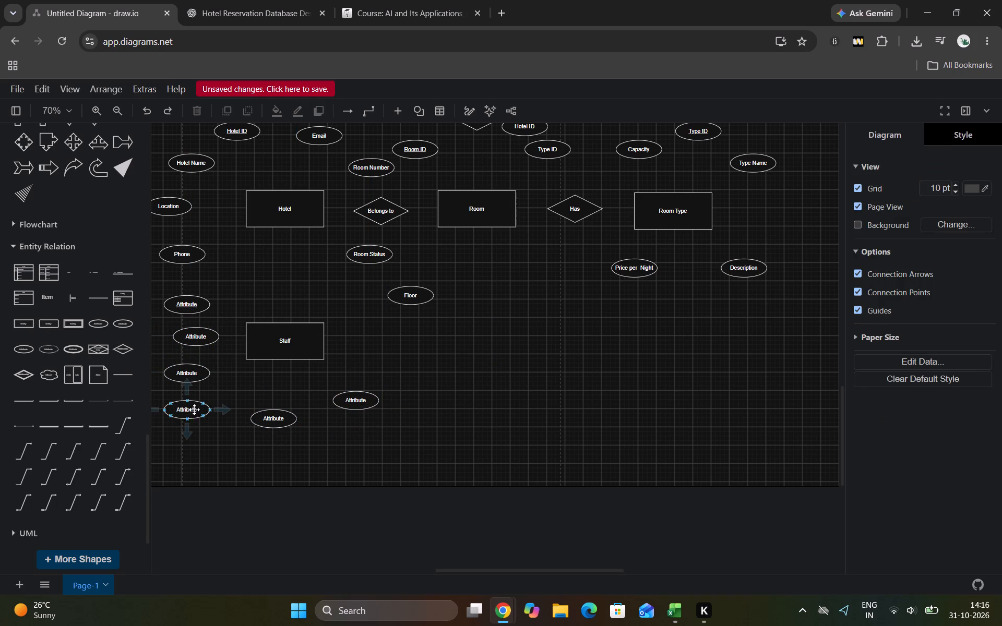
drag(195, 410, 213, 407)
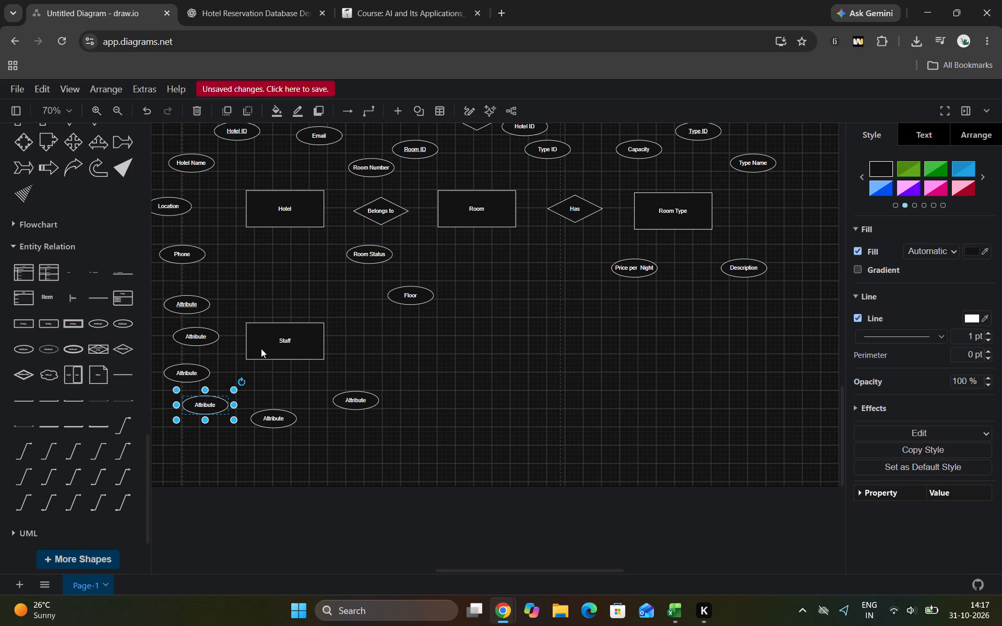
drag(186, 308, 205, 301)
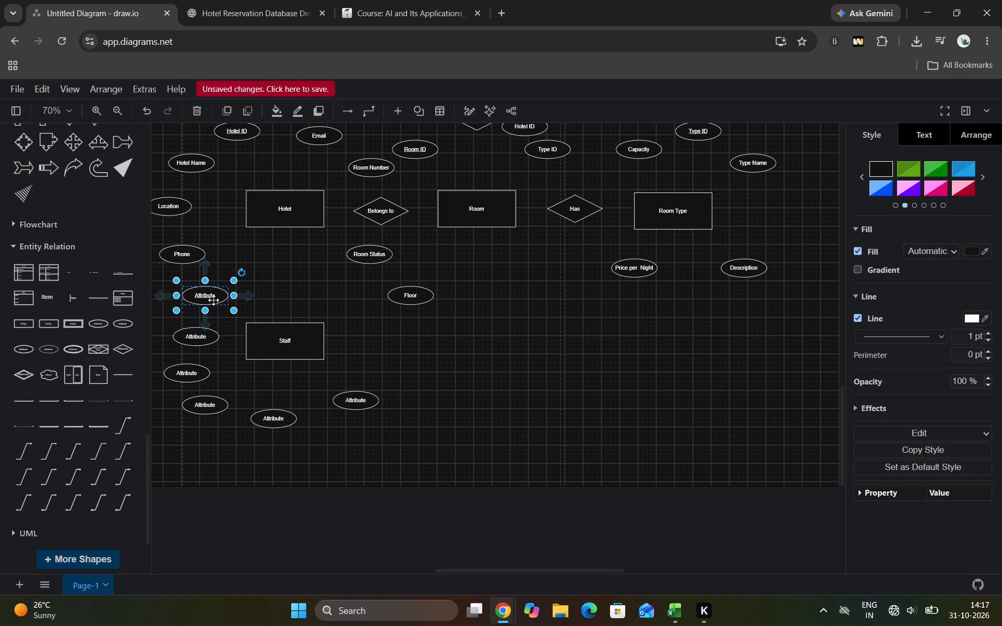
Check Staff's key in the reference diagram and label its underlined key attribute as Staff ID.
click(253, 5)
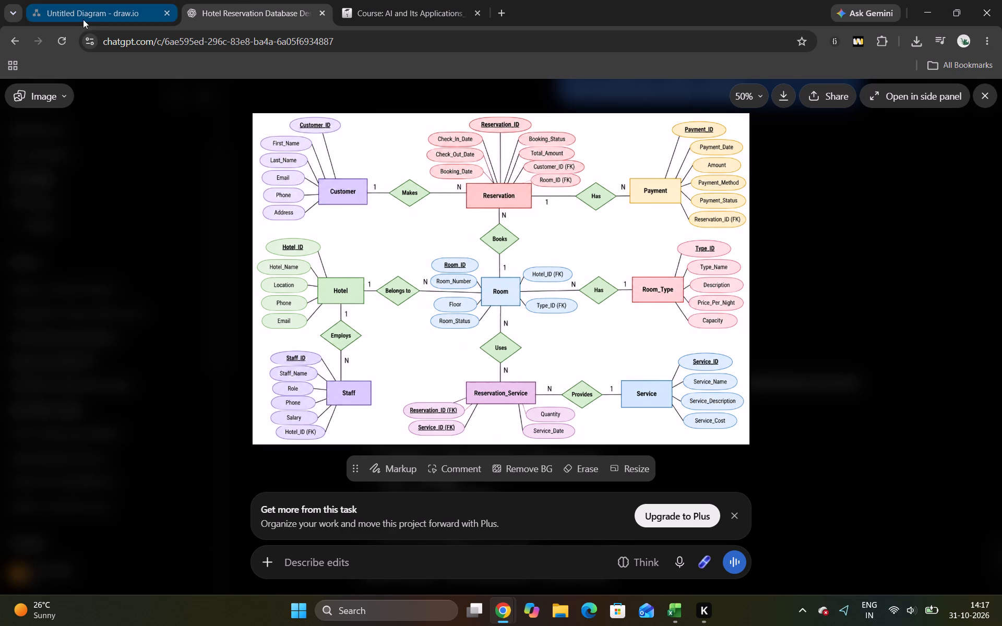
click(83, 19)
double_click(208, 298)
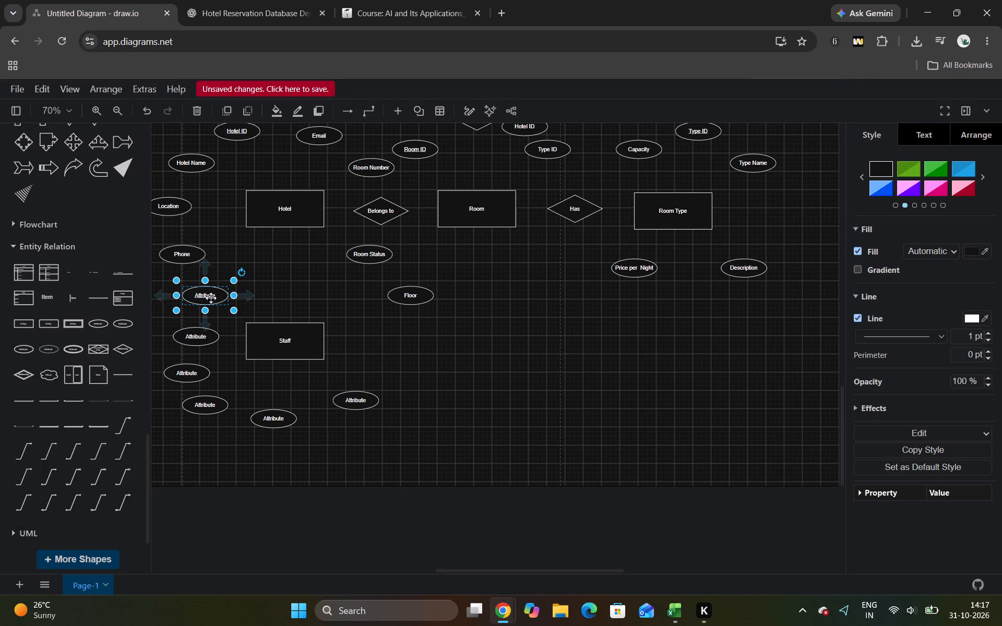
click(207, 292)
click(208, 299)
double_click(208, 295)
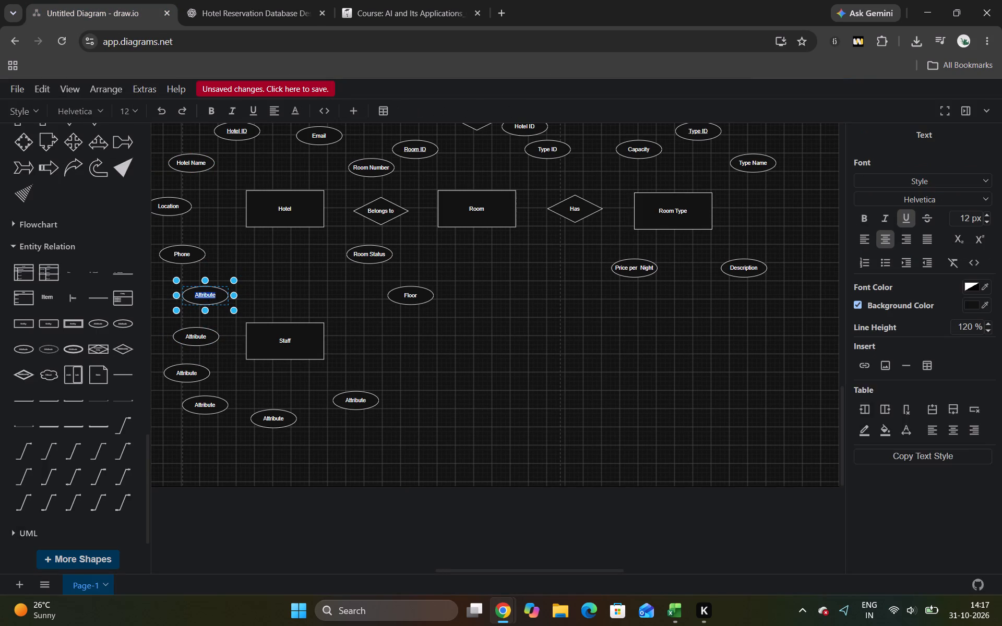
key(BackSpace)
text(Staff ID)
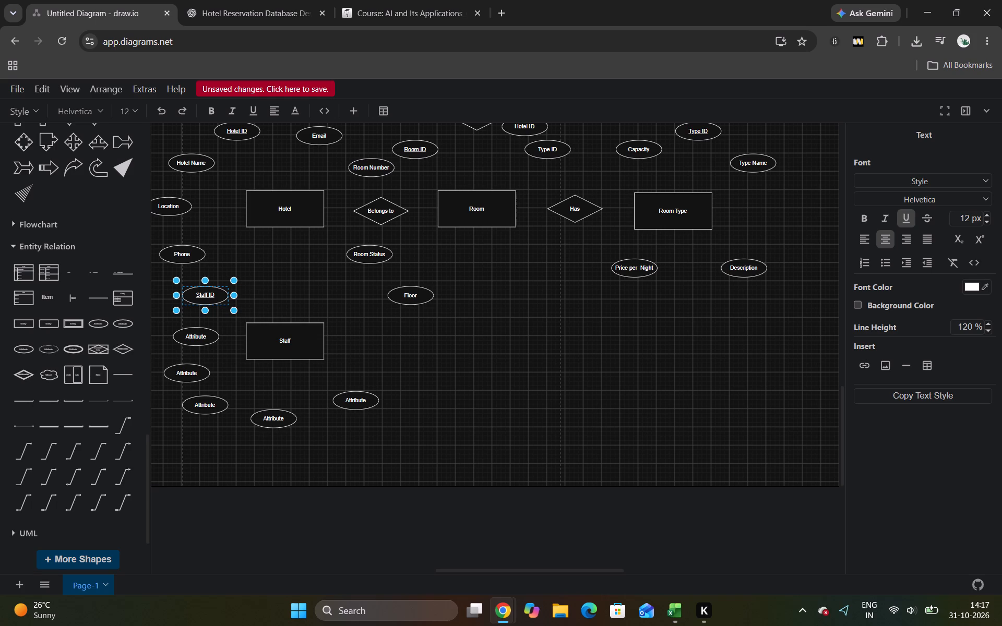
Following the reference diagram, label the attribute directly below Staff ID as Staff Name and the one beneath that as Role.
click(221, 18)
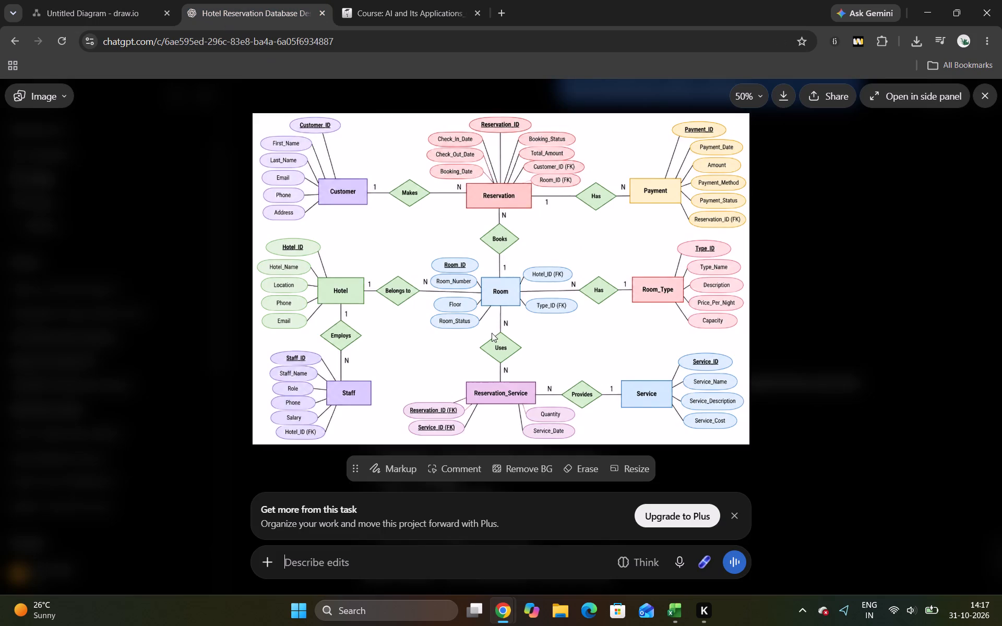
click(125, 0)
double_click(200, 334)
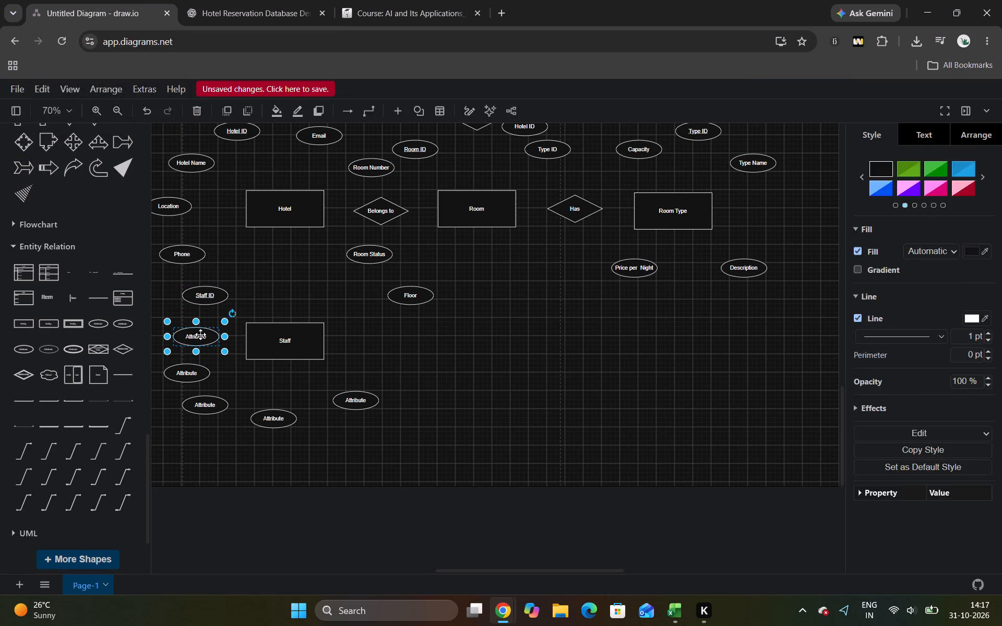
key(BackSpace)
text(Staff Nma)
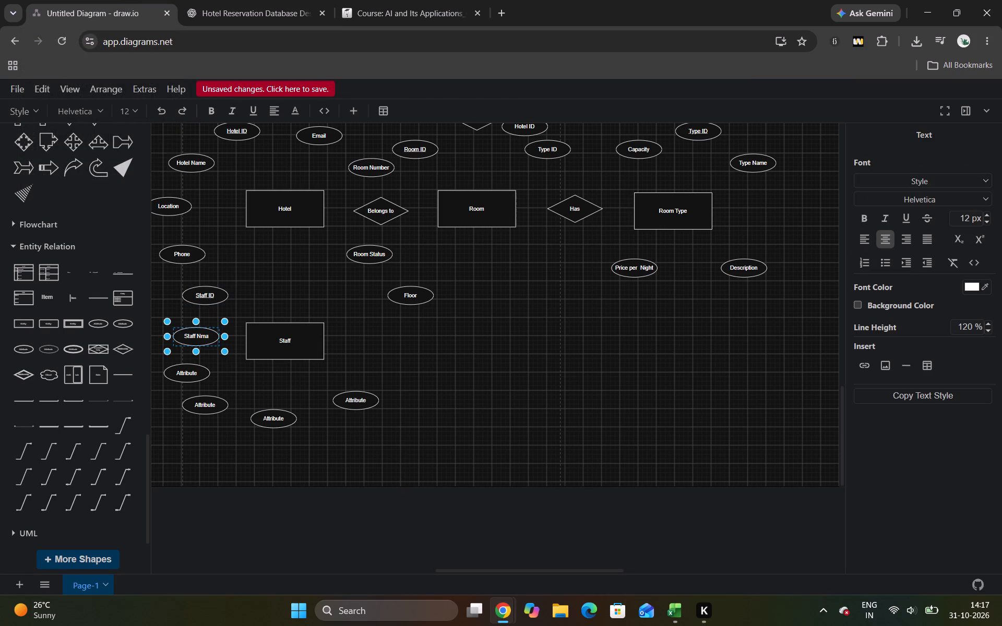
key(BackSpace)
key(BackSpace)
text(ame)
double_click(191, 375)
key(BackSpace)
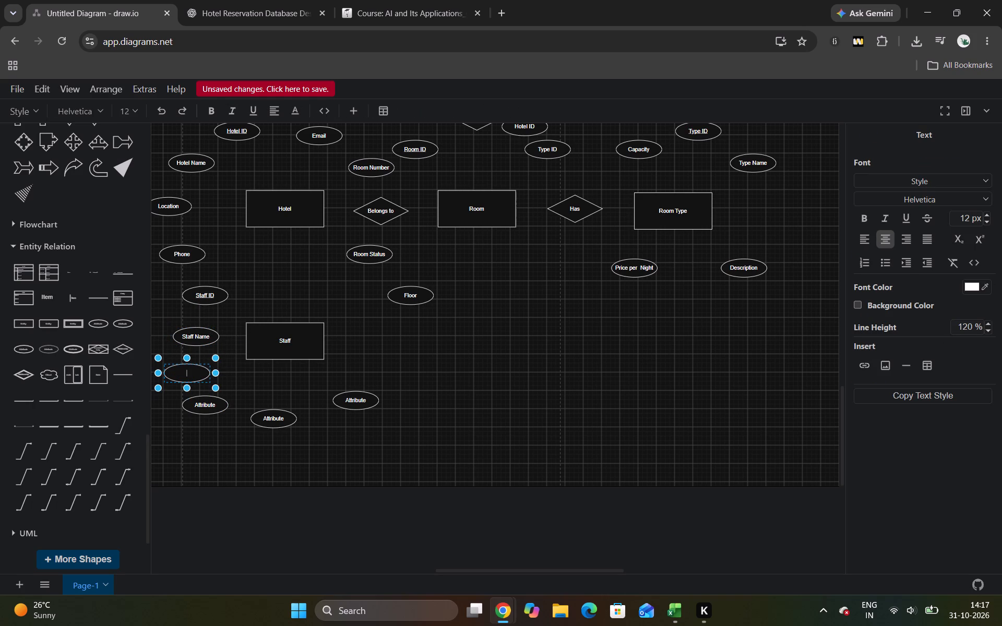
text(Role)
Following the reference diagram, label the attribute below Role as Phone and the one under Staff's left half as Salary.
double_click(210, 408)
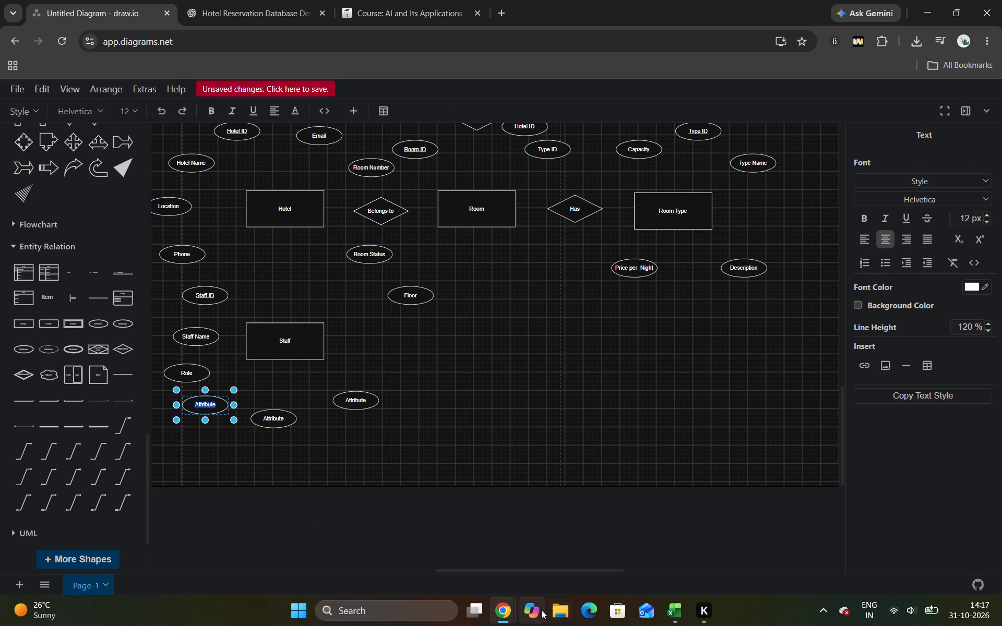
click(278, 0)
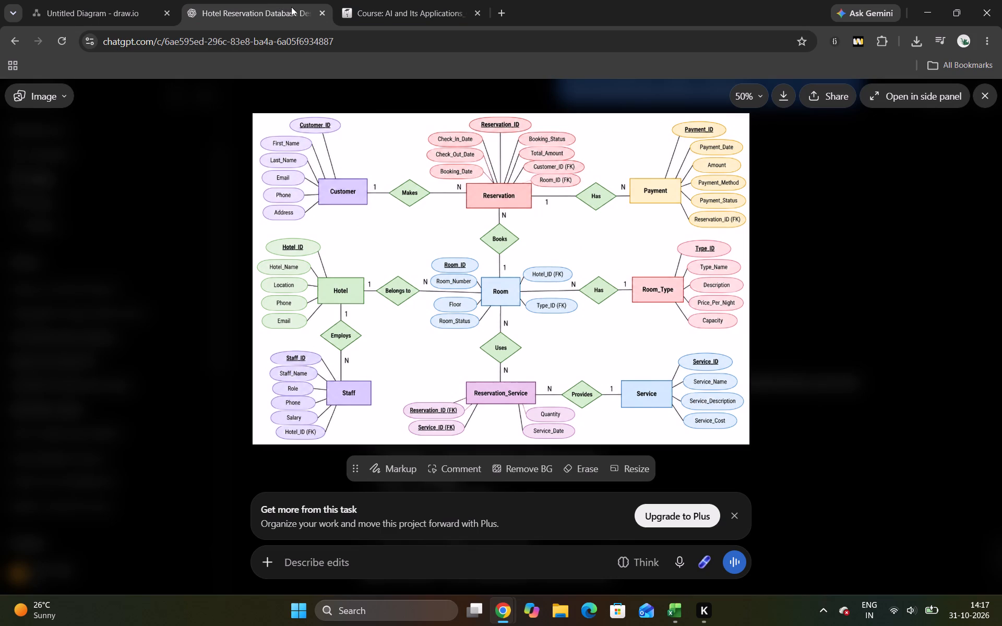
click(49, 6)
key(BackSpace)
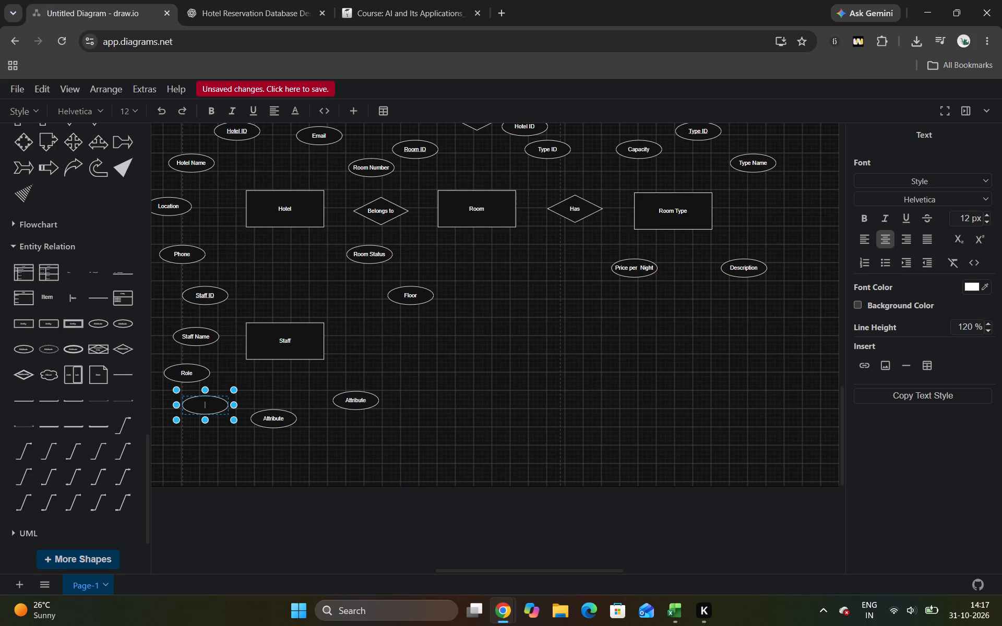
text(Phone)
double_click(280, 421)
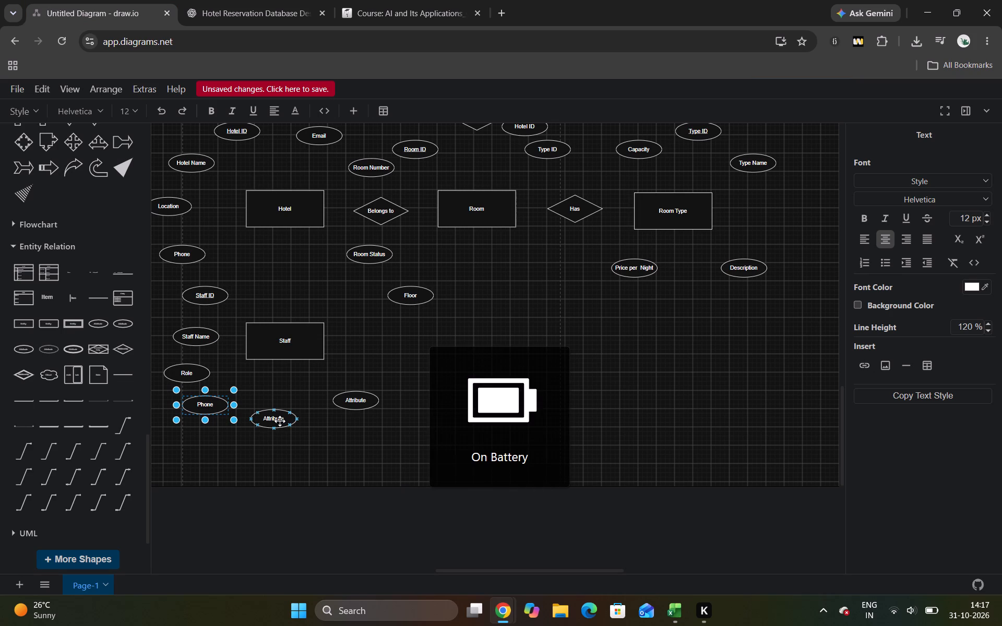
double_click(280, 419)
key(BackSpace)
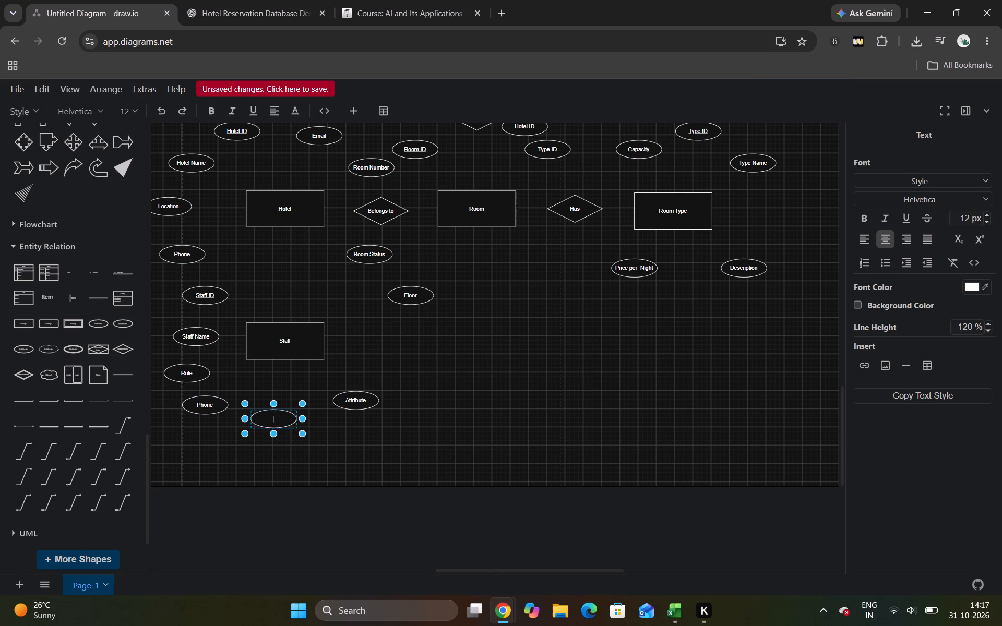
text(Sala)
text(ry)
Check Staff's last attribute in the reference diagram and label the remaining attribute at Staff's lower right as Hotel ID.
click(210, 0)
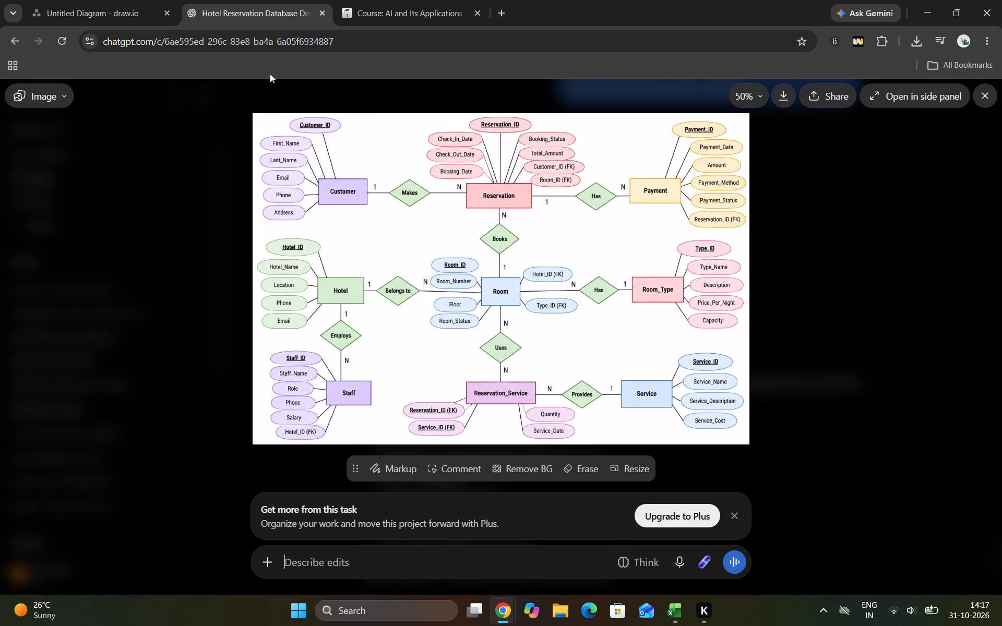
click(85, 0)
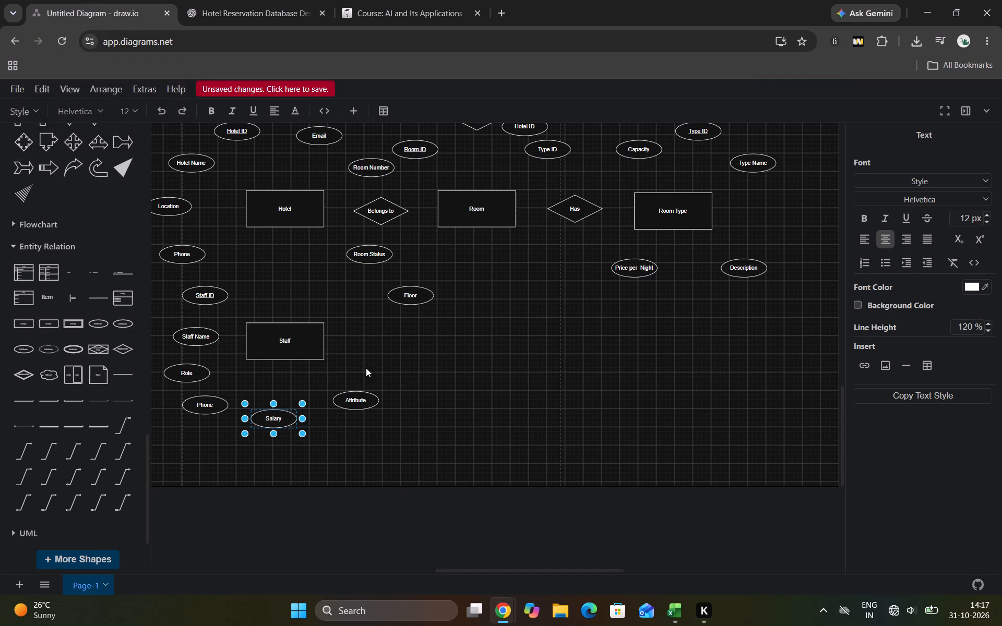
double_click(359, 398)
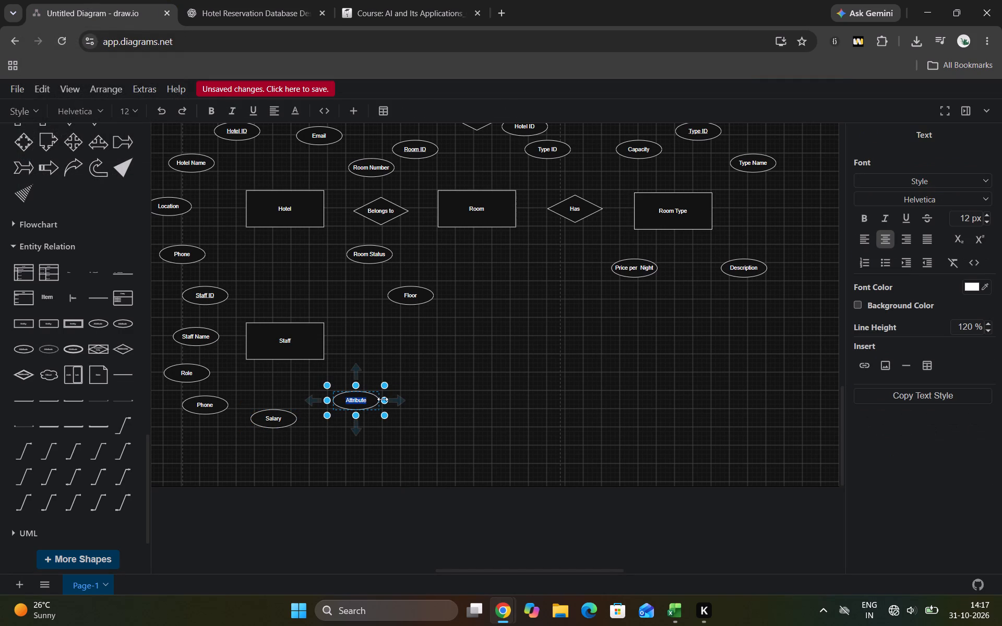
key(BackSpace)
text(Hotel Id)
key(BackSpace)
key(BackSpace)
text(ID)
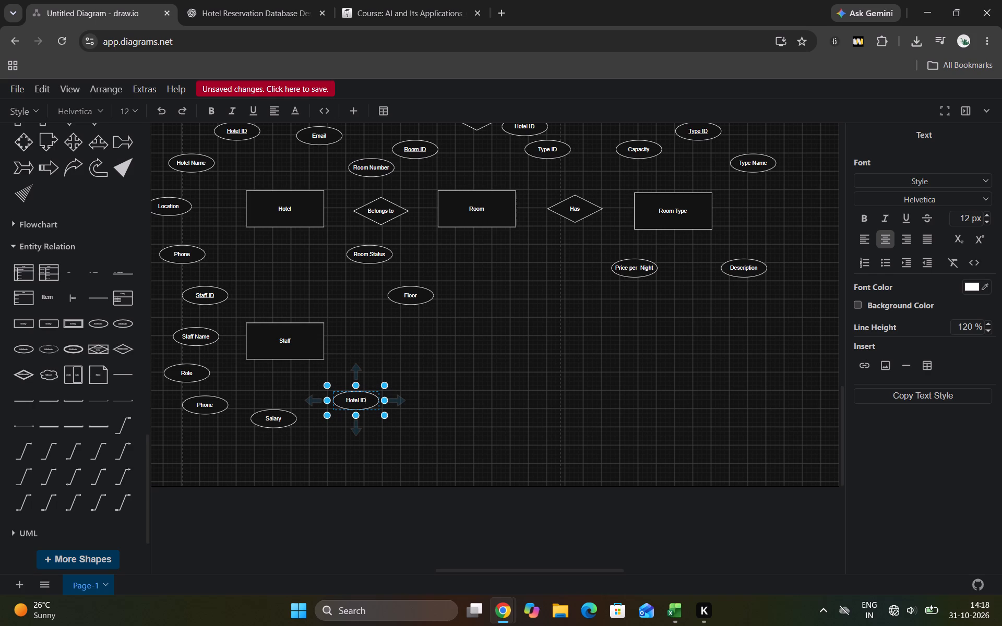
click(419, 350)
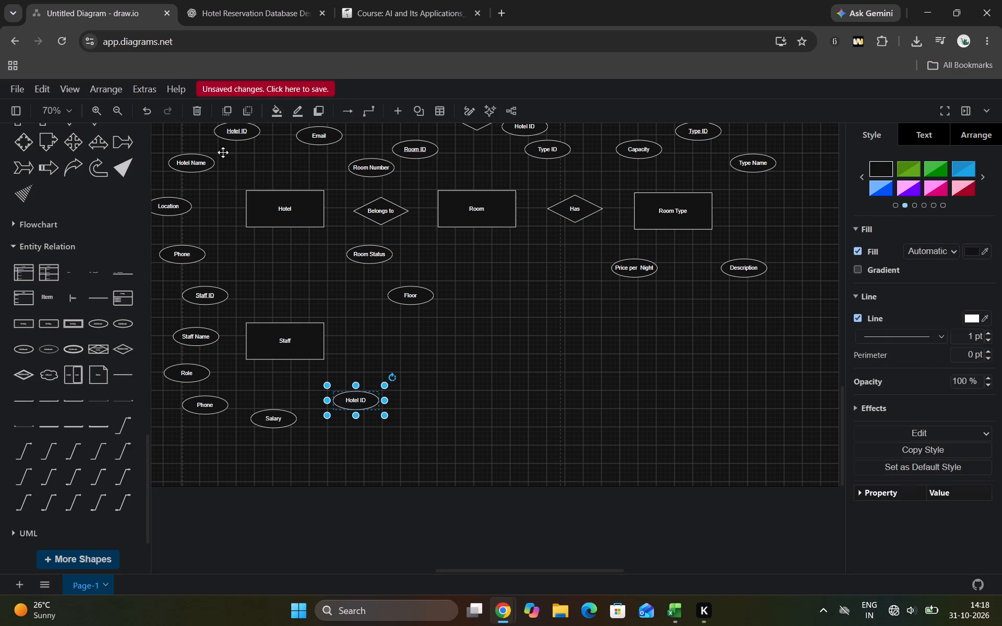
Following the reference diagram, place a copy of the Has relationship diamond midway between Hotel and Staff, centred on both entities.
click(268, 0)
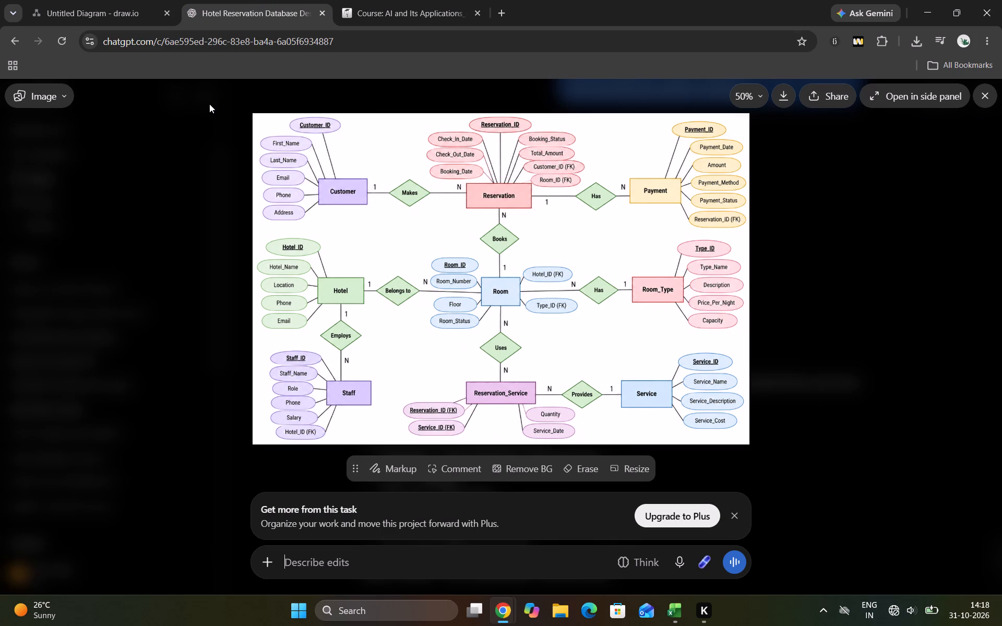
click(103, 0)
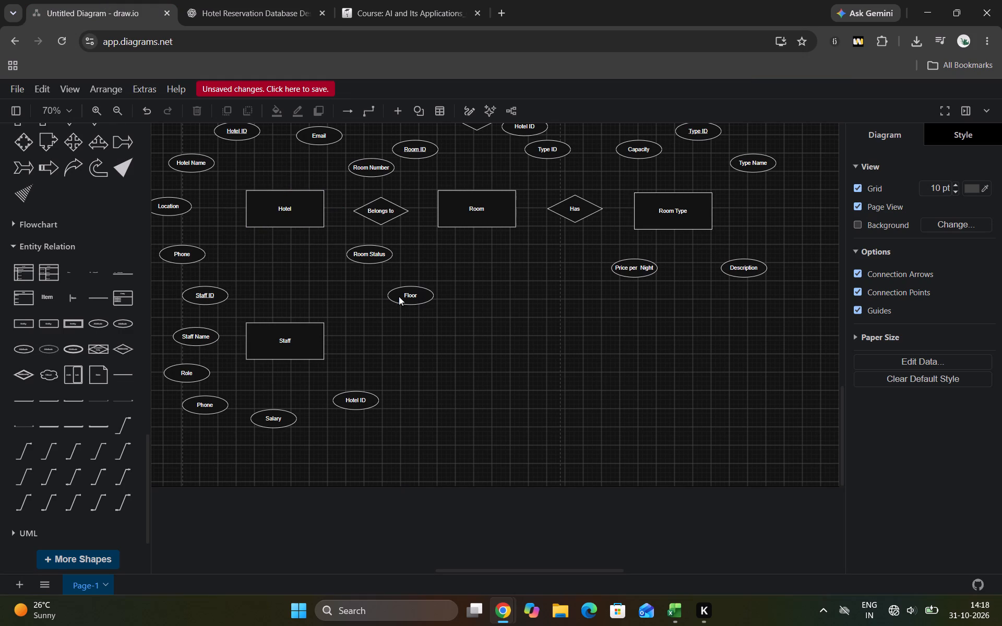
click(584, 207)
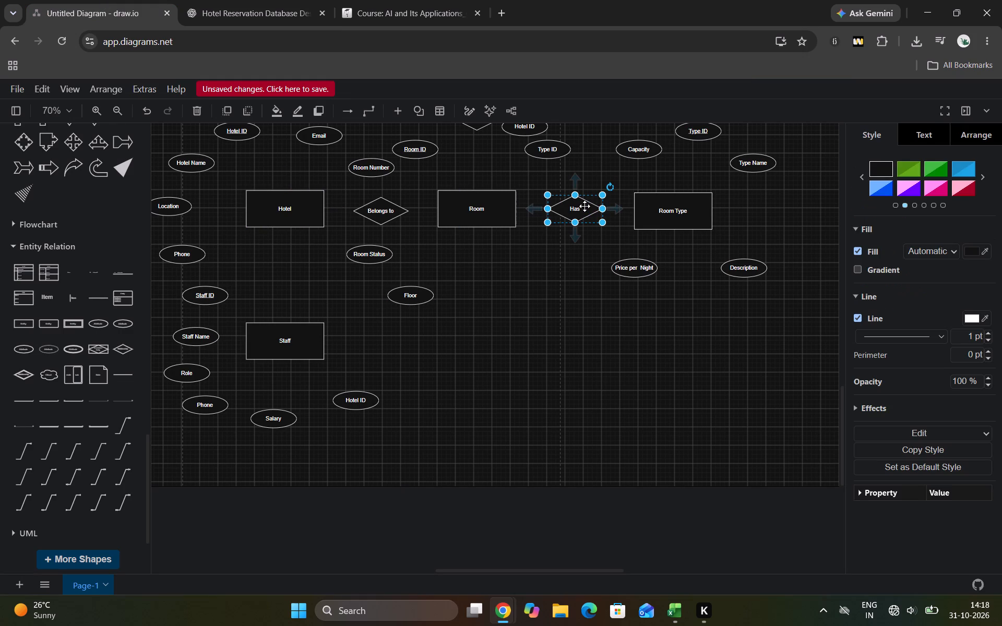
key(ctrl+c)
click(273, 273)
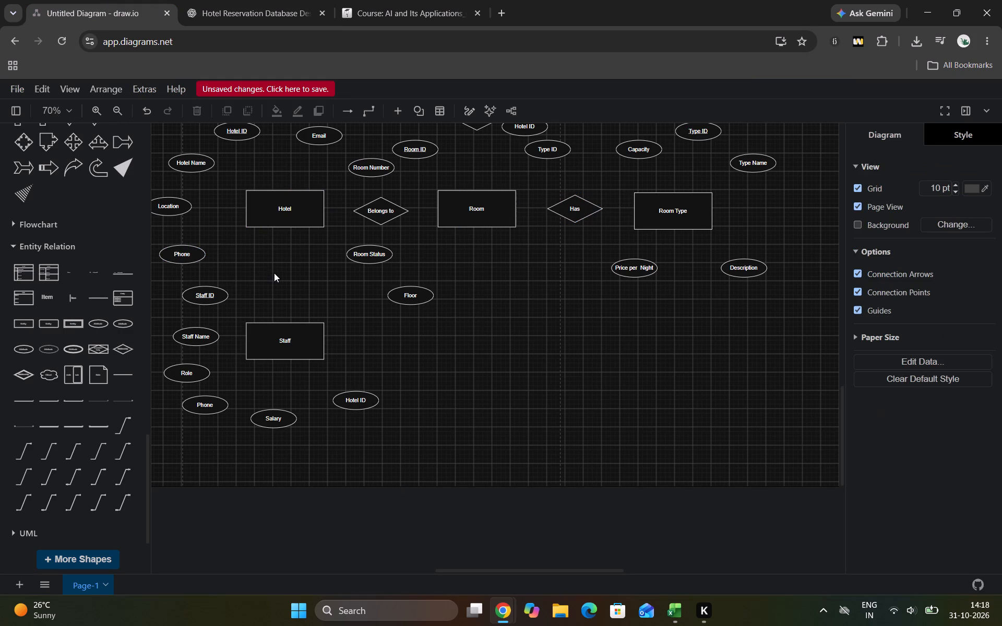
key(ctrl+v)
drag(306, 285, 294, 276)
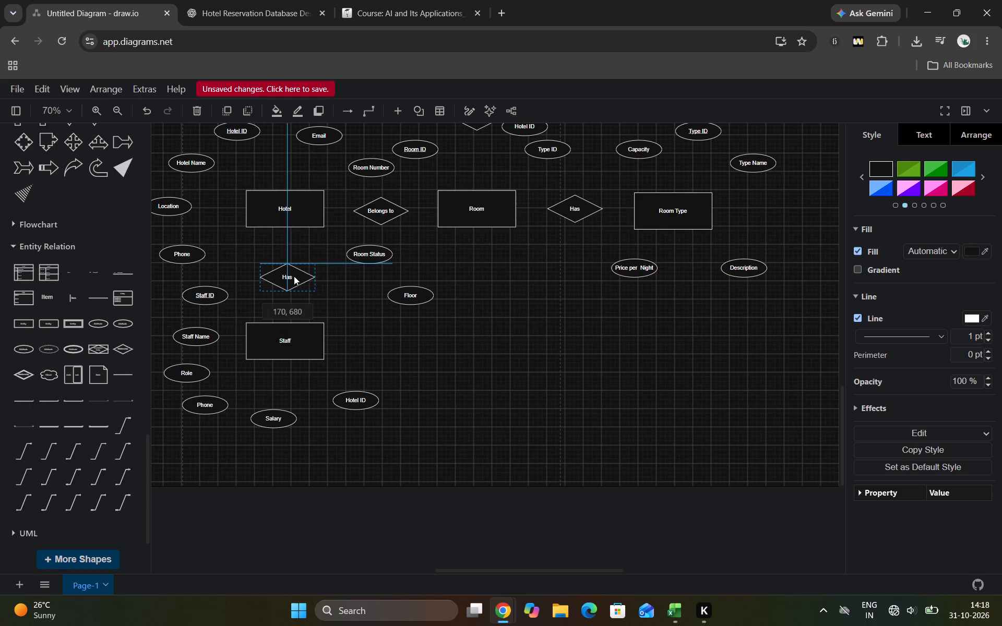
drag(294, 276, 290, 286)
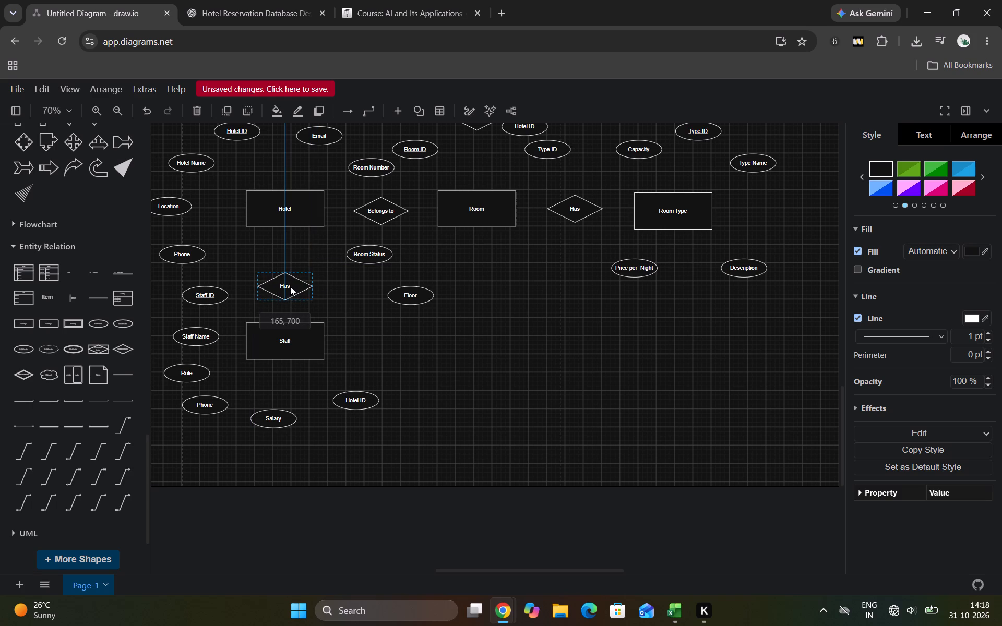
drag(290, 286, 289, 276)
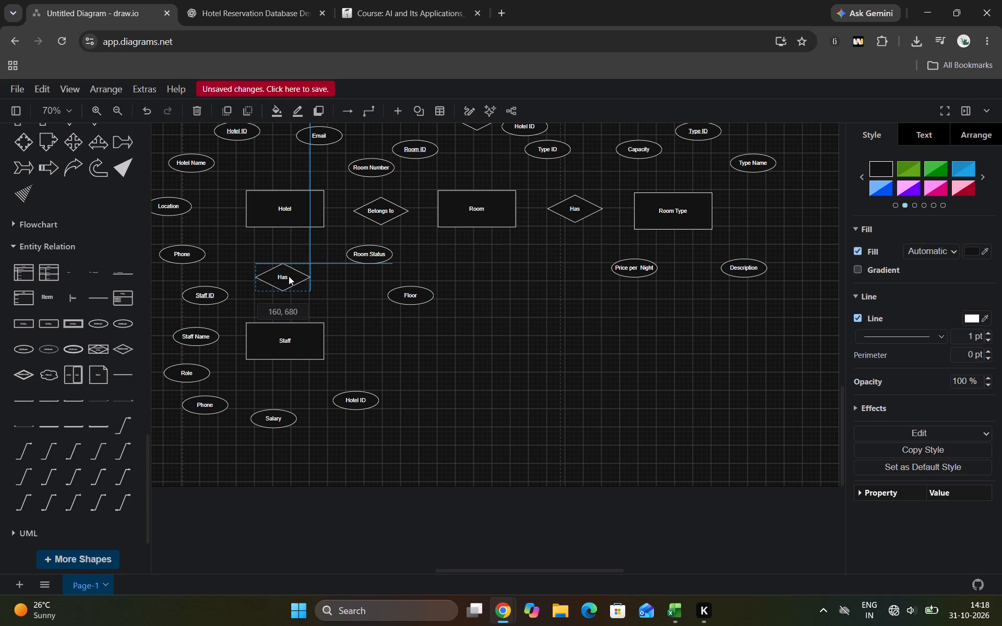
drag(289, 276, 290, 275)
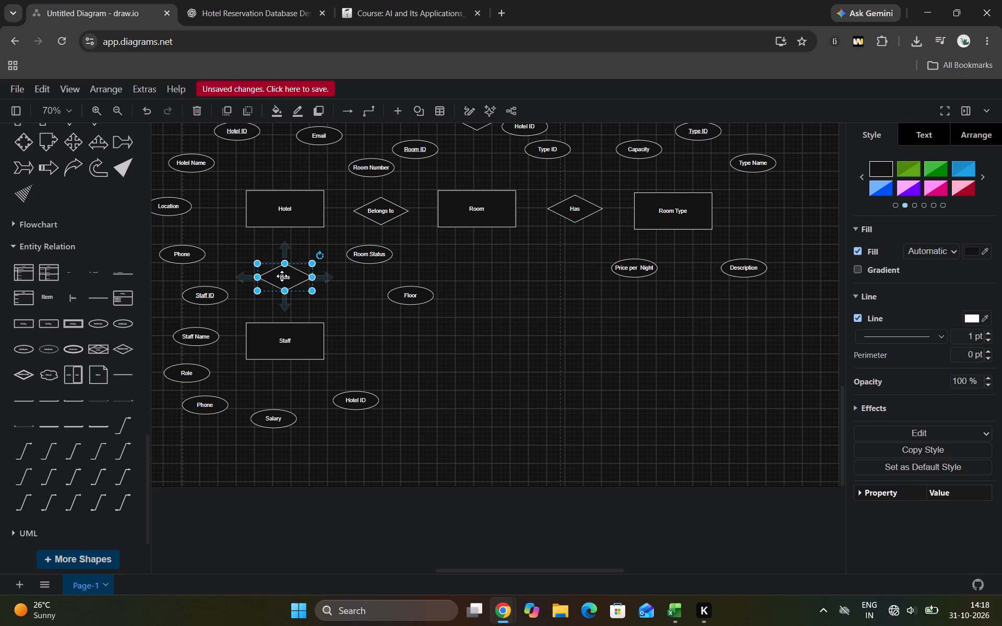
Place another copy of the Has diamond below the Room entity, just right of Floor, at about 570, 690.
key(ctrl+c)
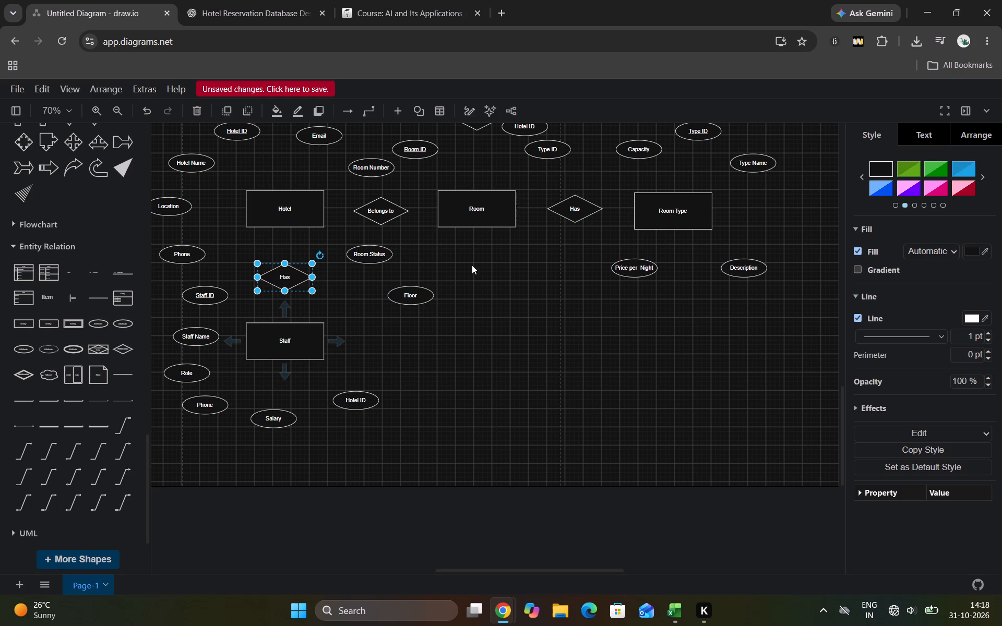
click(476, 264)
key(ctrl+v)
drag(490, 304, 489, 291)
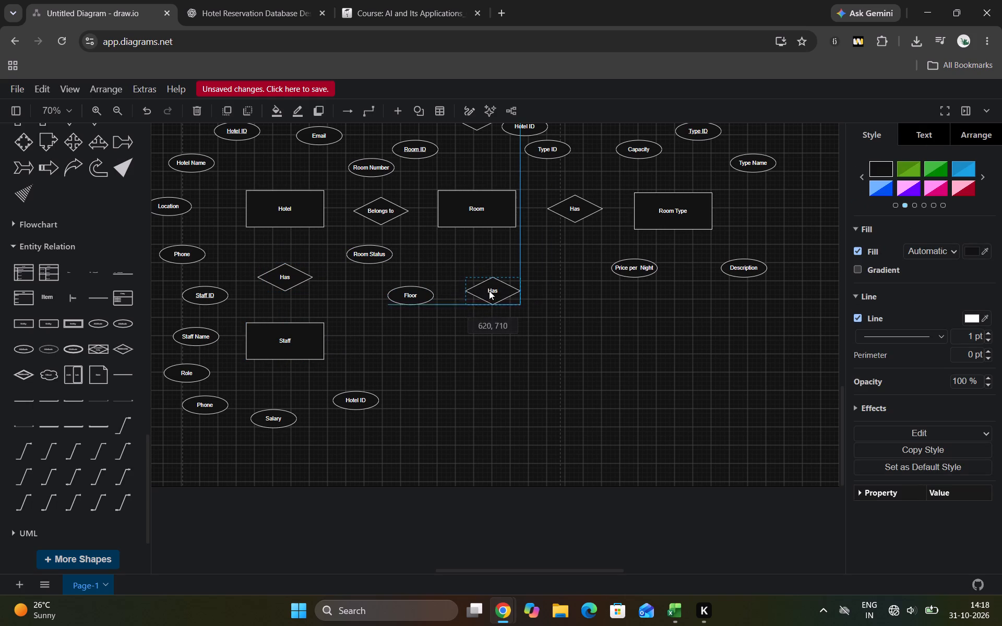
drag(489, 291, 479, 280)
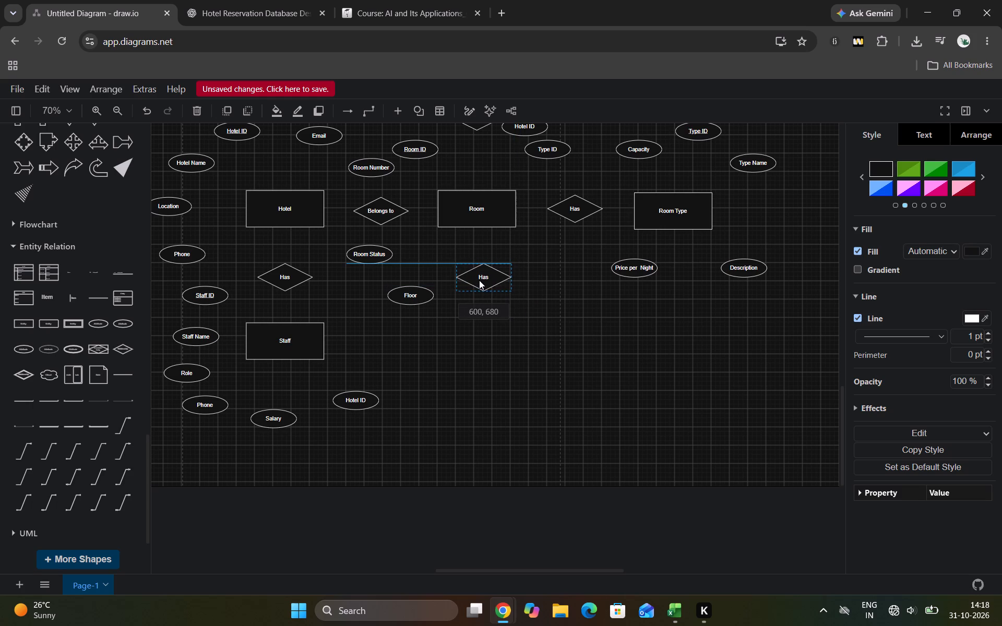
drag(479, 280, 468, 282)
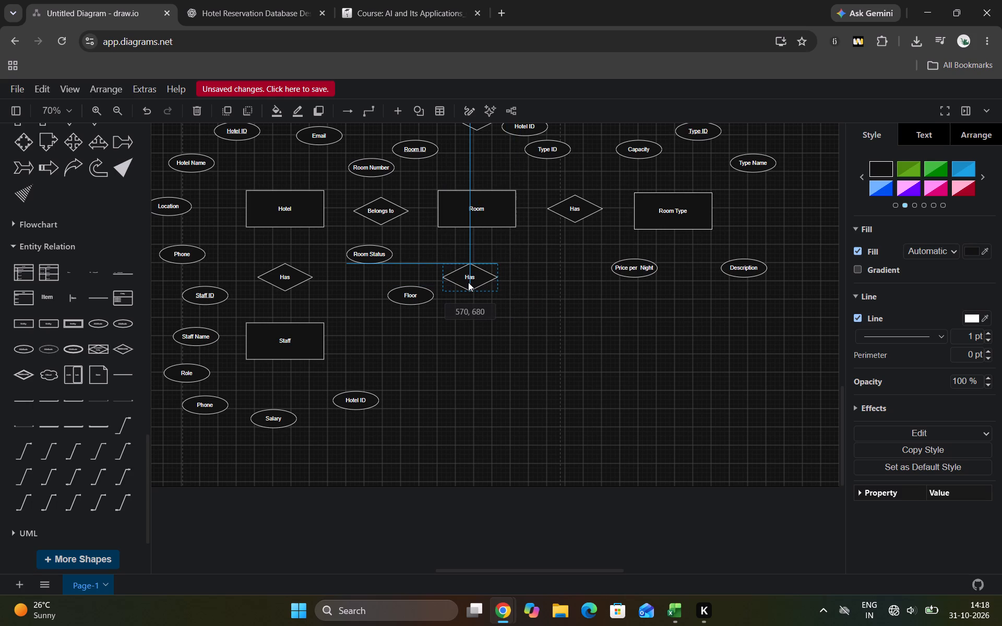
drag(468, 282, 469, 282)
drag(469, 282, 469, 282)
drag(469, 282, 464, 282)
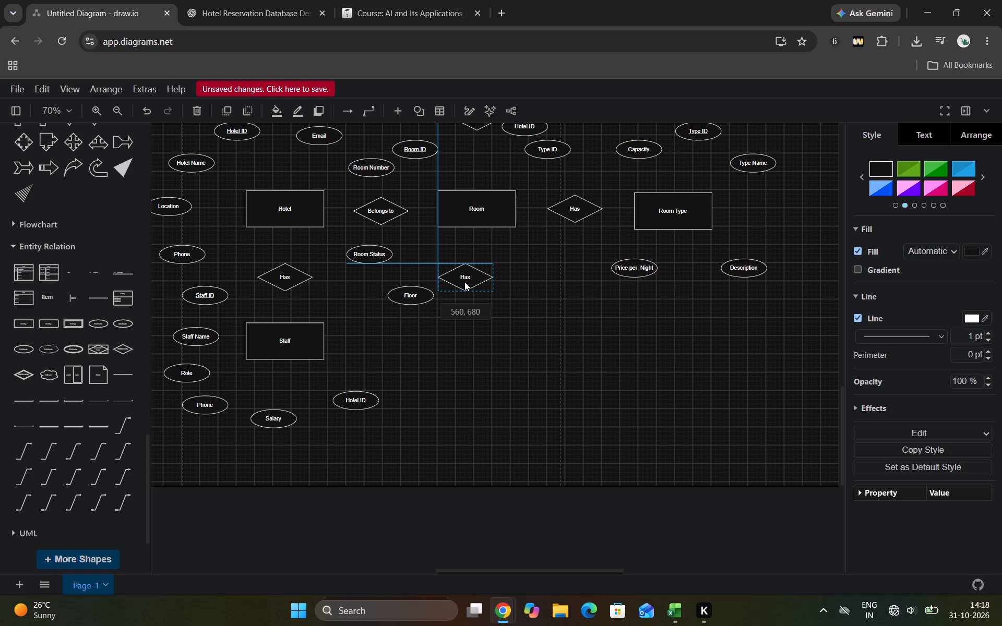
drag(464, 282, 462, 281)
drag(462, 281, 467, 284)
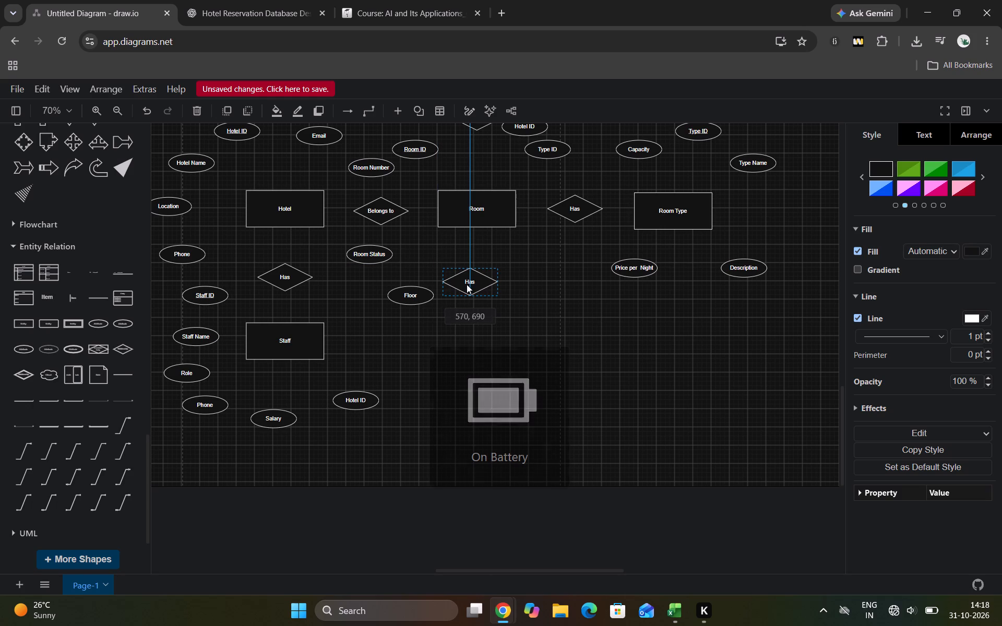
drag(467, 284, 467, 283)
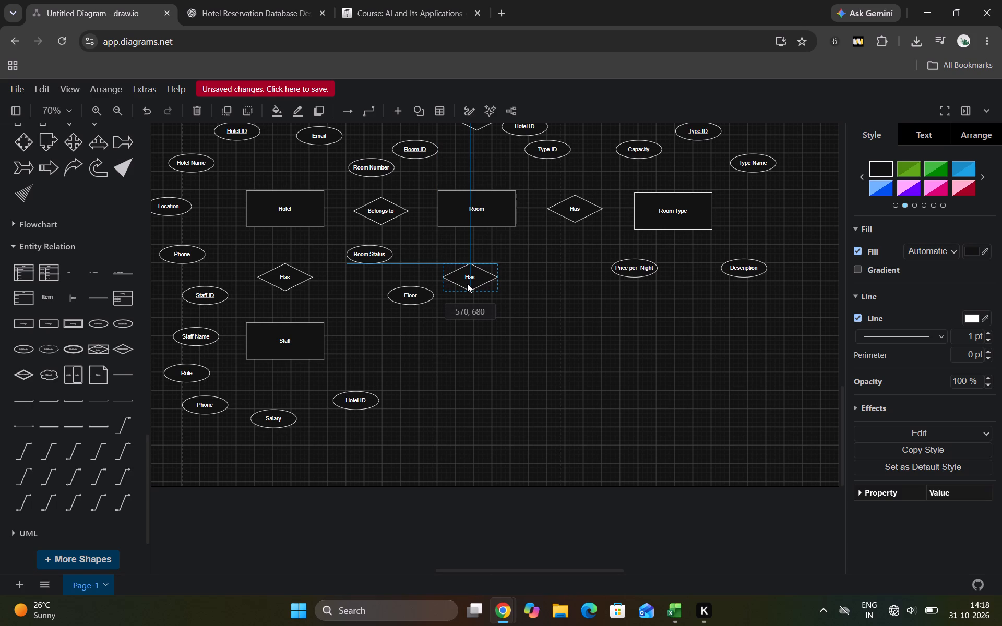
drag(467, 283, 466, 286)
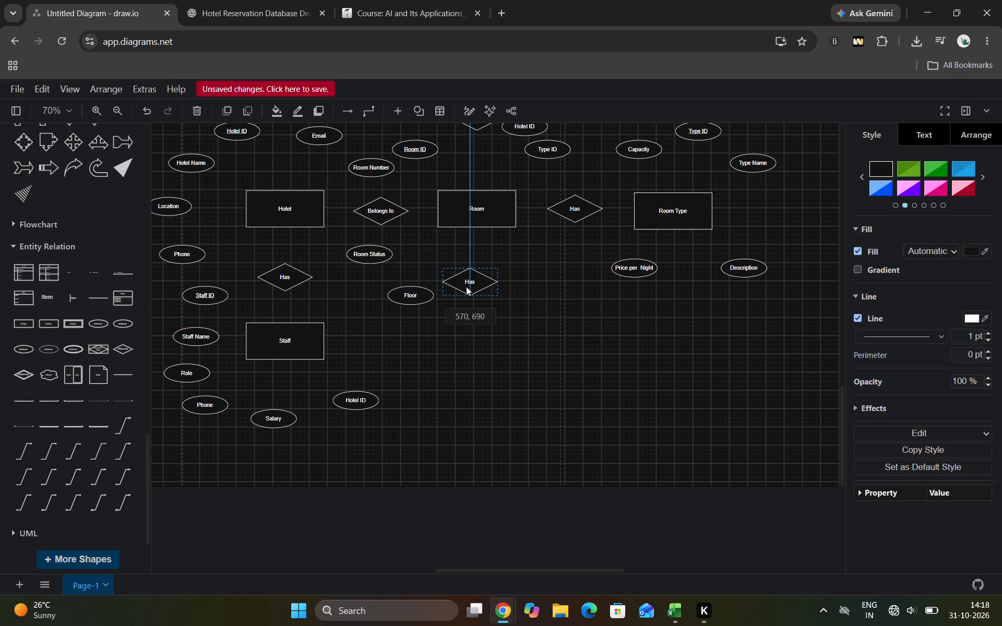
drag(466, 286, 466, 283)
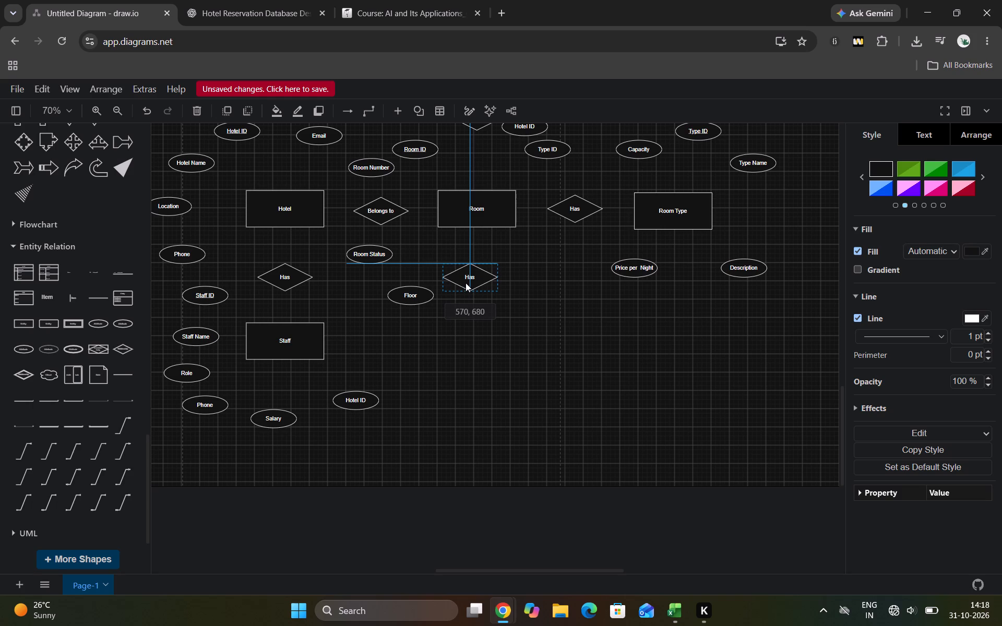
drag(466, 283, 464, 285)
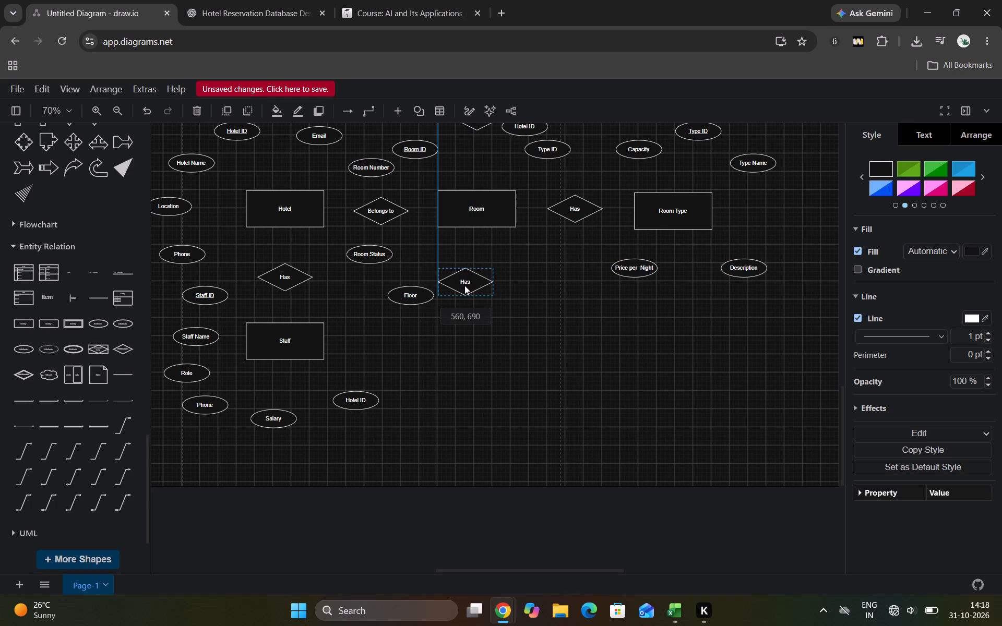
drag(464, 285, 466, 286)
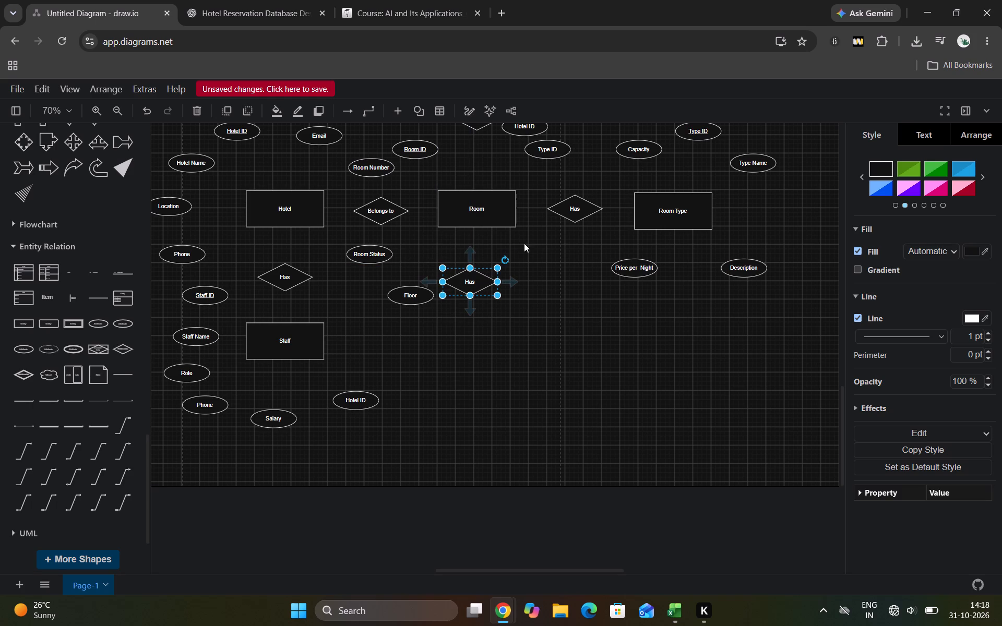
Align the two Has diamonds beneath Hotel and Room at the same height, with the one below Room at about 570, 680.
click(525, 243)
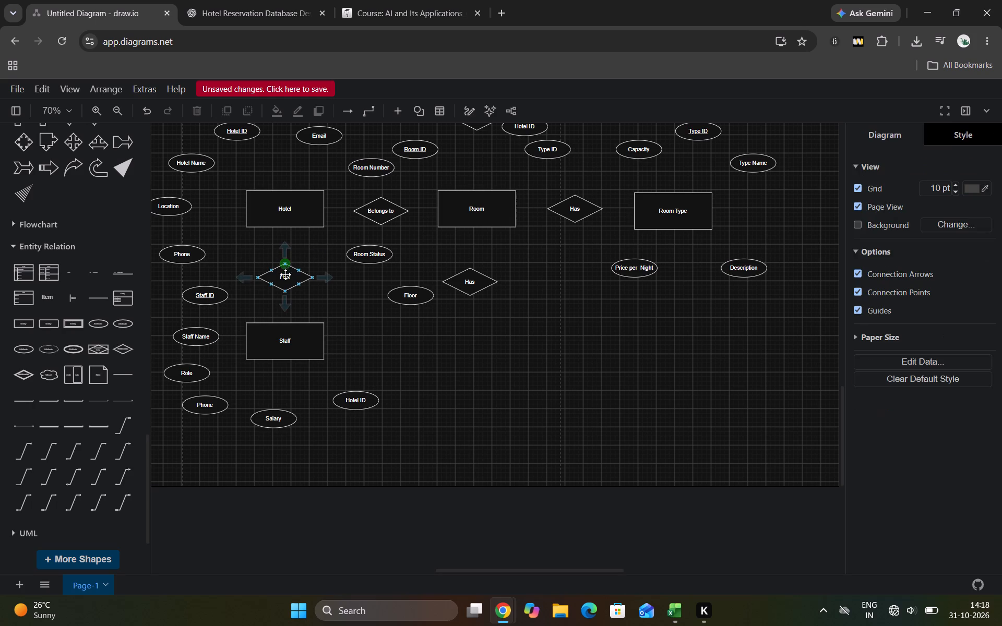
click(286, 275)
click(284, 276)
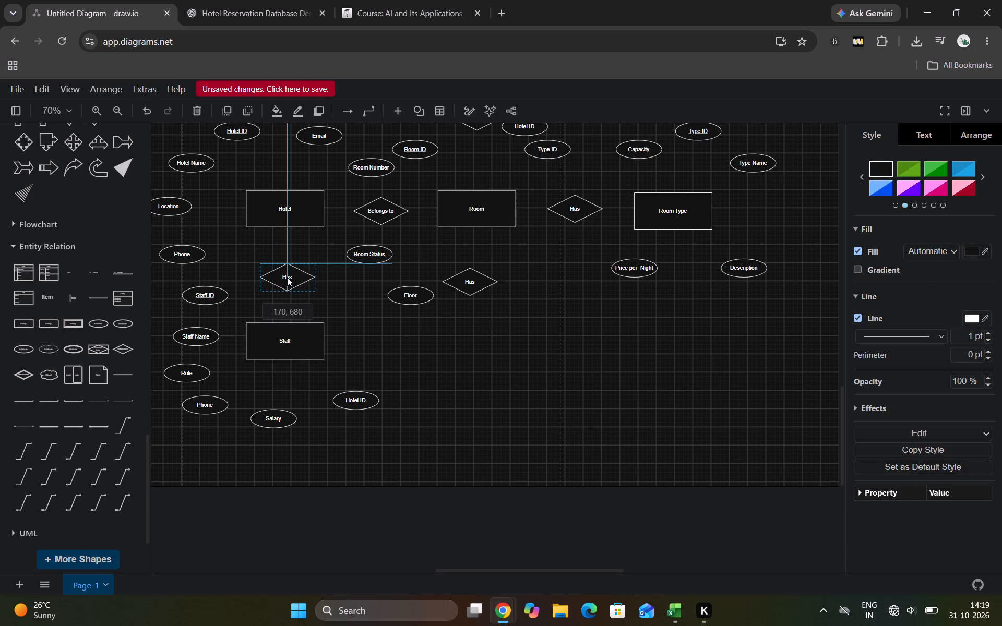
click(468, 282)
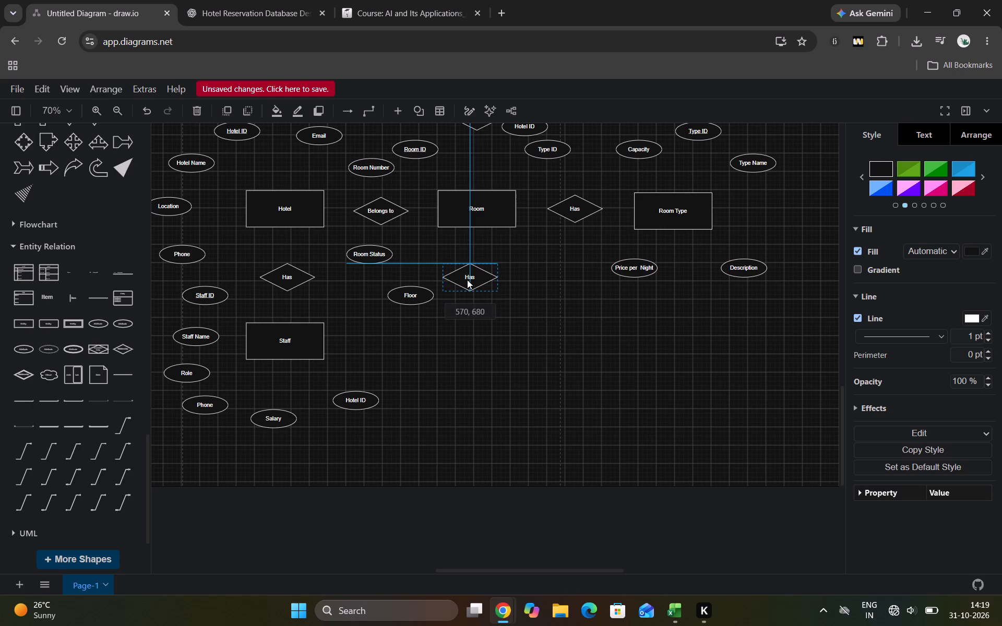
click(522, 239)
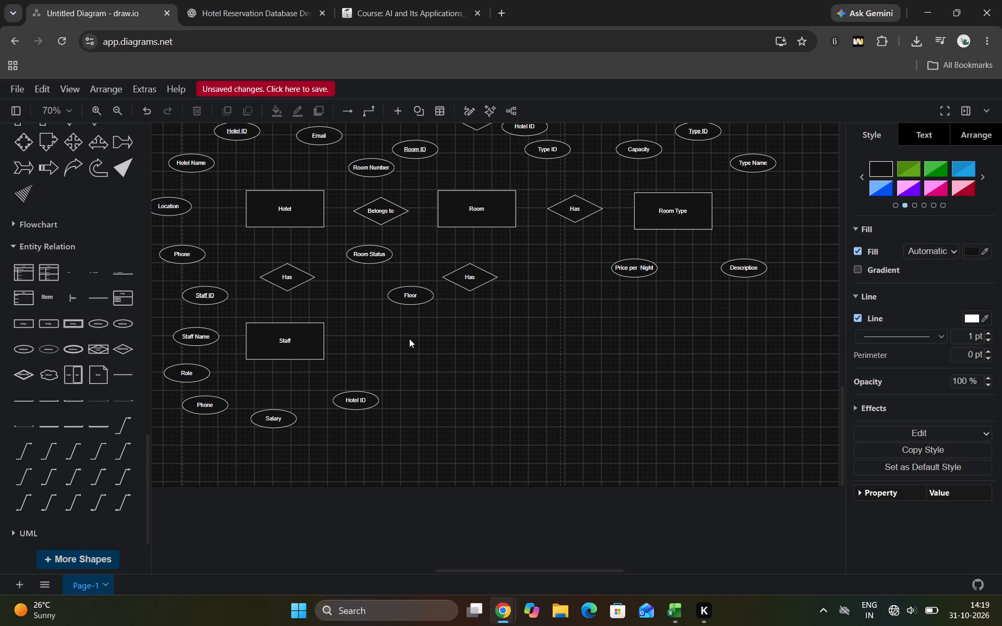
Move the Staff entity down to about 145, 900 and centre its Has diamond above it at about 170, 740.
drag(290, 344, 297, 378)
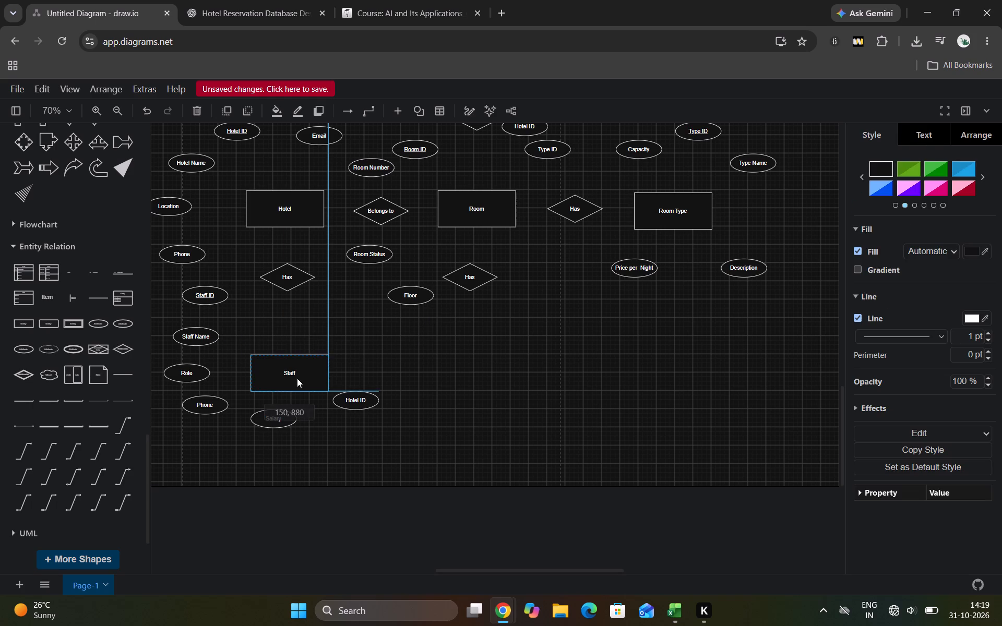
drag(297, 378, 293, 388)
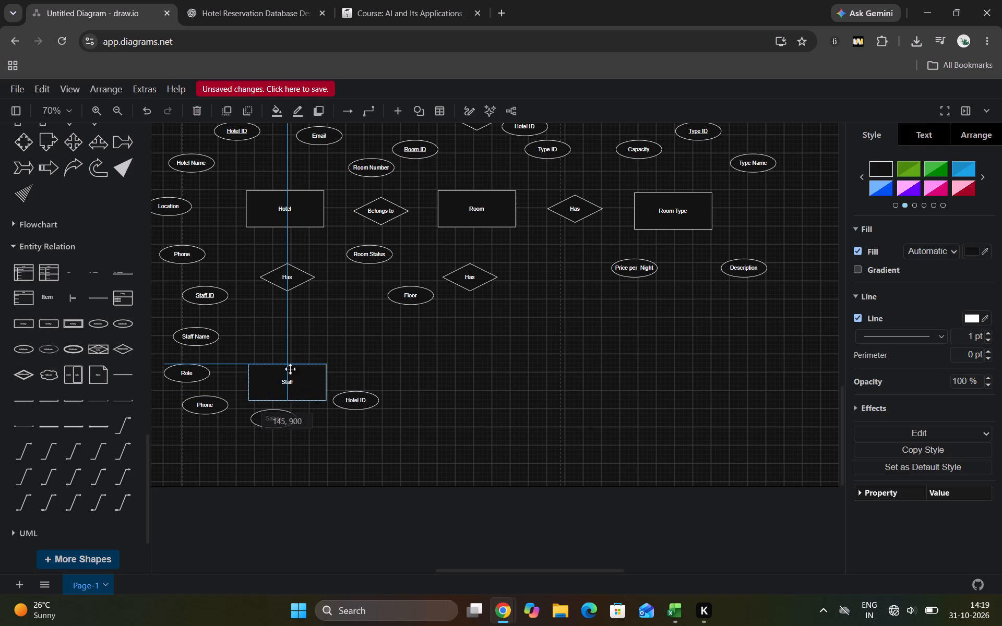
drag(290, 277, 292, 311)
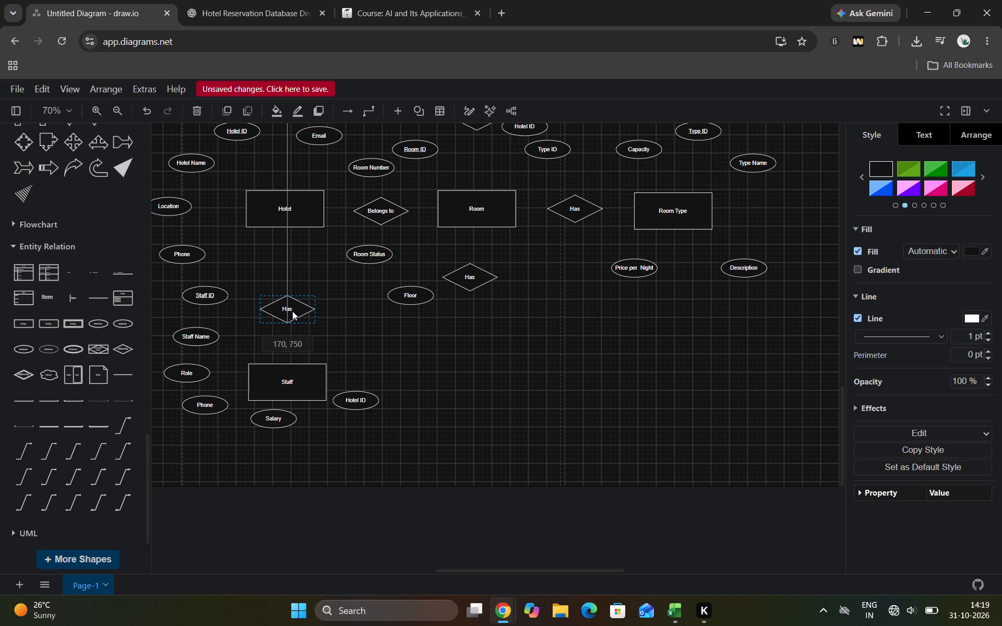
drag(292, 311, 296, 306)
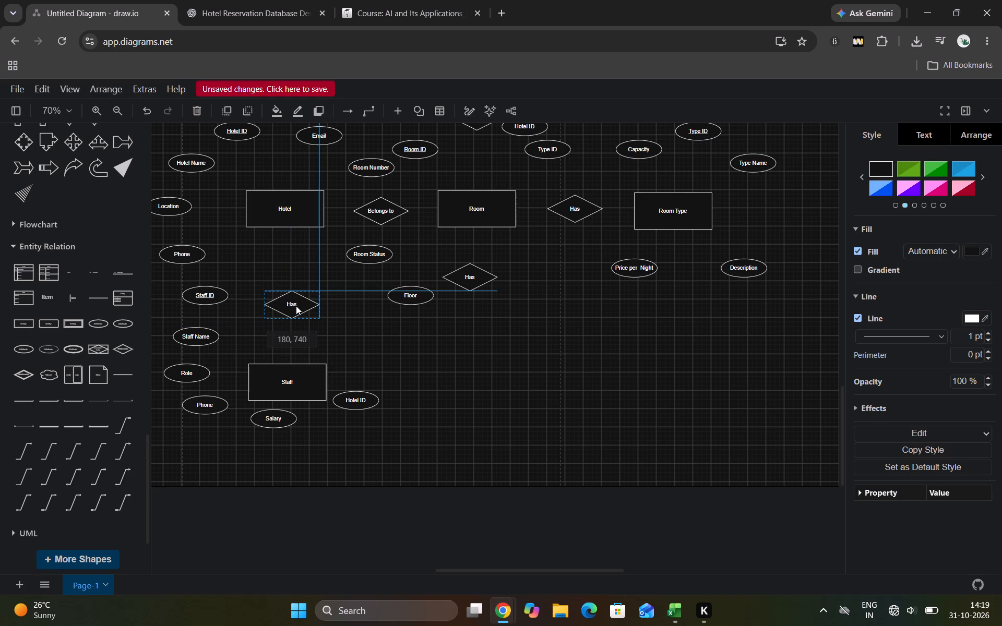
drag(296, 306, 291, 304)
Spread Room Status and Floor to either side below Room and place the Has diamond beneath them at about 570, 740, level with Staff's Has.
drag(471, 279, 476, 286)
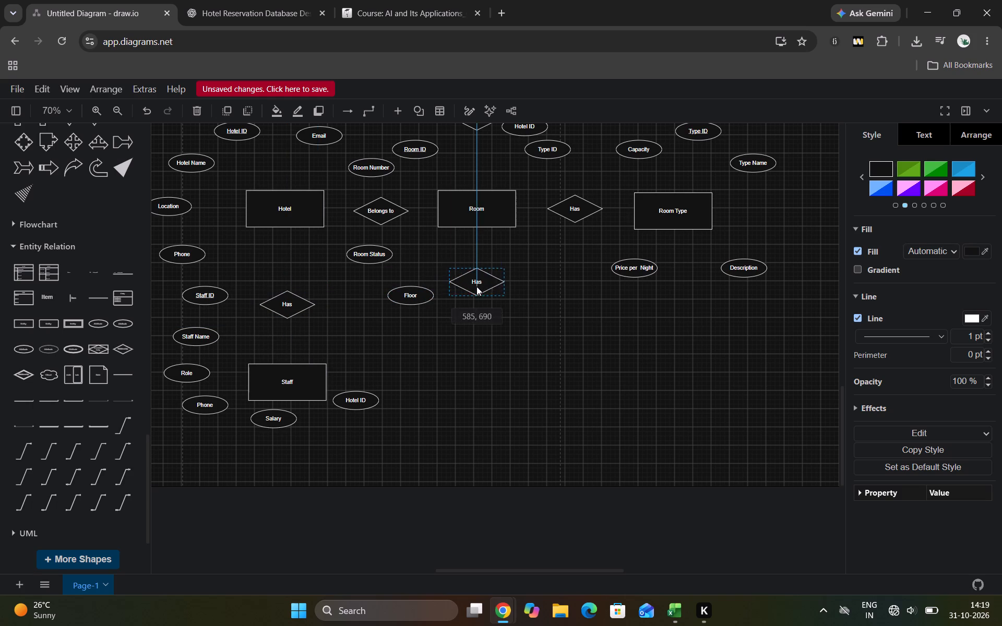
drag(476, 286, 473, 319)
drag(419, 298, 463, 287)
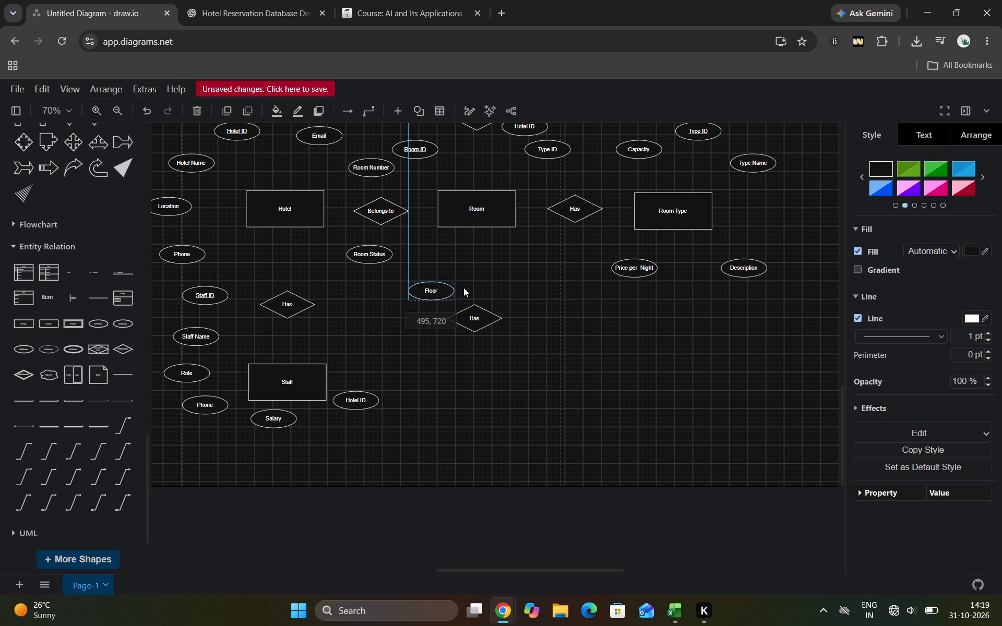
drag(463, 287, 549, 272)
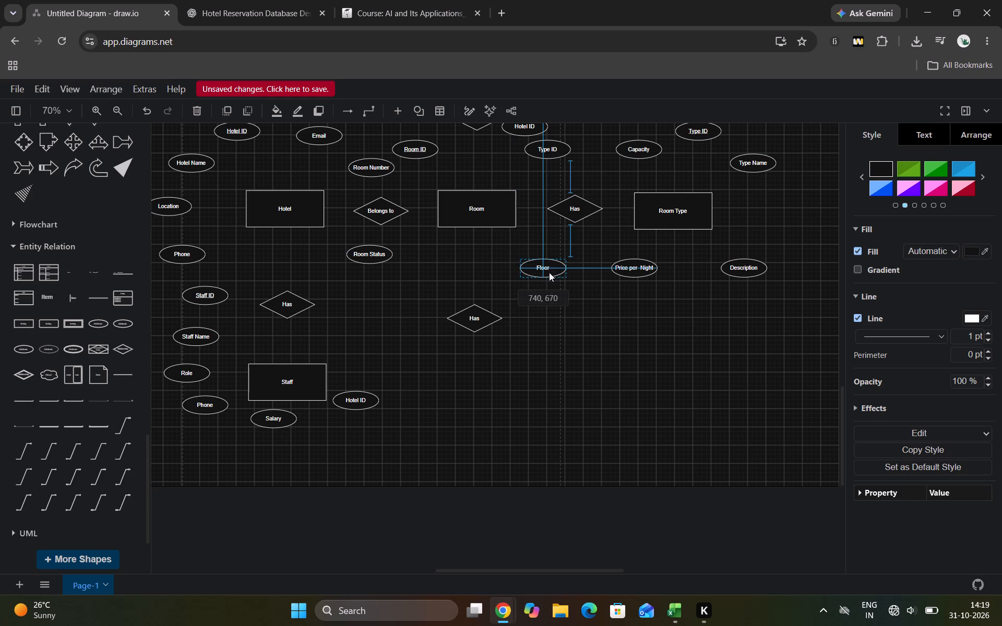
drag(549, 272, 536, 275)
drag(475, 321, 472, 309)
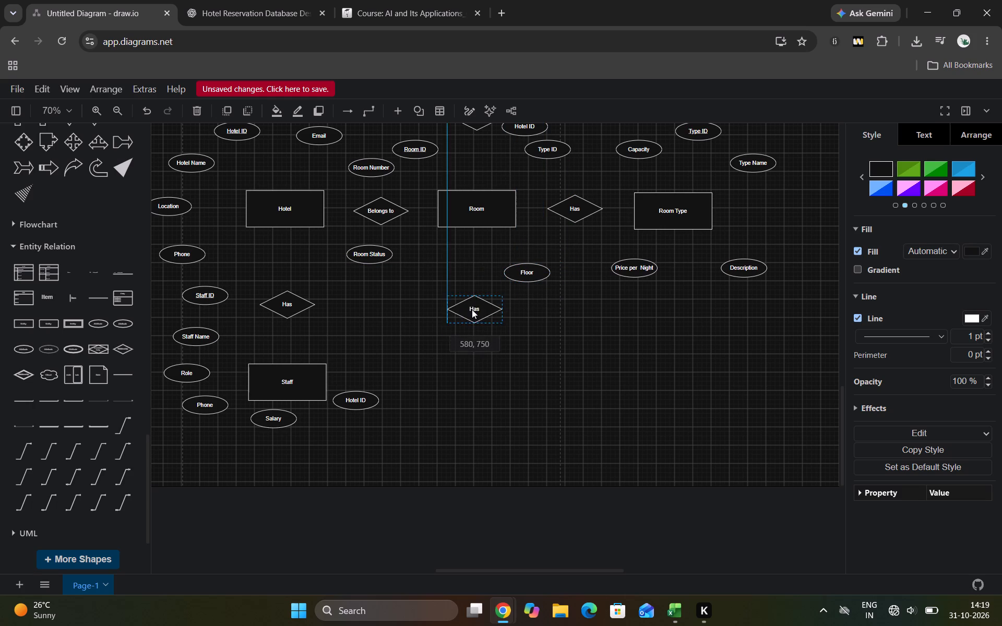
drag(472, 309, 474, 308)
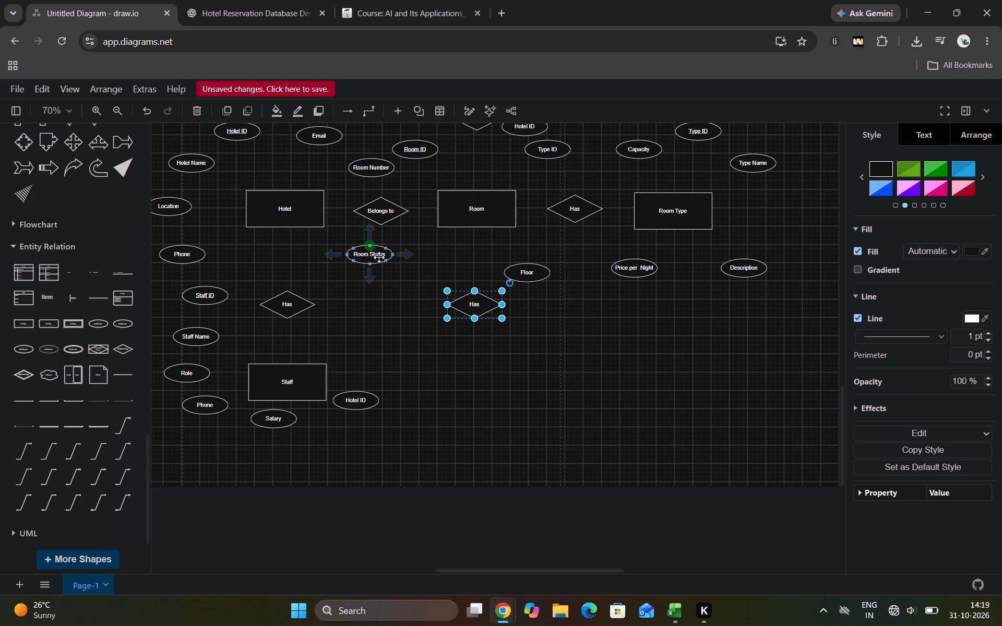
drag(376, 257, 390, 257)
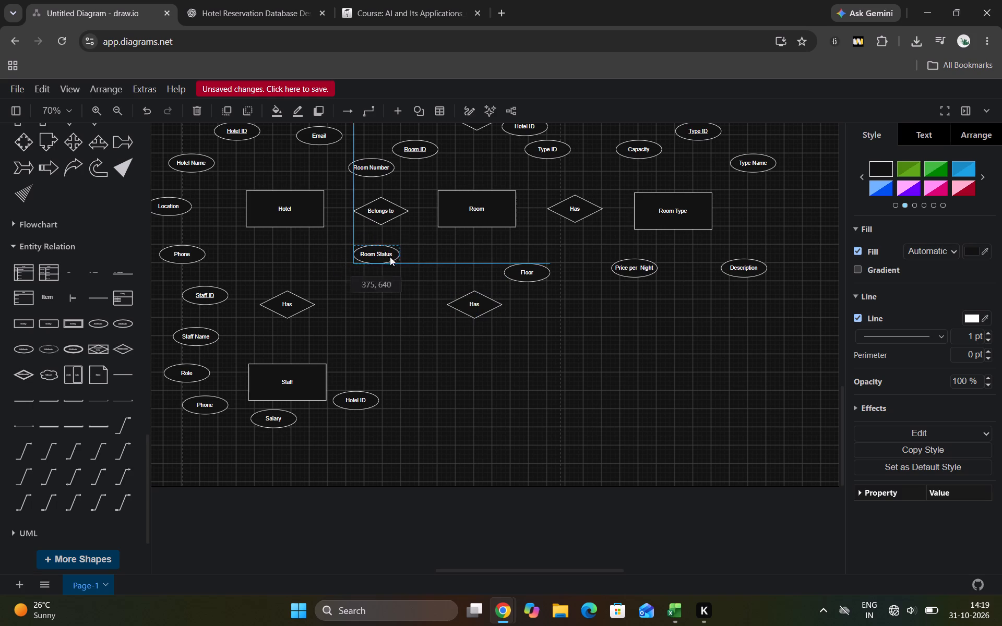
drag(390, 257, 421, 261)
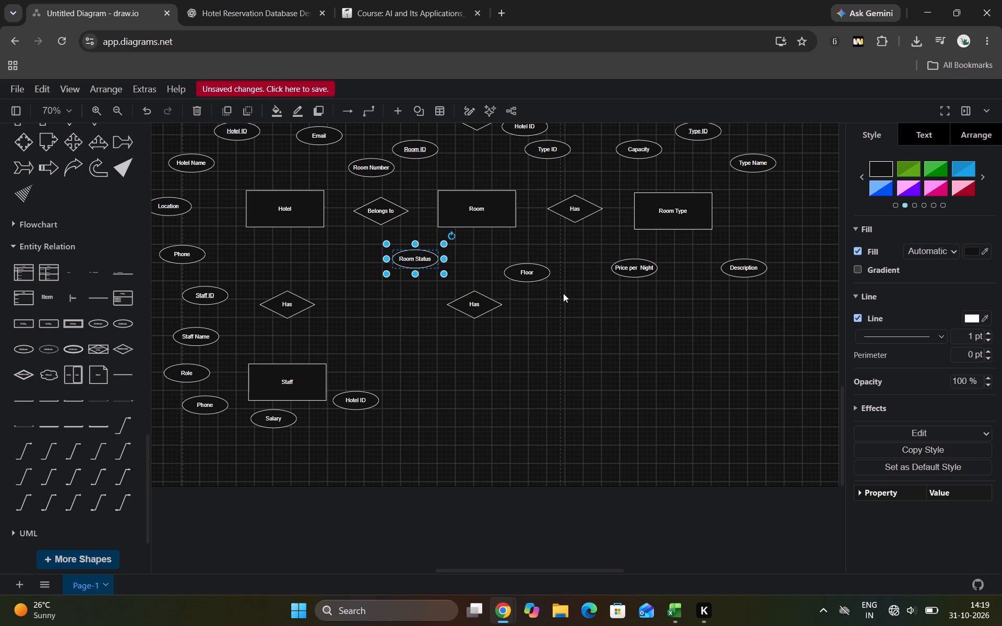
drag(532, 276, 534, 269)
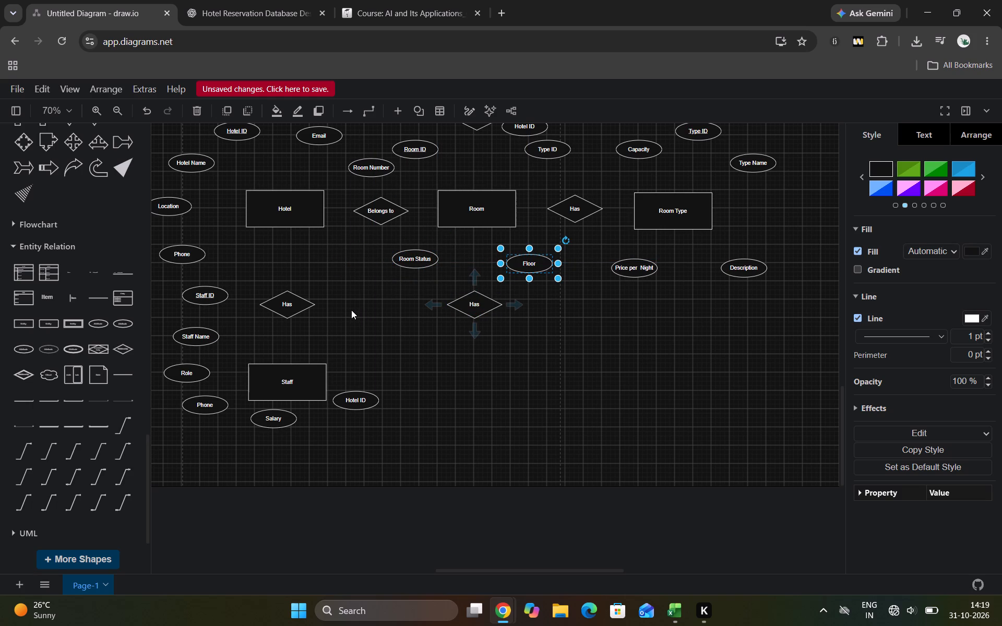
drag(483, 306, 479, 307)
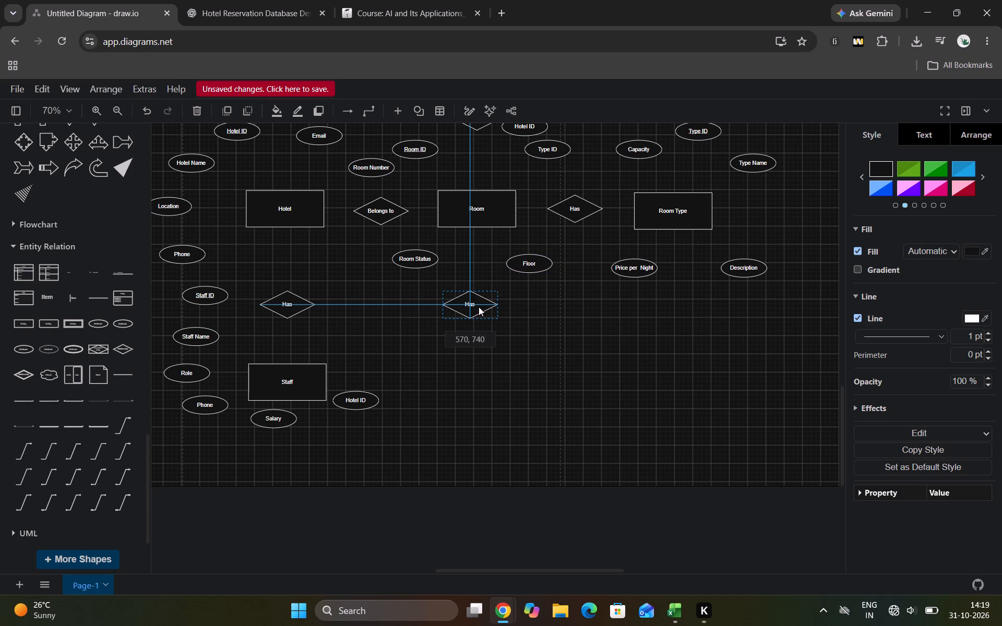
drag(479, 307, 478, 307)
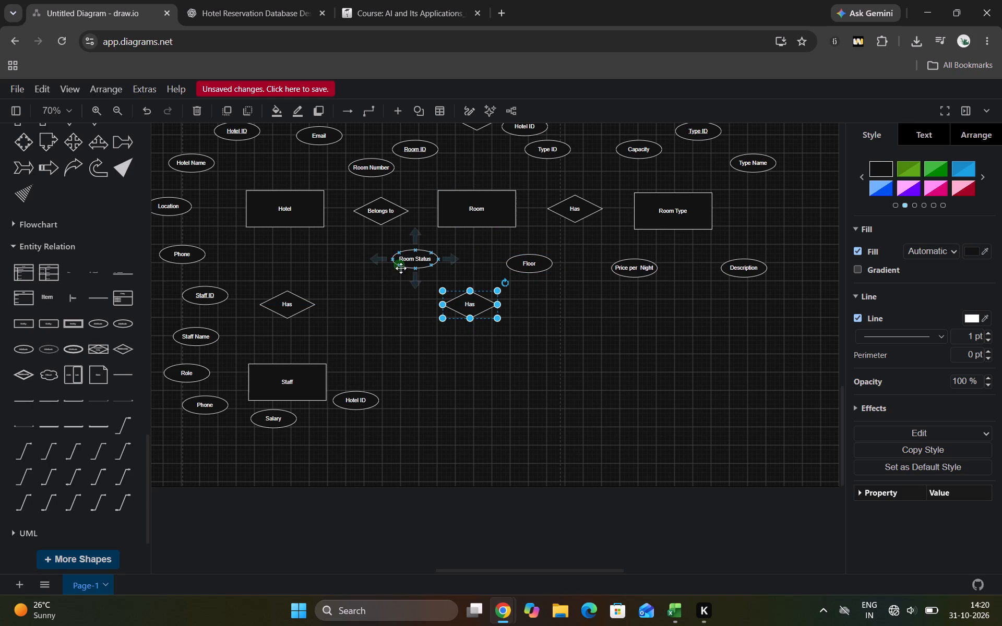
click(389, 286)
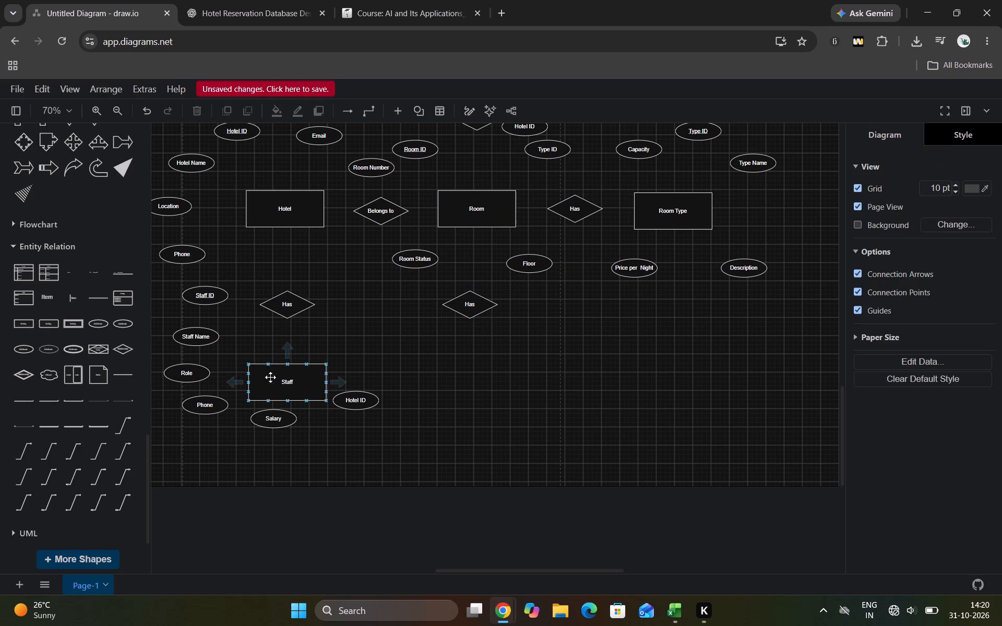
Move Staff's six attributes down around the relocated entity, from Staff ID at its upper left round to Hotel ID at its lower right.
click(297, 385)
click(443, 375)
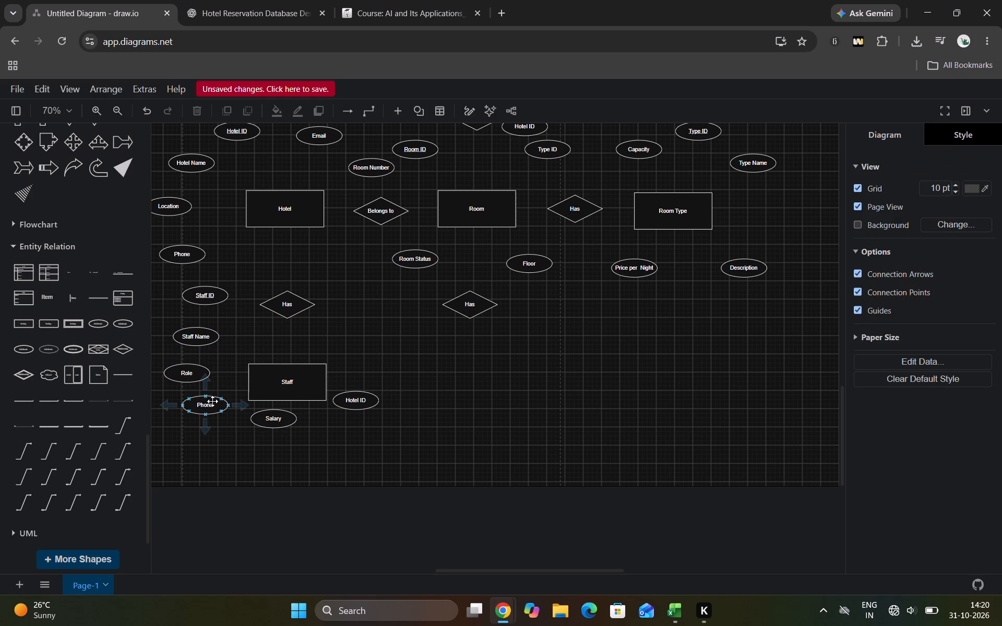
drag(213, 405, 223, 502)
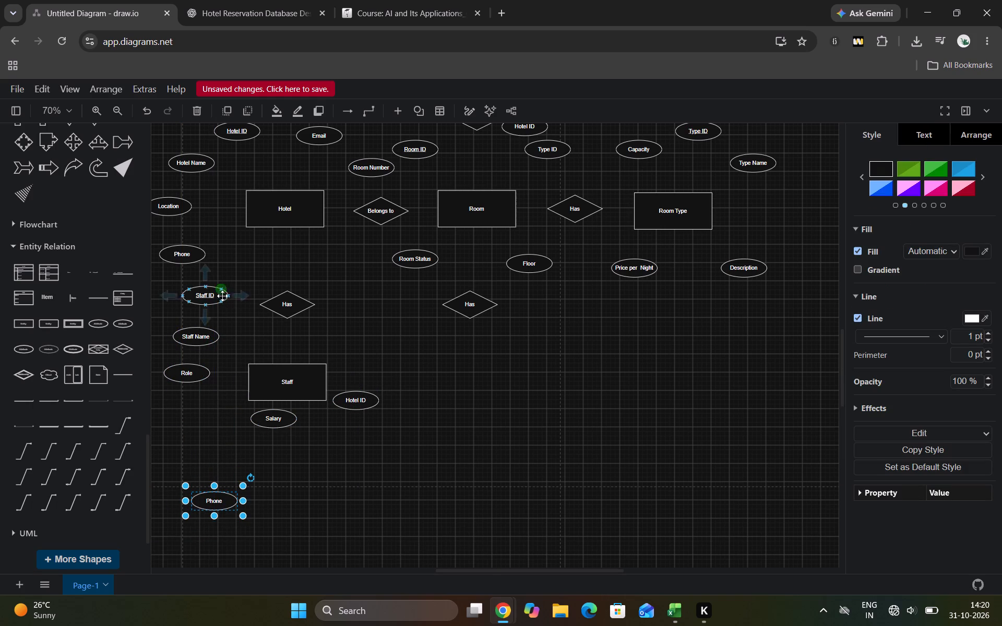
drag(189, 375, 196, 455)
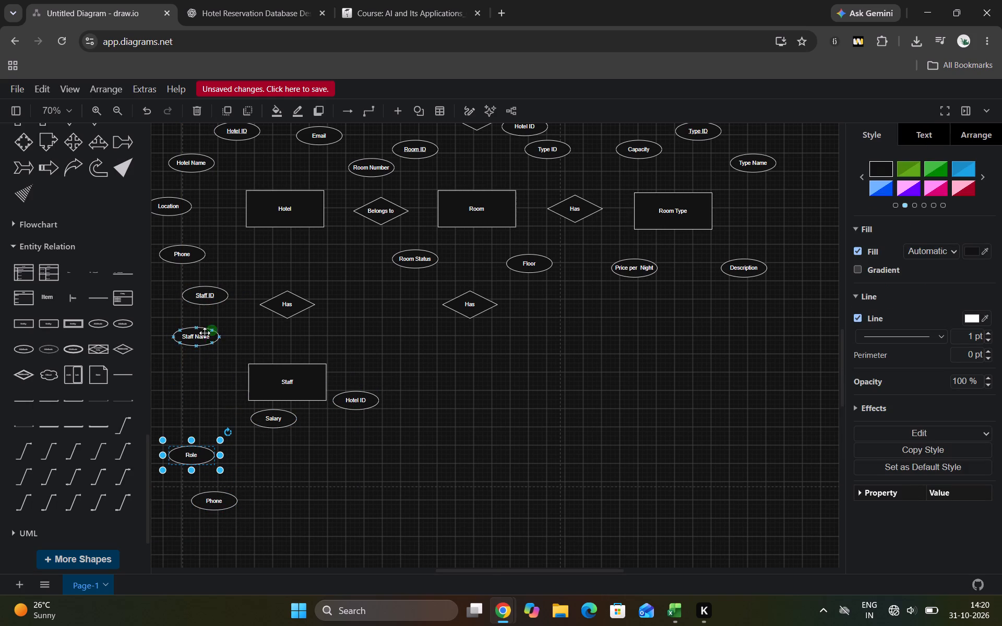
drag(202, 334, 197, 406)
drag(214, 299, 208, 350)
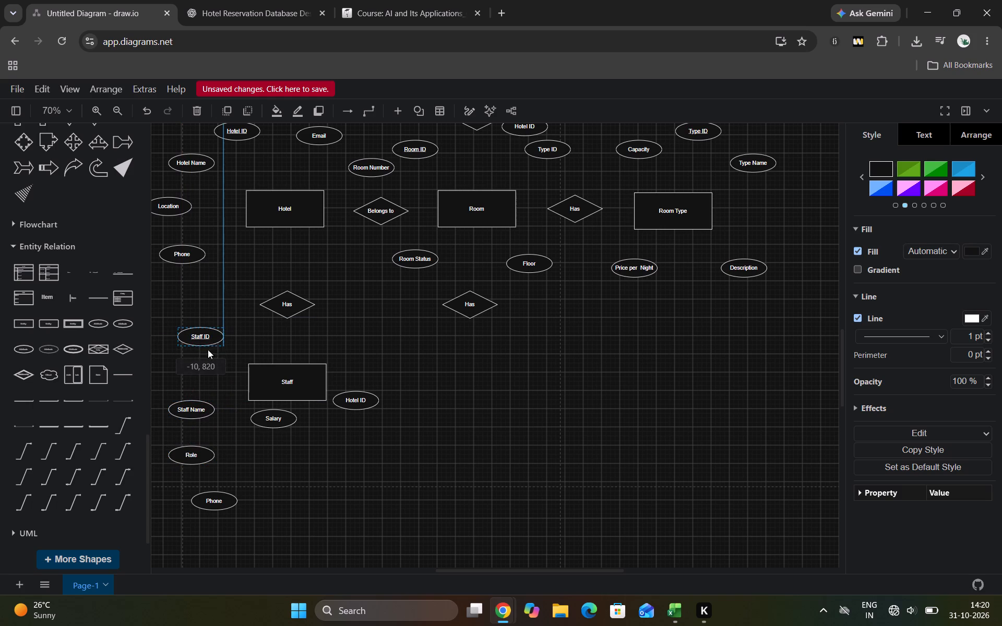
drag(208, 350, 208, 357)
drag(214, 504, 247, 479)
drag(280, 422, 313, 476)
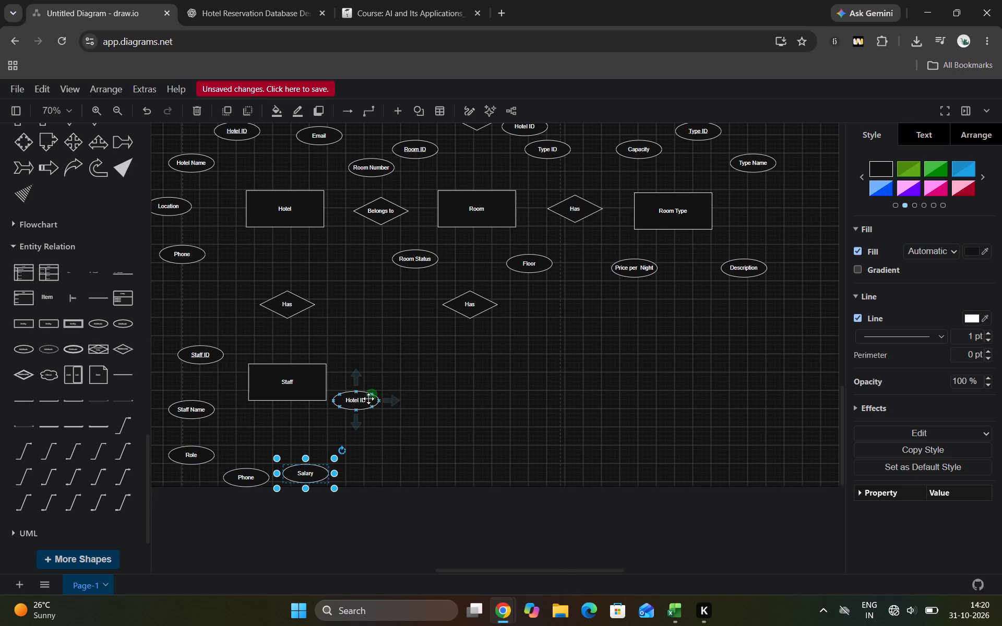
drag(362, 404, 379, 462)
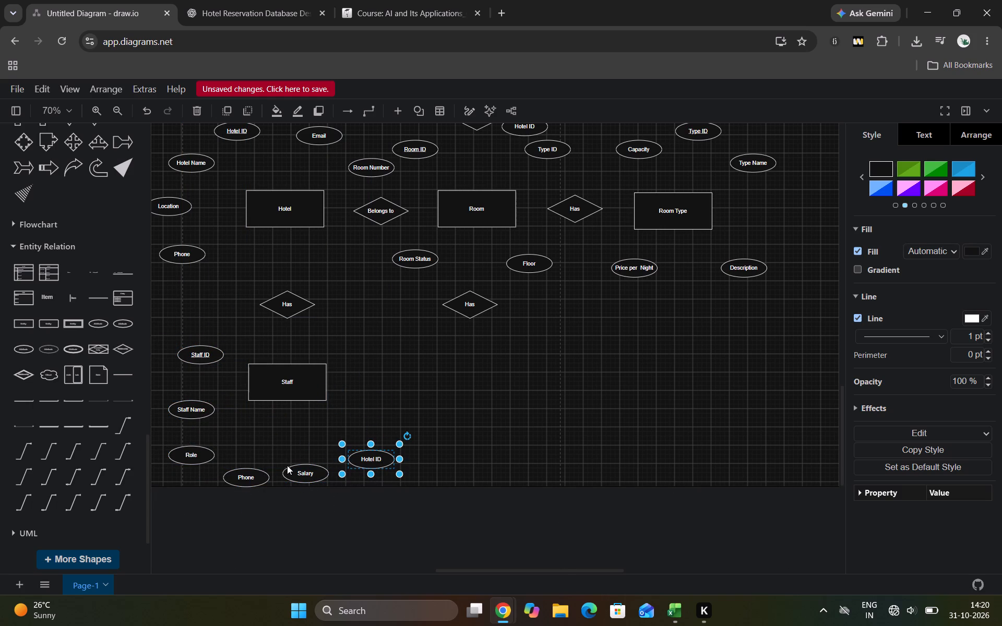
Pull Phone, Salary, Hotel ID, Role, Staff Name and Staff ID in closer to Staff, keeping Salary at about 250, 1050.
drag(249, 477, 252, 450)
drag(301, 478, 316, 446)
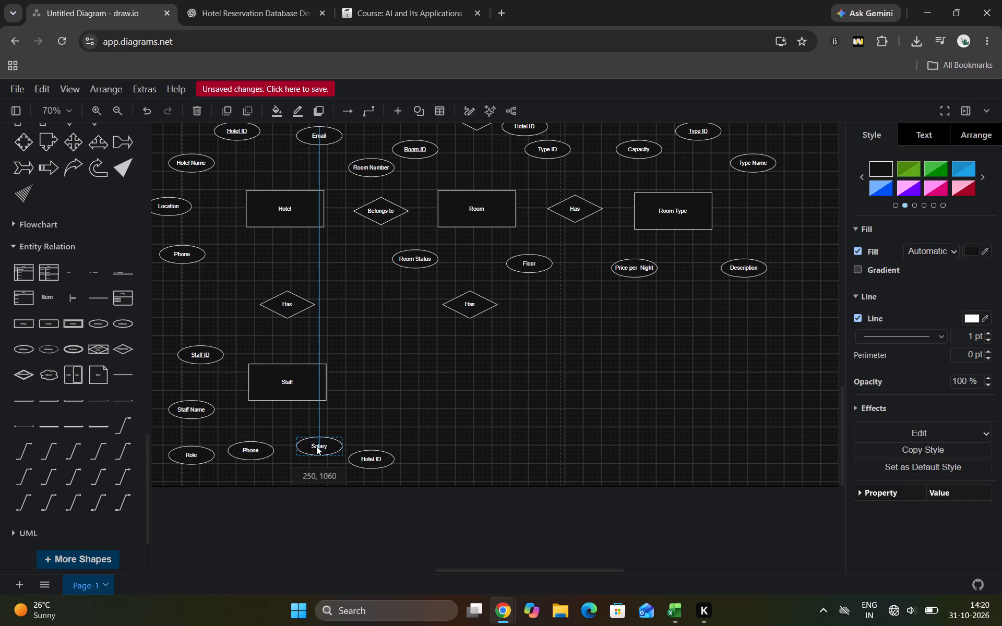
drag(316, 446, 317, 445)
drag(376, 464, 386, 421)
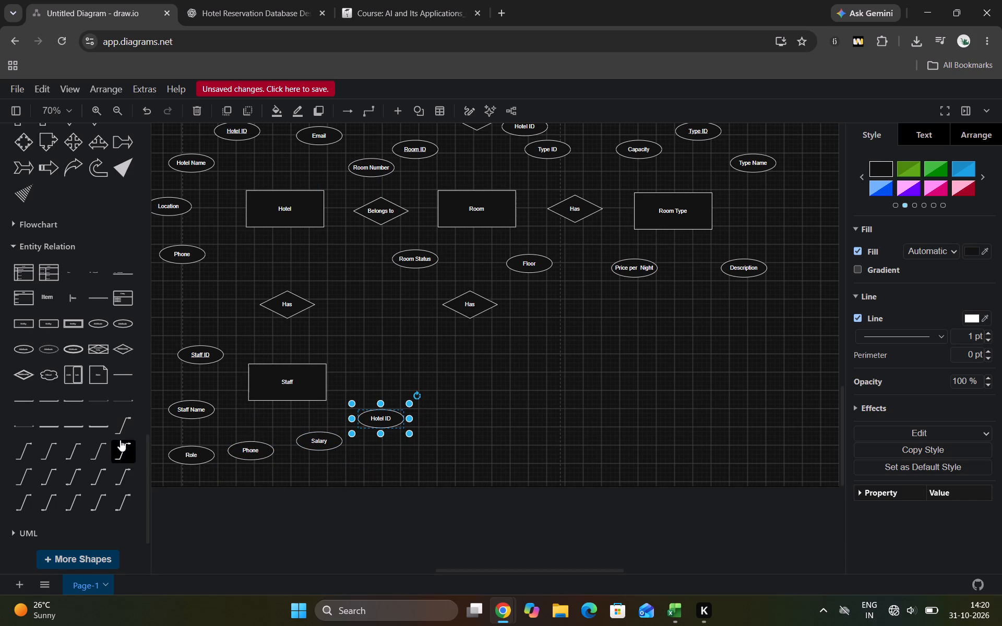
drag(190, 454, 193, 445)
drag(197, 413, 210, 402)
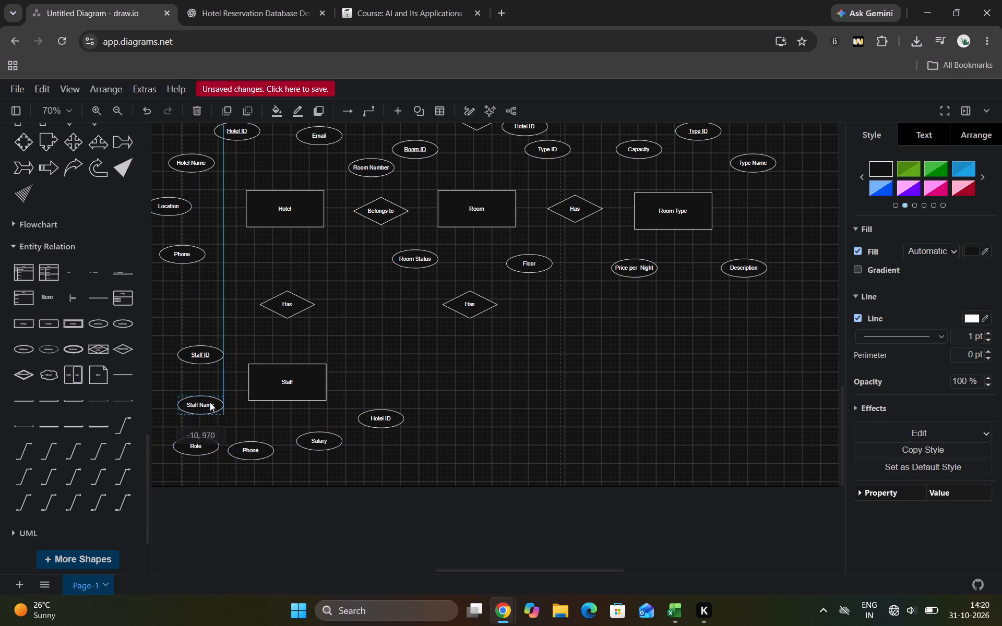
drag(210, 402, 211, 399)
drag(210, 353, 224, 353)
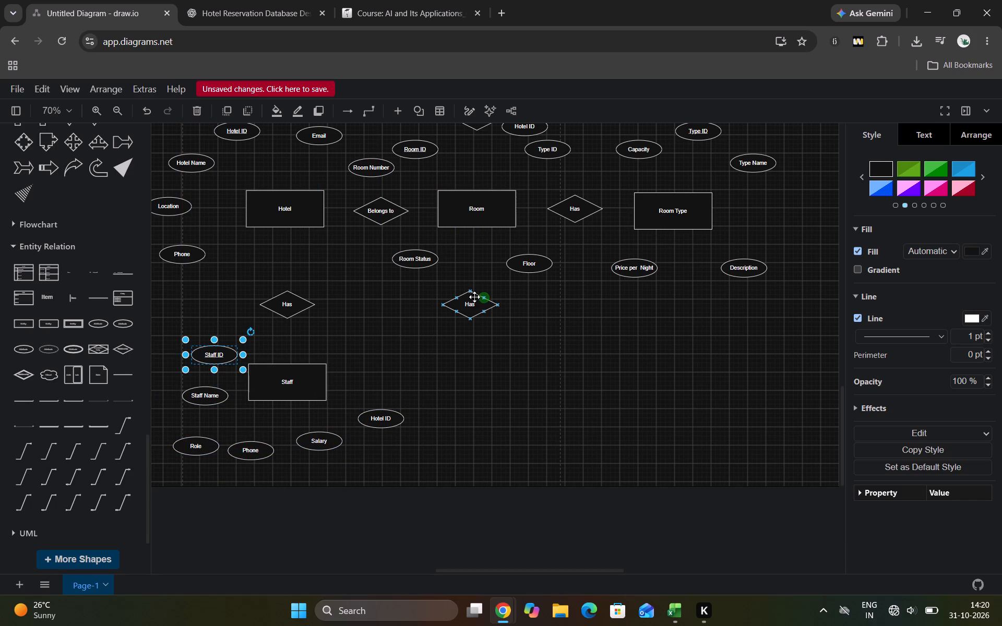
Place a copy of the Staff entity below Room's lower Has diamond, centred under Room and level with Staff at about 560, 900.
click(280, 396)
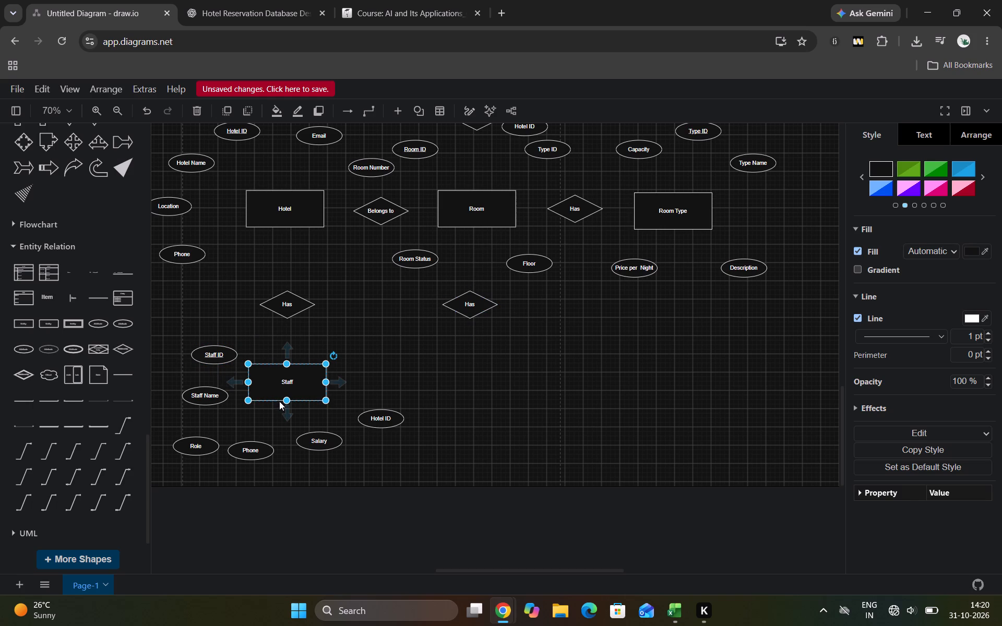
key(ctrl+c)
drag(491, 400, 496, 401)
key(ctrl+v)
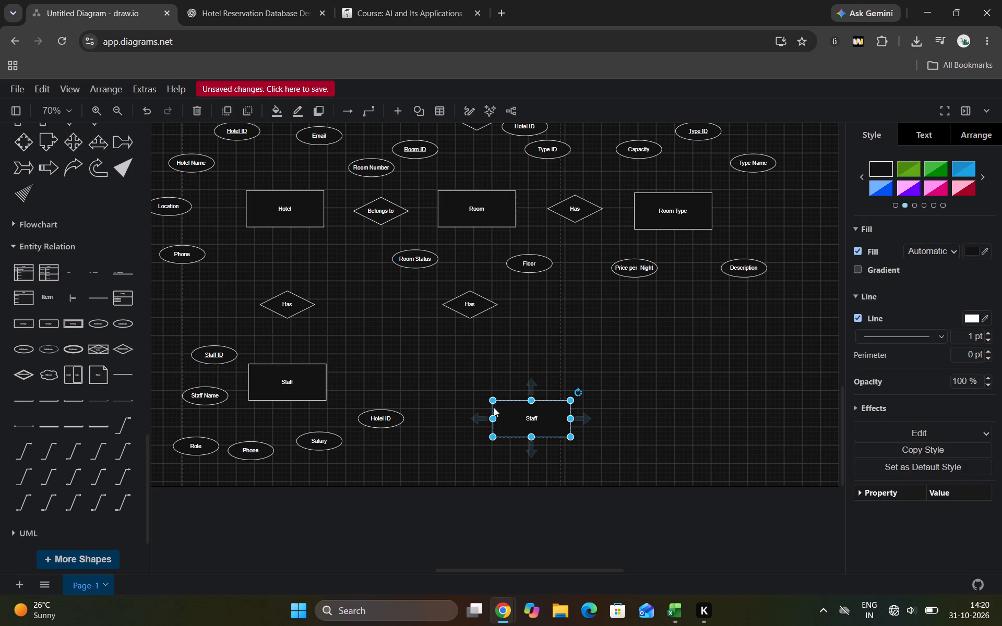
drag(521, 416, 472, 377)
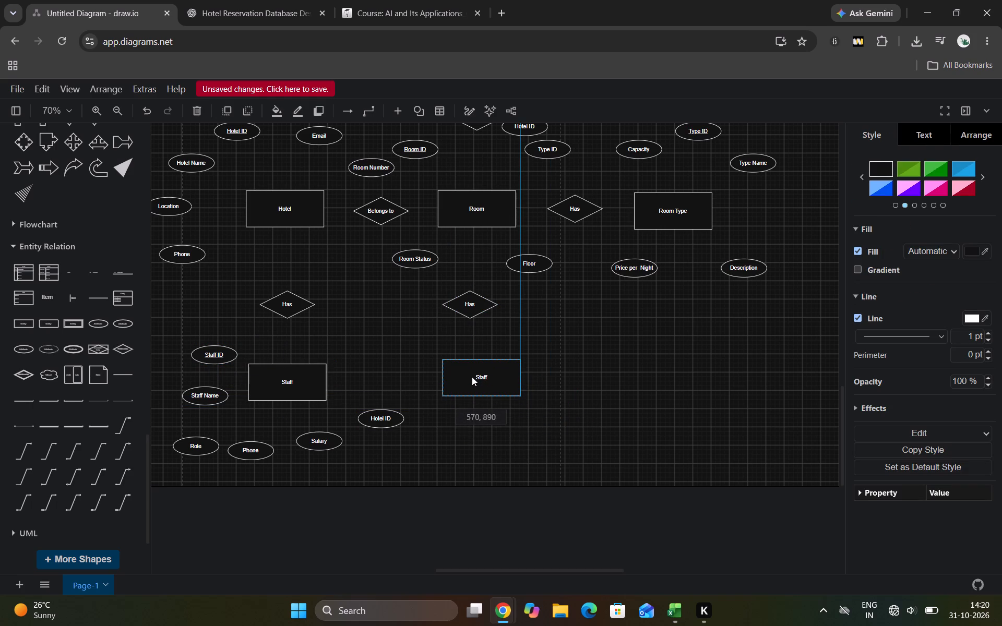
drag(472, 377, 469, 376)
drag(469, 376, 466, 376)
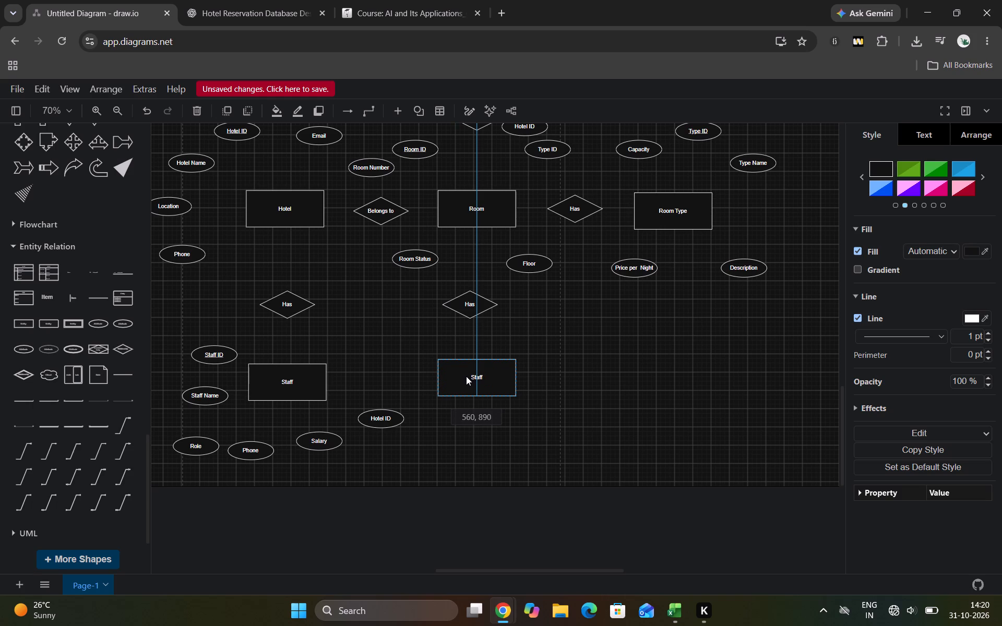
drag(466, 376, 466, 378)
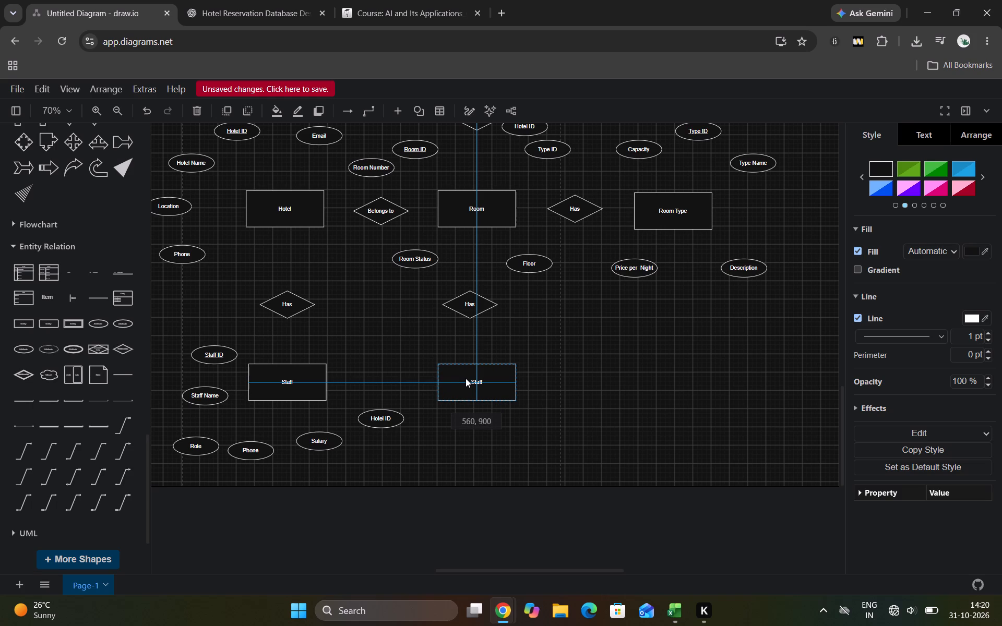
Shift the copied Staff entity to about 545, 900, centred beneath Room's lower Has diamond and level with the original Staff entity.
drag(466, 378, 465, 379)
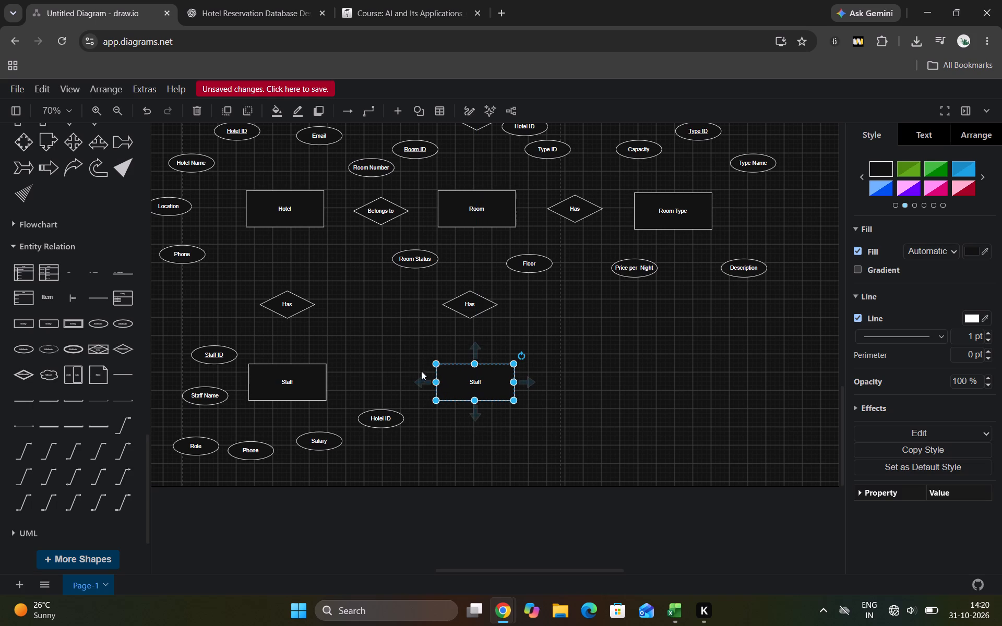
click(373, 311)
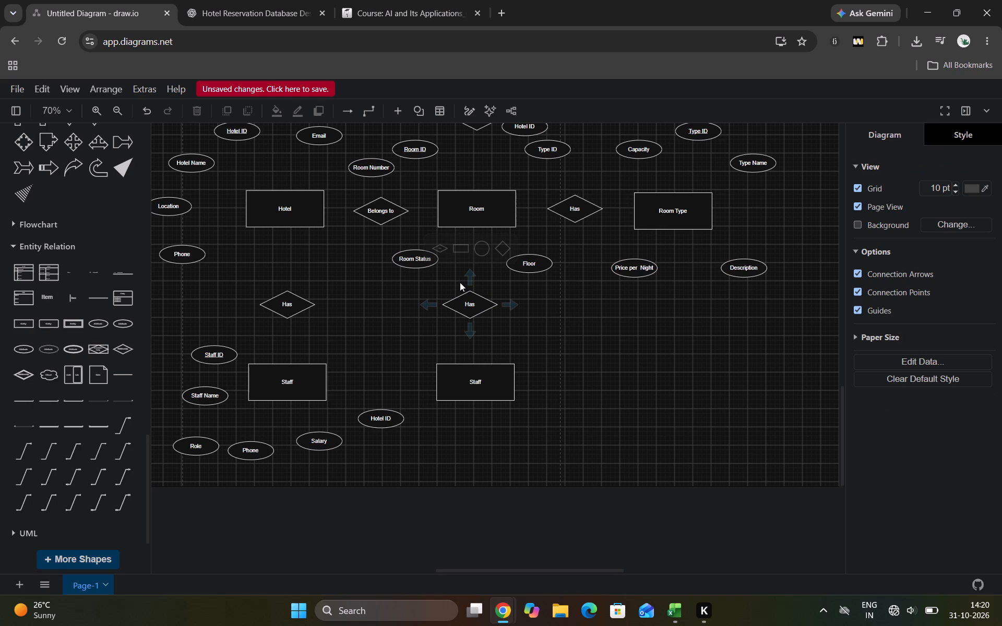
drag(467, 392, 465, 393)
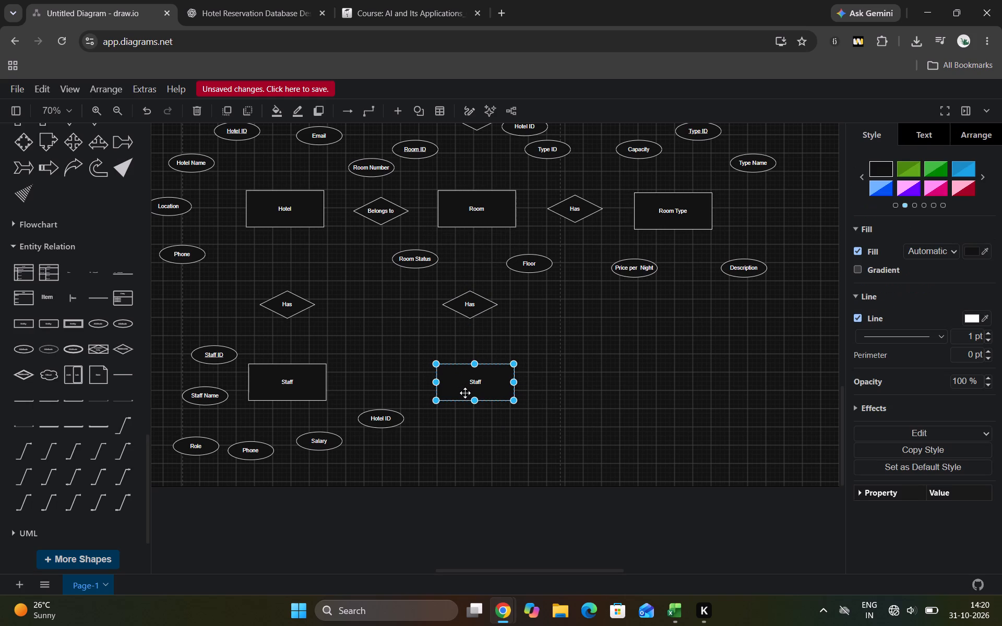
drag(465, 393, 461, 393)
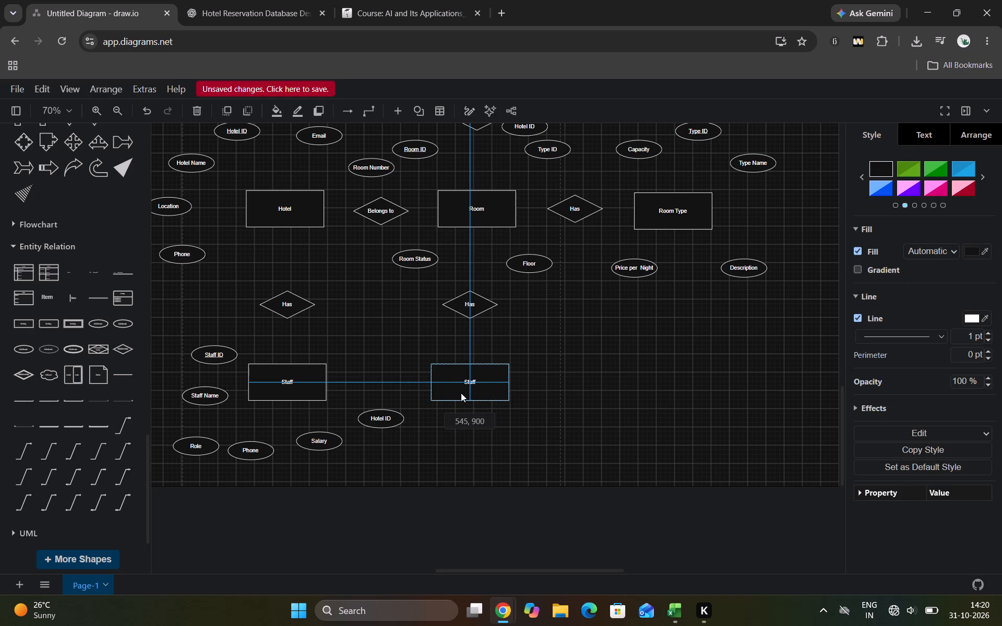
drag(461, 393, 455, 392)
drag(460, 381, 464, 381)
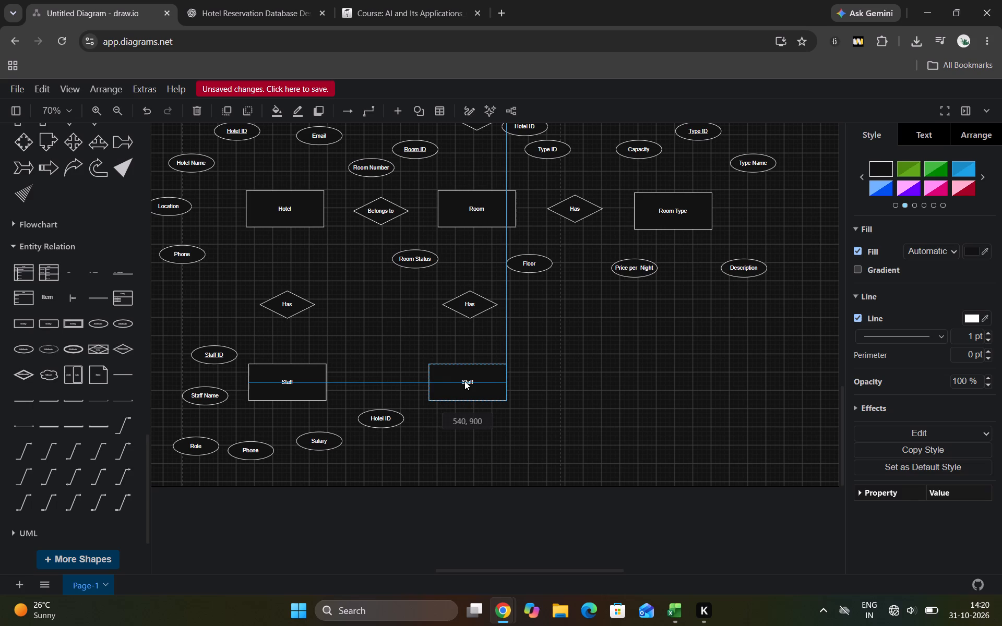
drag(464, 381, 463, 376)
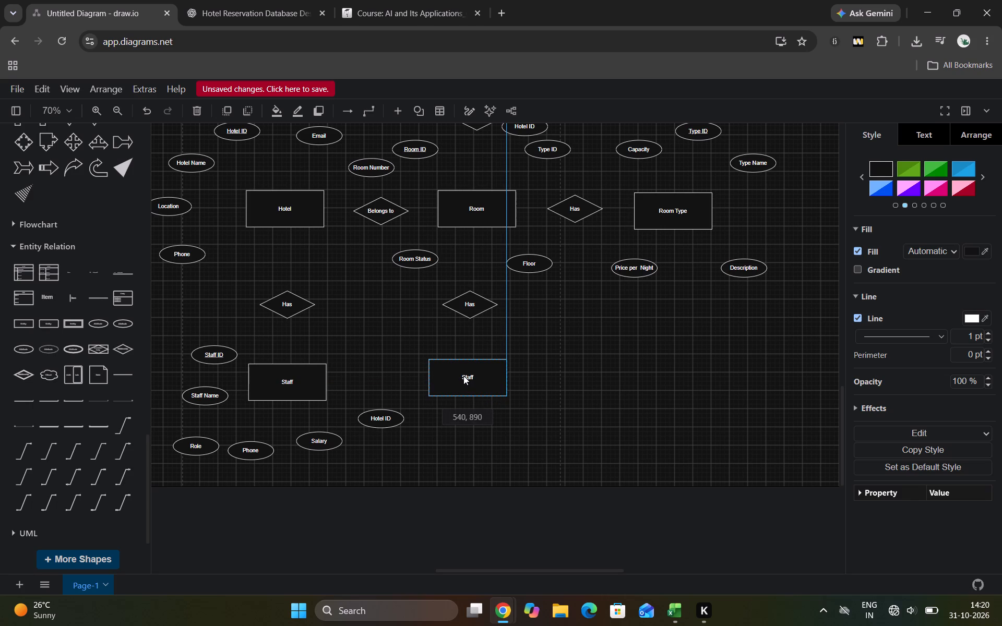
drag(463, 376, 467, 376)
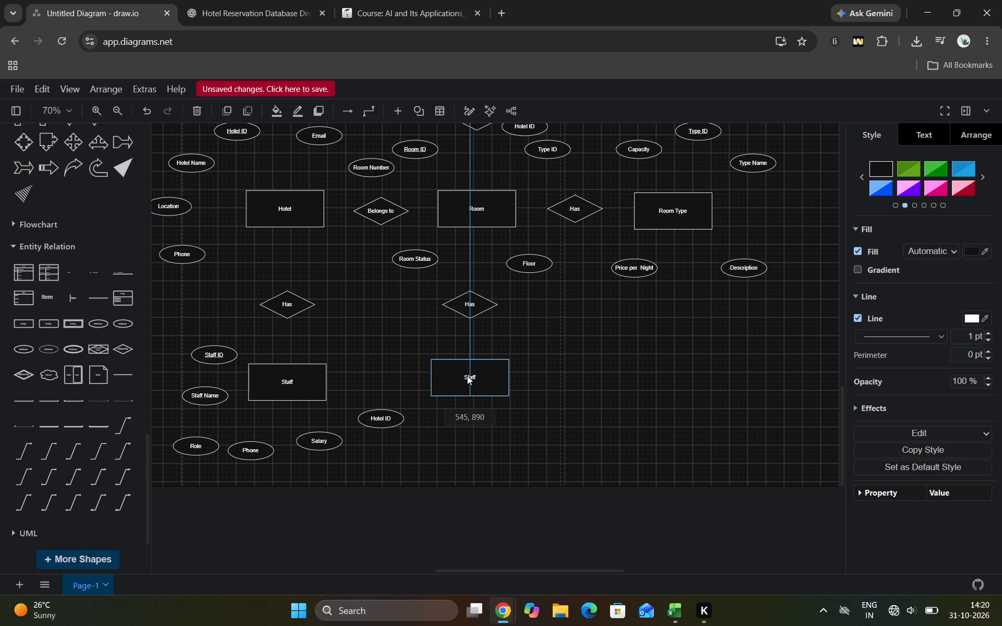
drag(467, 376, 468, 376)
click(532, 332)
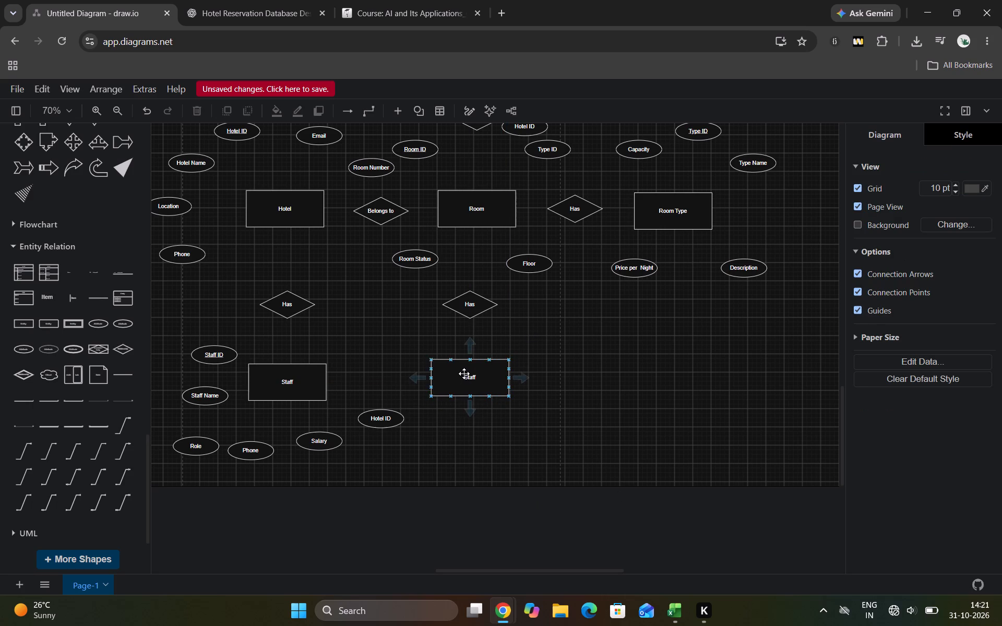
drag(464, 374, 463, 380)
click(563, 339)
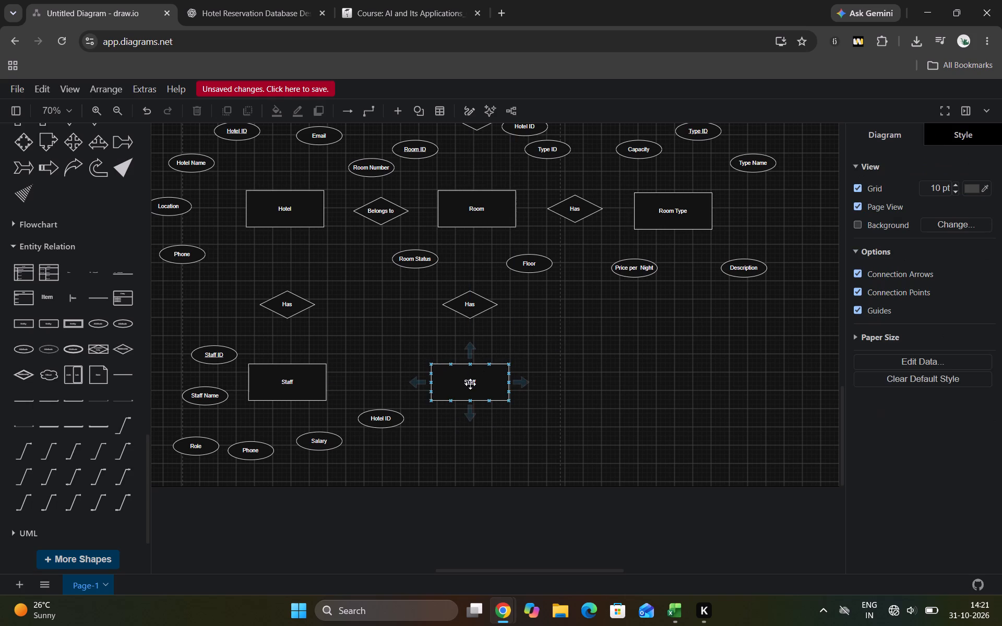
Rename the copied Staff entity as Reservation Service, checking the name against the ChatGPT reference diagram.
triple_click(470, 384)
click(225, 6)
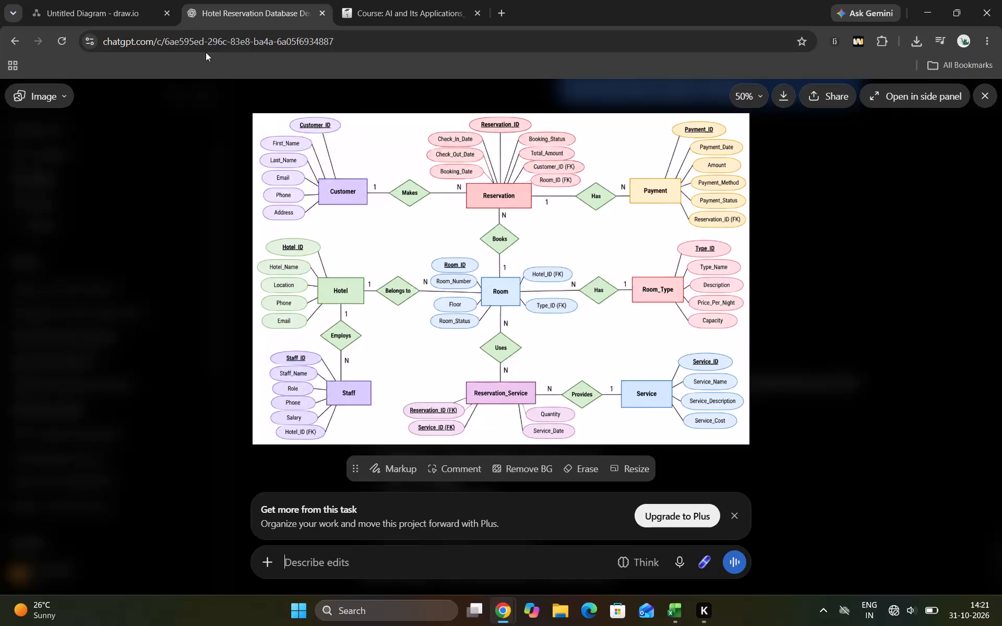
click(110, 3)
key(BackSpace)
key(BackSpace)
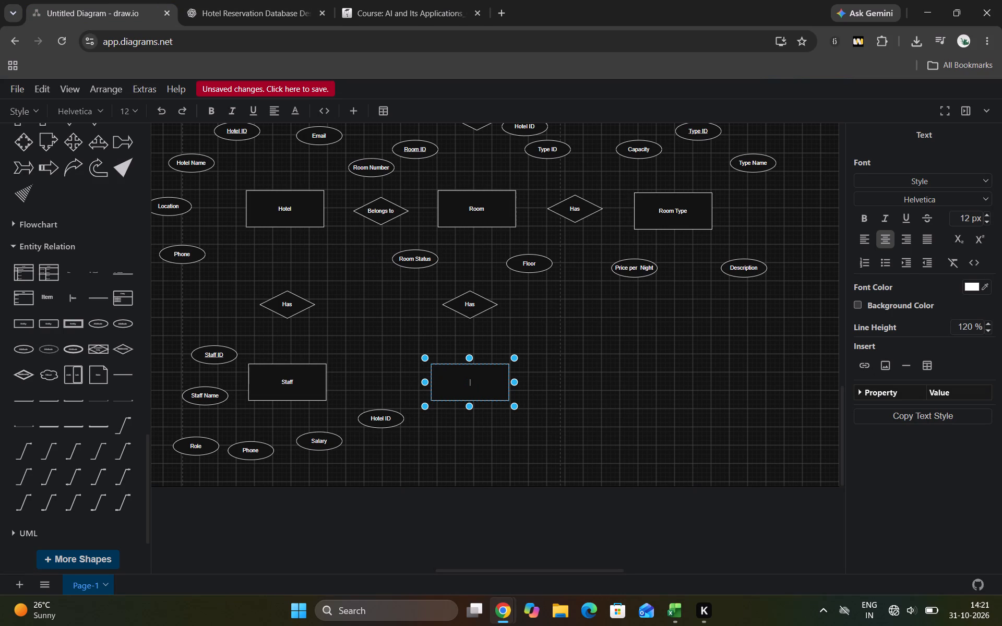
text(Reservation)
key(space)
text(Service)
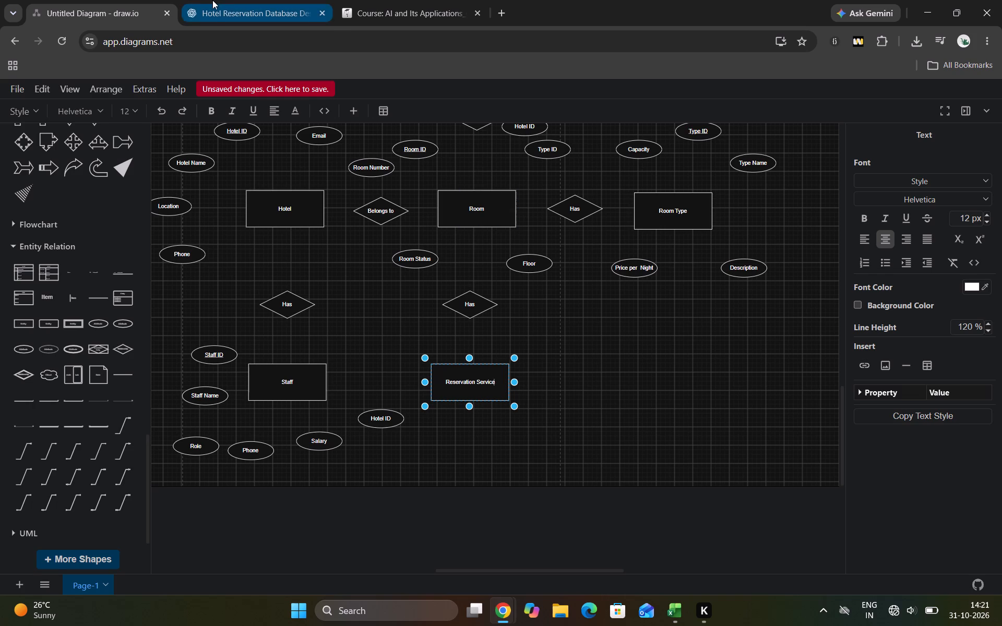
Check the relationship names in the ChatGPT reference diagram and rename the Has diamond between Hotel and Staff as Employs.
drag(223, 0, 229, 7)
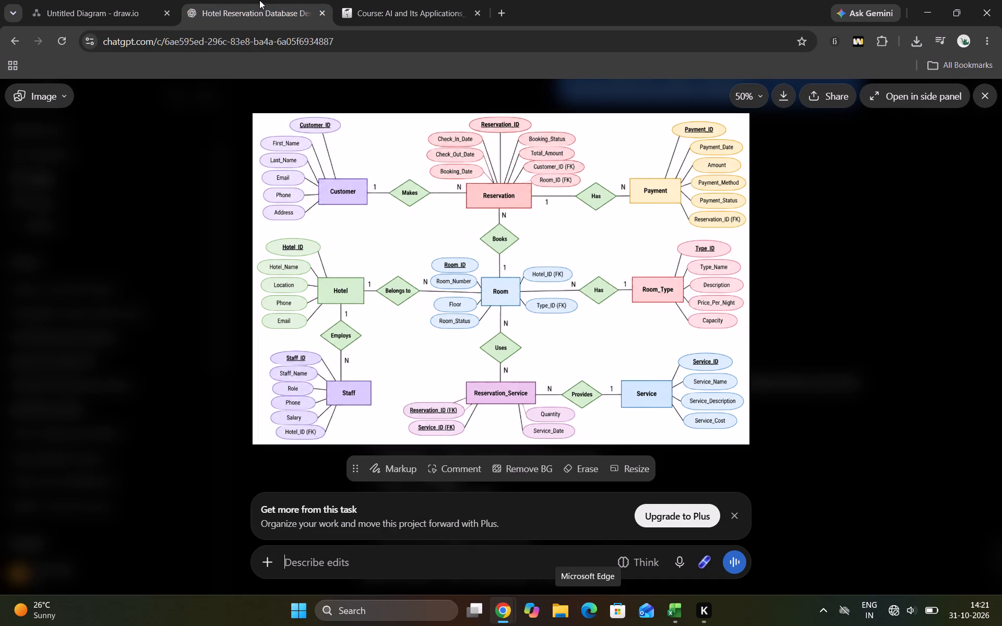
click(89, 0)
click(461, 313)
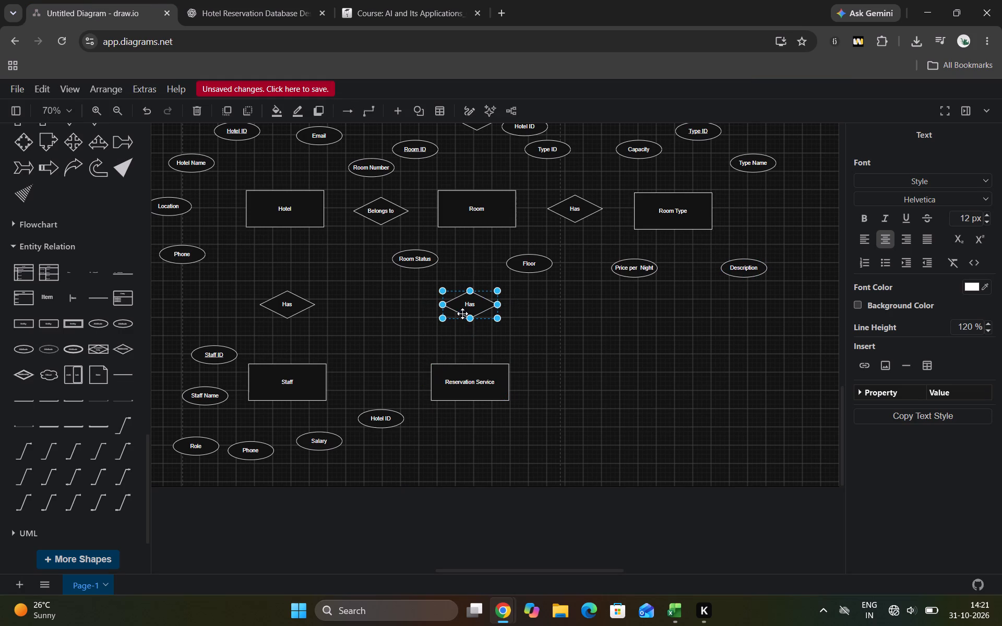
click(249, 3)
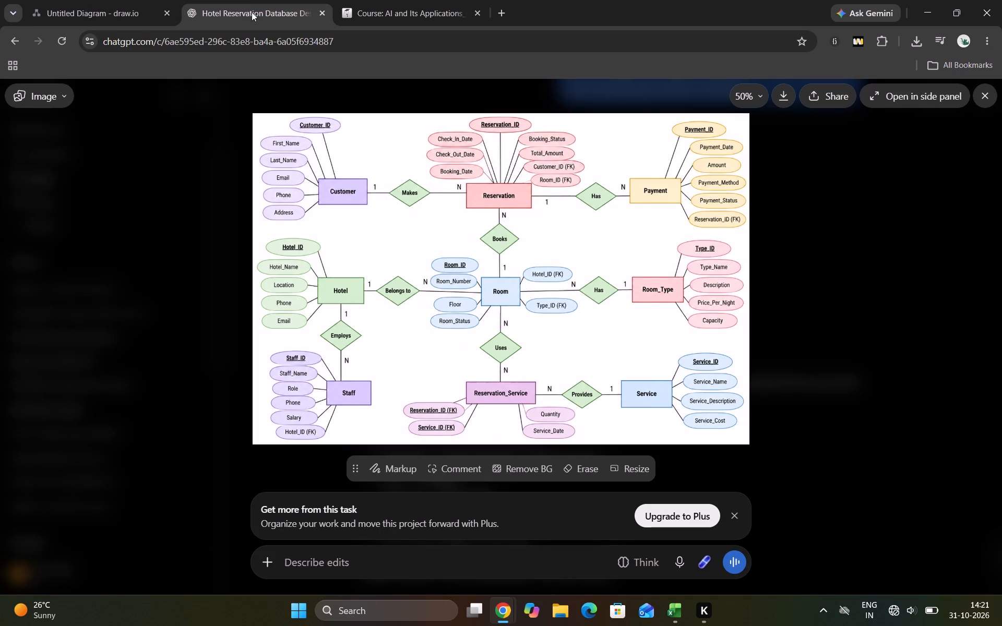
click(111, 15)
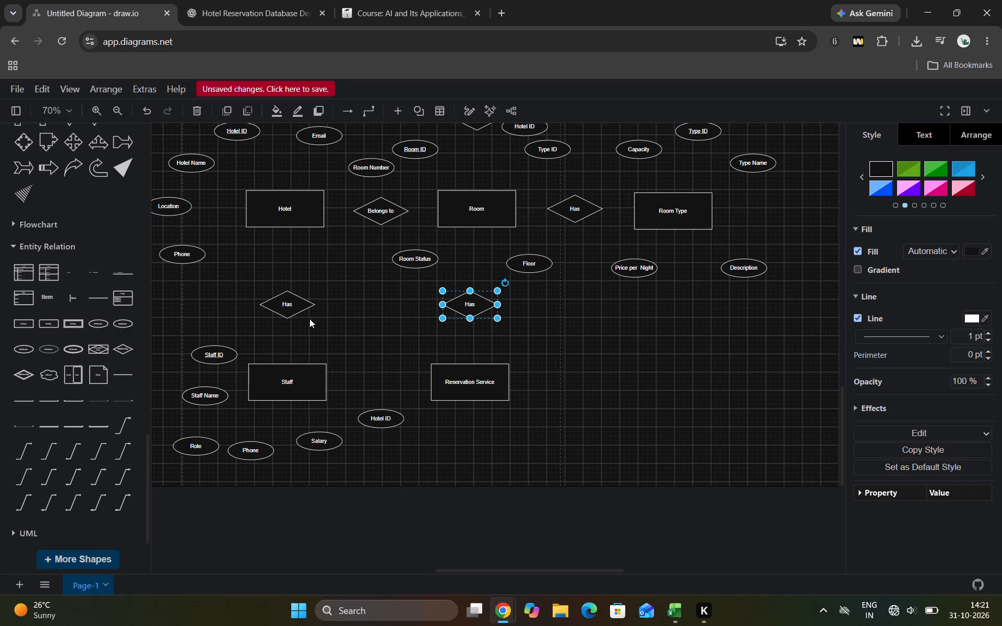
double_click(287, 304)
key(BackSpace)
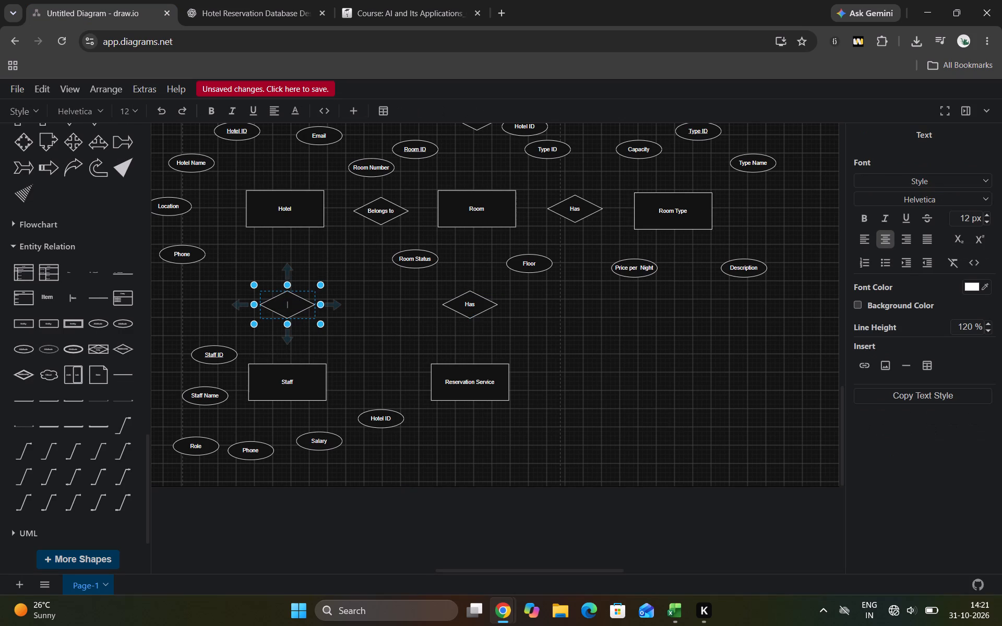
text(Employ)
key(s)
Check the reference diagram again and rename the Has diamond between Room and Reservation Service as Uses.
click(253, 0)
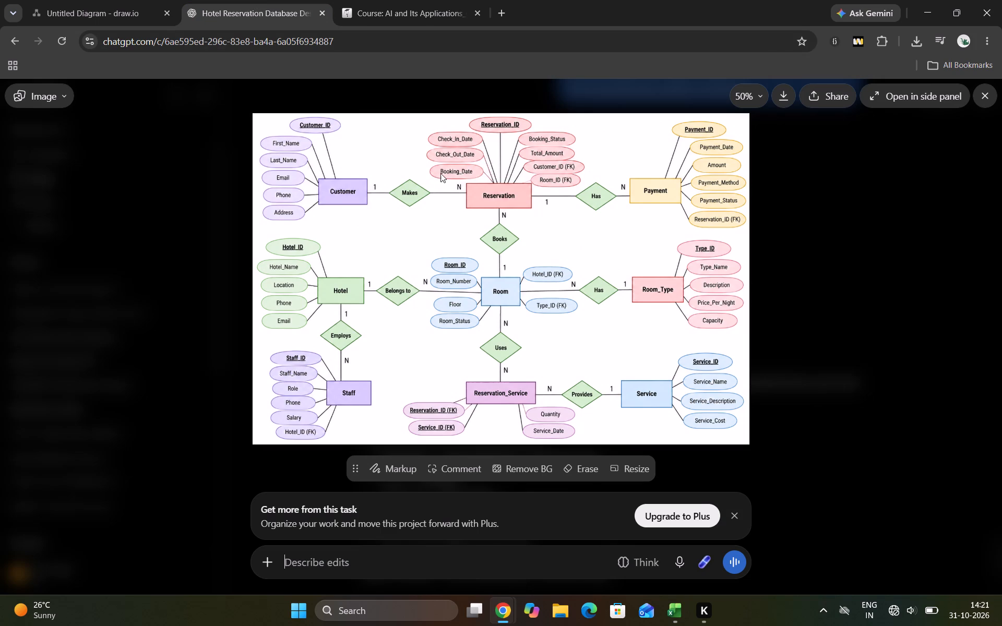
click(116, 3)
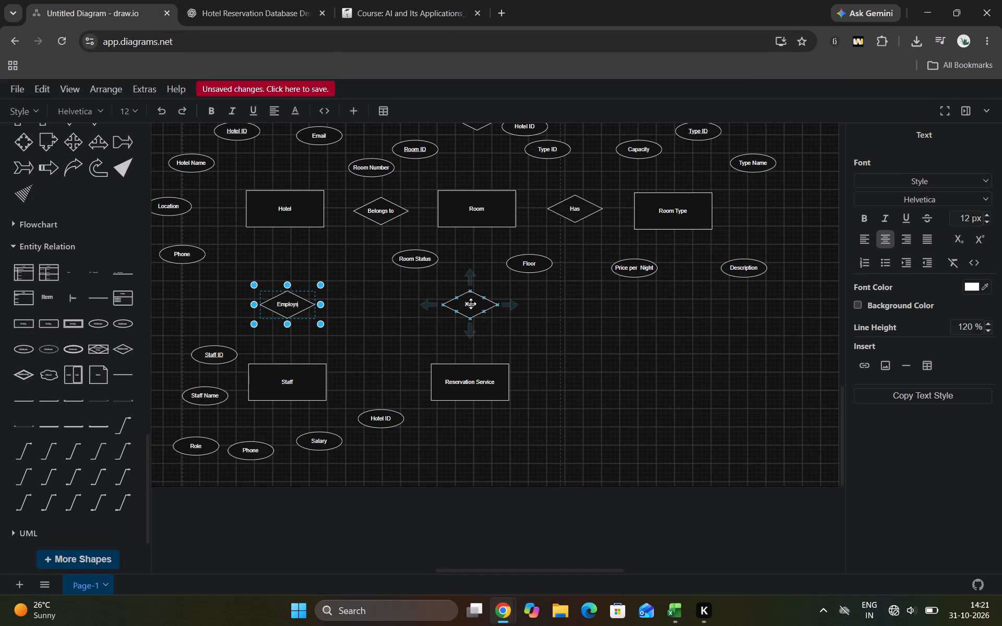
double_click(471, 304)
key(BackSpace)
text(Uses)
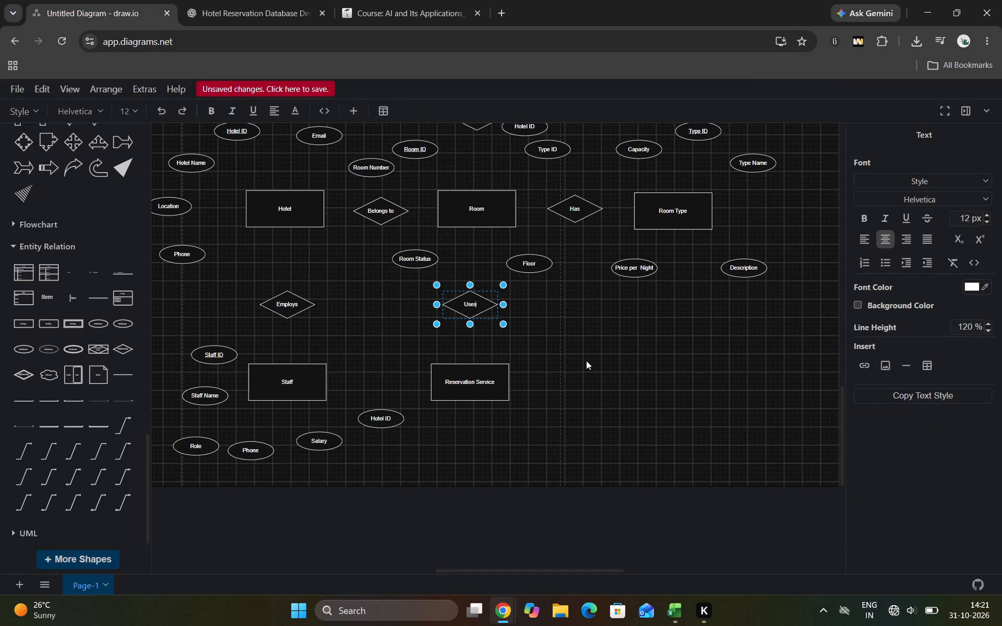
click(590, 363)
Place a copy of the Uses diamond beside Reservation Service at about 800, 910, directly below the Has diamond between Room and Room Type.
click(290, 1)
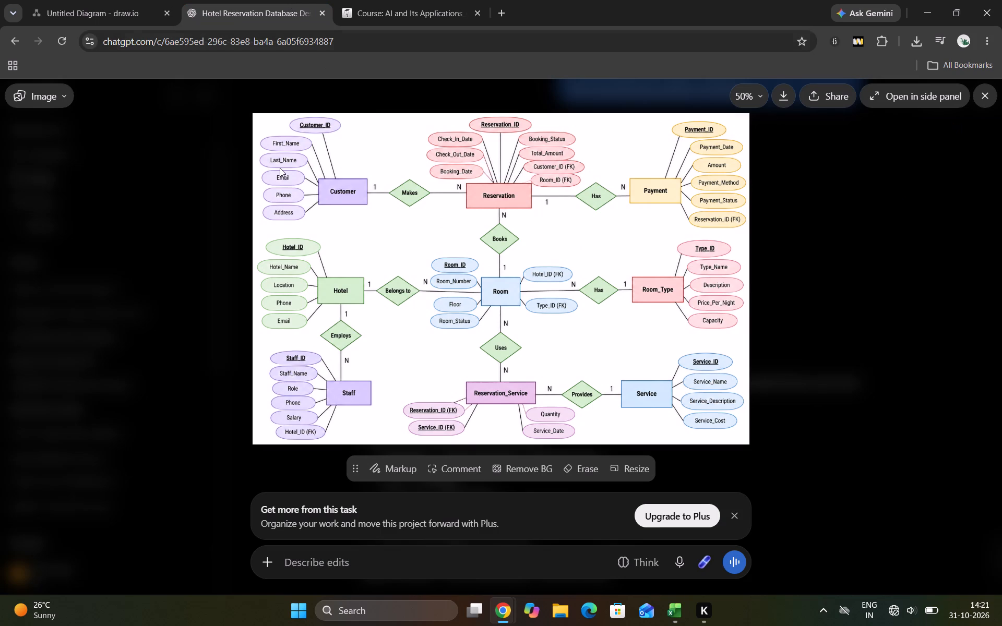
click(121, 0)
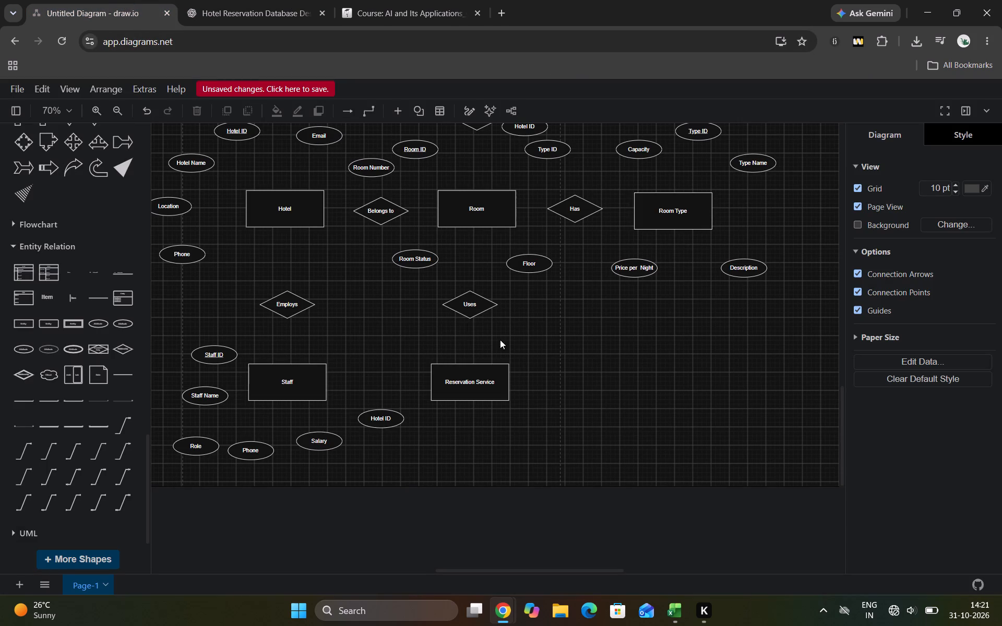
click(474, 309)
key(ctrl+c)
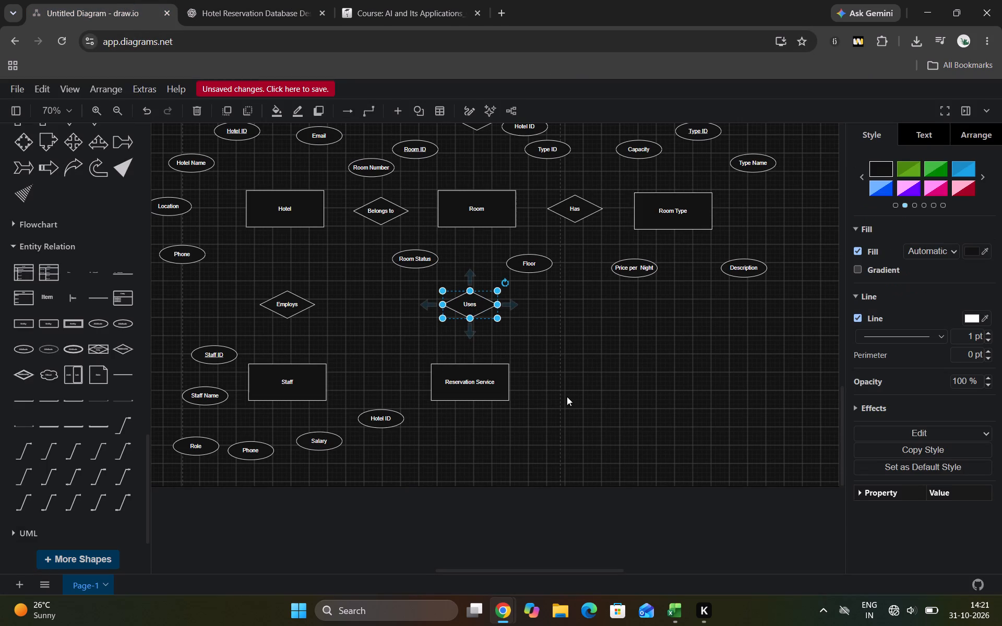
click(569, 396)
key(ctrl+v)
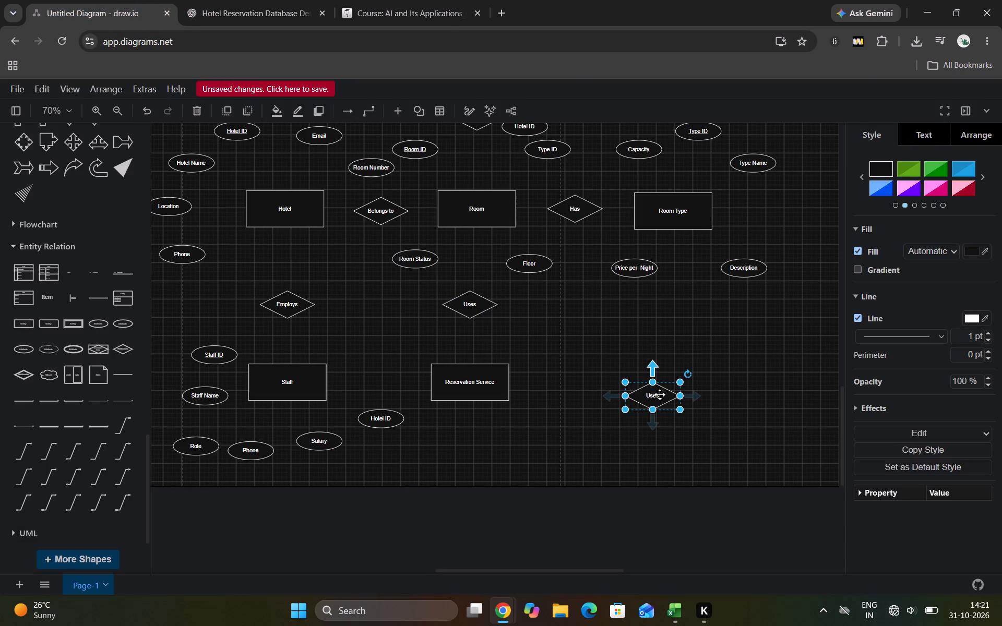
drag(660, 393, 624, 378)
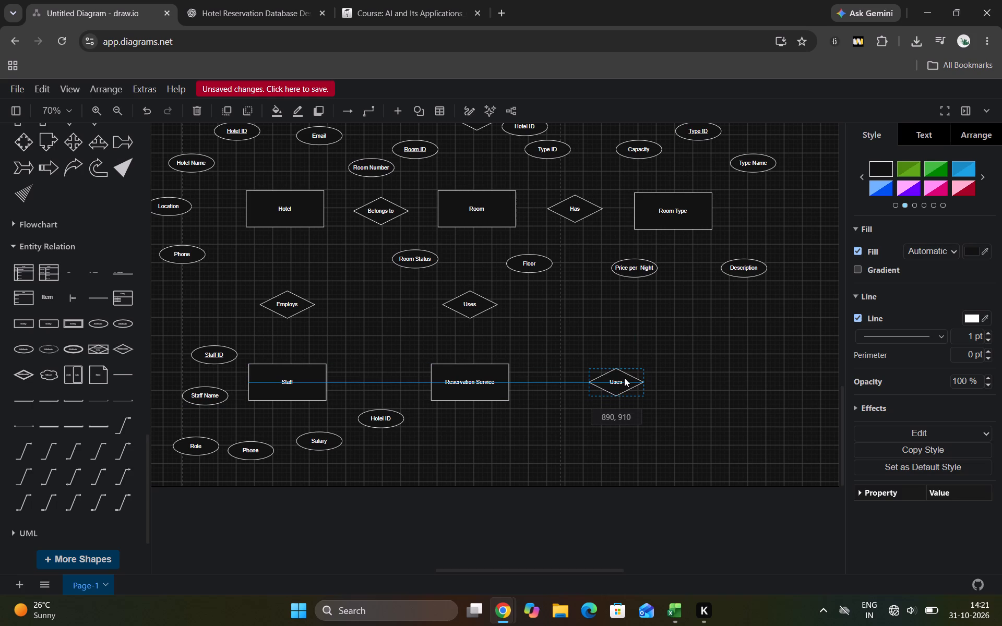
drag(624, 378, 624, 381)
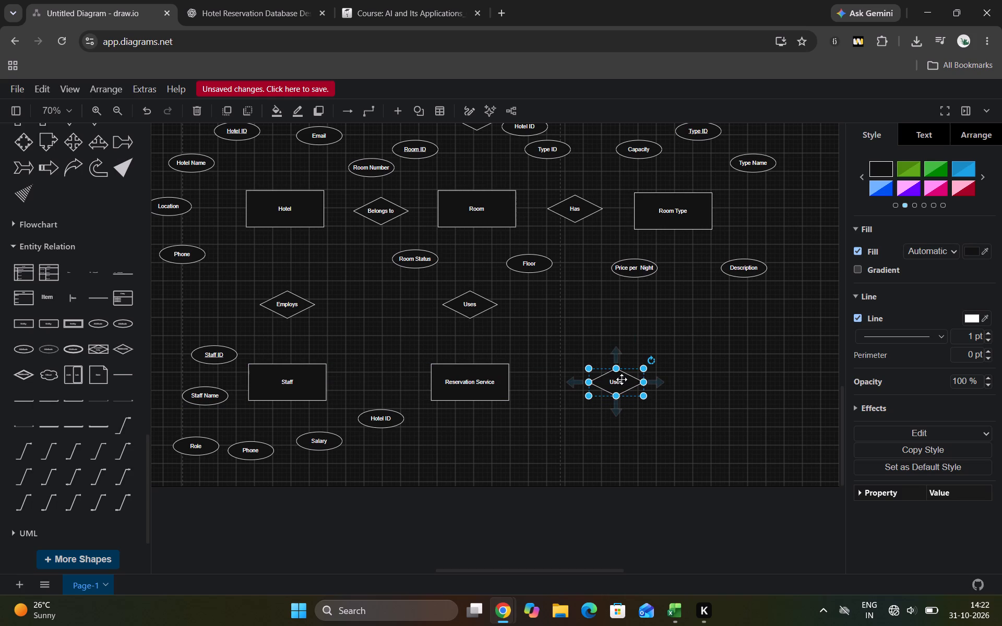
double_click(621, 380)
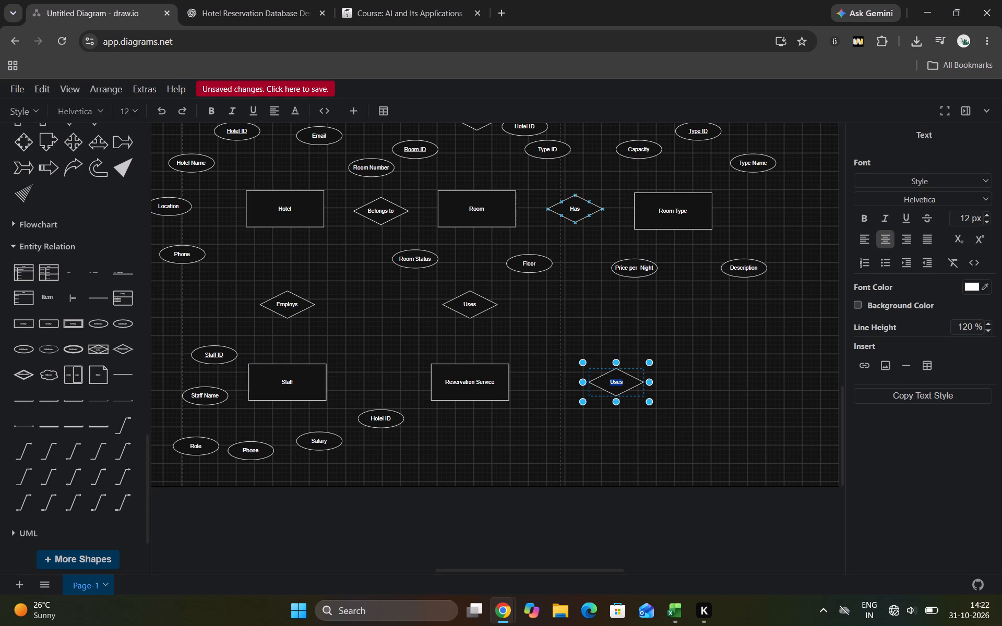
drag(611, 376, 598, 376)
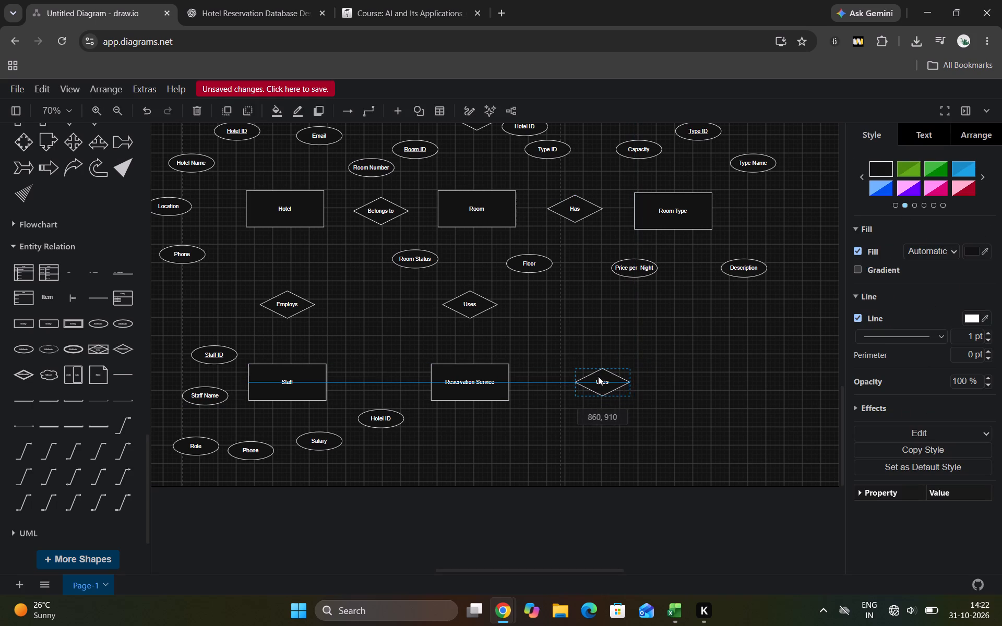
drag(598, 376, 578, 376)
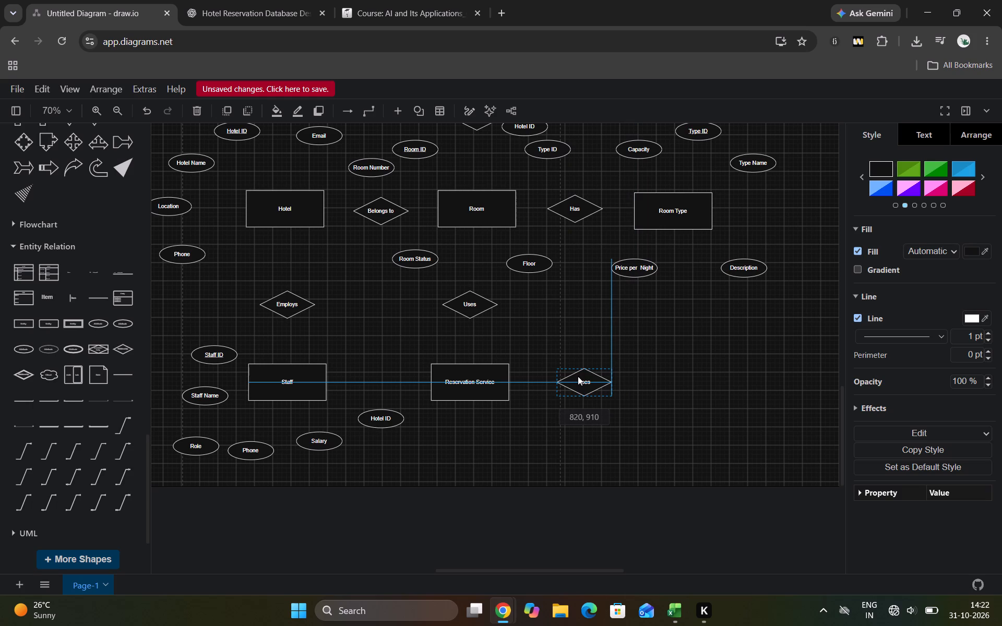
drag(578, 376, 575, 376)
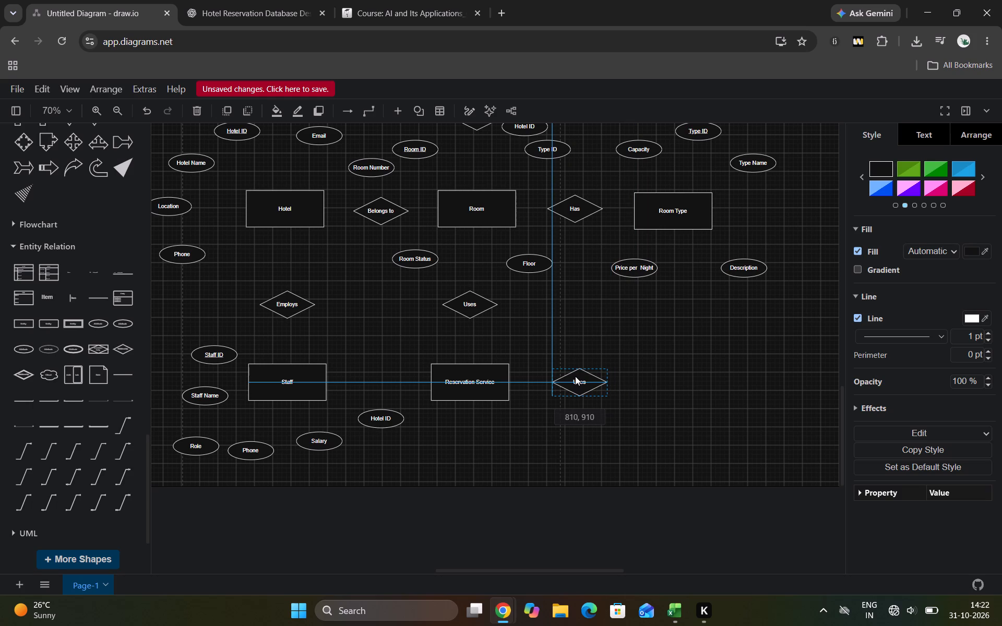
drag(575, 376, 570, 375)
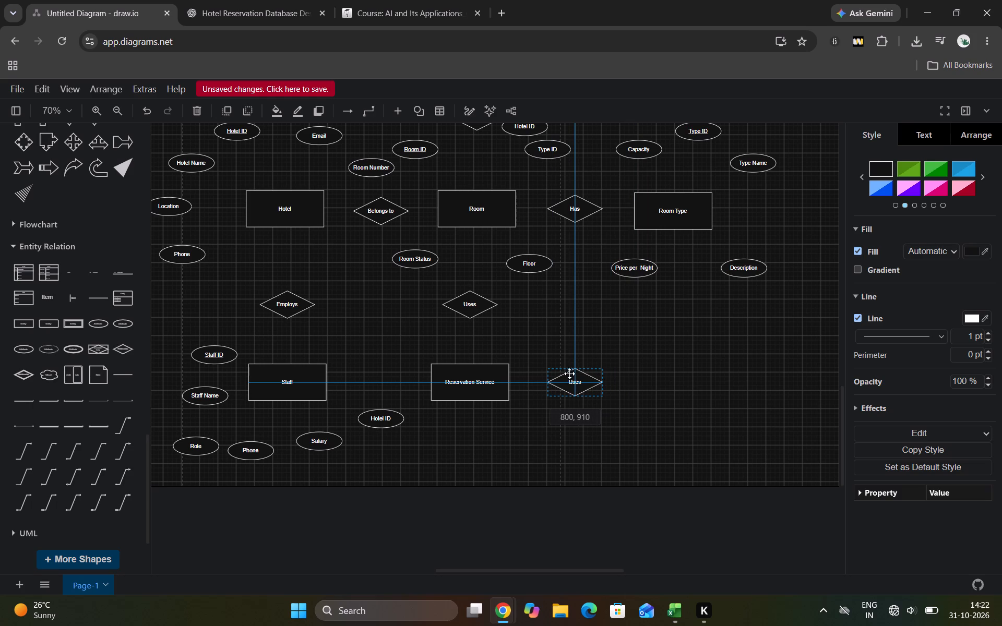
click(613, 321)
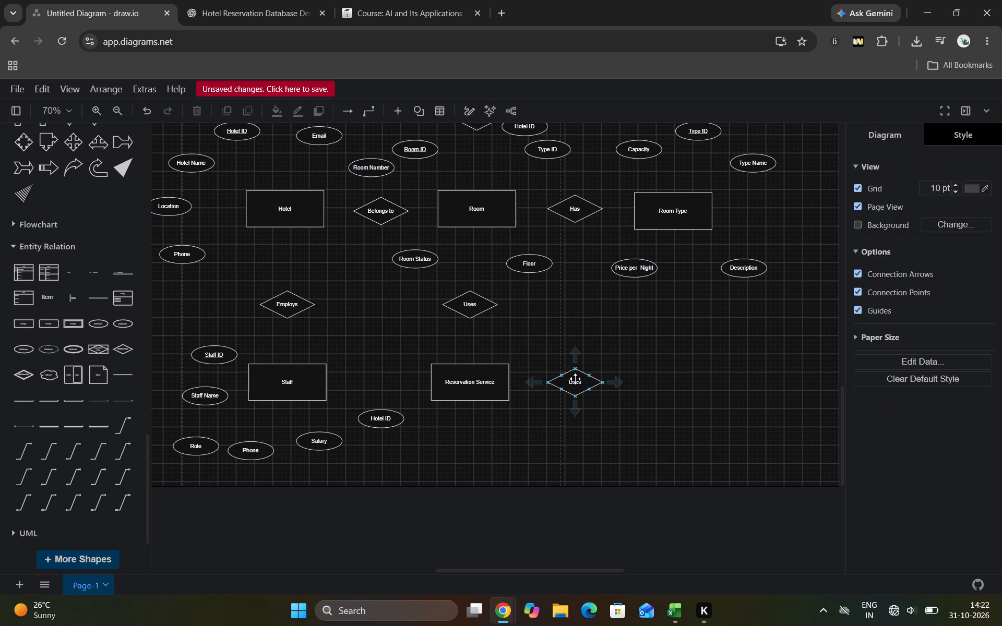
Rename the copied Uses diamond beside Reservation Service as Provides, checking the name against the ChatGPT reference diagram.
double_click(578, 382)
click(246, 0)
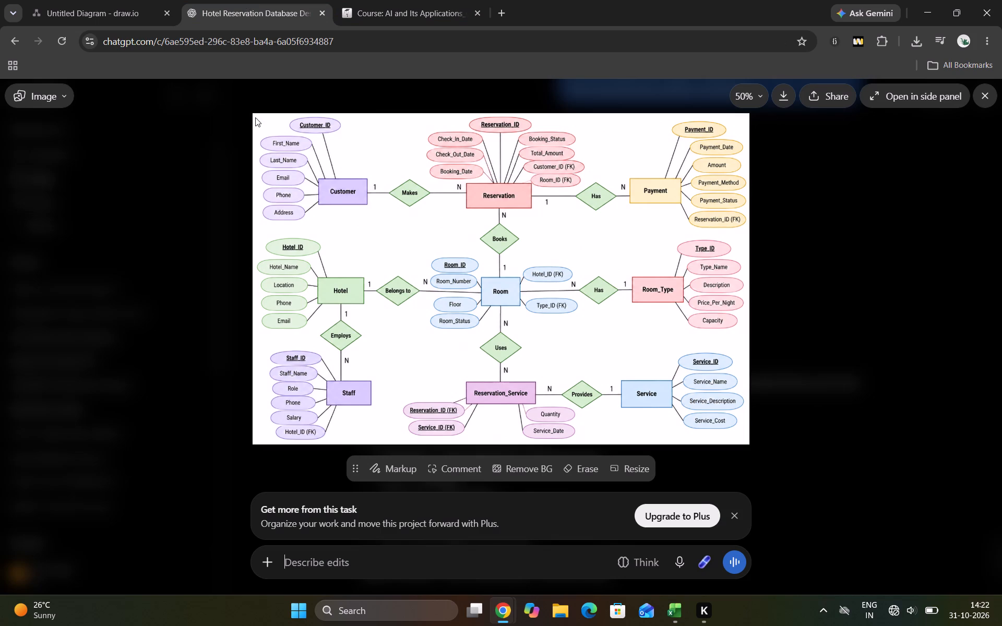
click(40, 1)
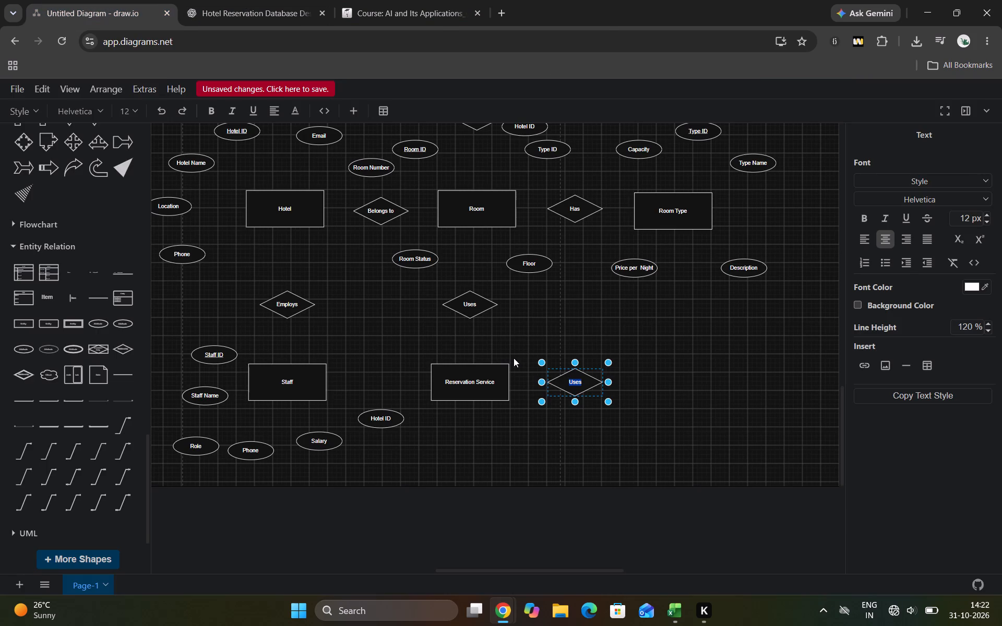
key(BackSpace)
text(Provide)
click(224, 1)
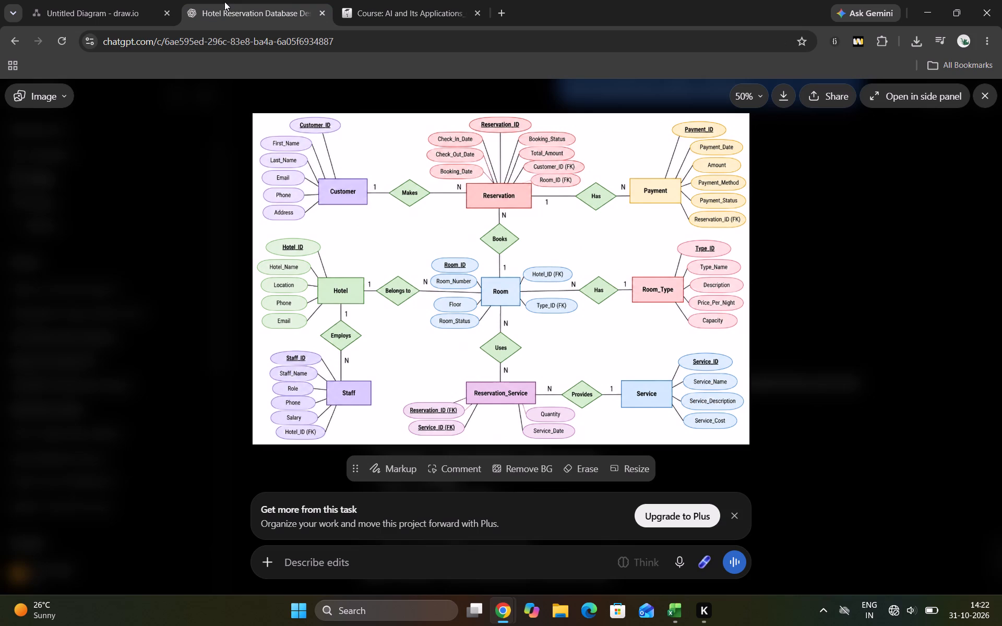
click(121, 0)
key(s)
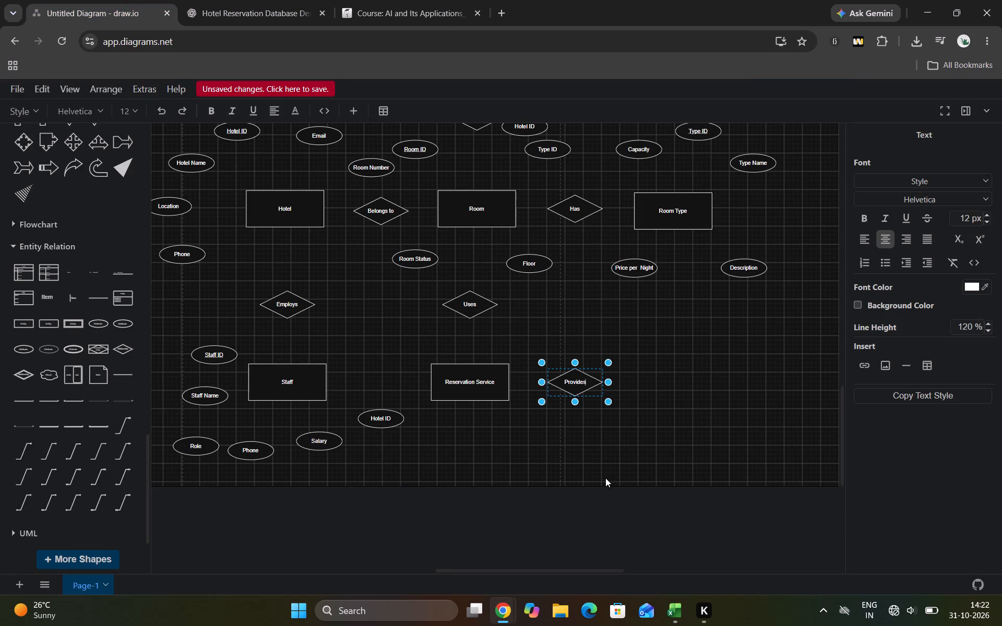
click(636, 446)
Check the reference diagram and place a copy of the Room Type entity beyond the Provides diamond, level with Reservation Service.
click(286, 0)
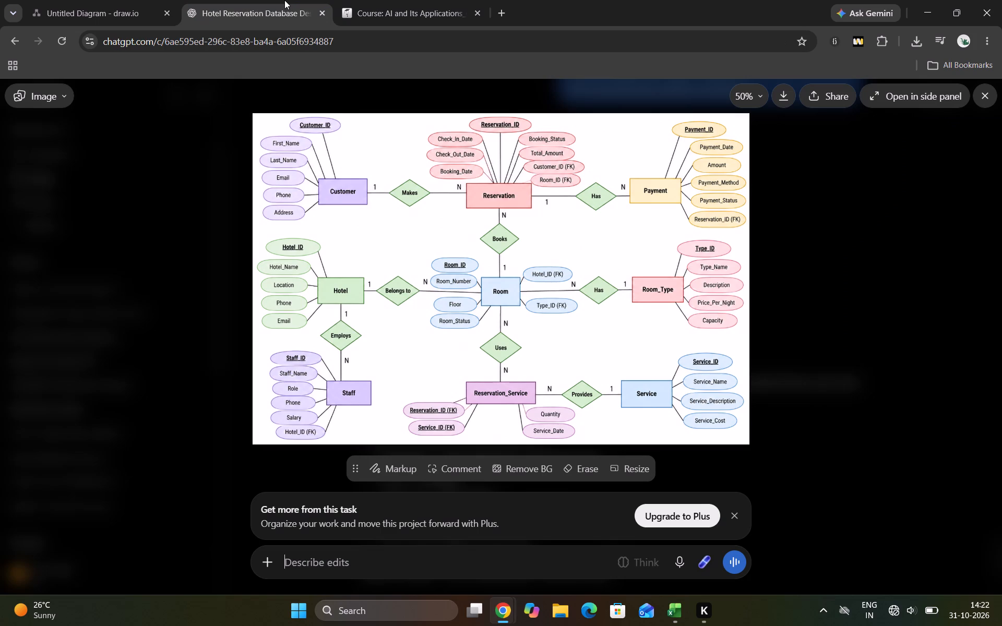
click(94, 0)
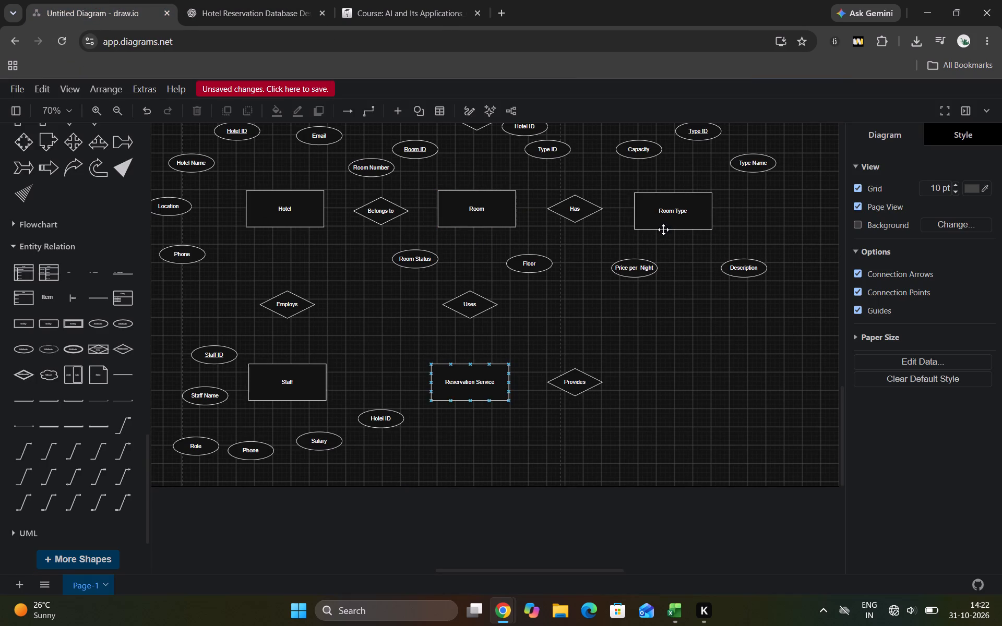
click(663, 220)
key(ctrl+c)
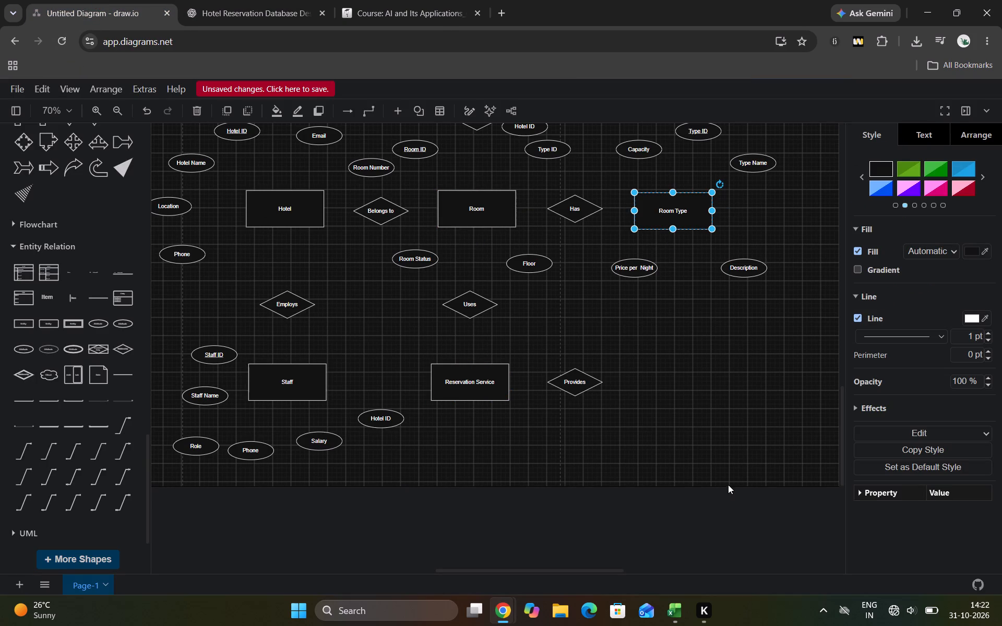
click(728, 485)
key(ctrl+v)
drag(742, 488, 733, 452)
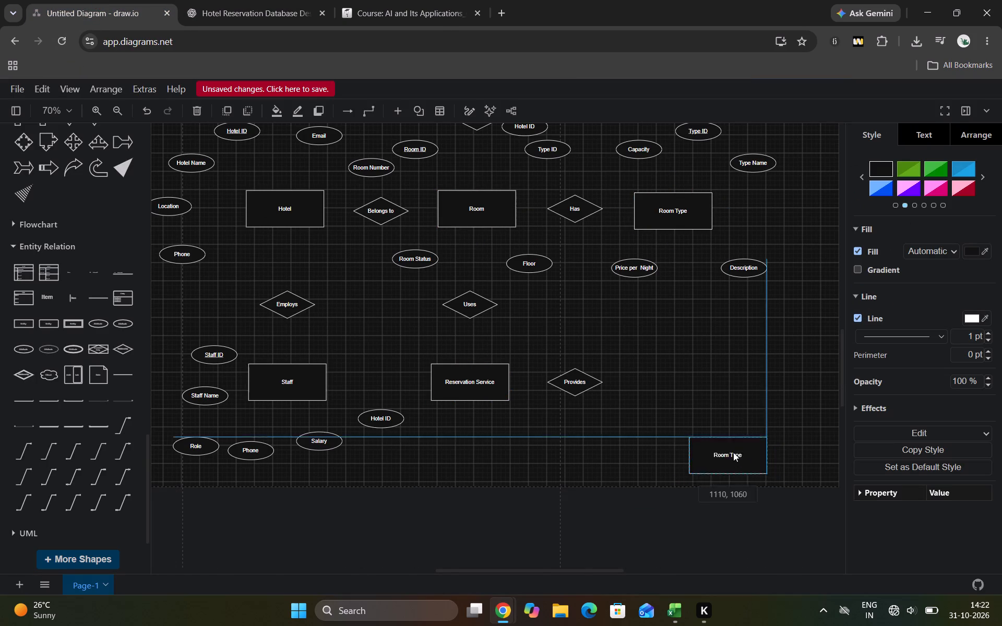
drag(733, 452, 714, 394)
Rename the copied Room Type entity as Service, checking the name against the ChatGPT reference diagram.
click(270, 0)
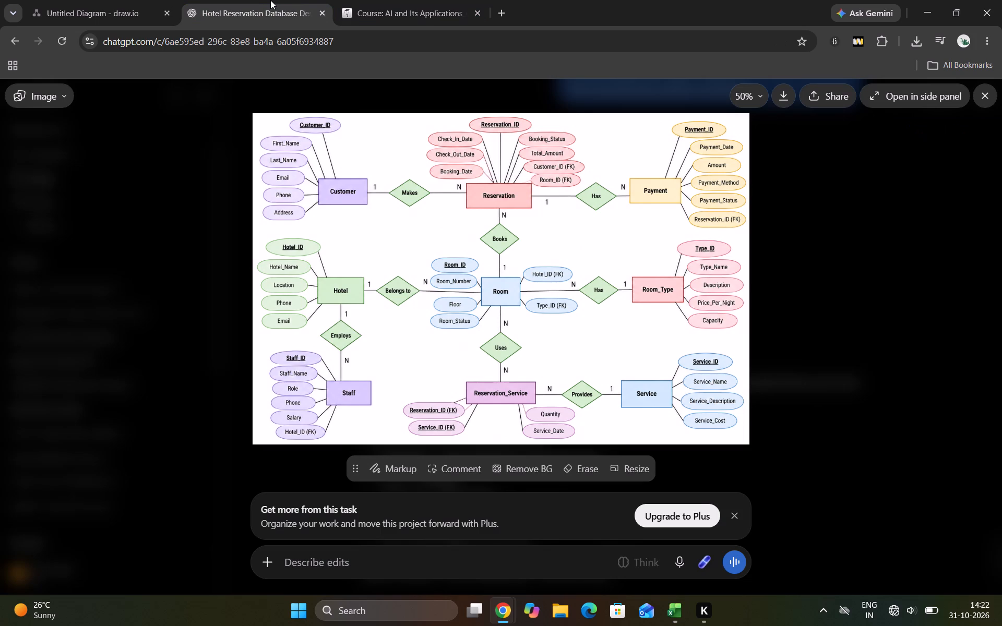
click(127, 0)
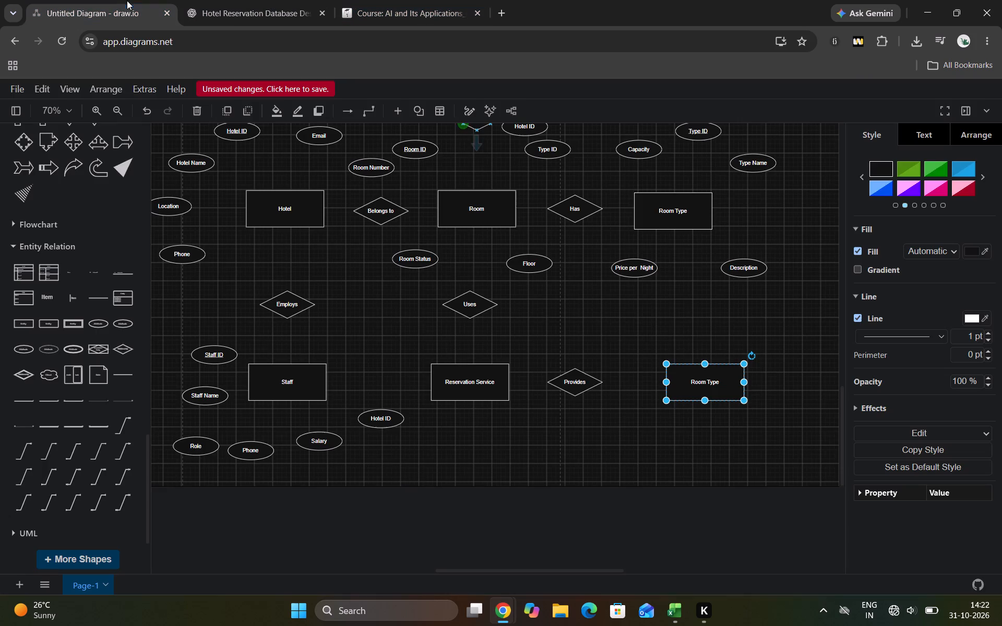
double_click(703, 386)
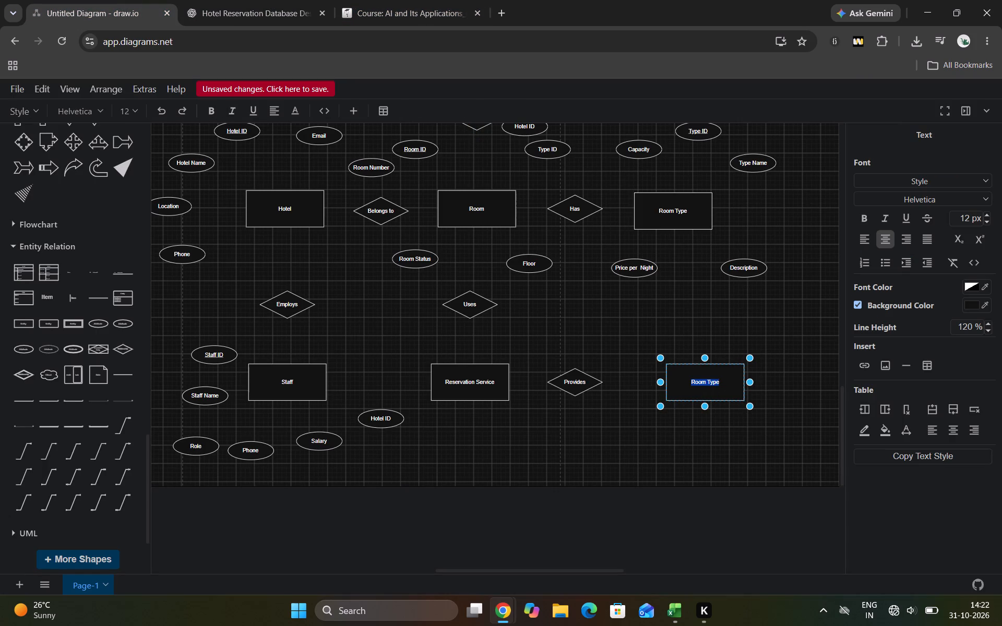
key(BackSpace)
text(Service)
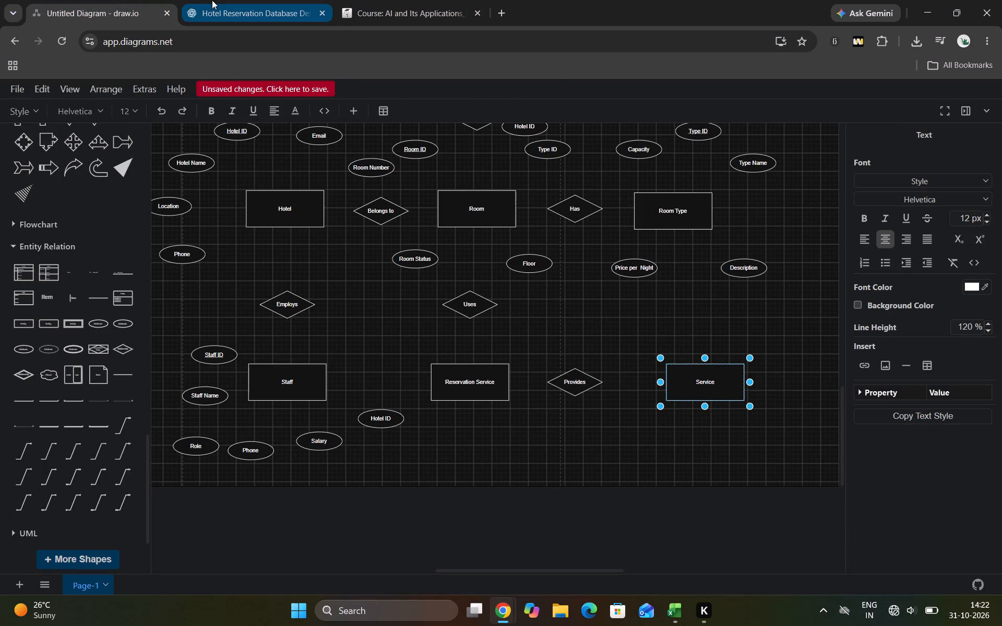
Following the reference diagram, insert one underlined key attribute and three plain attributes and arrange them around the Service entity.
click(209, 0)
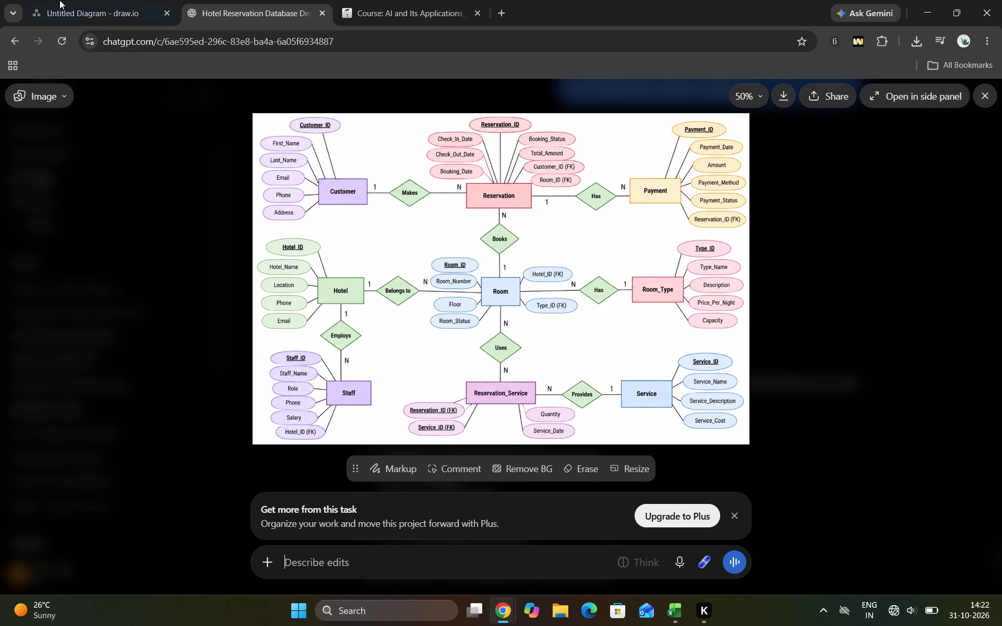
click(75, 8)
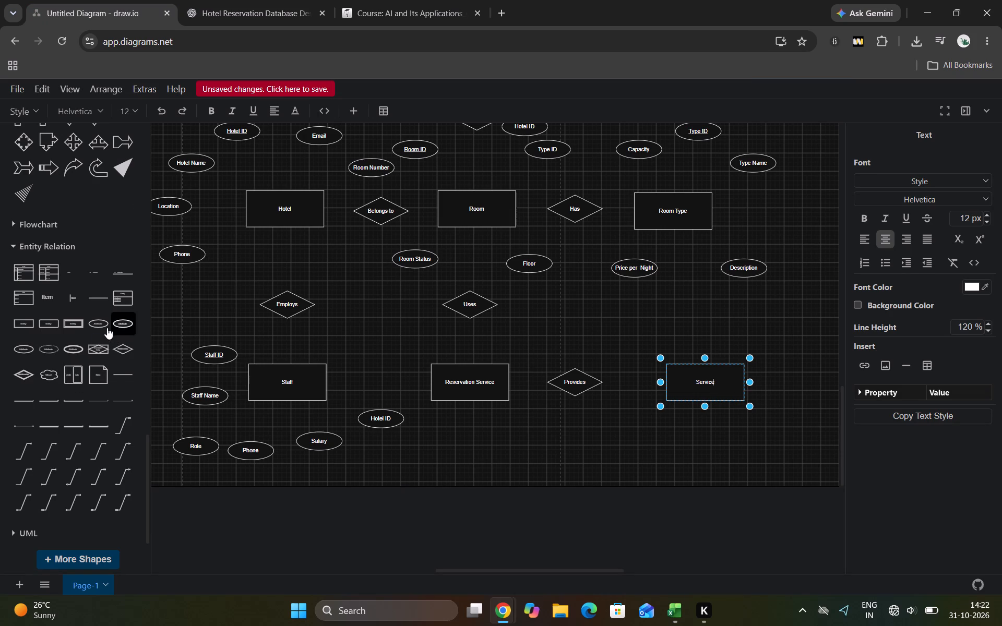
click(105, 327)
click(104, 326)
click(104, 326)
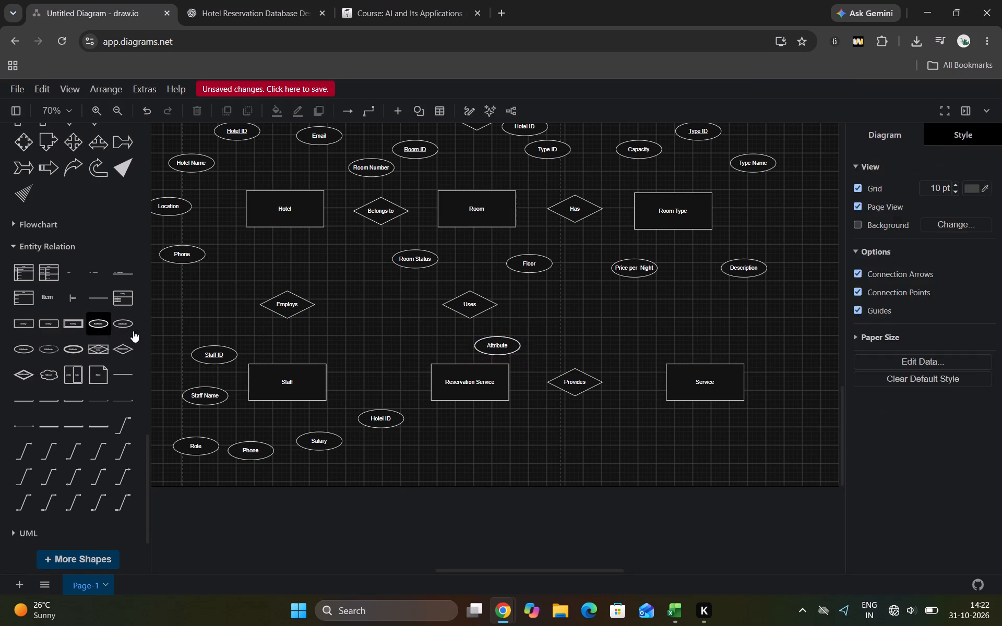
click(121, 325)
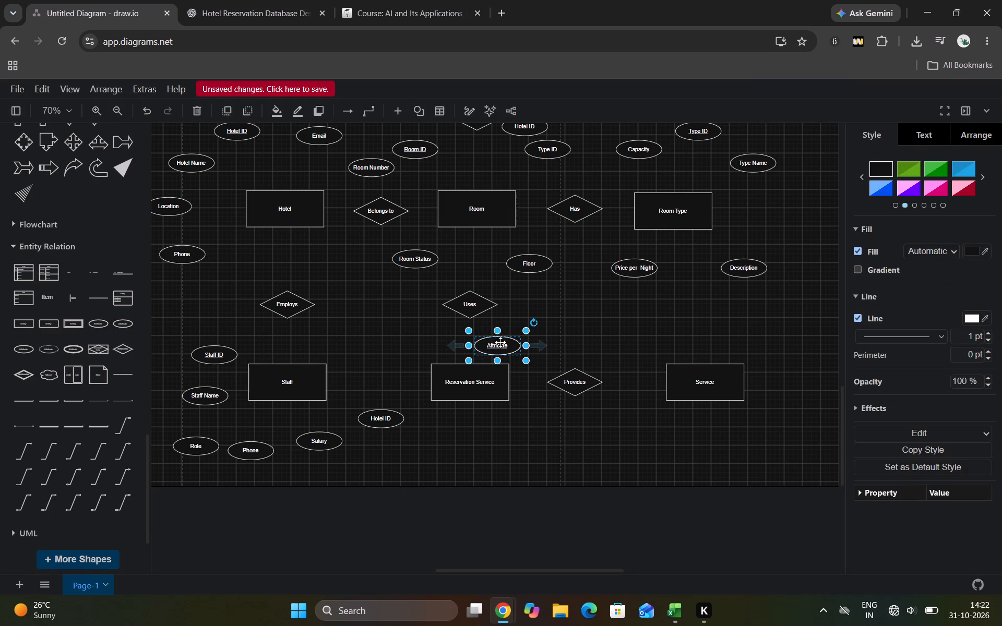
drag(502, 343, 775, 320)
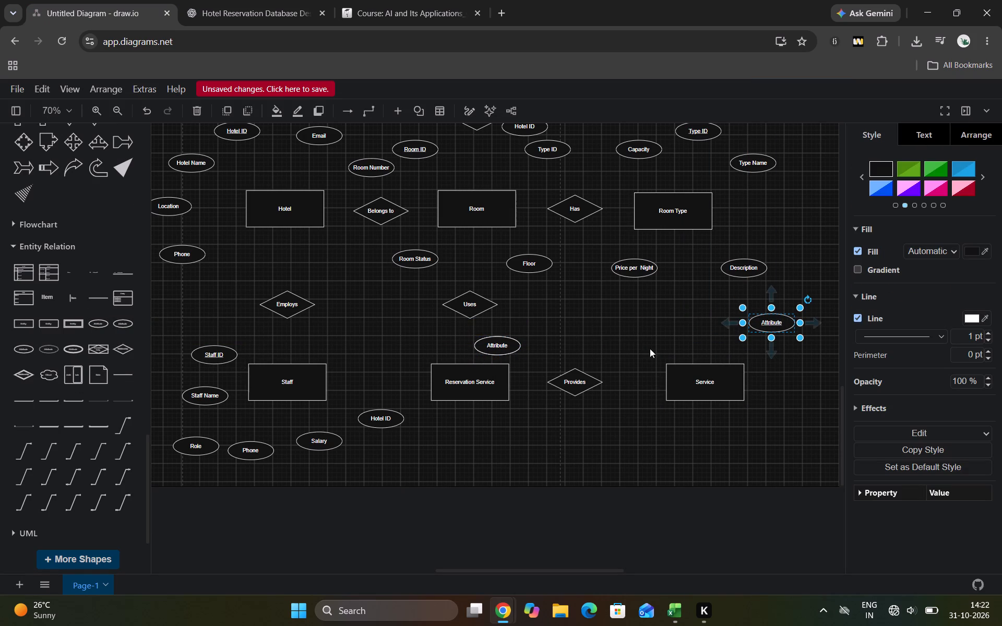
drag(507, 347, 800, 363)
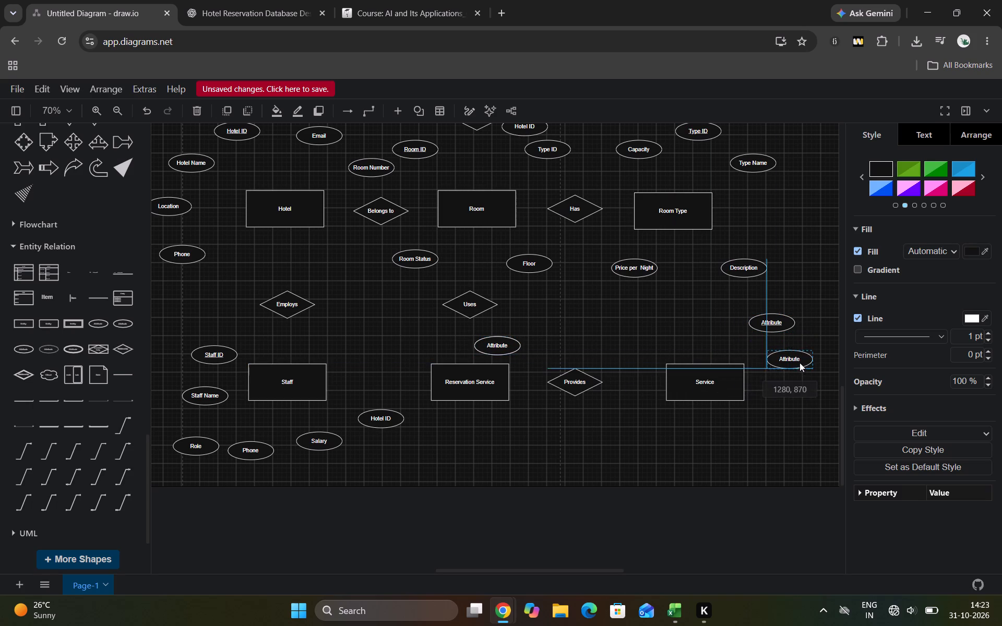
drag(800, 363, 801, 365)
drag(500, 346, 789, 409)
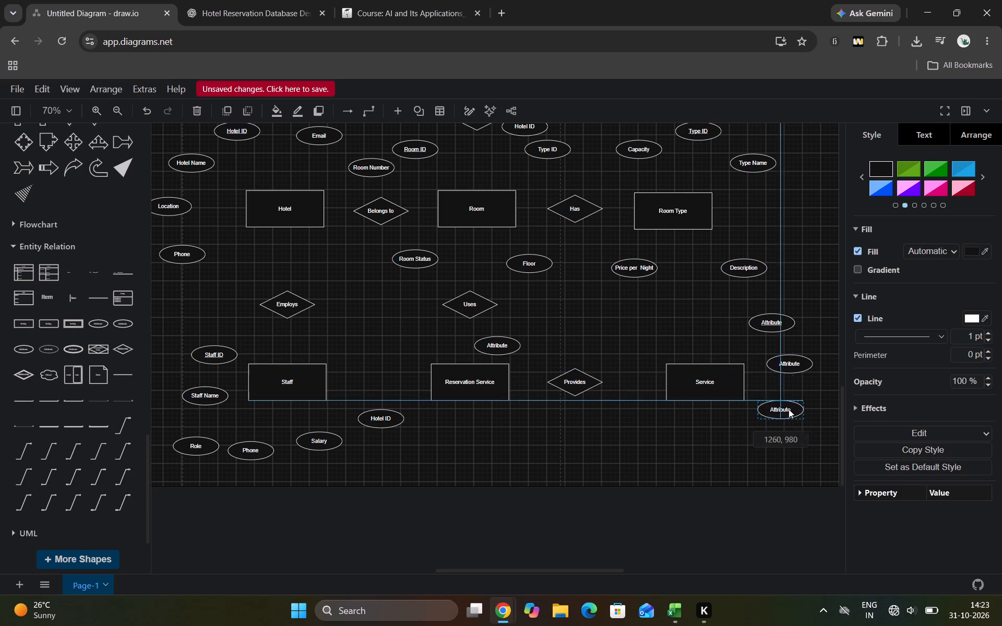
drag(789, 409, 791, 410)
drag(493, 340, 750, 452)
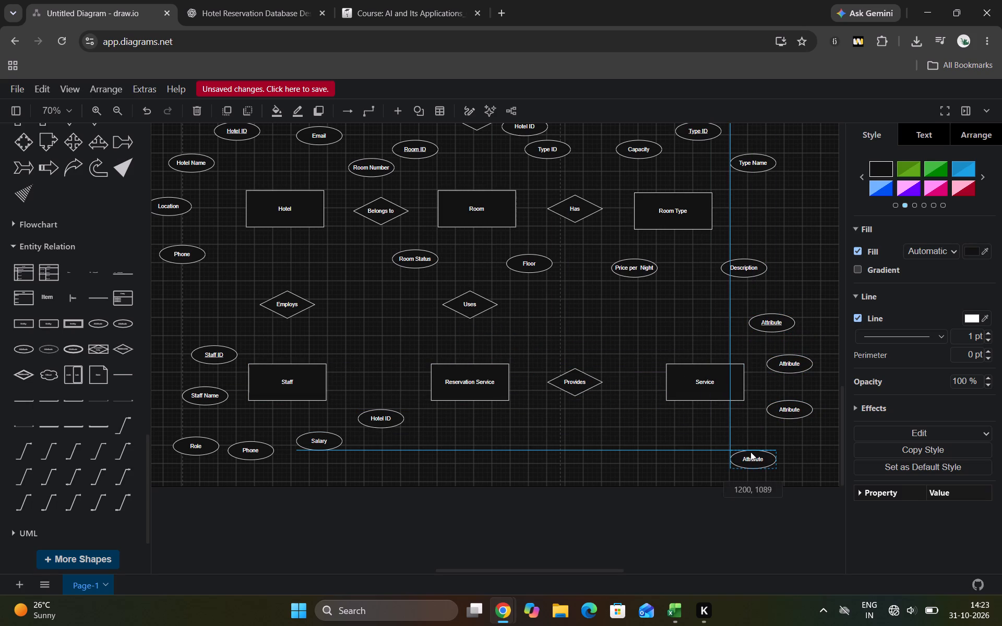
drag(750, 452, 742, 447)
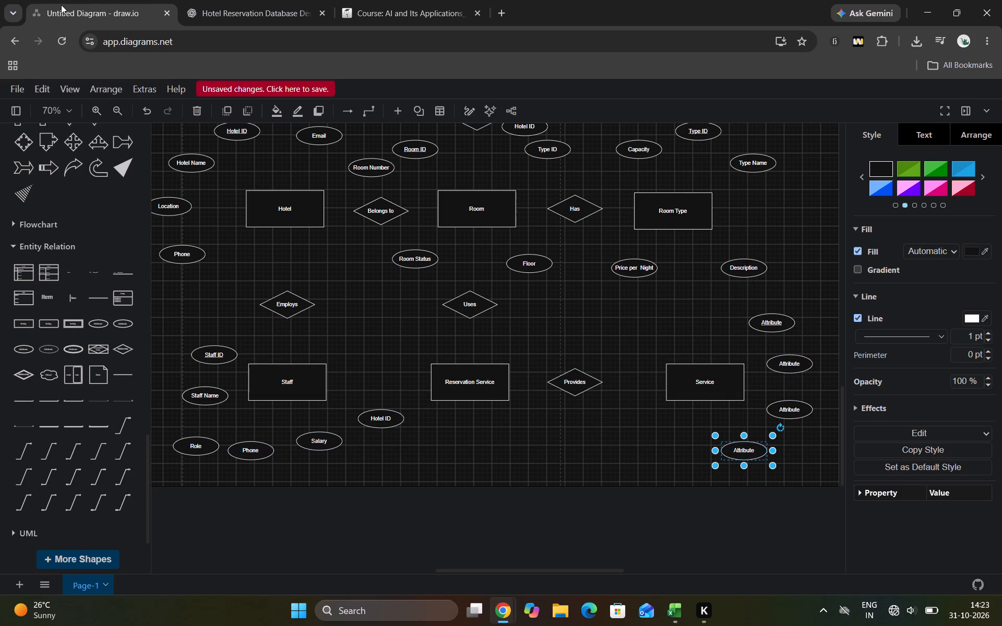
Check the reference diagram, insert three plain attributes and place two of them just below the Reservation Service entity.
click(249, 14)
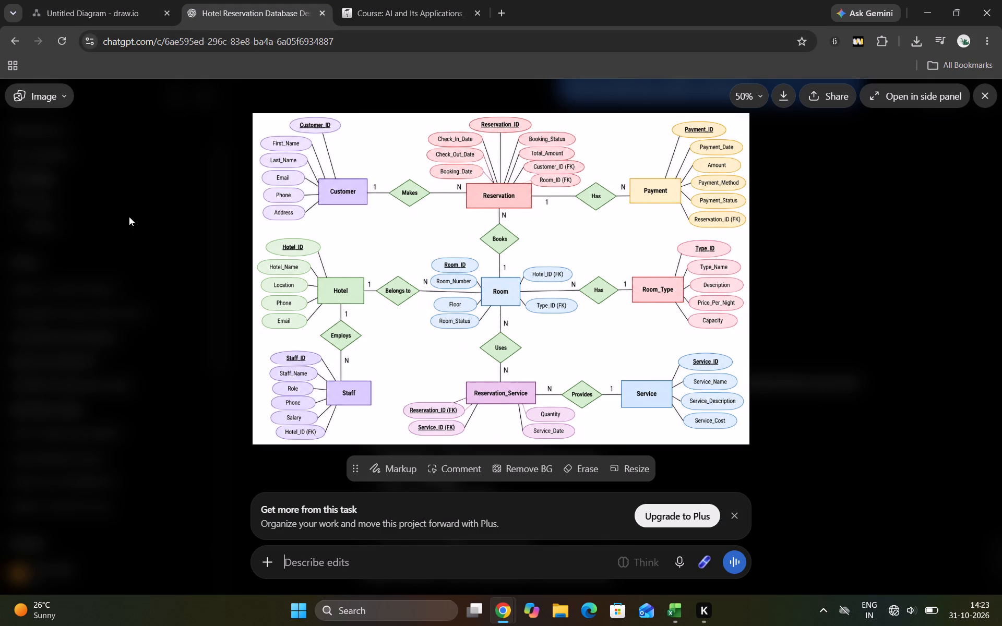
click(98, 0)
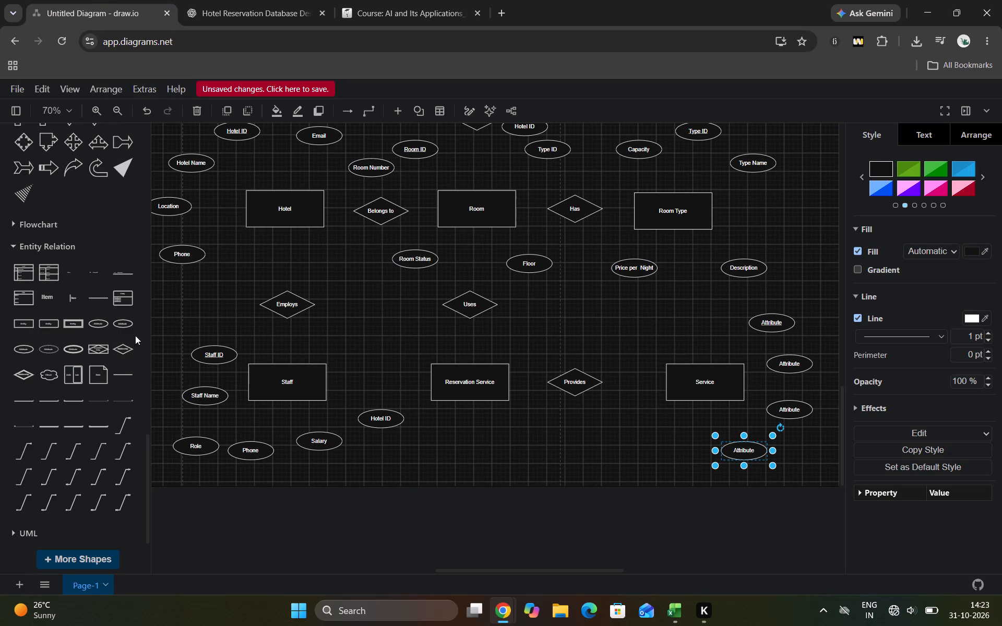
double_click(101, 324)
click(97, 321)
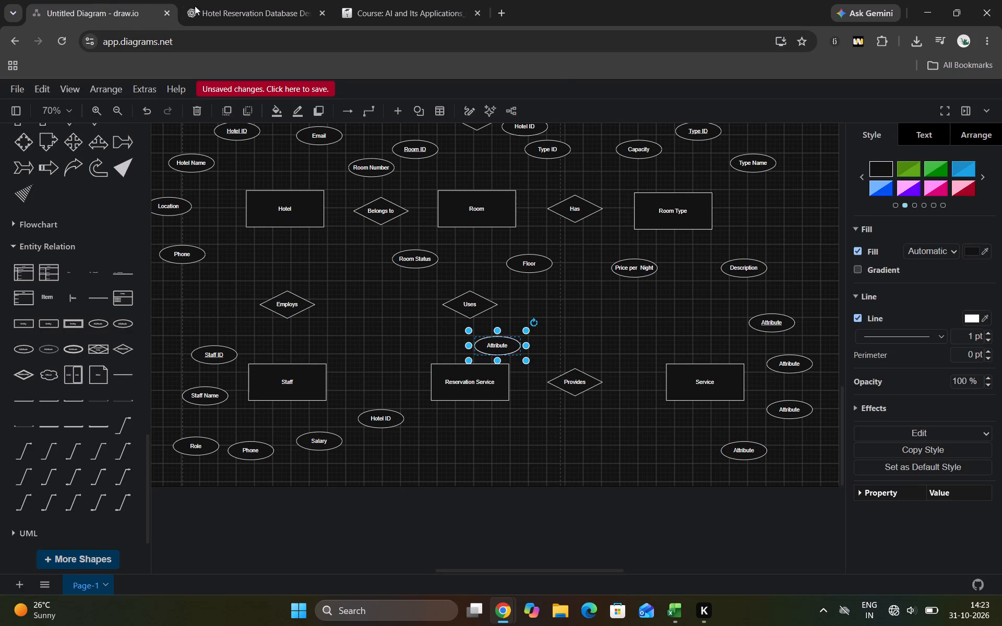
click(210, 3)
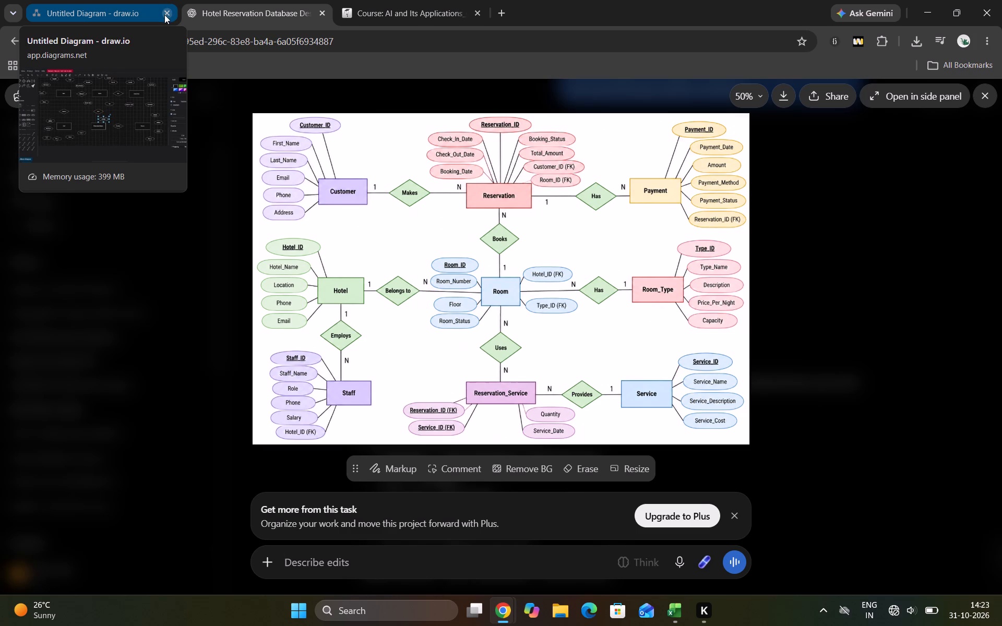
click(98, 0)
drag(506, 343, 533, 407)
drag(503, 344, 455, 431)
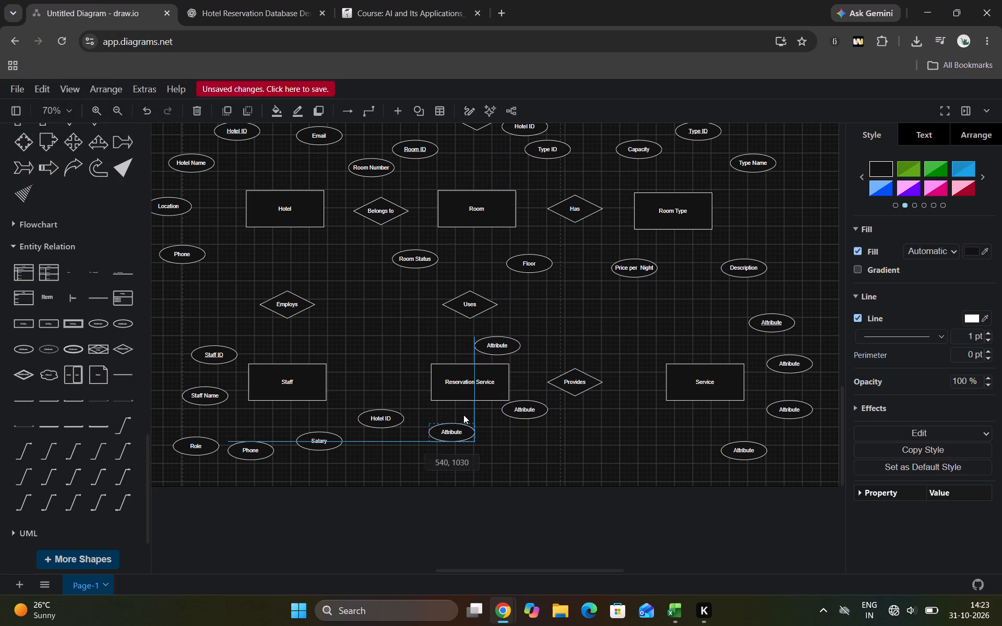
Move the third new attribute below Reservation Service and delete it.
drag(503, 345, 530, 449)
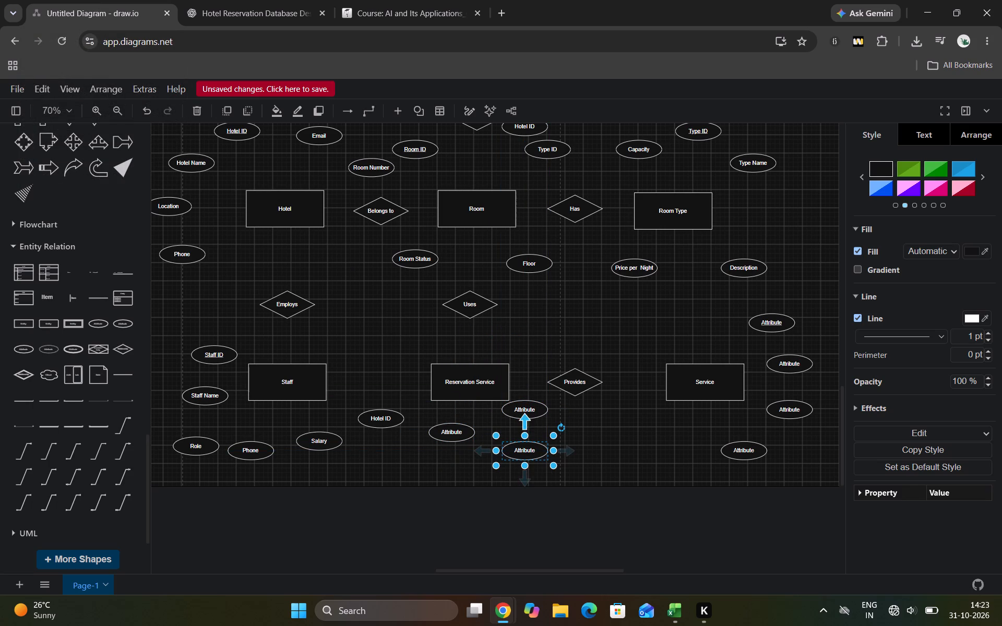
drag(529, 450, 521, 446)
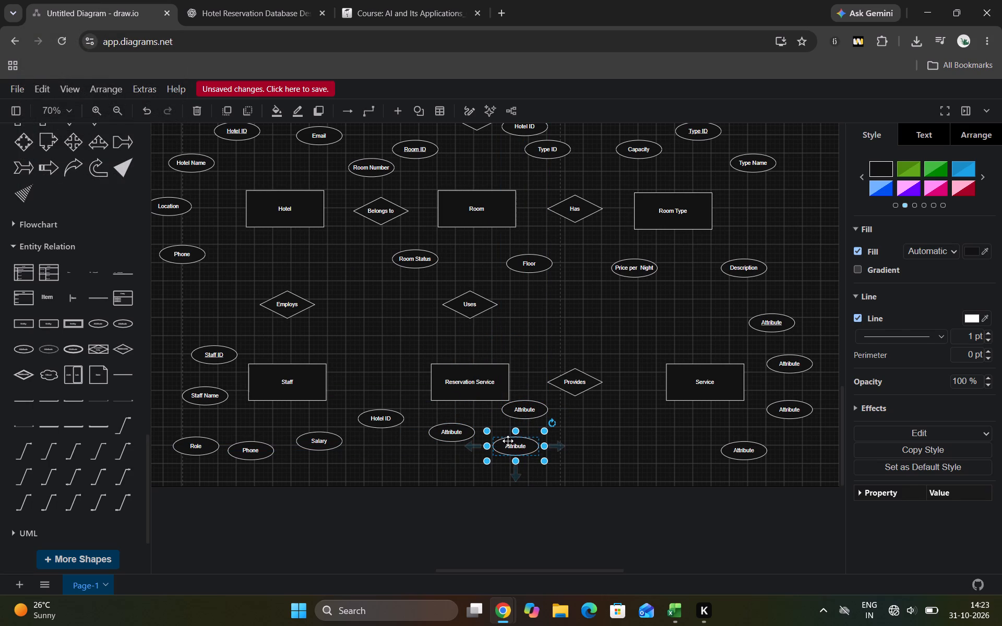
key(Delete)
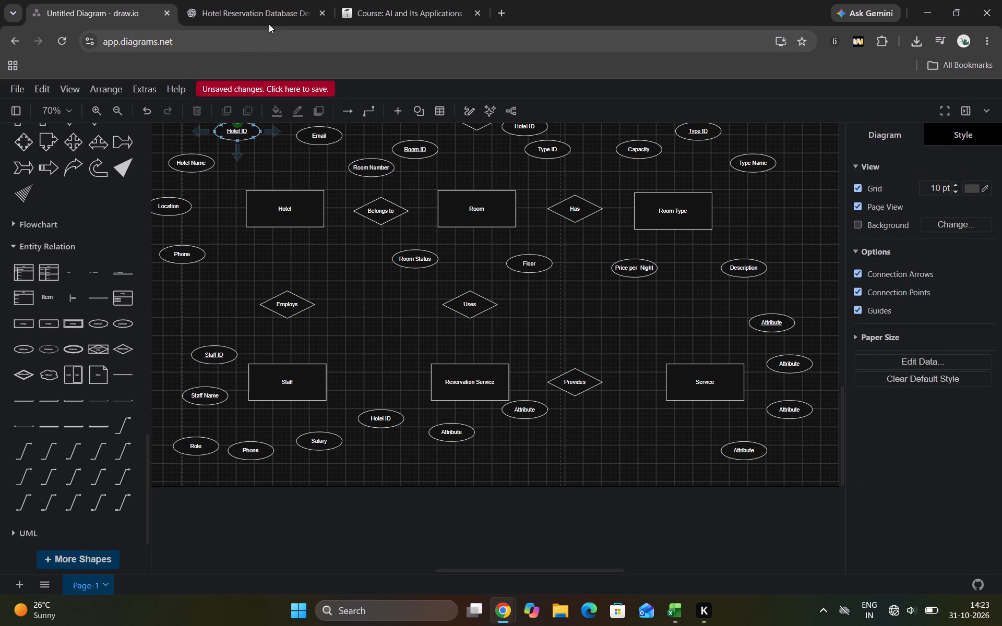
Check the reference diagram and rename the underlined key attribute above the Service entity as Service ID.
click(269, 0)
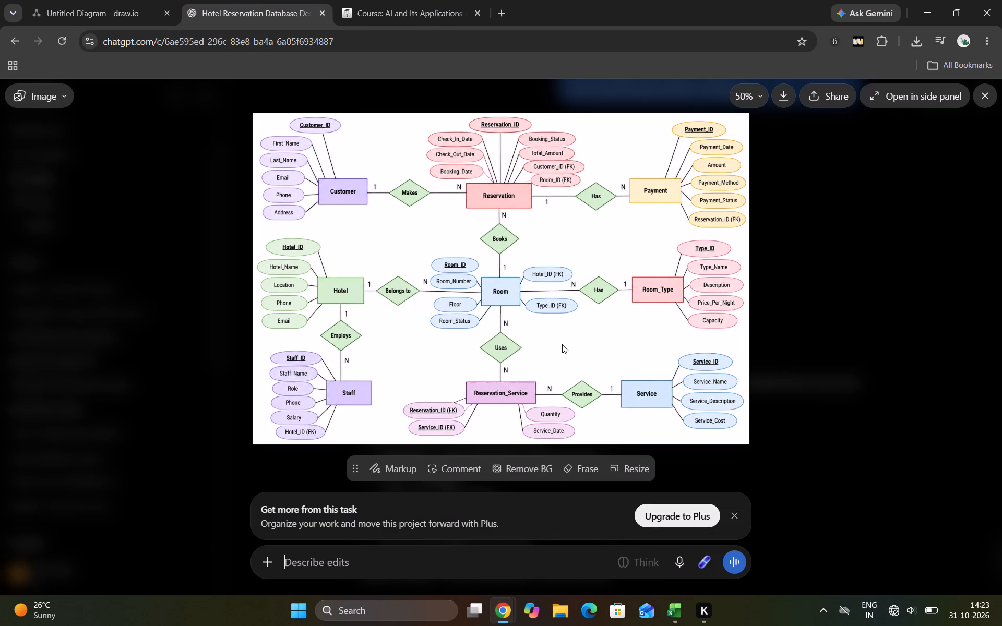
click(100, 1)
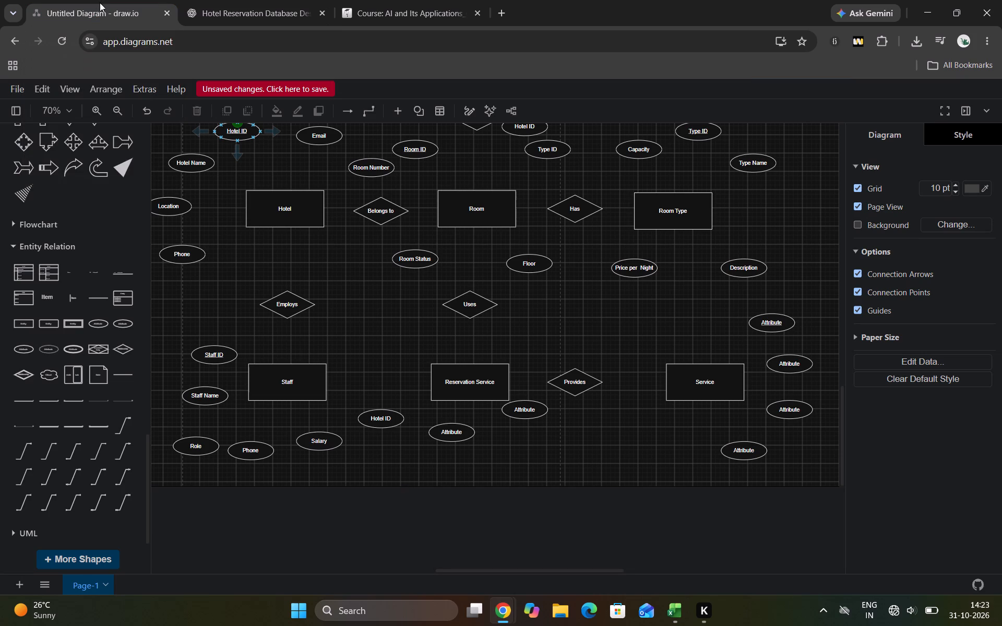
click(253, 7)
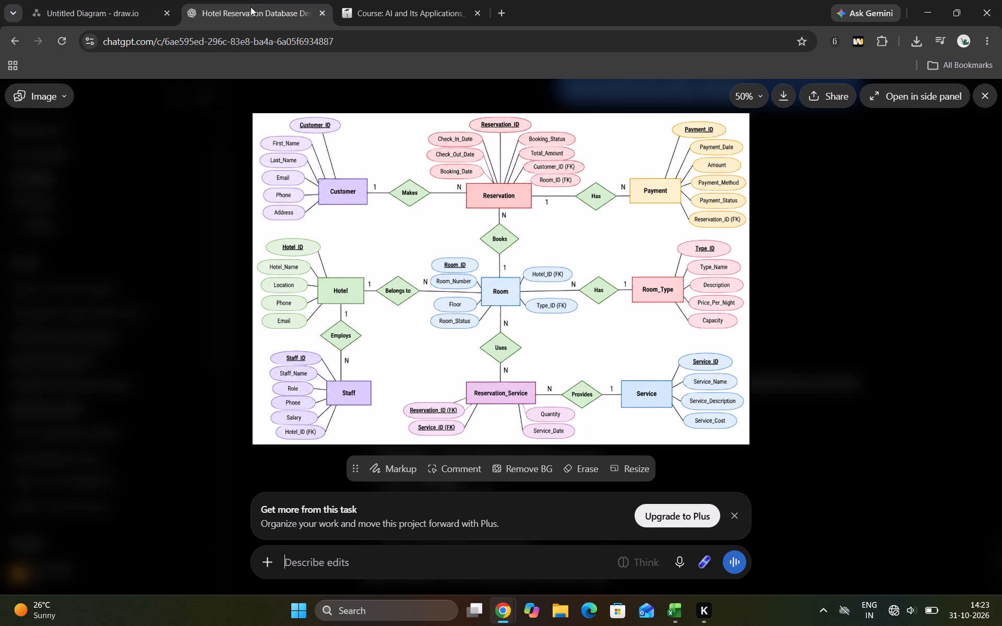
click(89, 2)
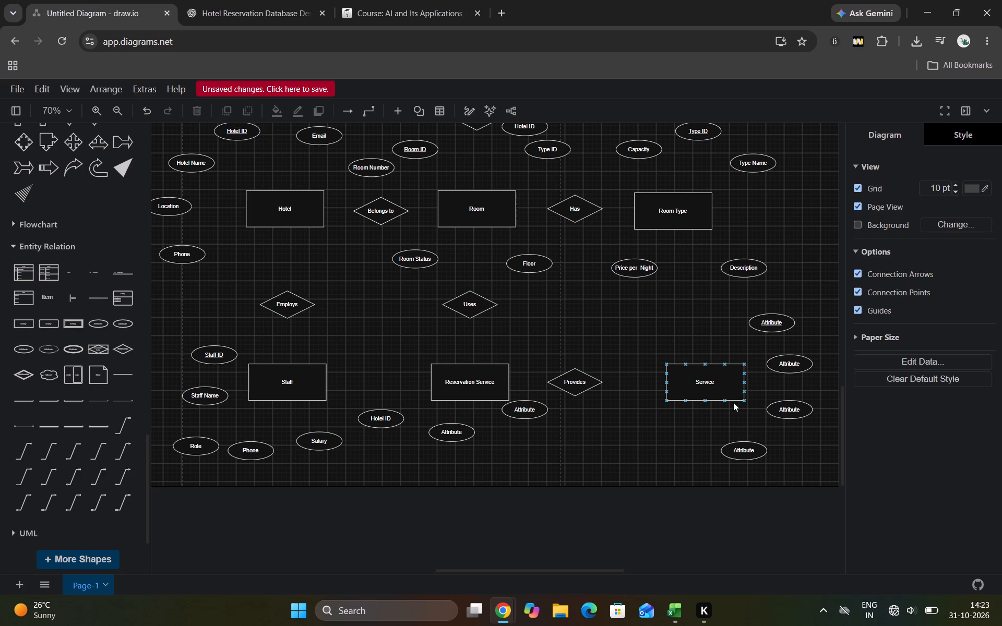
double_click(773, 324)
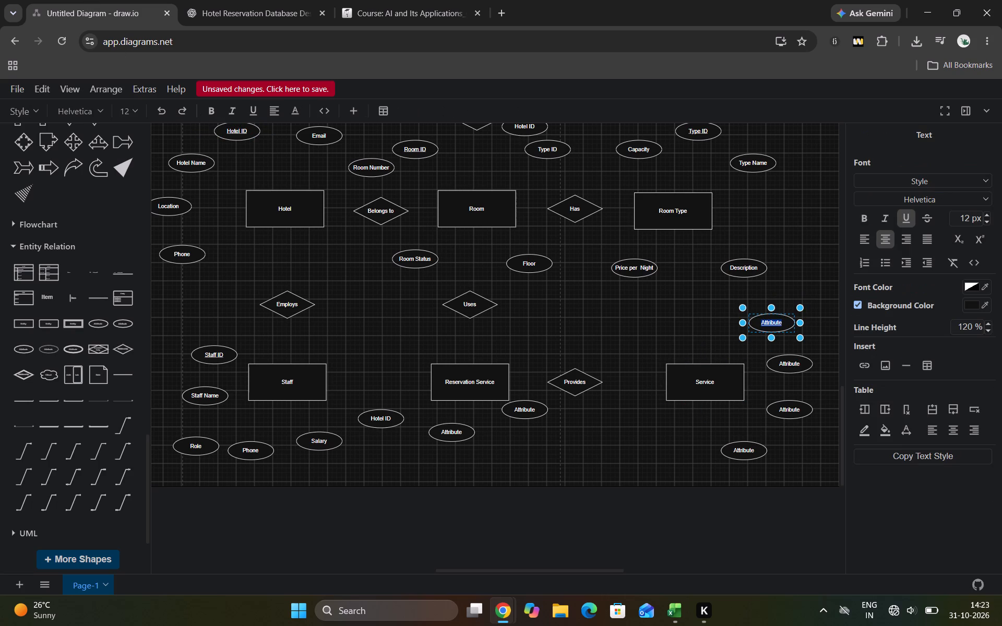
key(BackSpace)
text(Service)
key(space)
key(shift+i)
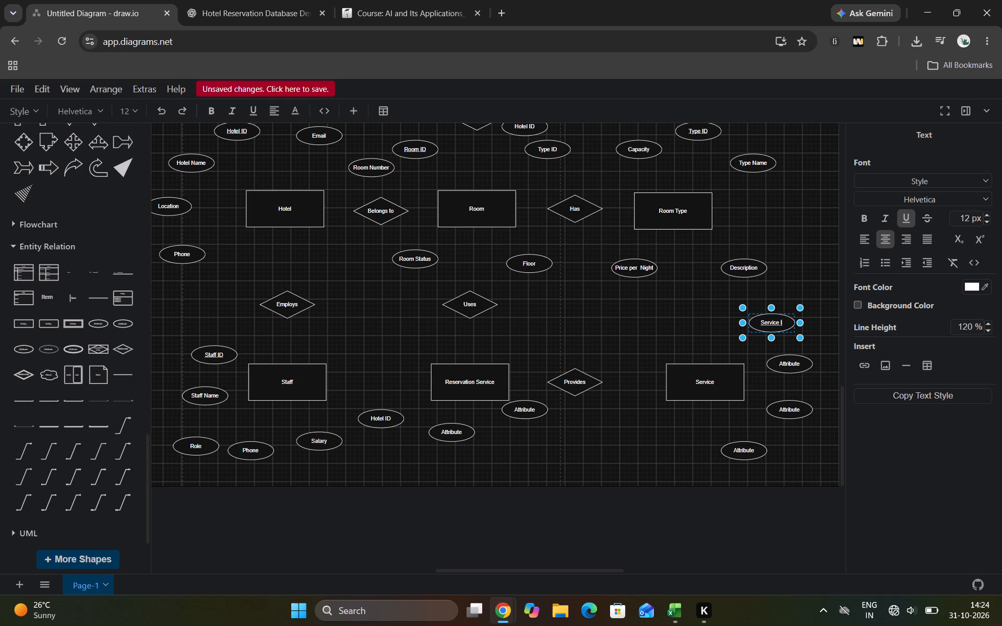
key(shift+d)
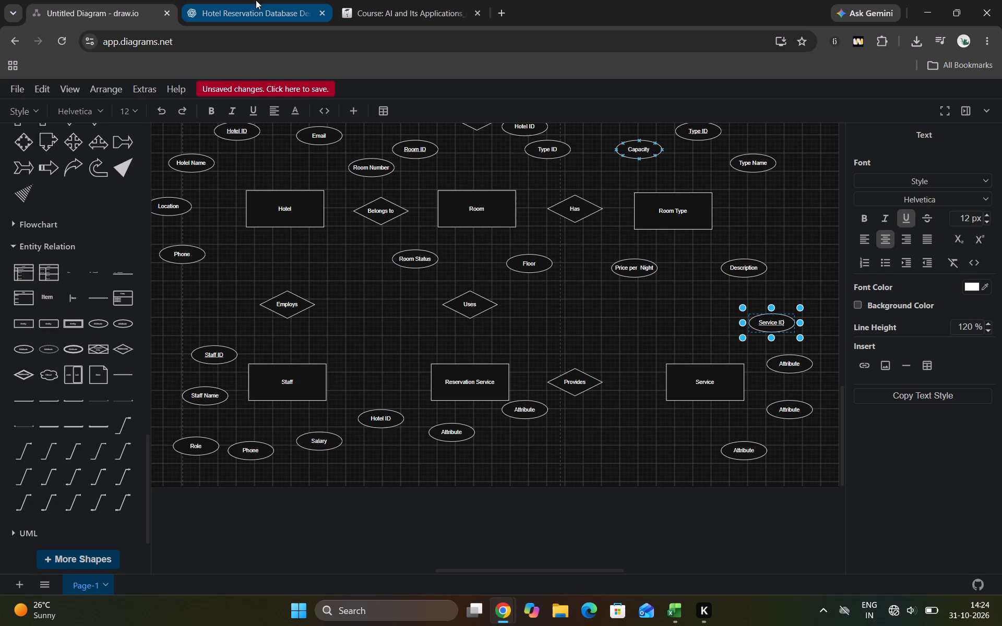
Check the reference diagram and rename the plain attribute just below Service ID as Service Name.
click(263, 0)
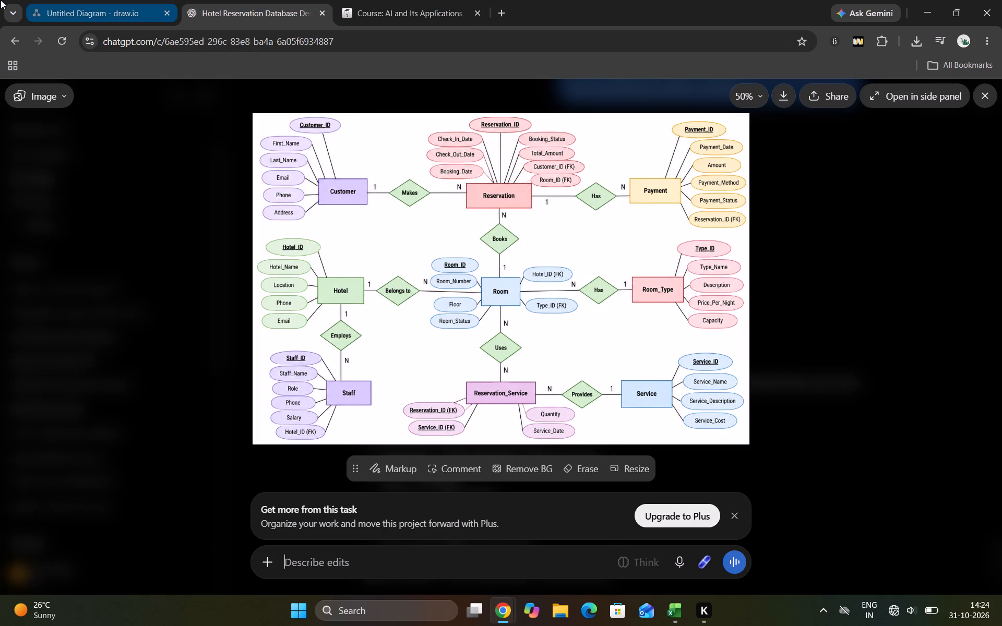
click(57, 5)
double_click(787, 364)
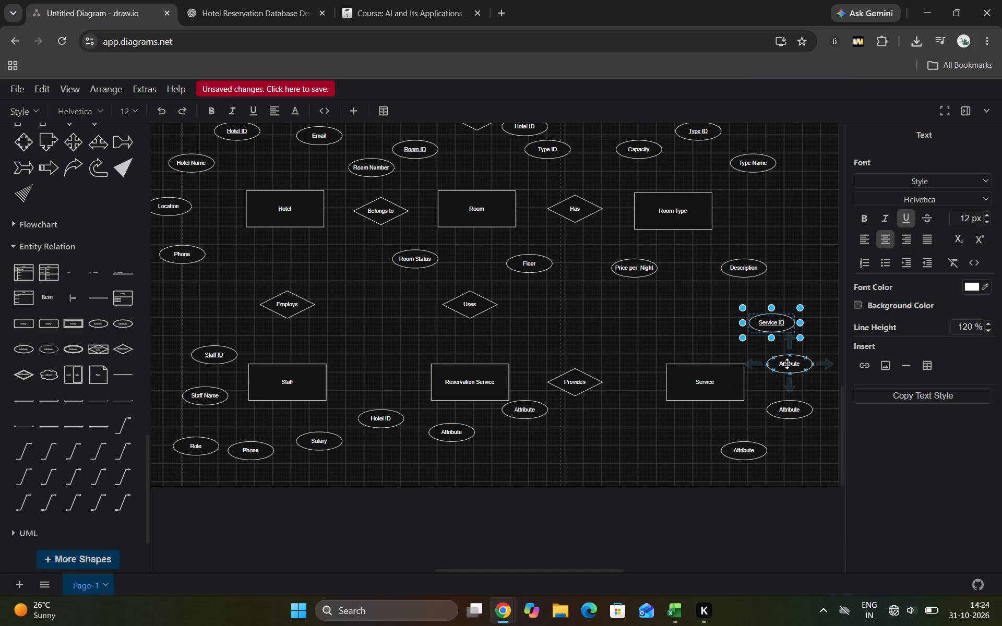
key(BackSpace)
text(Service)
key(space)
text(Name)
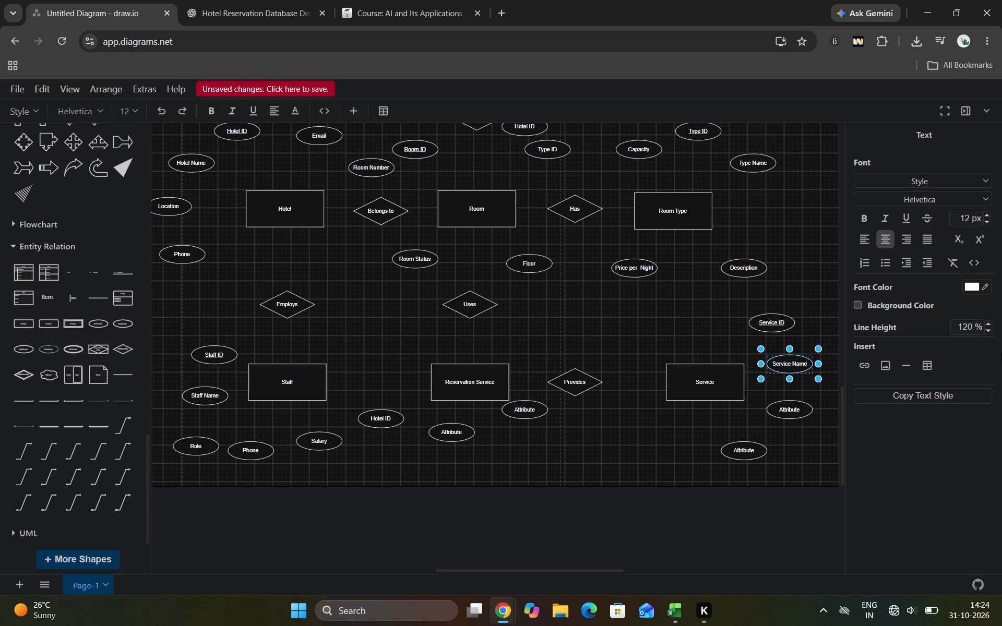
Check the reference diagram and rename the attribute below Service Name as Service Description.
click(264, 0)
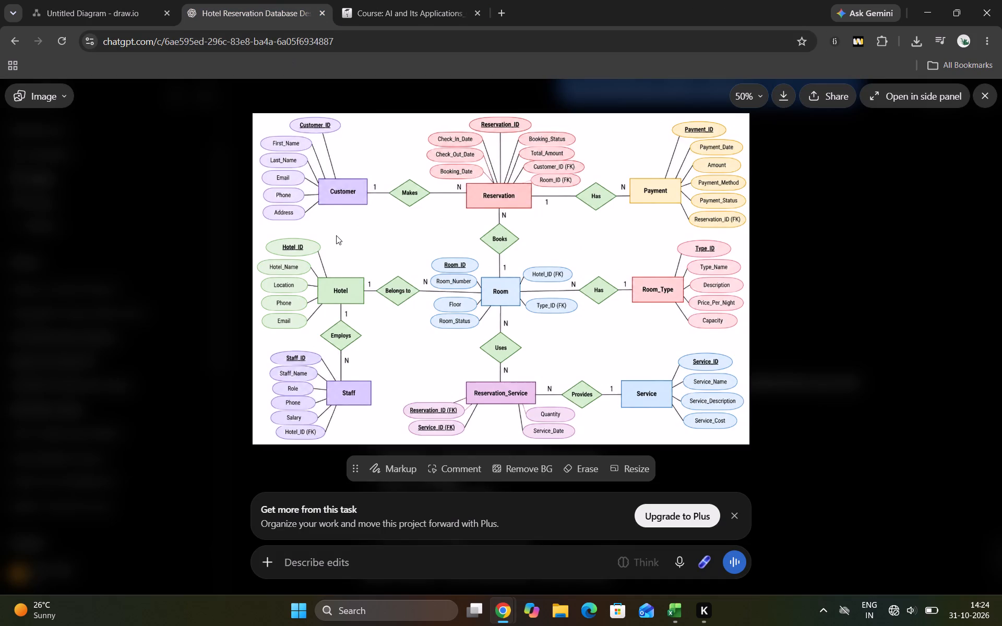
click(75, 0)
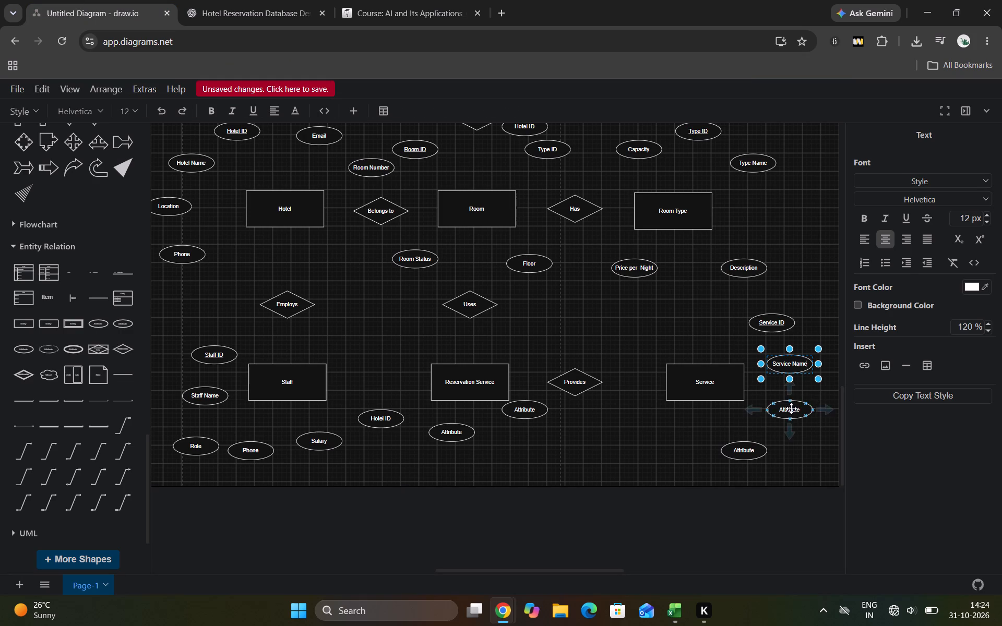
double_click(791, 408)
key(BackSpace)
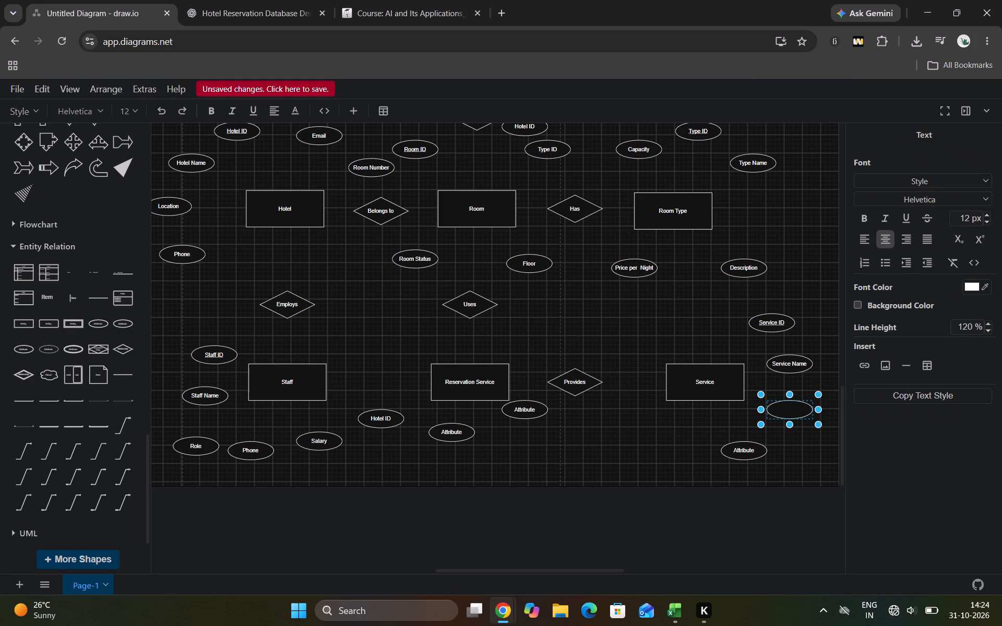
text(Service)
key(space)
text(Description)
Check the reference diagram and rename the remaining attribute below the Service entity as Service Cost.
click(242, 0)
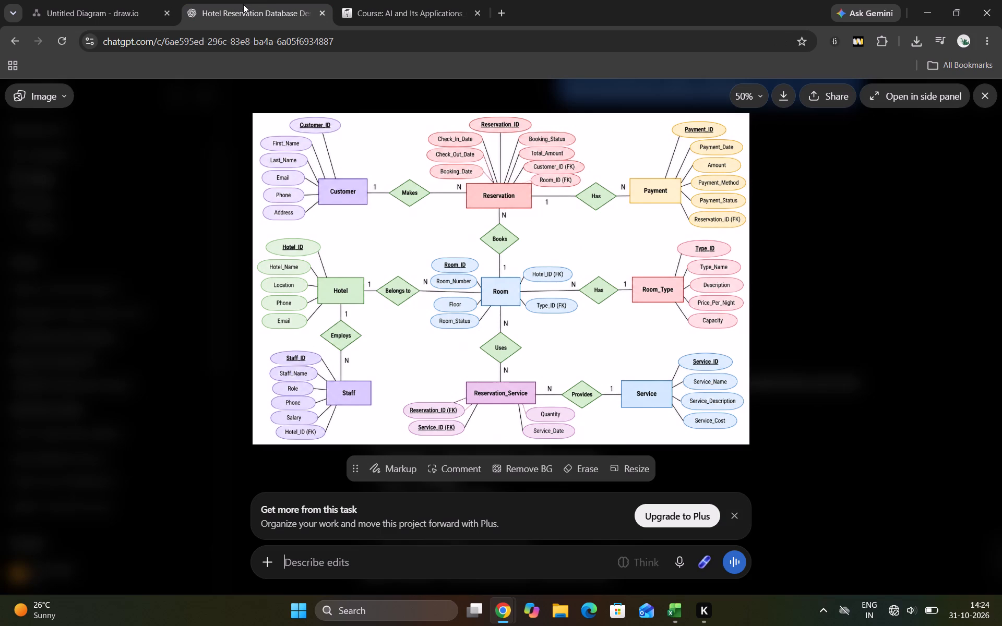
click(68, 0)
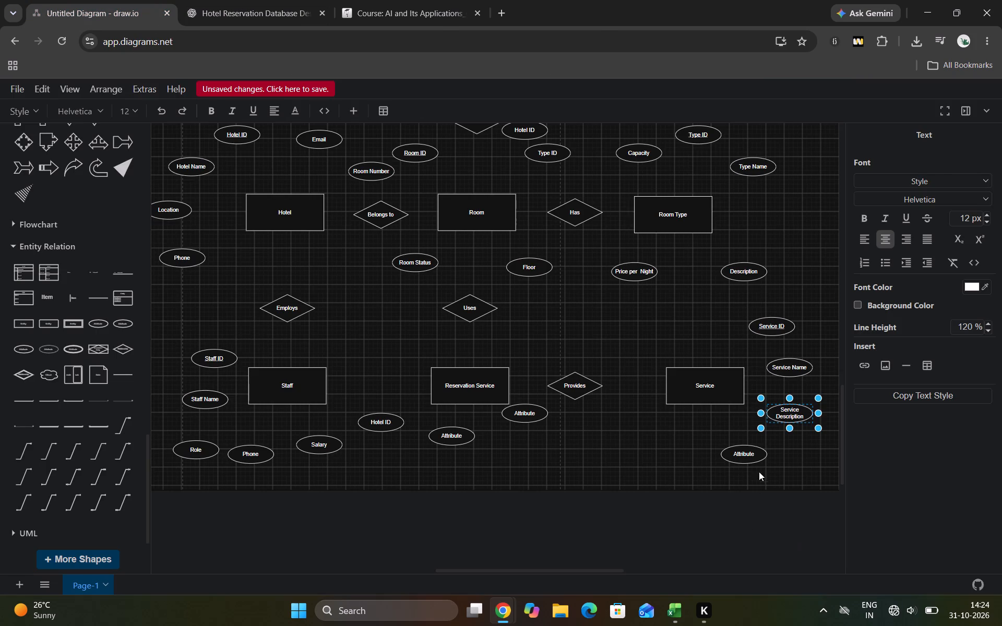
double_click(748, 454)
key(BackSpace)
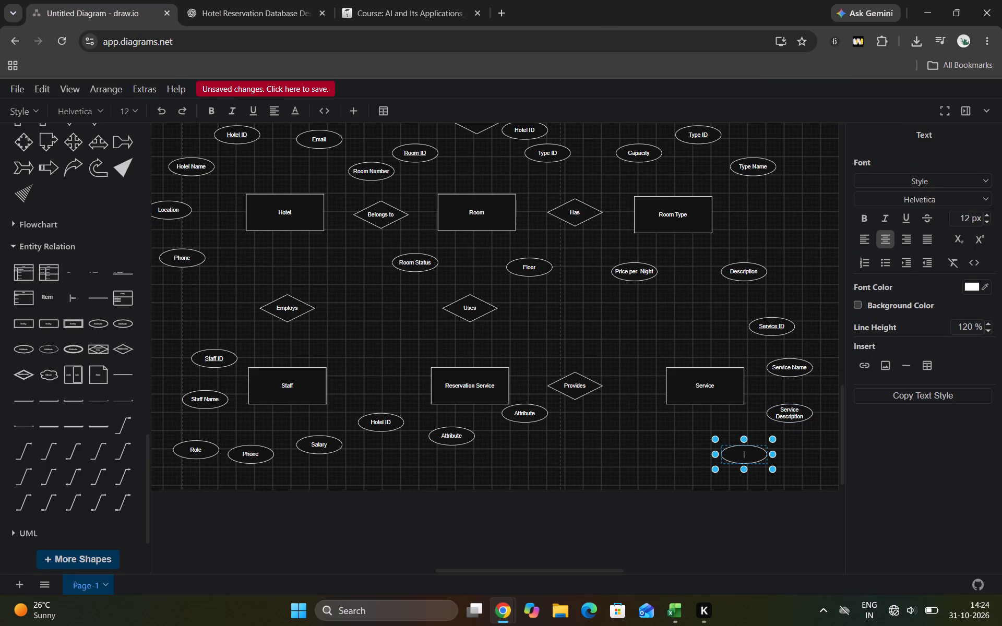
text(Service)
key(space)
text(Cost)
click(672, 339)
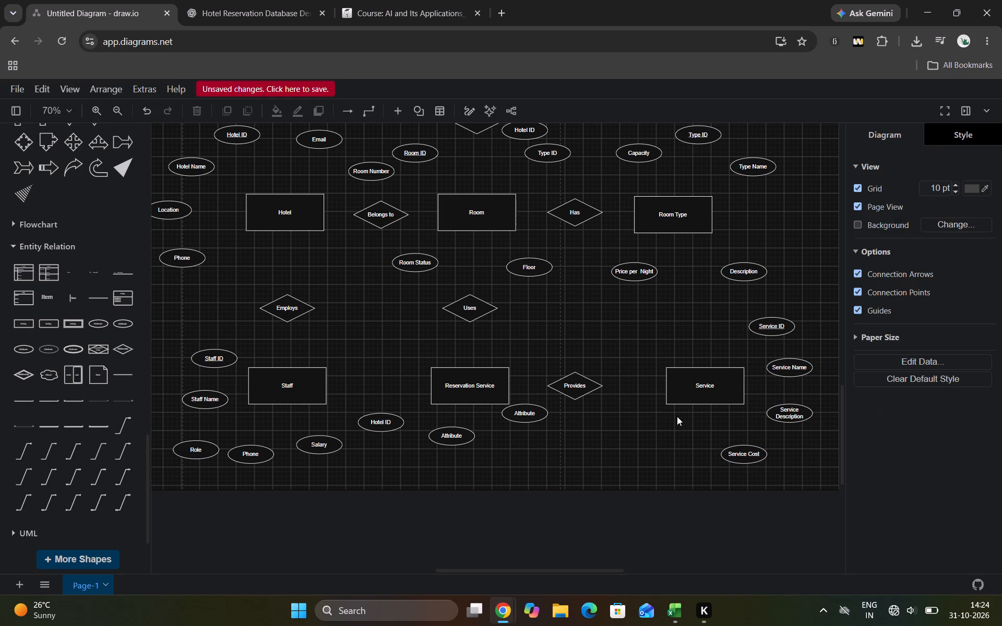
Check the reference diagram and rename the attribute at Reservation Service's lower-right corner as Quality.
click(261, 0)
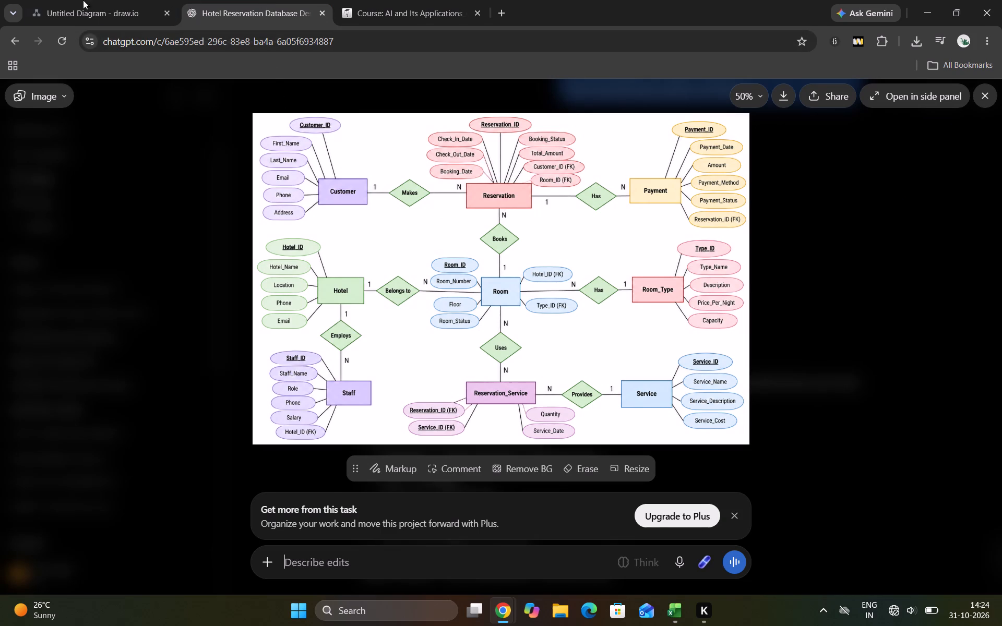
click(33, 0)
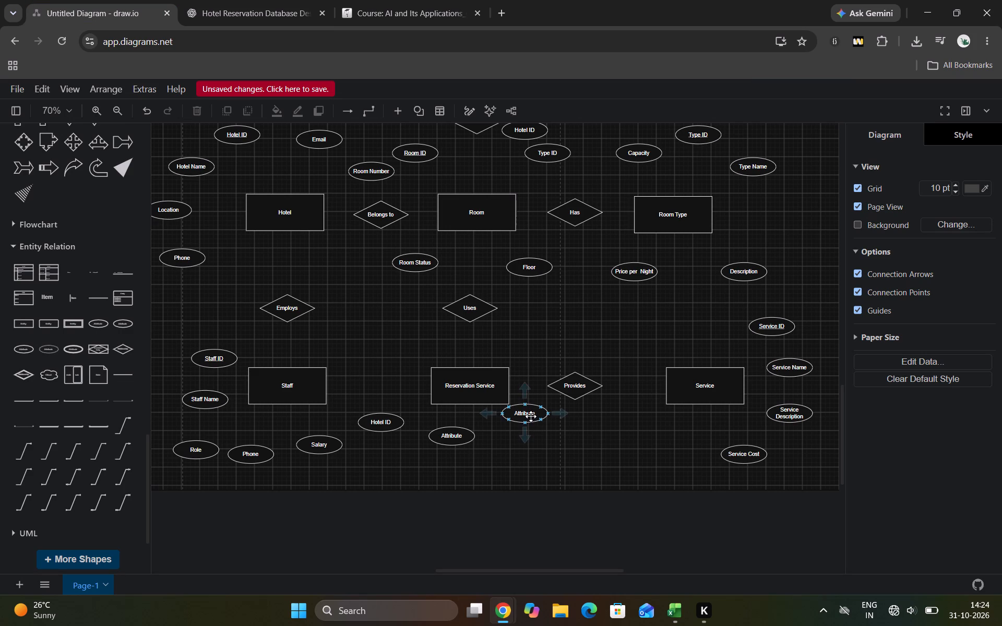
double_click(531, 416)
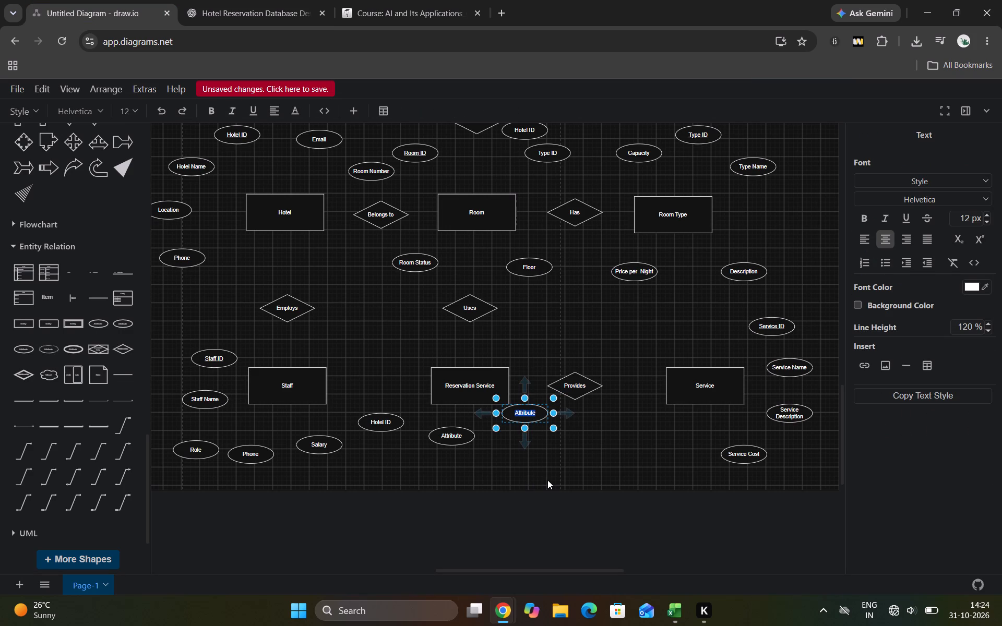
key(BackSpace)
text(Quality)
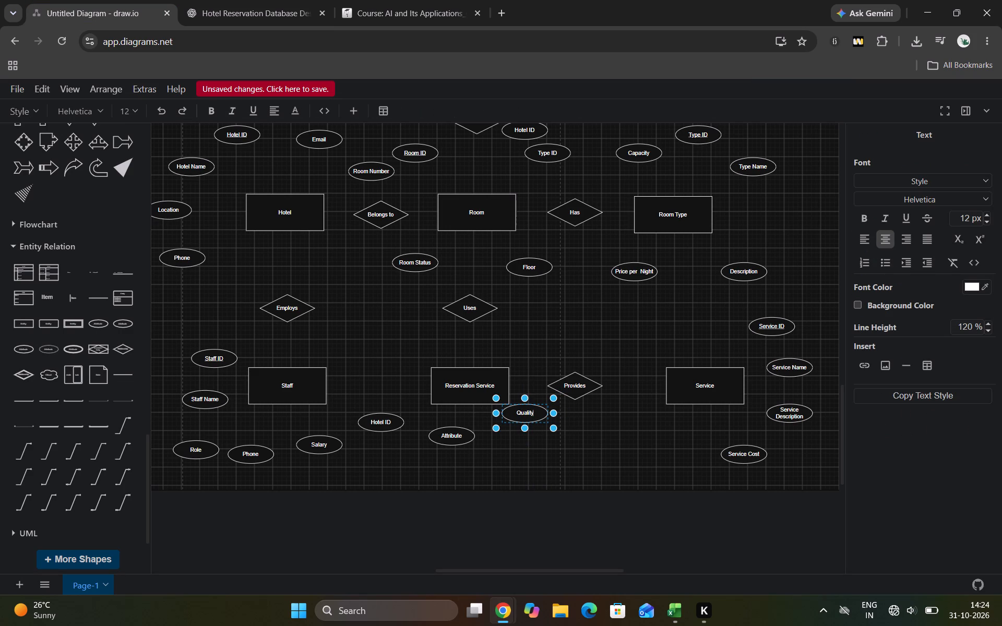
Rename the other attribute below the Reservation Service entity as Service Date.
double_click(456, 440)
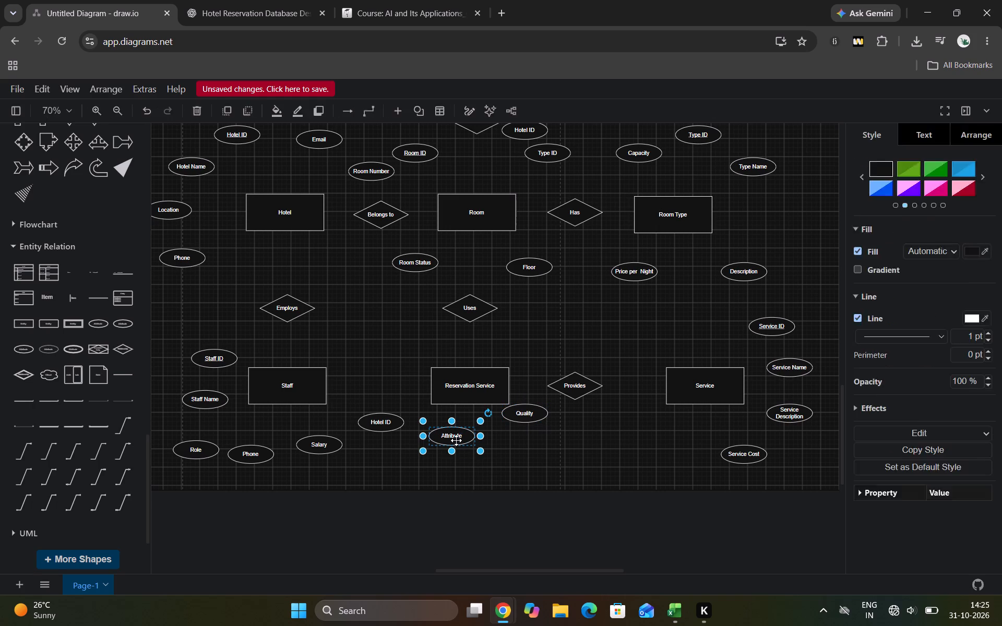
key(BackSpace)
text(Service)
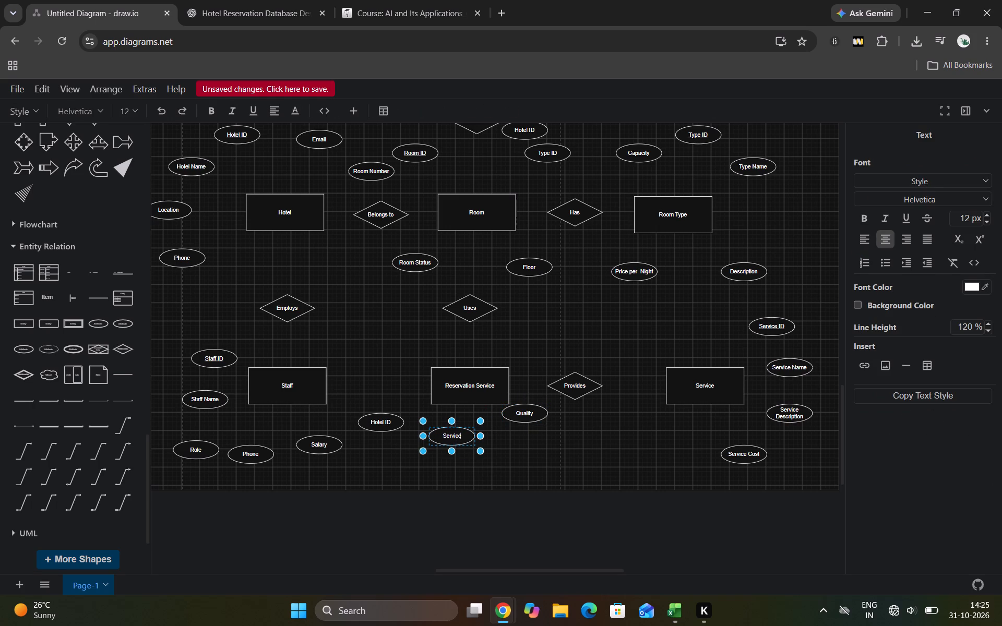
key(space)
text(Date)
click(387, 309)
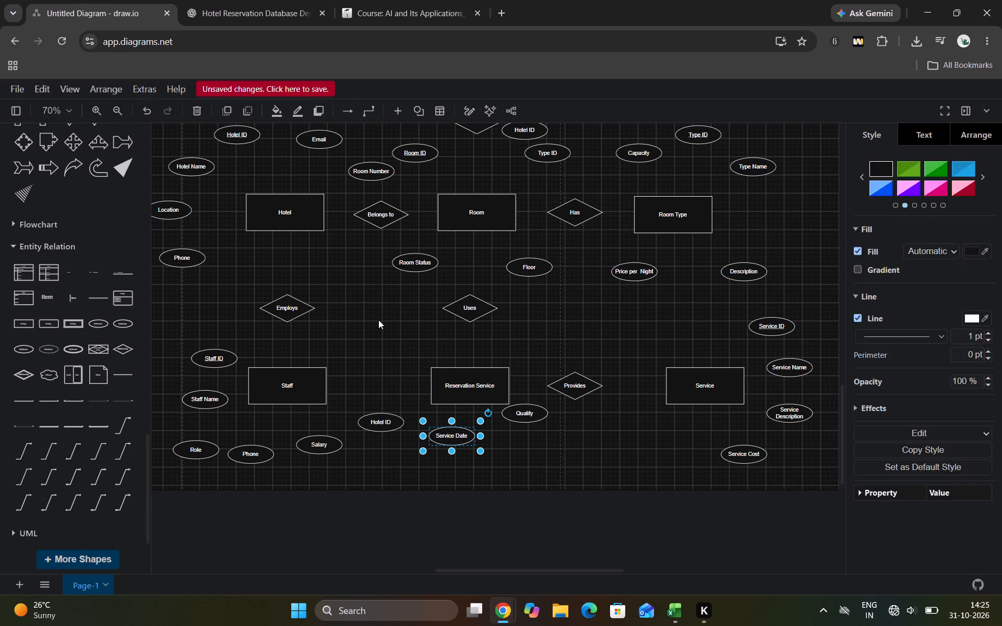
Reposition Quality above Reservation Service's upper-right corner and Service Date below its lower-right corner.
drag(459, 441, 550, 454)
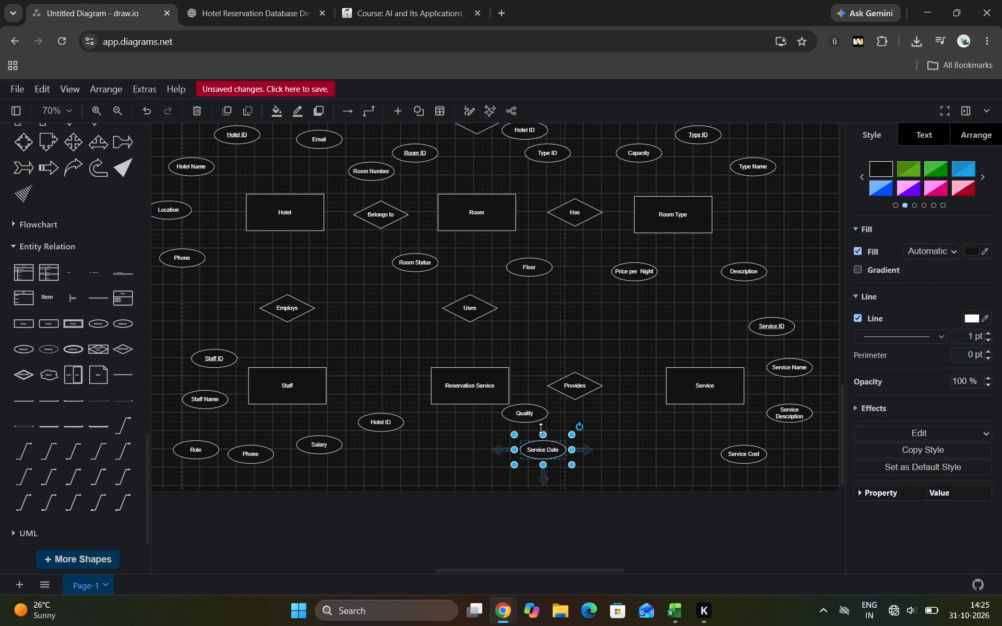
drag(535, 414, 558, 418)
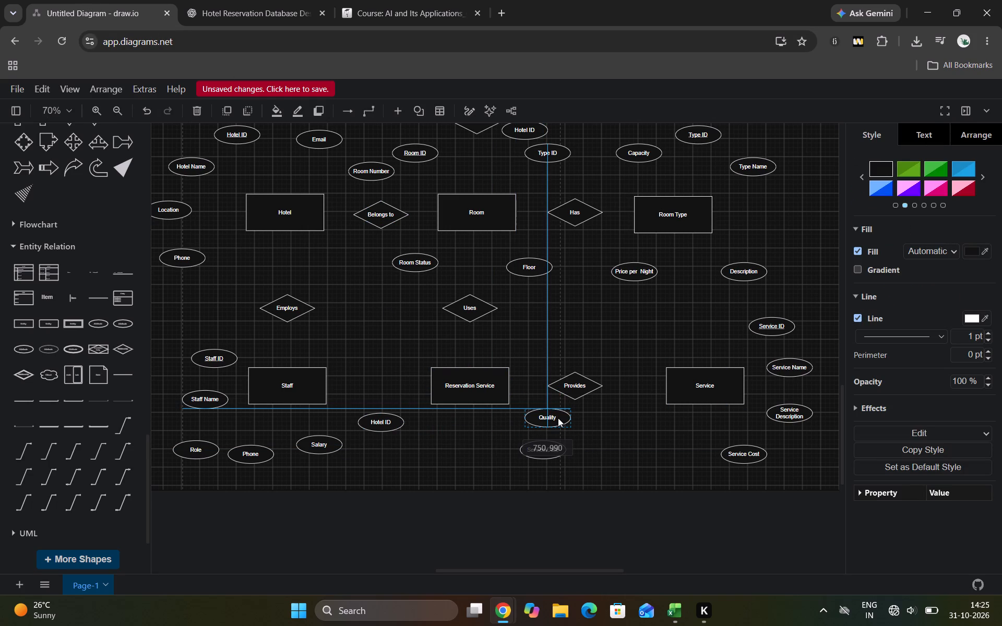
drag(558, 418, 550, 346)
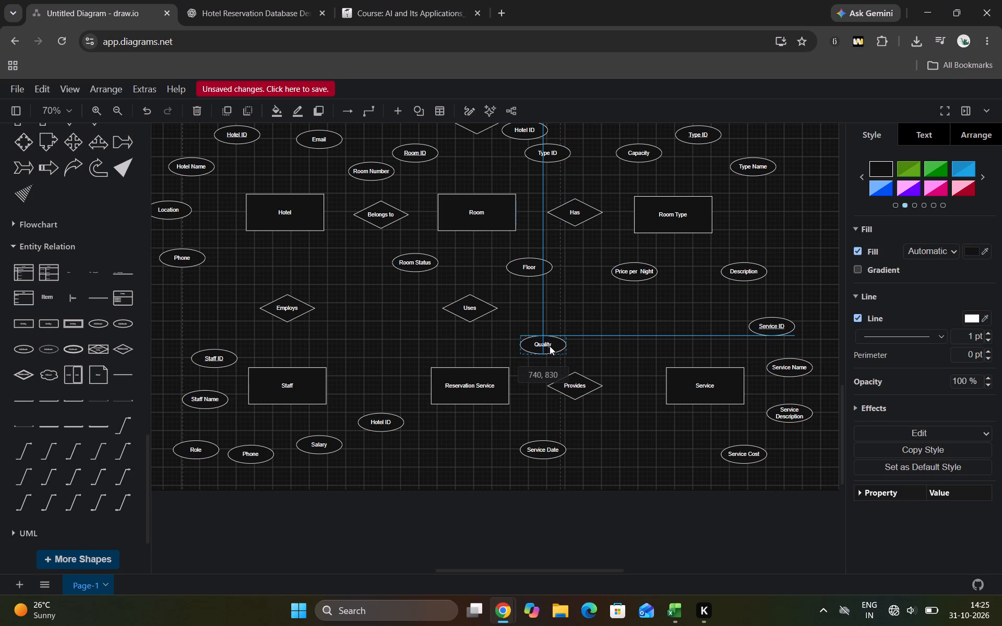
drag(550, 346, 540, 346)
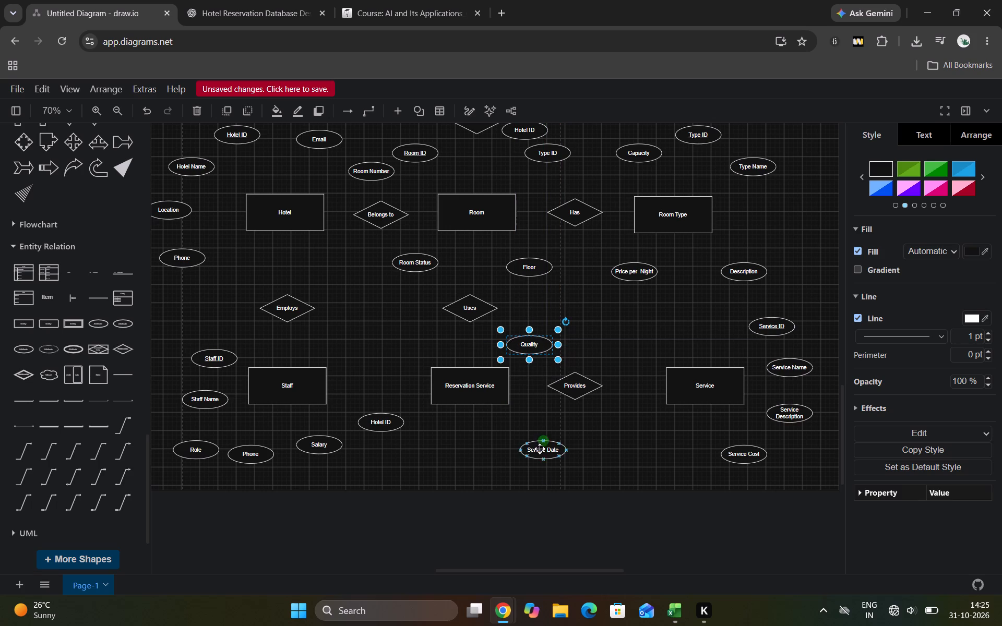
drag(551, 453, 534, 438)
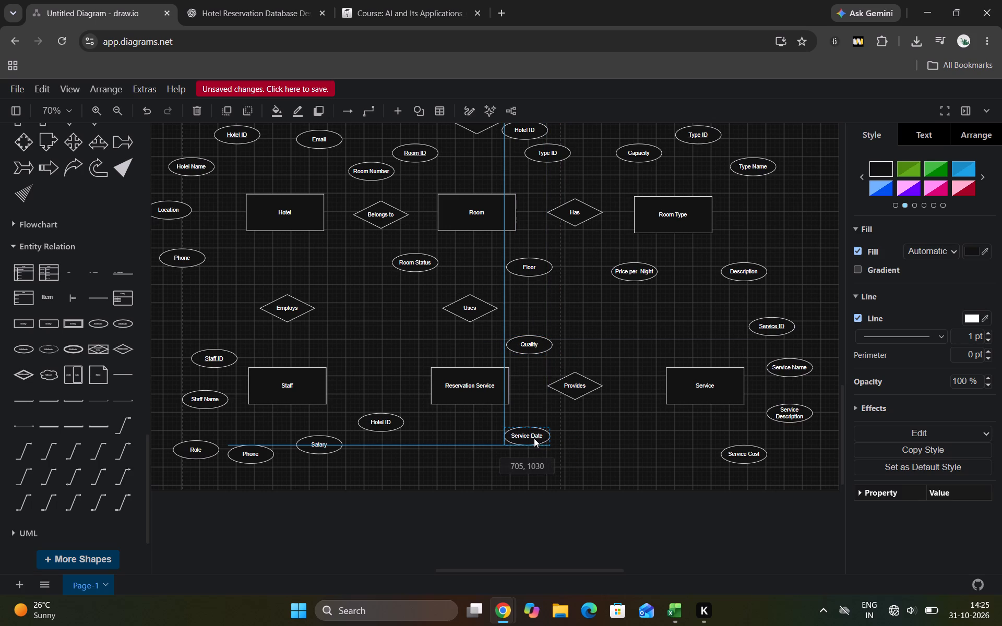
drag(534, 438, 533, 441)
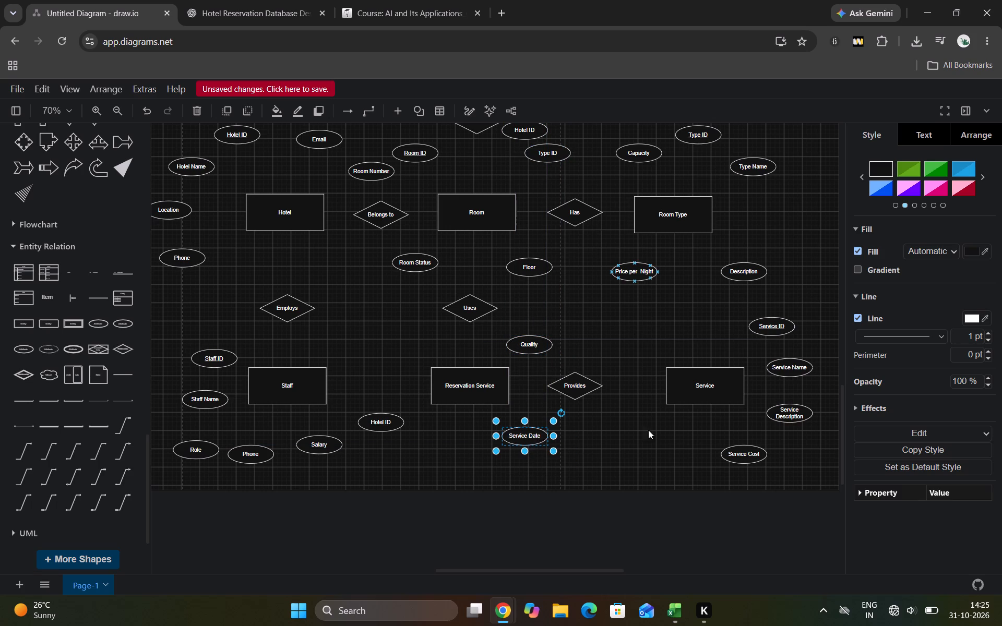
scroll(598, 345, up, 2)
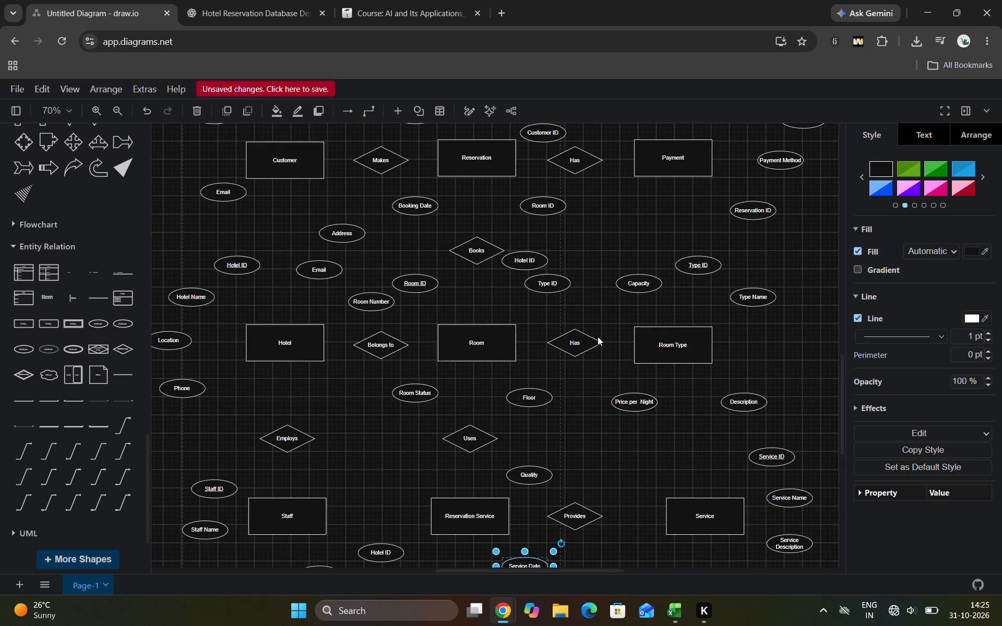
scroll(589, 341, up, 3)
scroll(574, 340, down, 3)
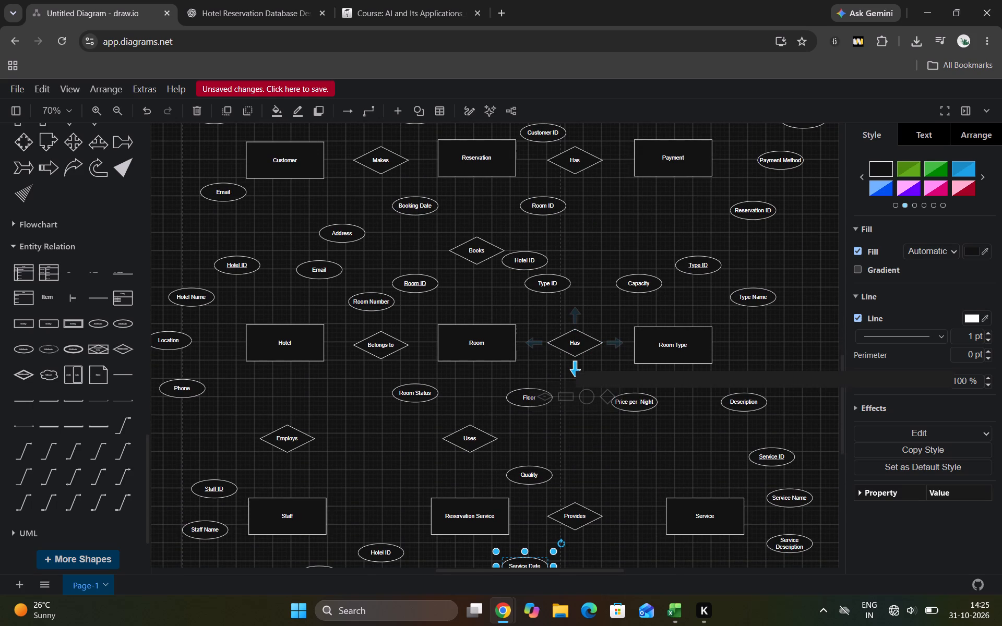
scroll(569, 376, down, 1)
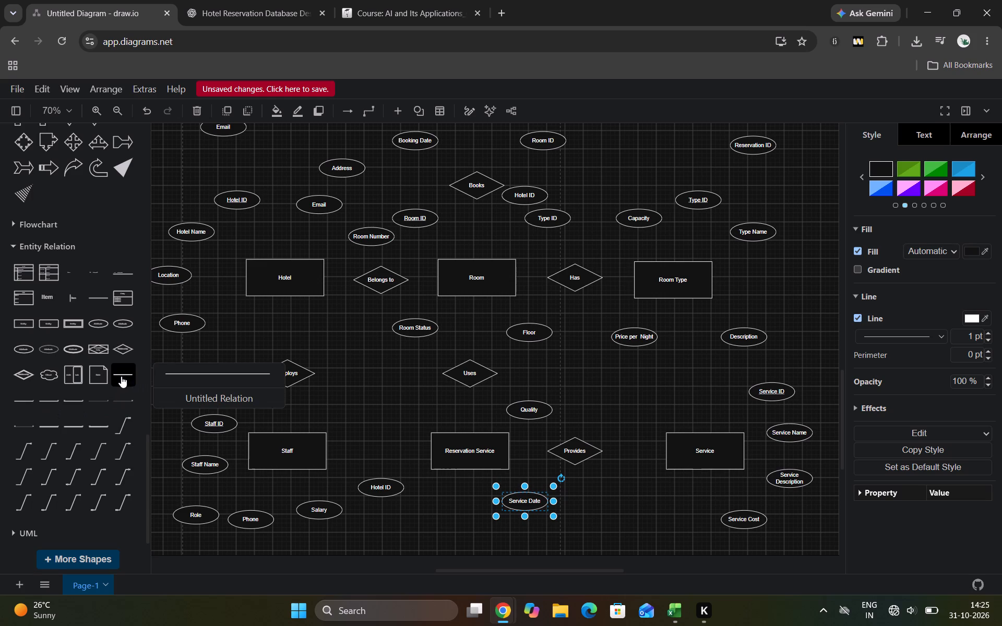
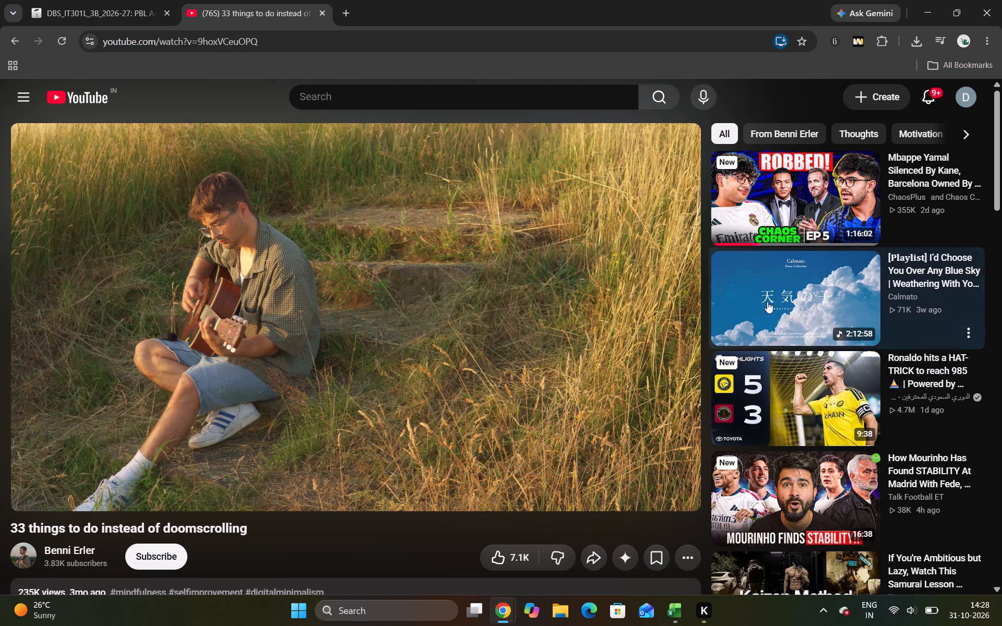
Play the Calmato "Weathering With You" piano playlist on YouTube and set its video quality to 240p.
click(796, 309)
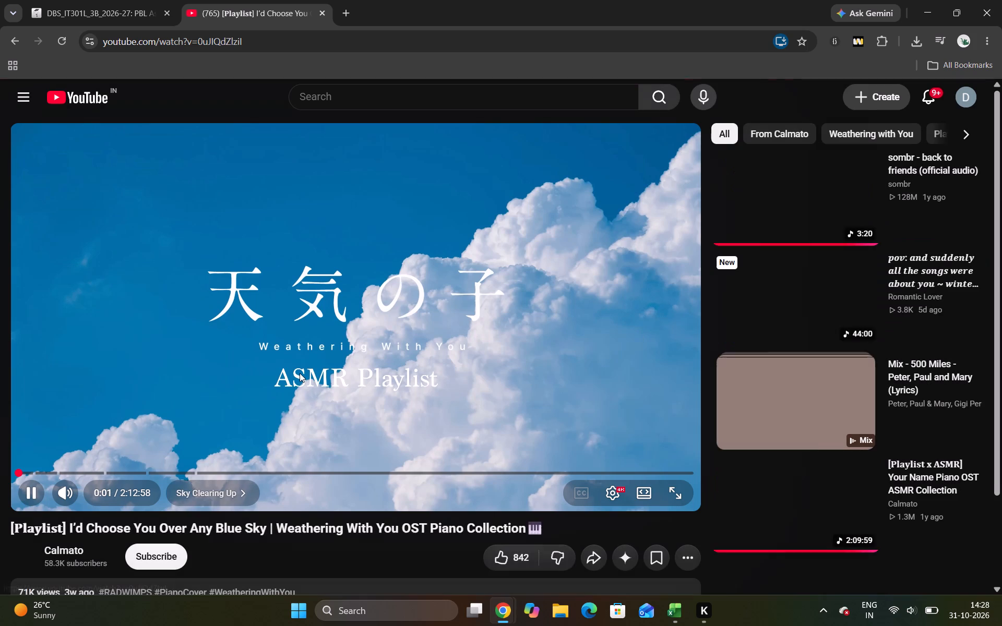
click(621, 493)
click(630, 456)
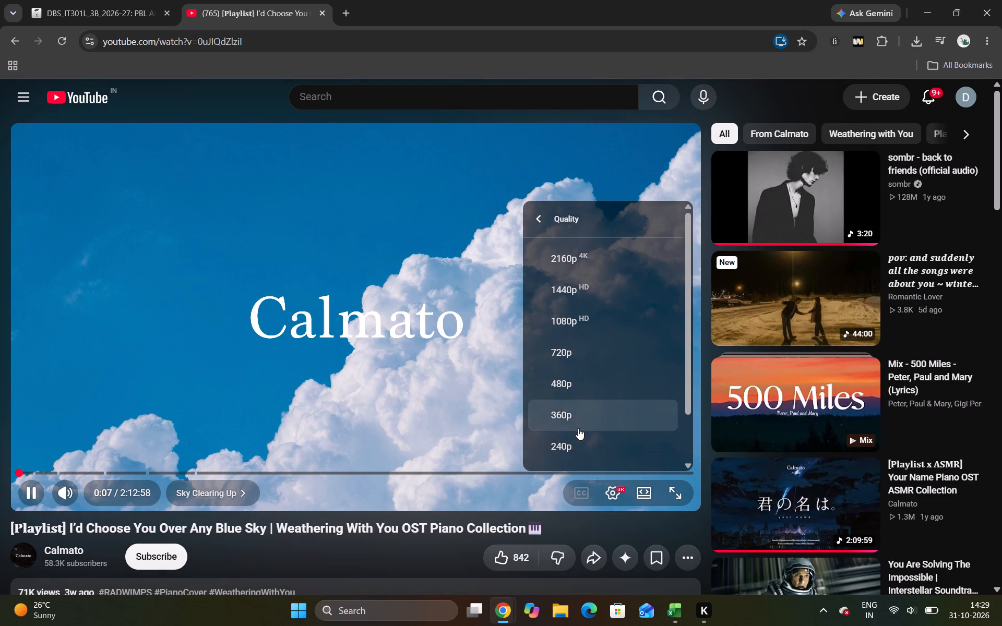
click(574, 444)
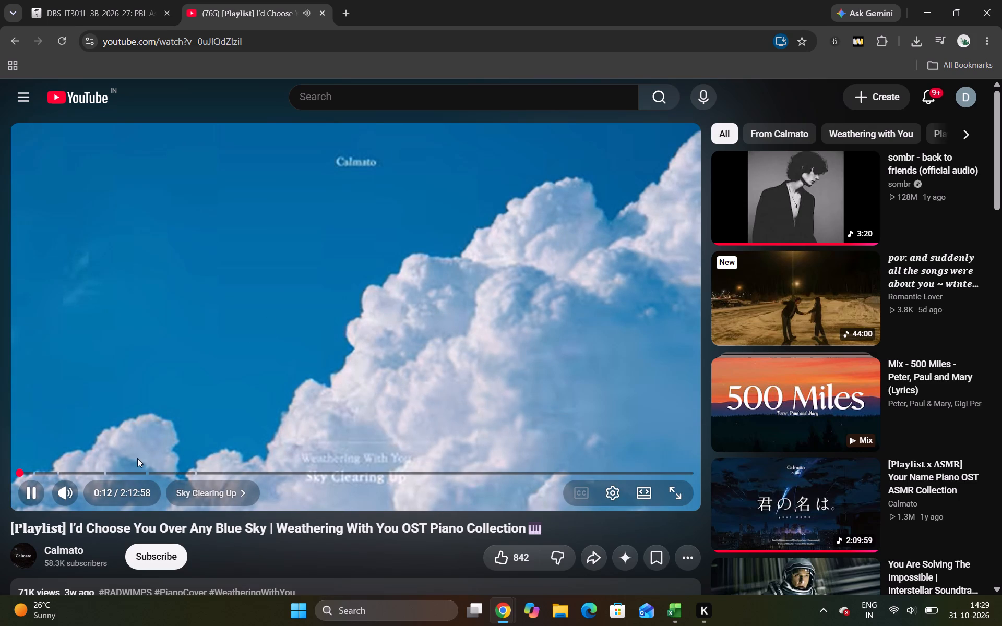
Look through the comments under the playlist video, expanding a shortened one and translating the Japanese one to English.
scroll(208, 397, down, 4)
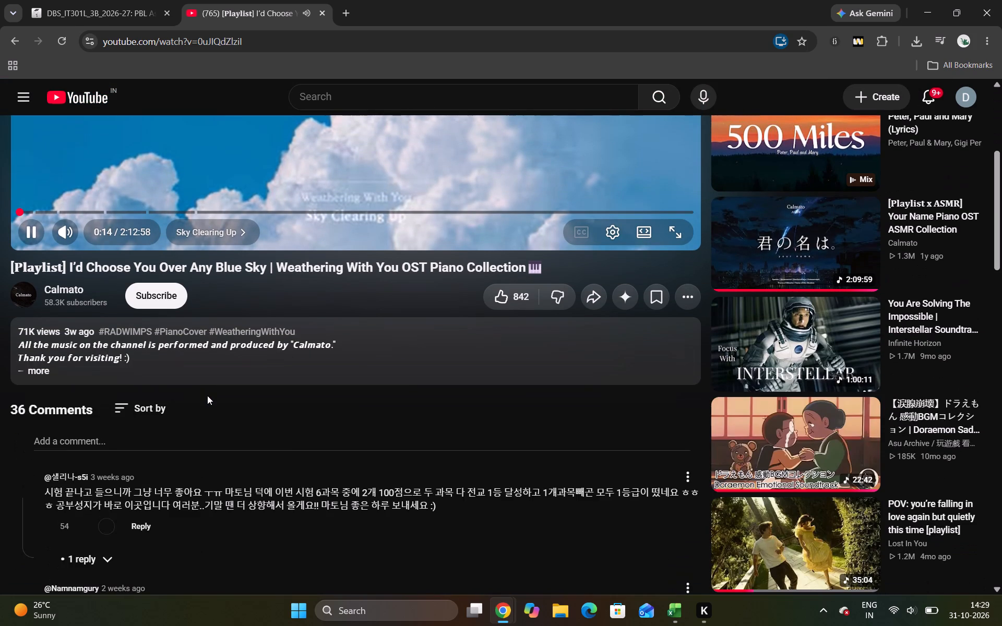
scroll(207, 393, down, 3)
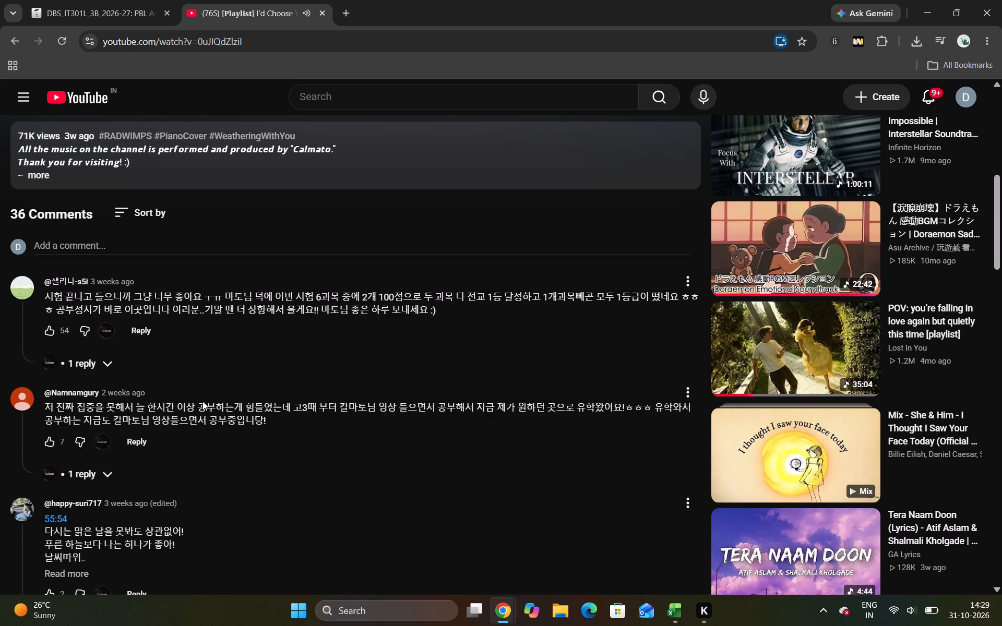
scroll(273, 359, down, 3)
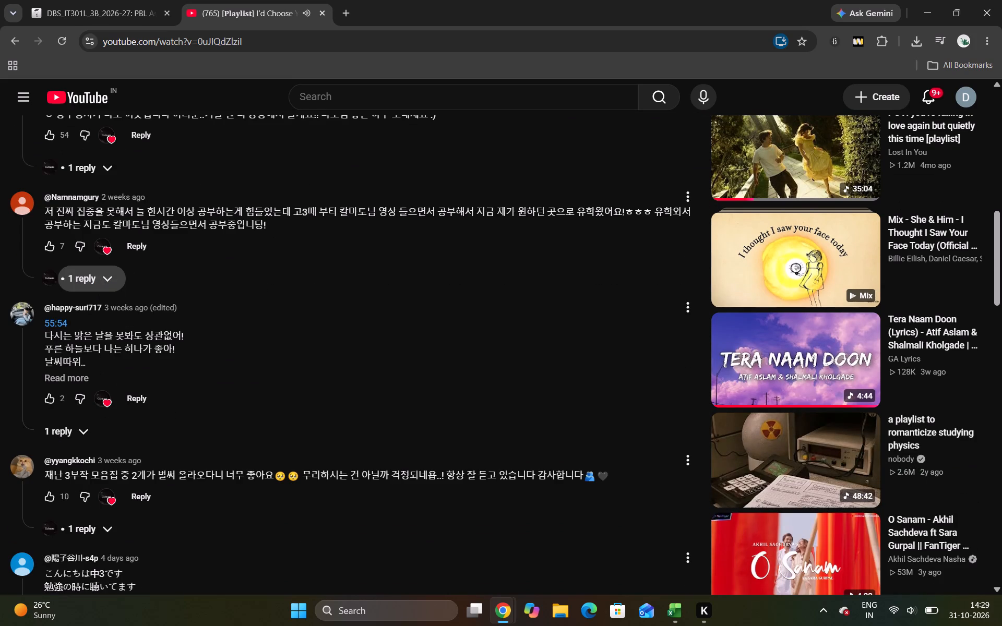
click(77, 378)
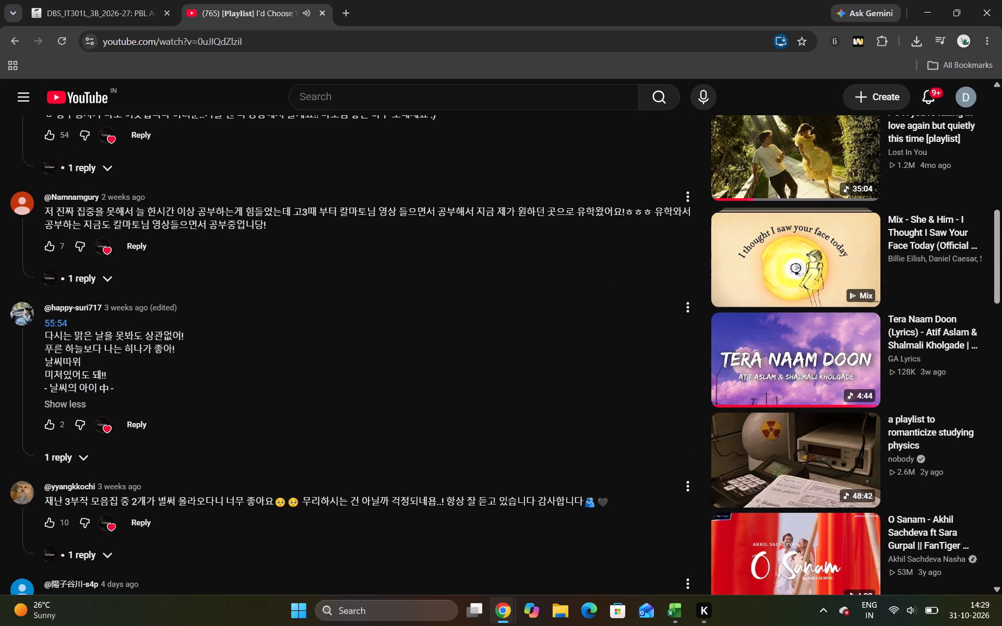
scroll(154, 389, down, 5)
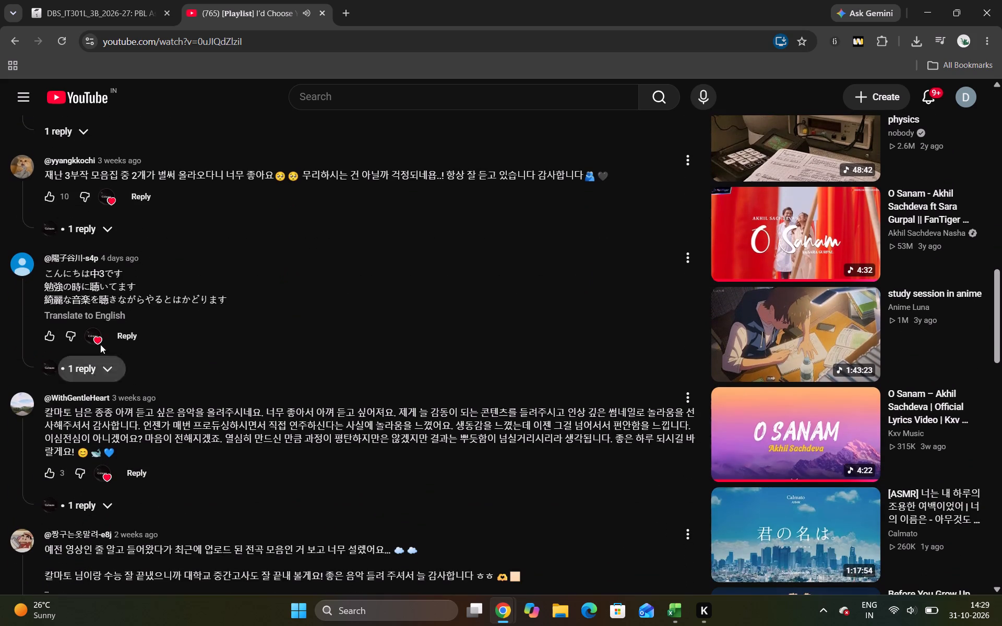
click(109, 308)
click(110, 315)
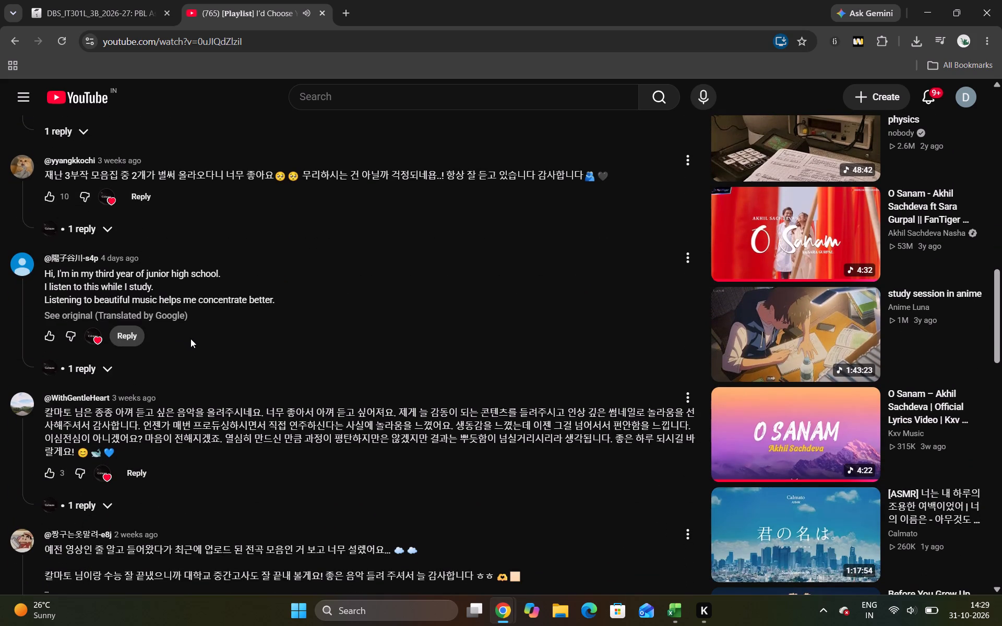
scroll(190, 340, up, 7)
Check the PBL Assesment page on the course site and minimise that browser window.
click(81, 0)
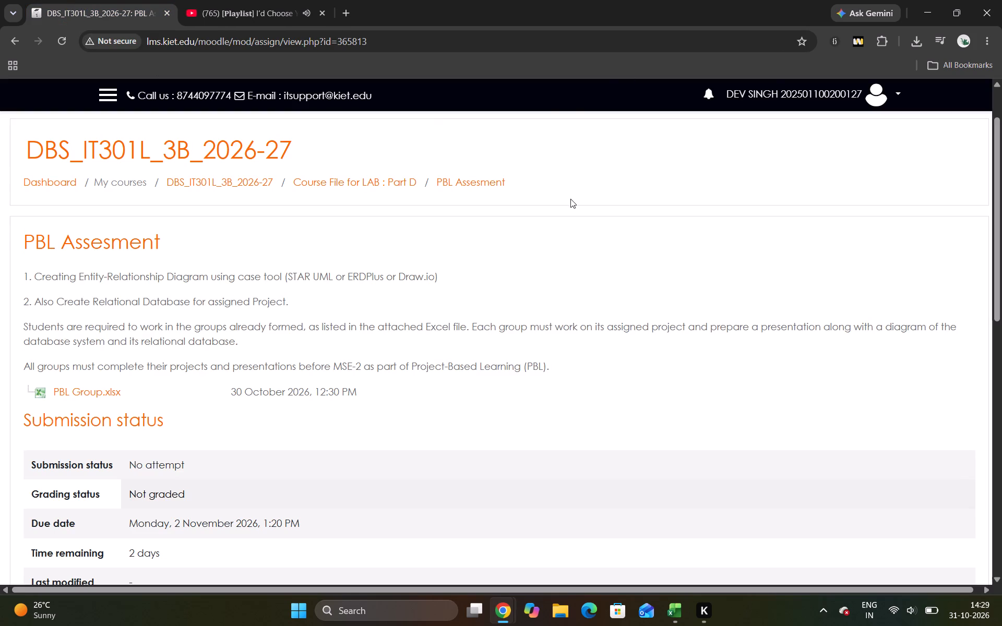
click(568, 199)
click(927, 6)
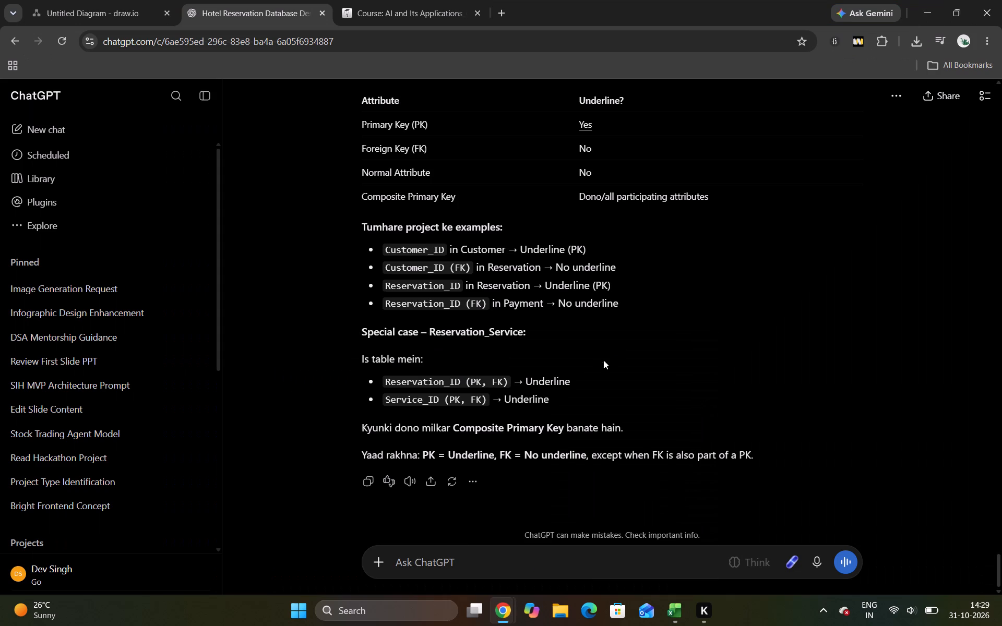
Return to the draw.io diagram and shift the Customer entity slightly left to position 130, 115.
click(448, 0)
click(37, 0)
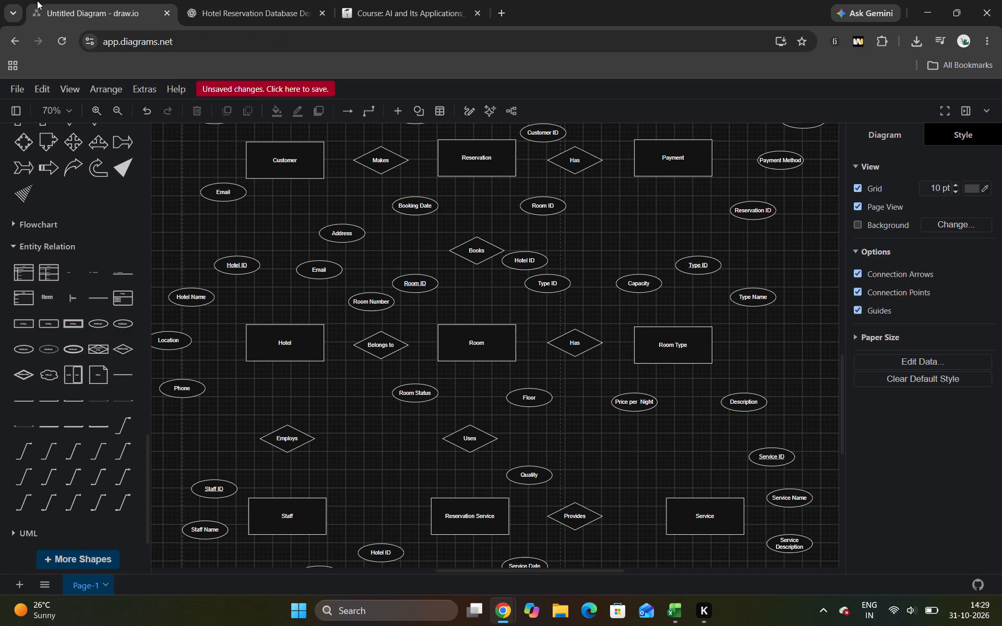
click(281, 1)
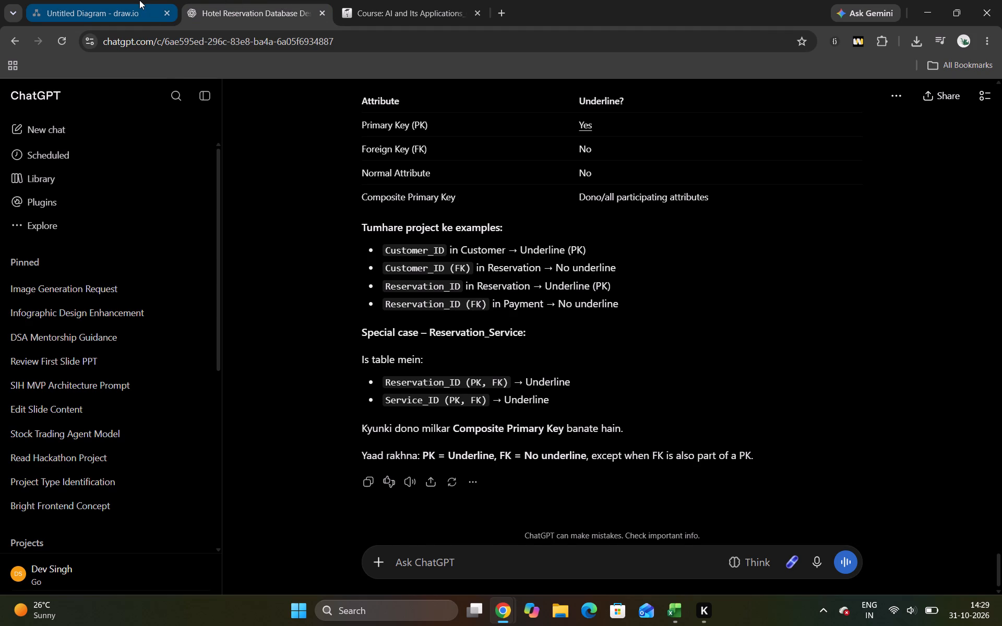
click(139, 0)
scroll(535, 368, up, 3)
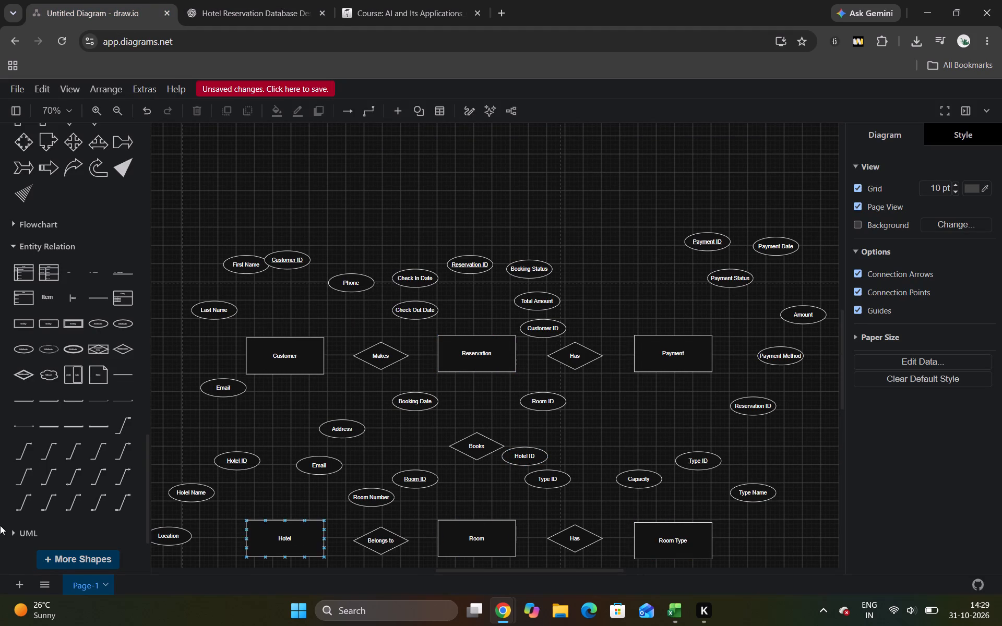
click(290, 358)
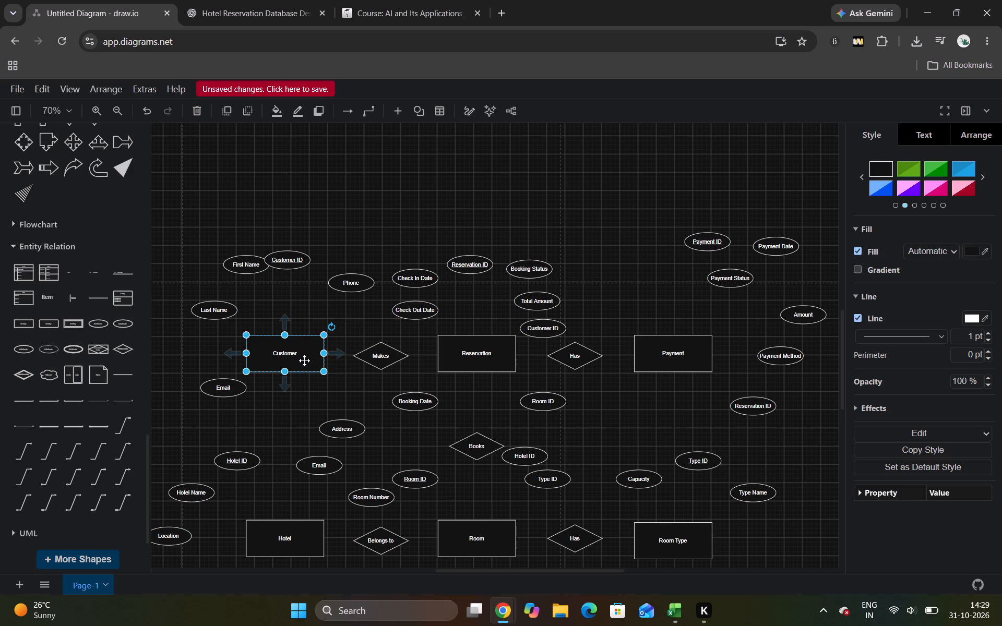
drag(307, 361, 303, 362)
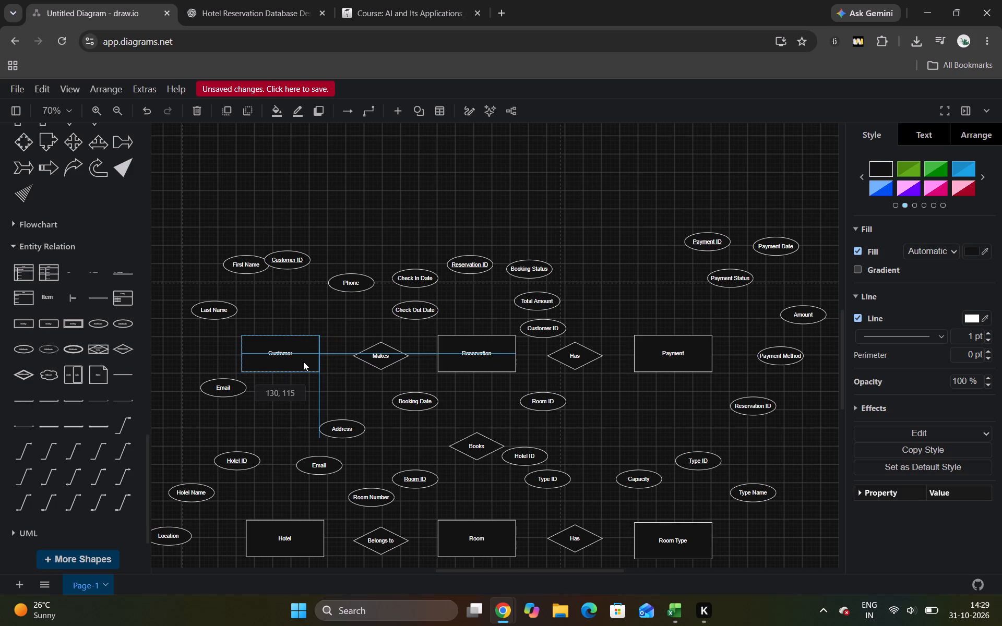
drag(303, 362, 302, 362)
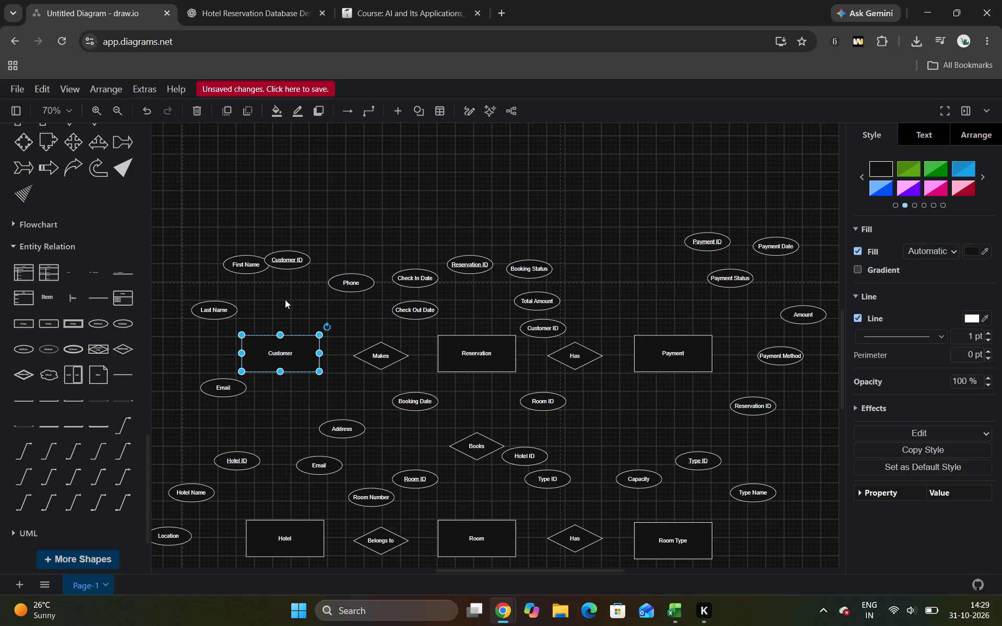
click(299, 291)
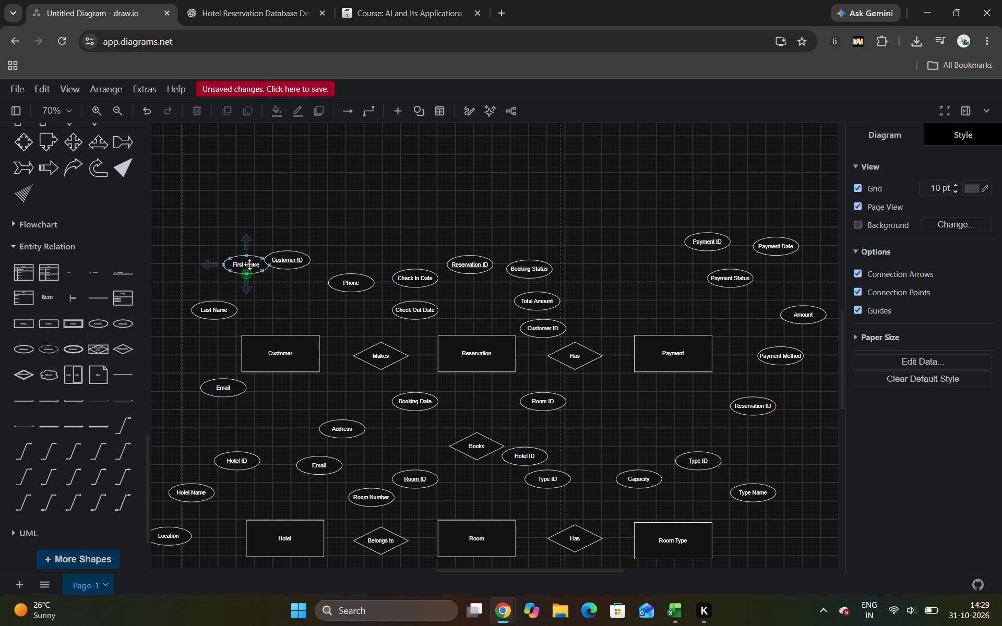
Move the First Name, Customer ID, Last Name and Email attributes closer around the Customer entity.
drag(250, 264, 227, 276)
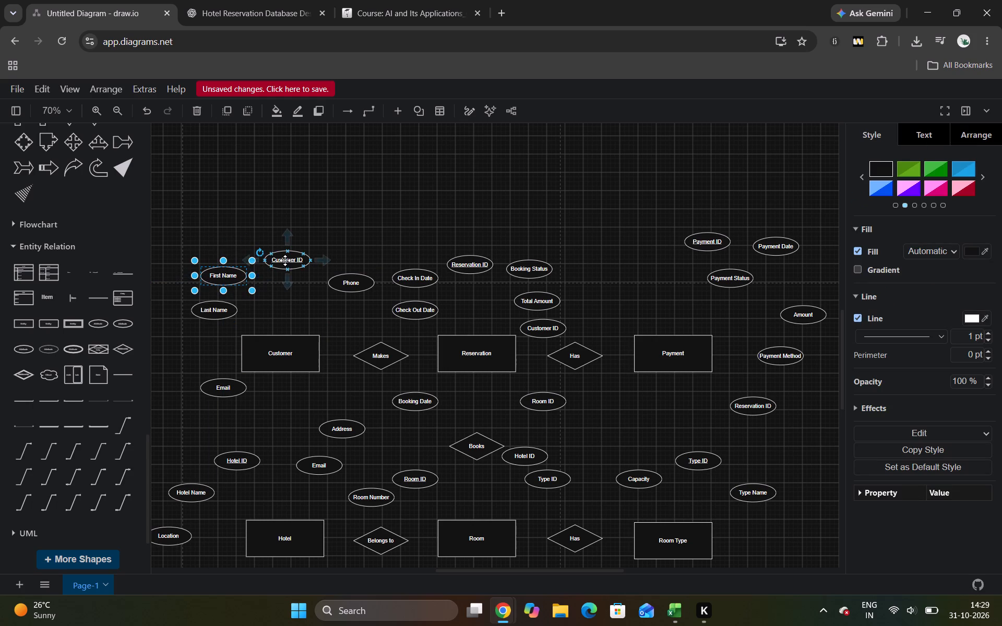
drag(285, 260, 270, 288)
drag(218, 311, 220, 314)
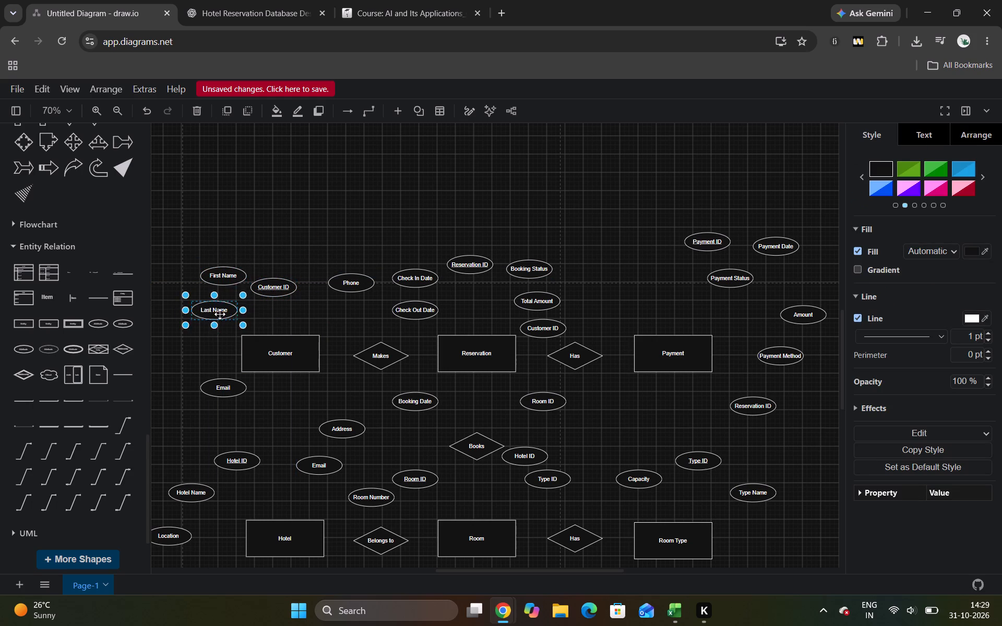
drag(220, 314, 202, 327)
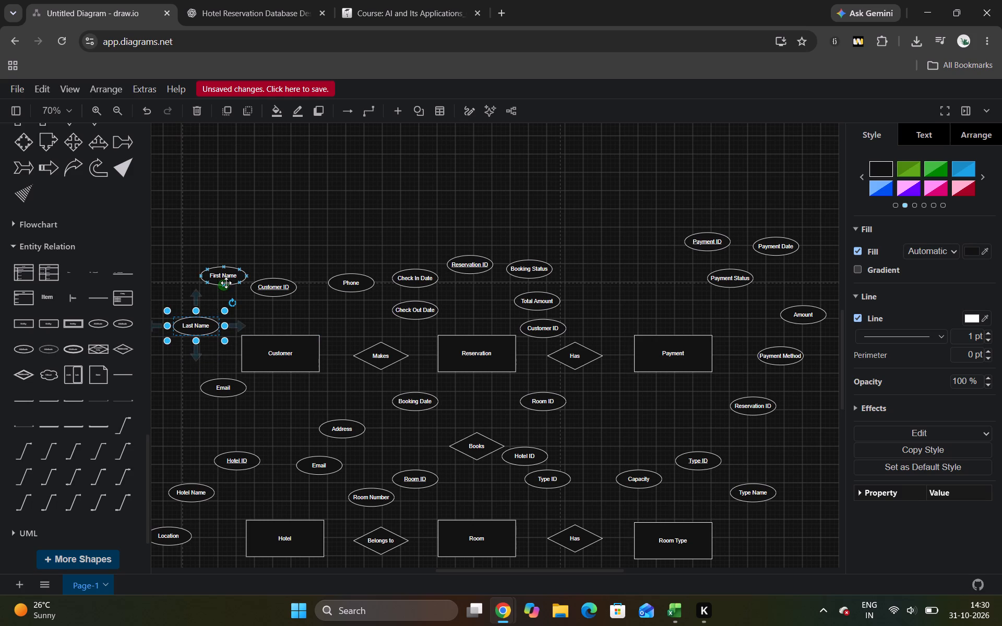
drag(225, 279, 225, 299)
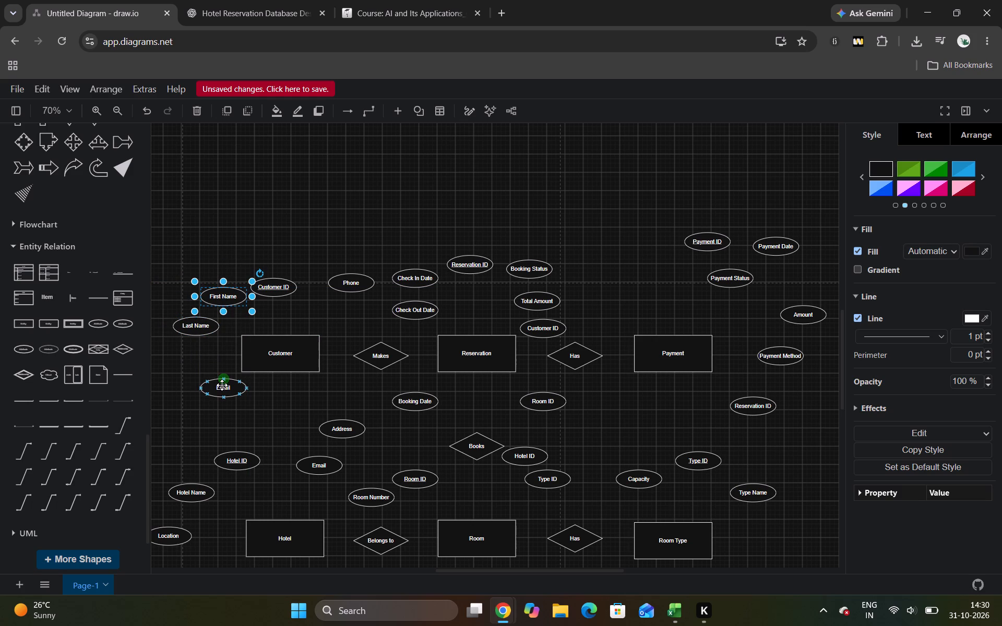
drag(222, 385, 204, 369)
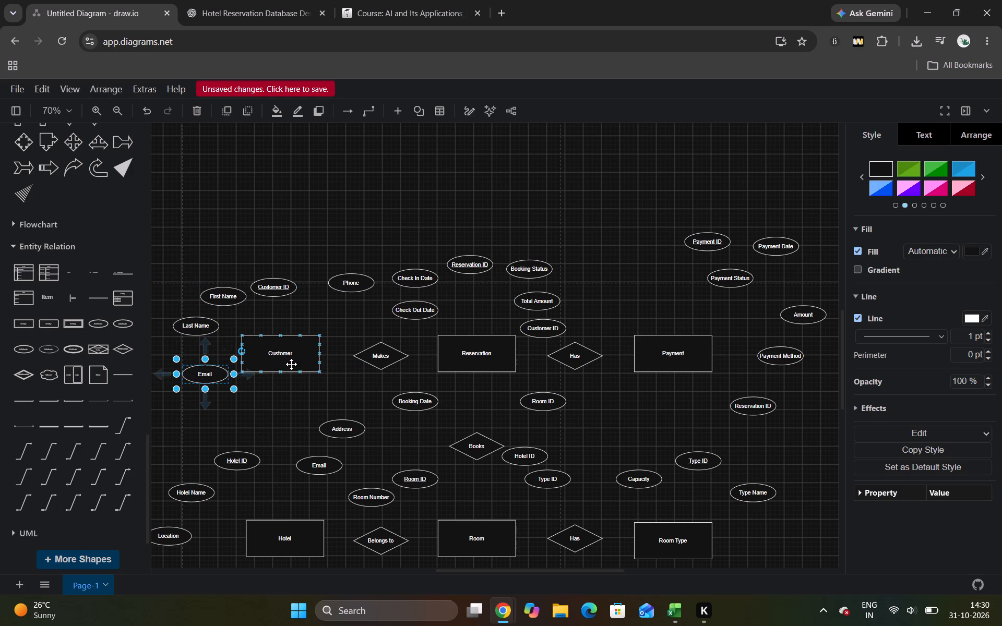
Place the Phone attribute between Last Name and Email beside the Customer entity, lowering Email to about 30, 230 to make room.
drag(354, 280, 326, 306)
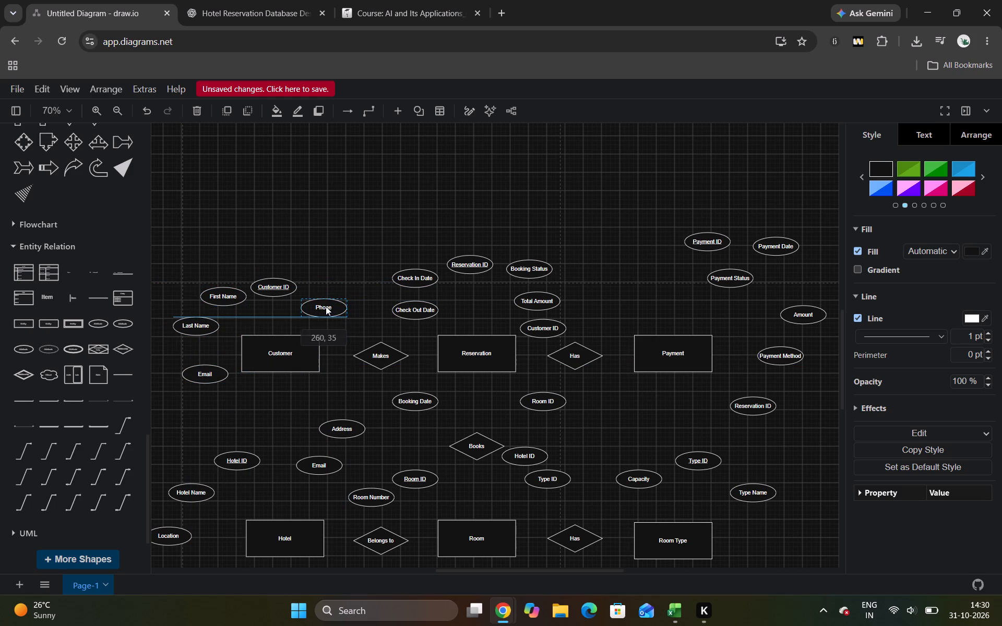
drag(326, 306, 203, 348)
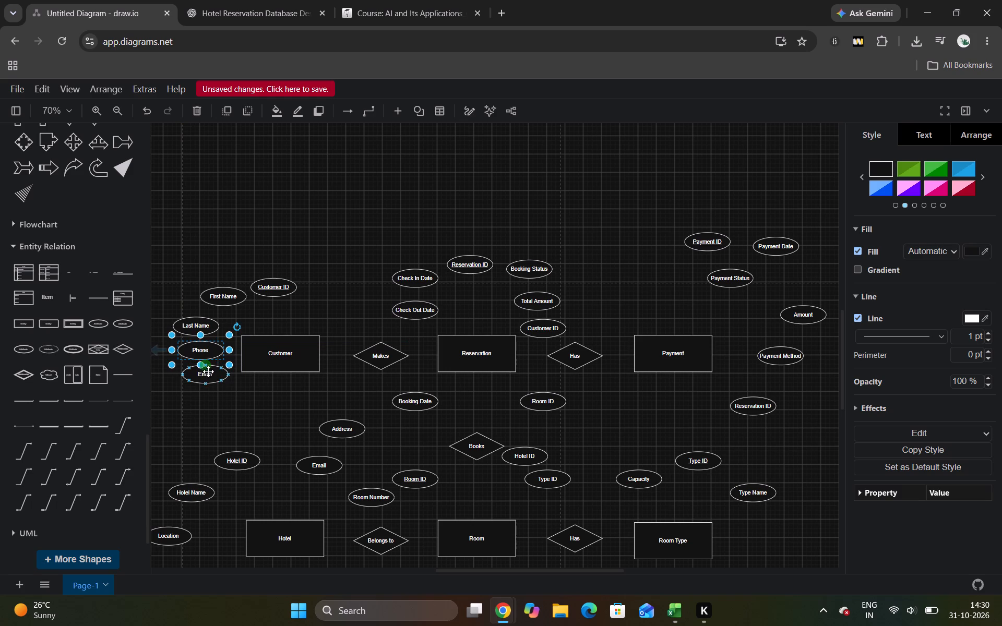
drag(206, 376, 211, 392)
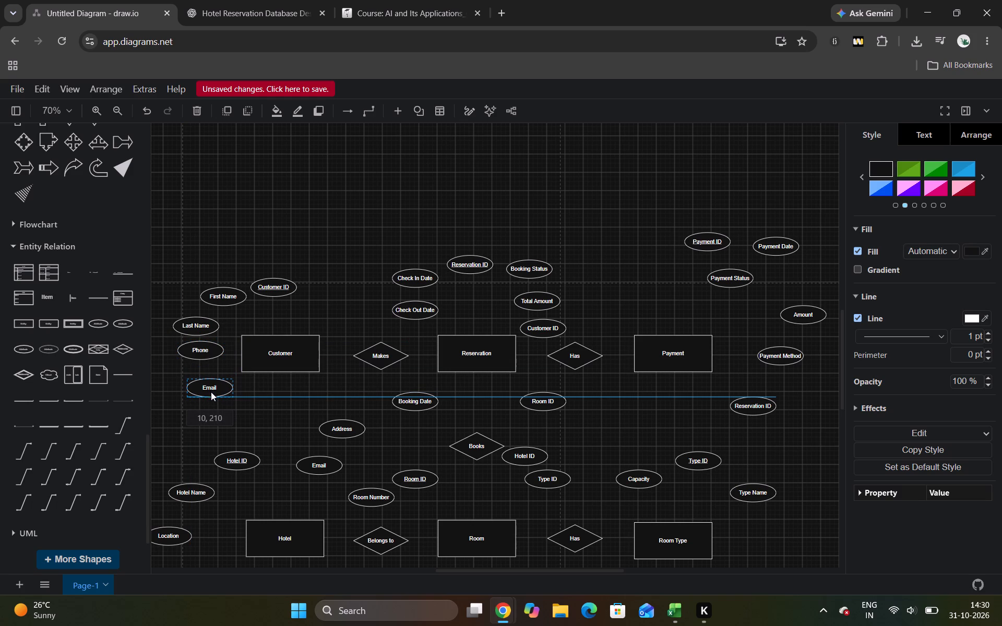
drag(211, 392, 211, 393)
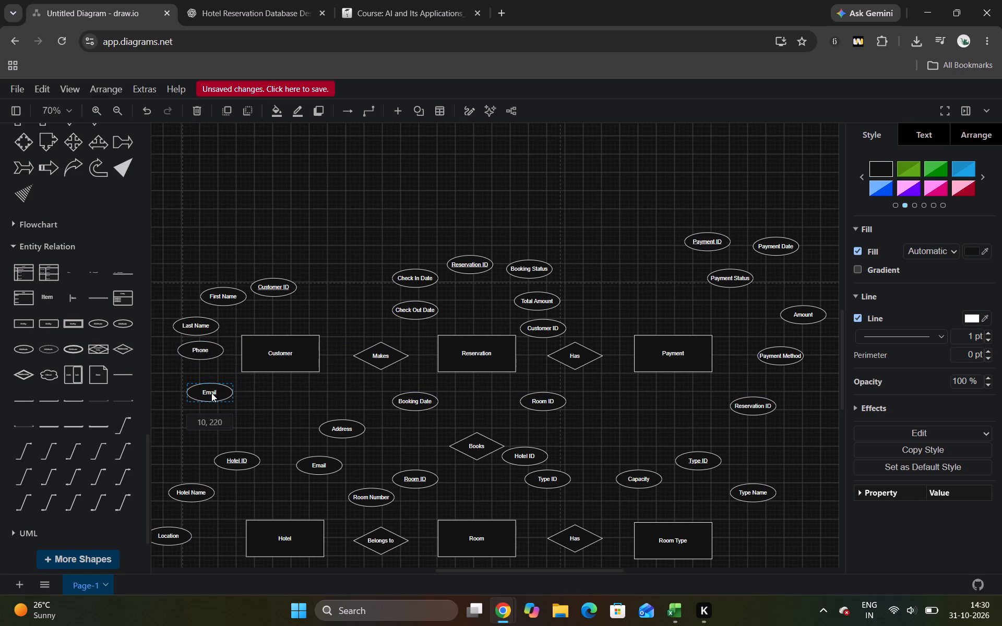
drag(211, 393, 218, 399)
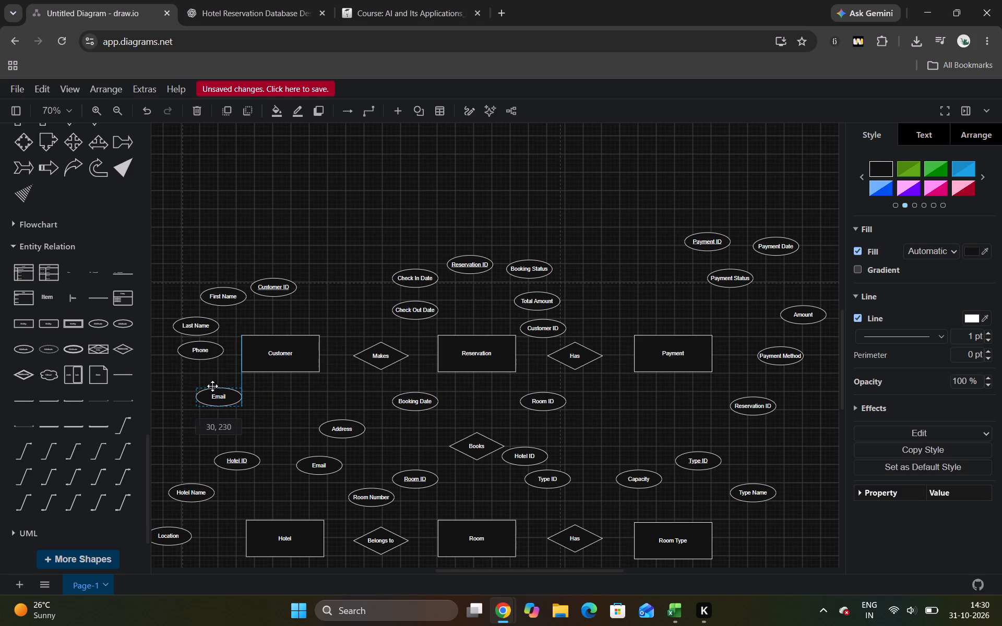
drag(206, 353, 209, 367)
drag(199, 328, 205, 330)
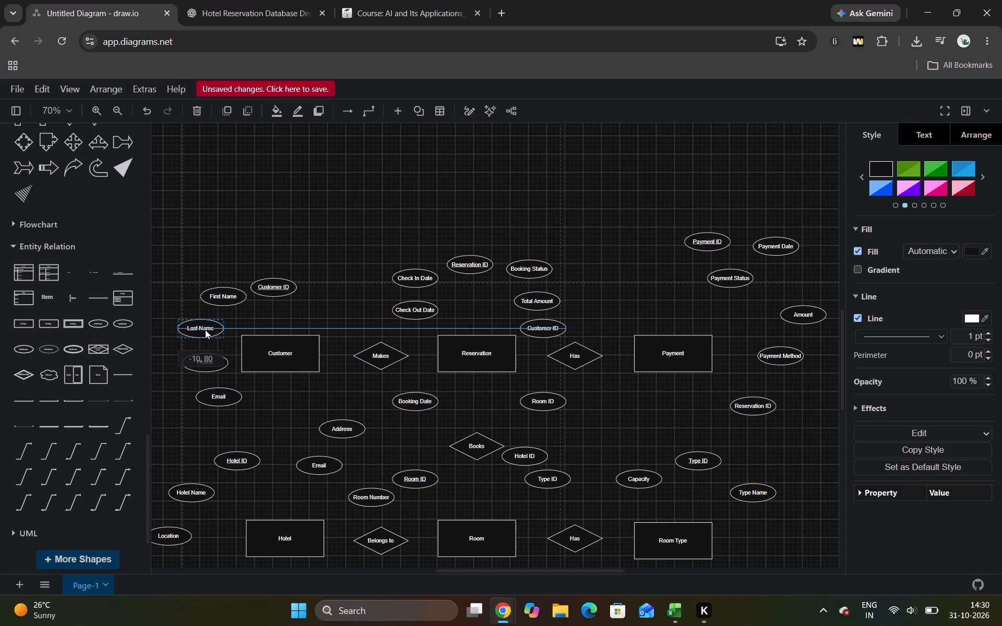
drag(205, 330, 206, 330)
drag(278, 288, 294, 294)
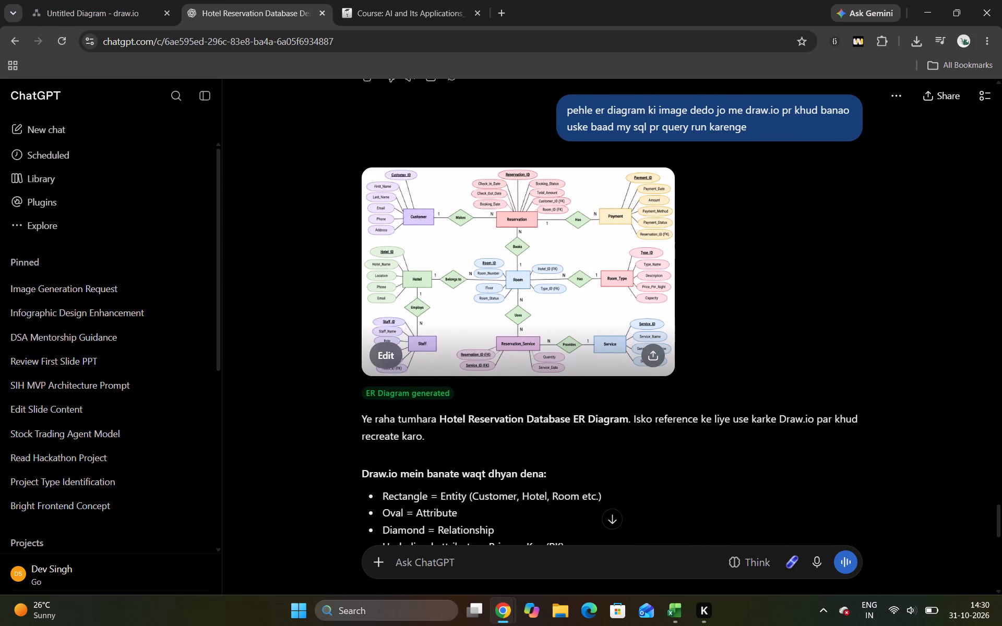
click(106, 0)
click(309, 368)
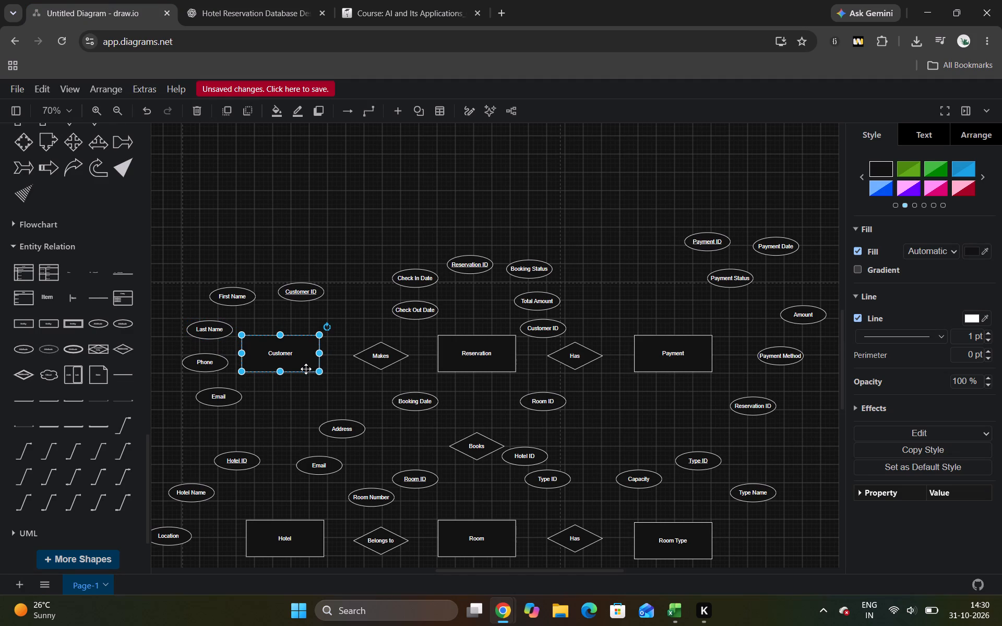
click(901, 185)
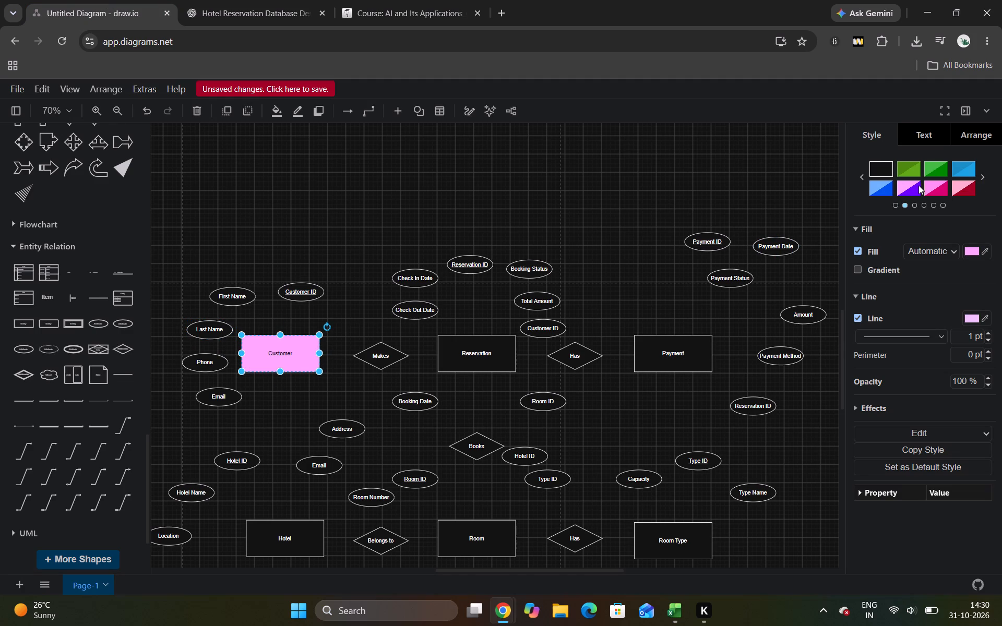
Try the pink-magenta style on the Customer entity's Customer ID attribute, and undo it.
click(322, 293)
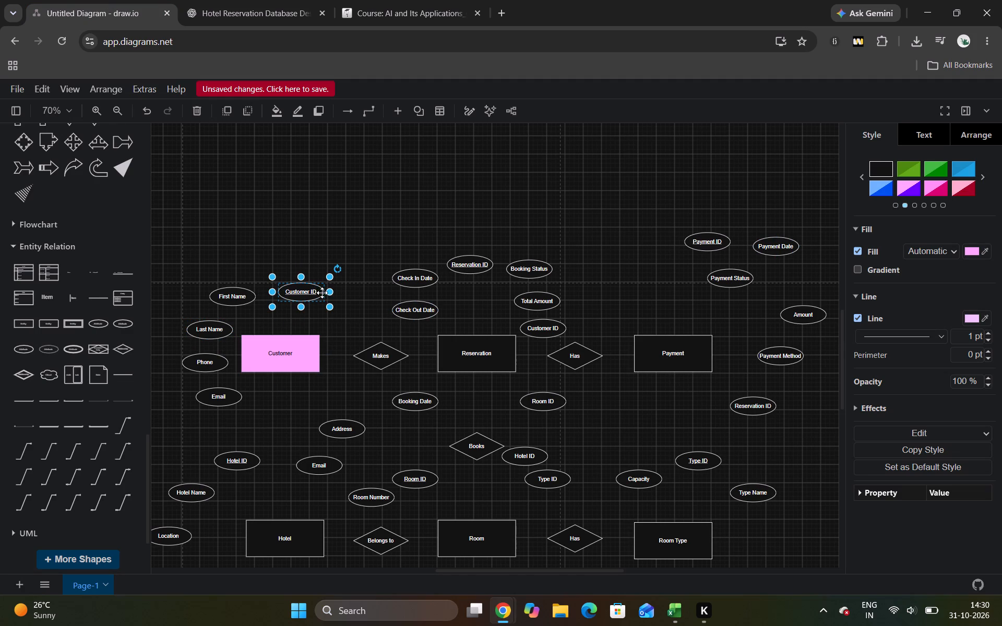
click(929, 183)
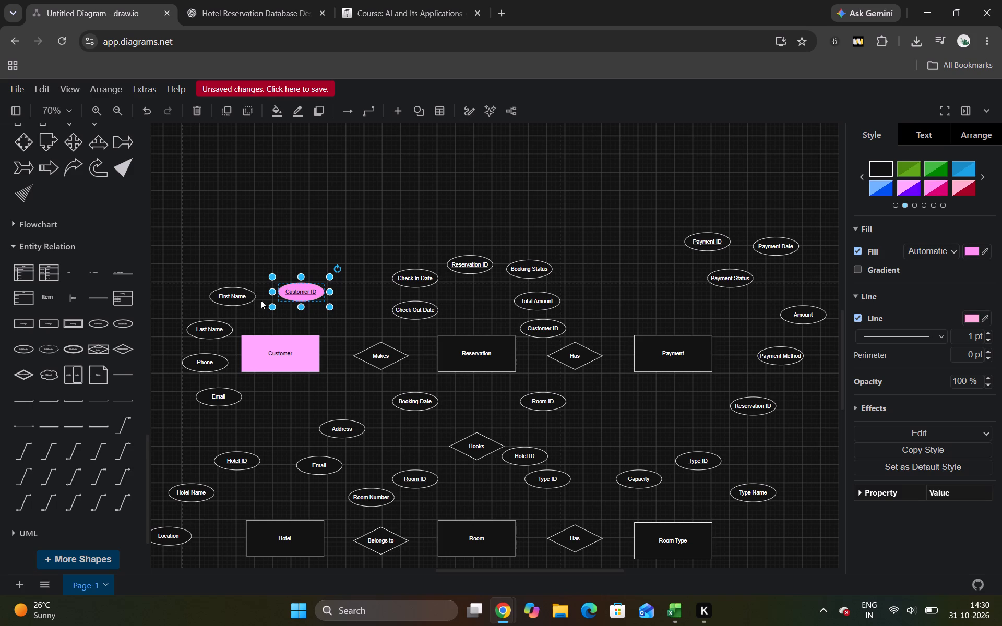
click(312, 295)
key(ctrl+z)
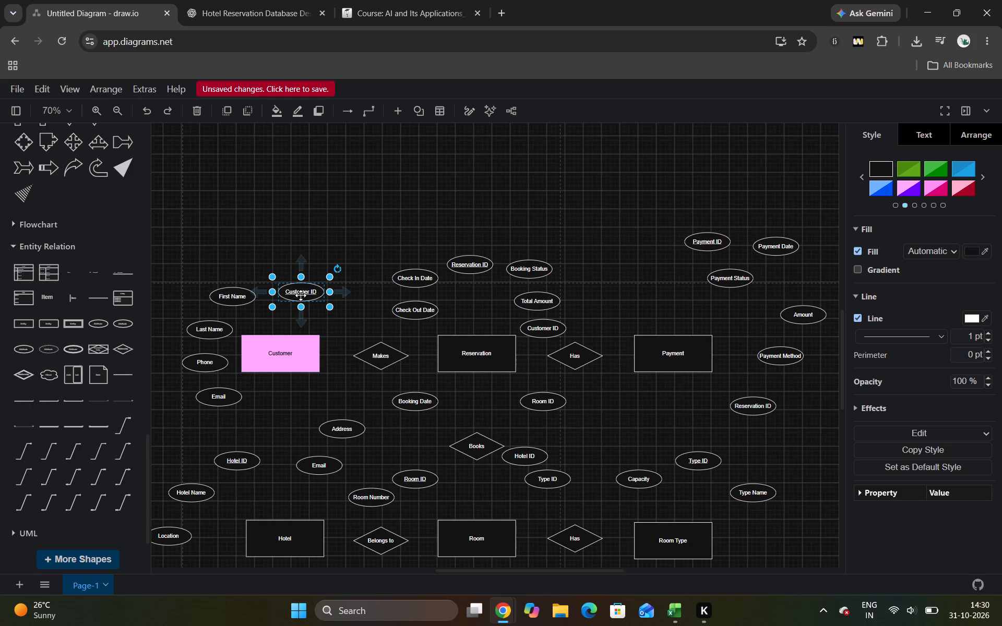
Make the label of the Customer entity's Customer ID attribute bold and set its font size to 15 px.
double_click(303, 293)
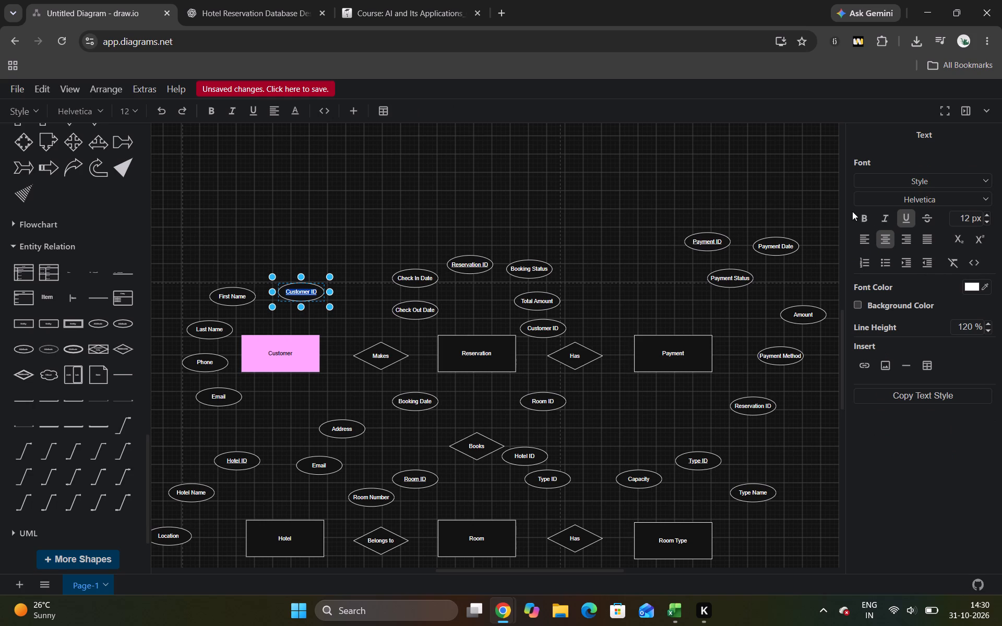
click(866, 219)
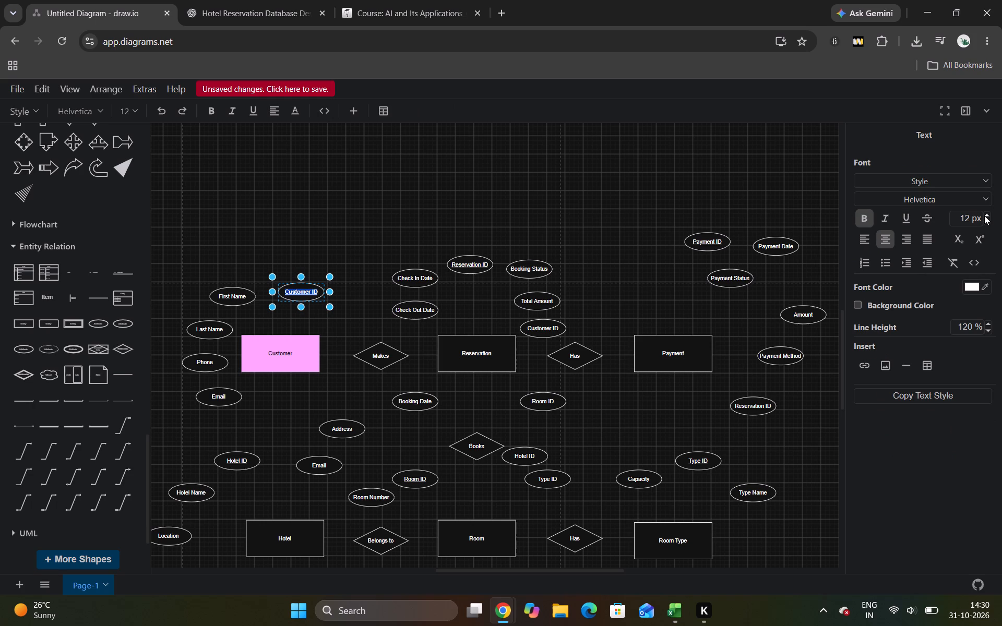
double_click(988, 215)
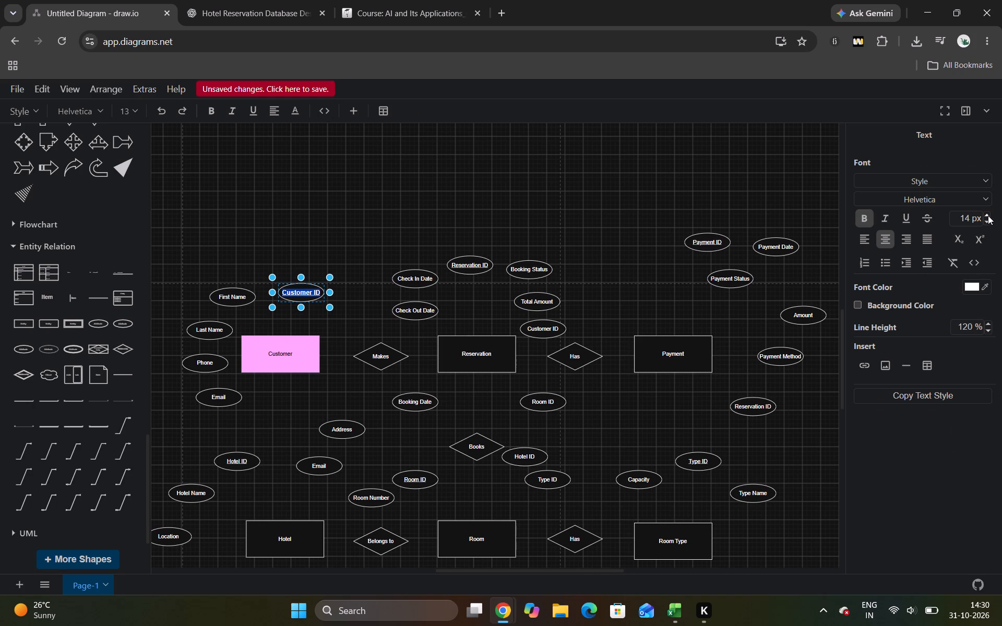
click(988, 215)
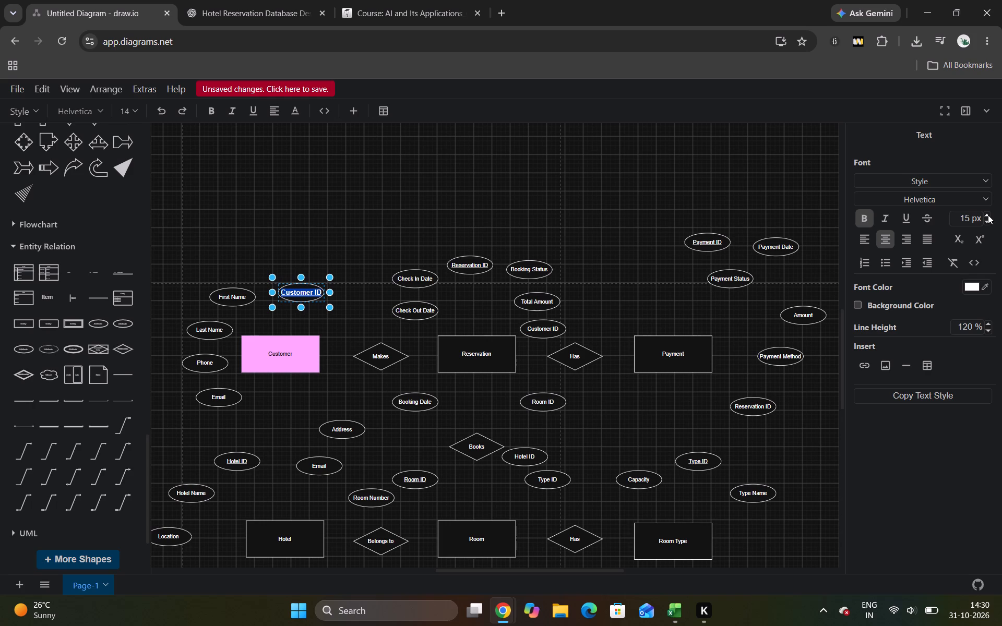
click(361, 217)
Set the font size of the First Name, Last Name and Phone attribute labels beside Customer to 15 px.
double_click(240, 295)
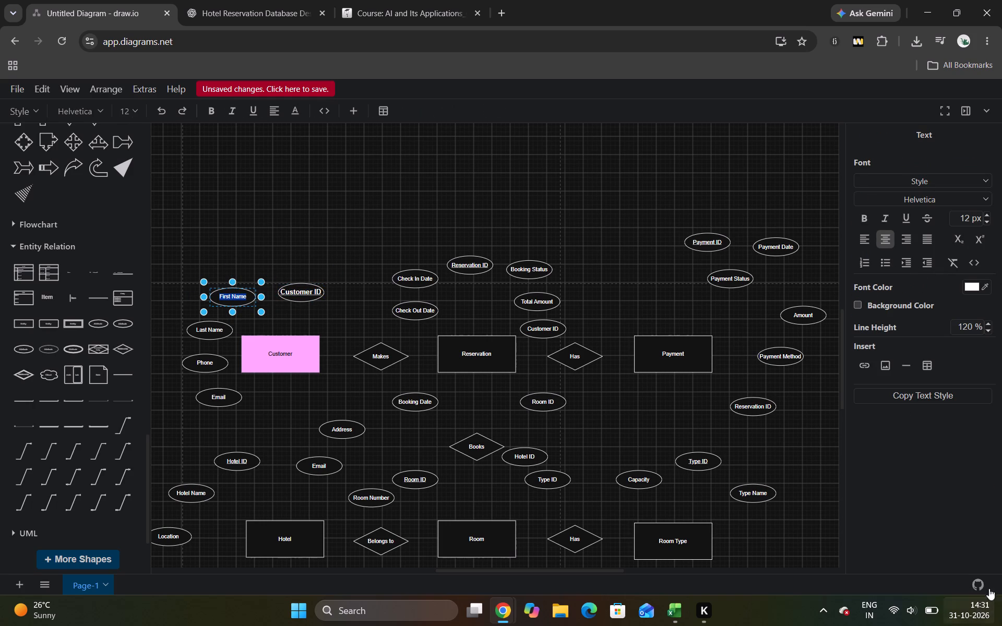
triple_click(987, 214)
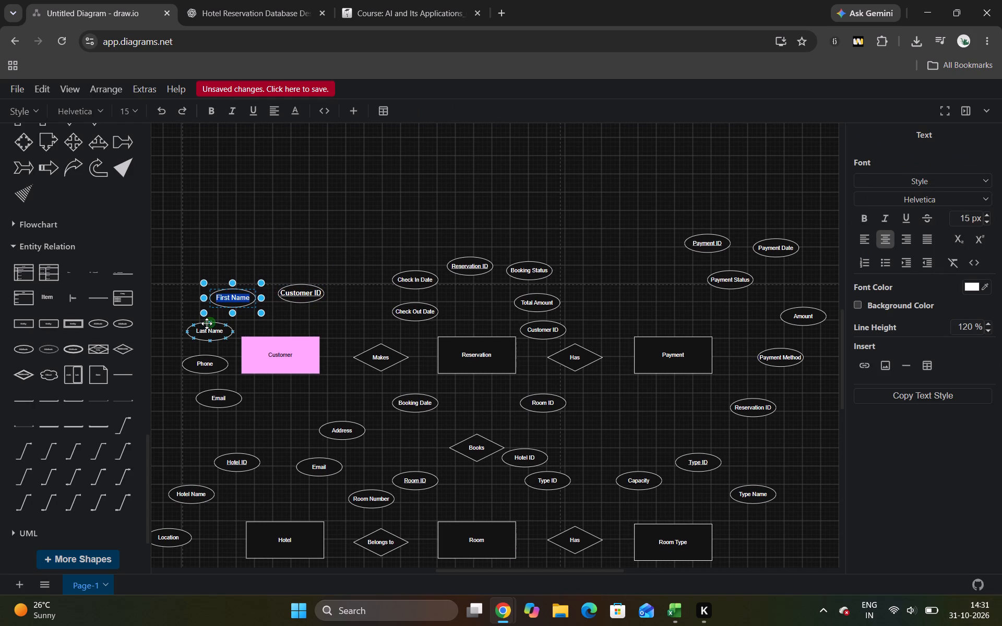
double_click(208, 333)
double_click(219, 333)
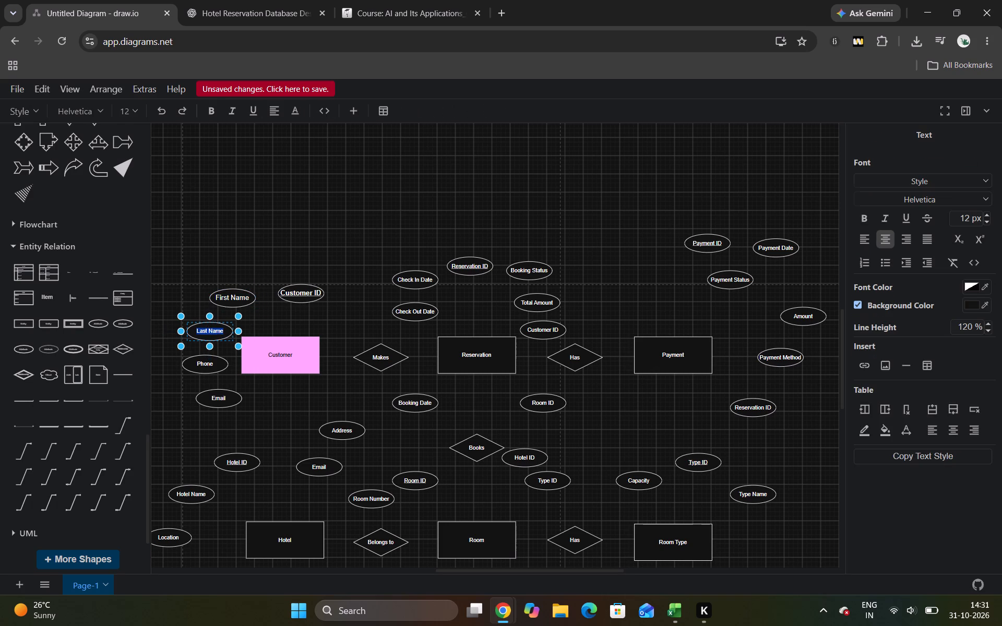
click(136, 112)
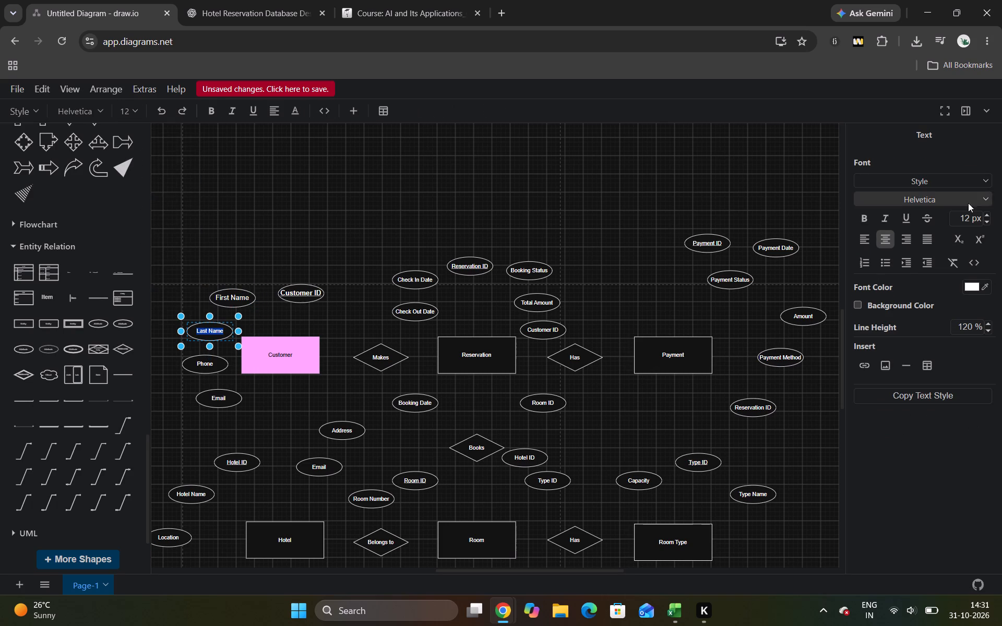
double_click(988, 215)
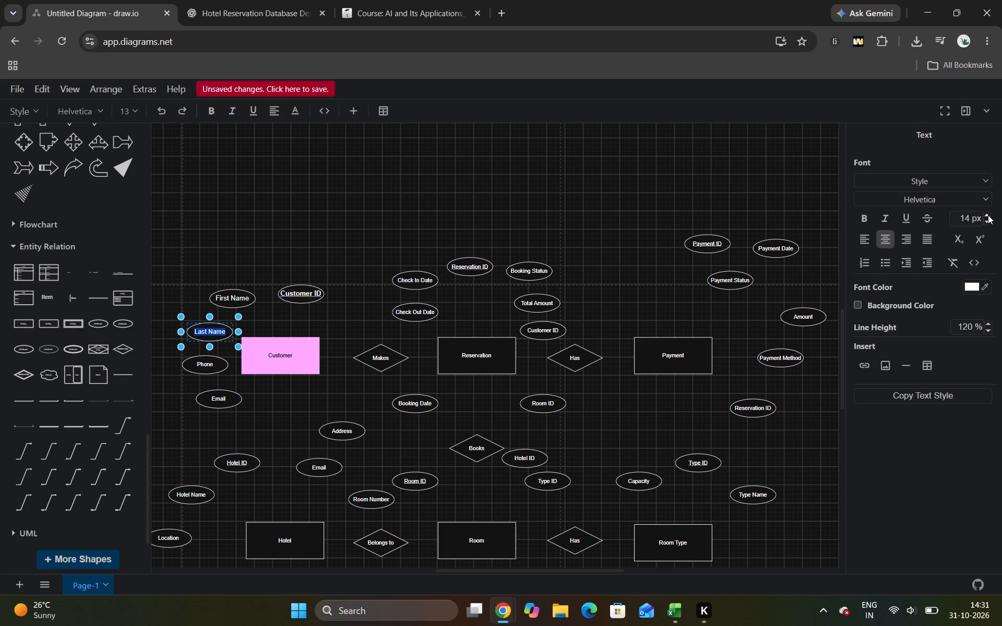
click(988, 215)
click(426, 157)
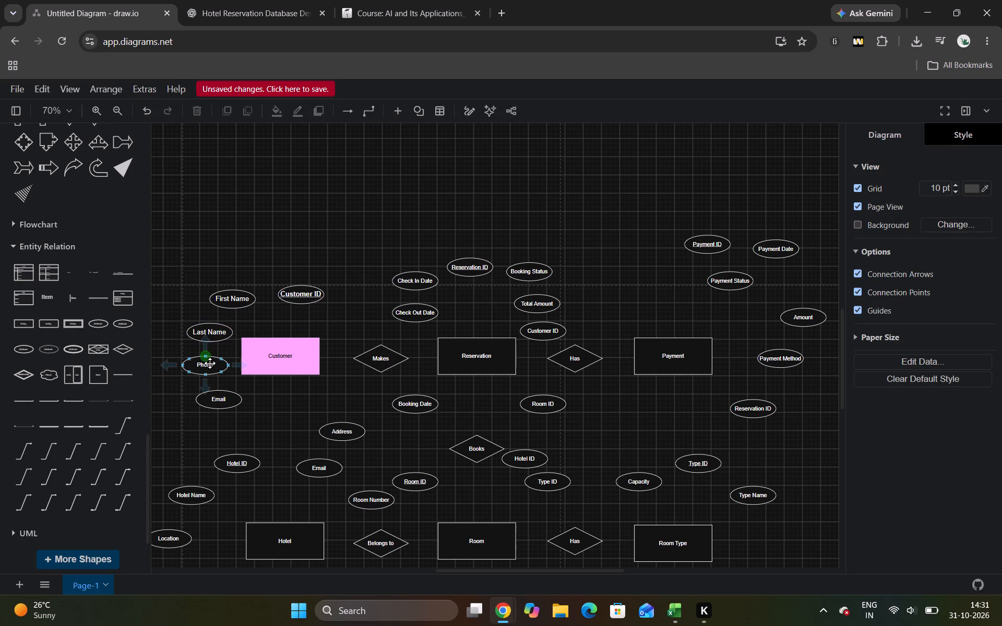
double_click(210, 363)
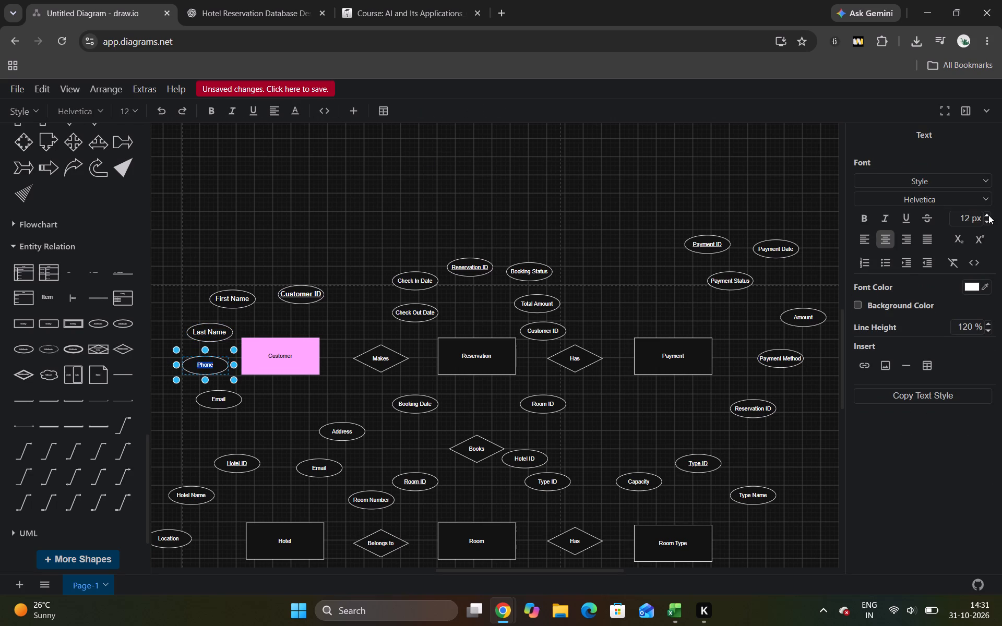
triple_click(989, 215)
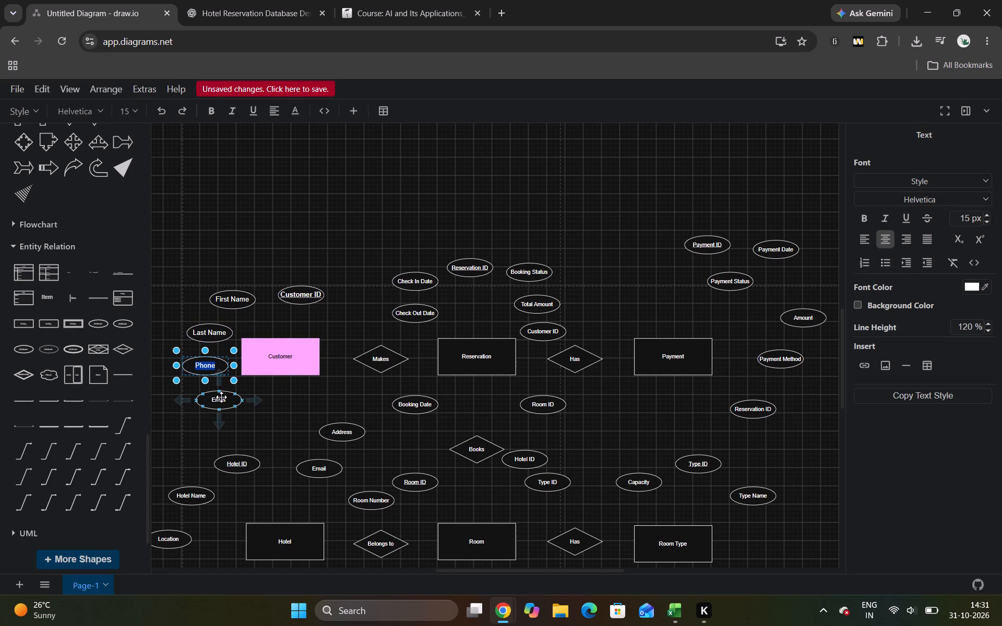
Set the font size of the Email attribute label beside the Customer entity to 15 px.
double_click(222, 397)
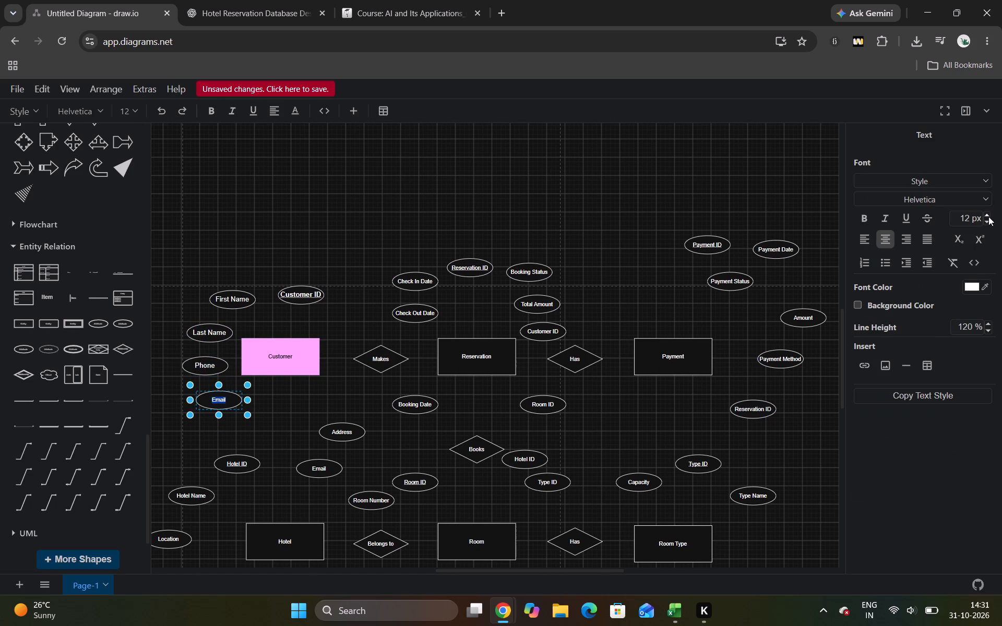
double_click(988, 215)
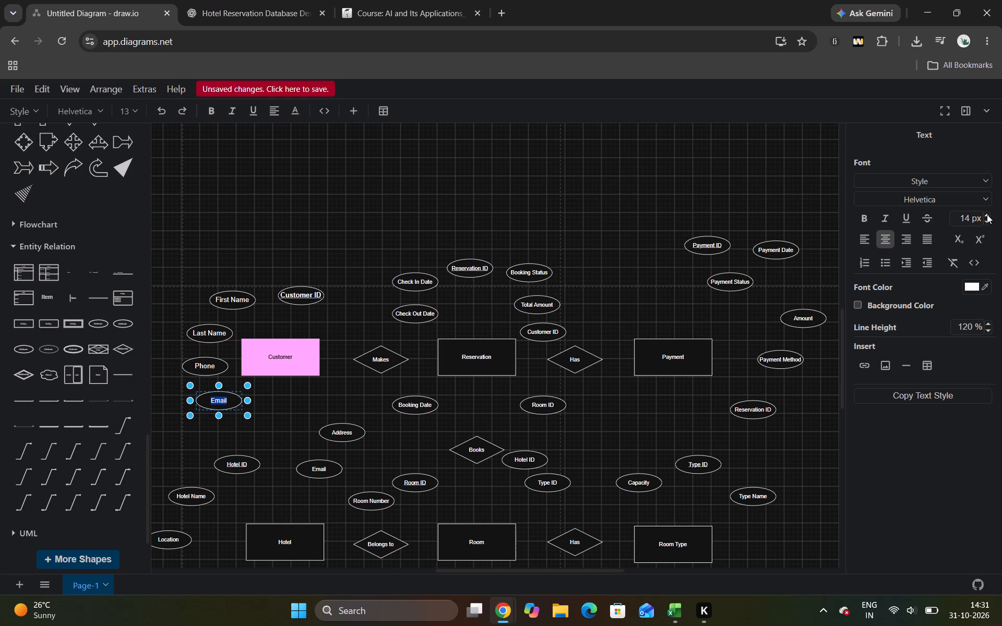
click(987, 214)
click(351, 247)
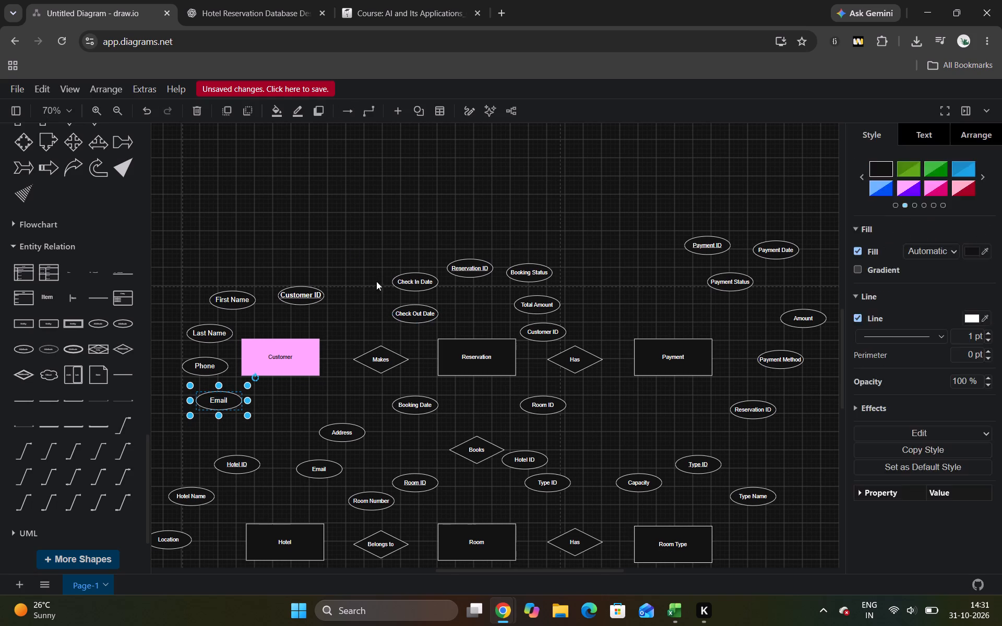
Make the Customer entity's label bold and set its font size to 15 px.
double_click(283, 358)
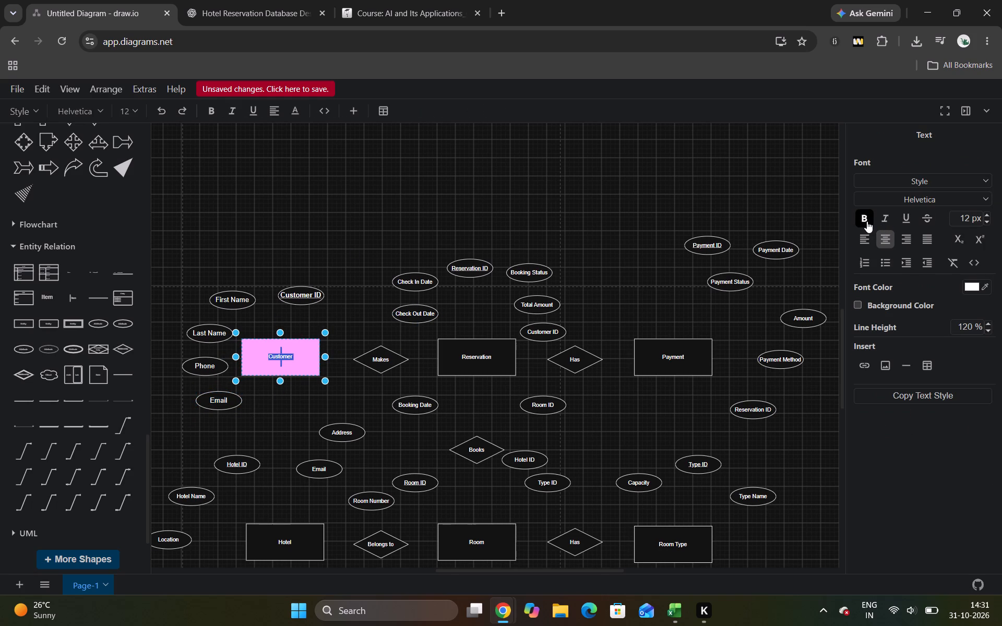
click(866, 221)
triple_click(988, 213)
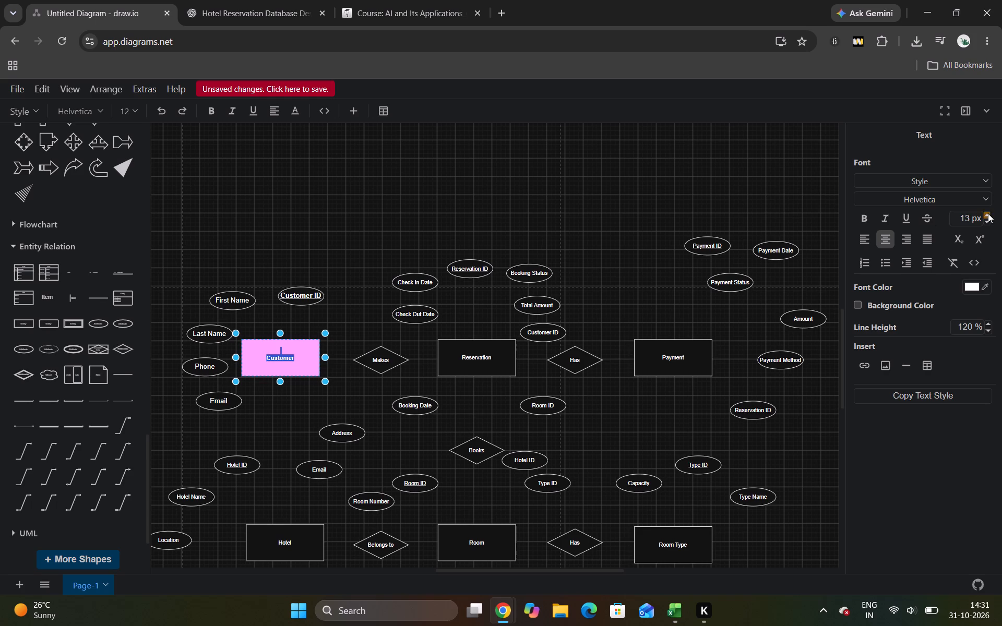
click(487, 186)
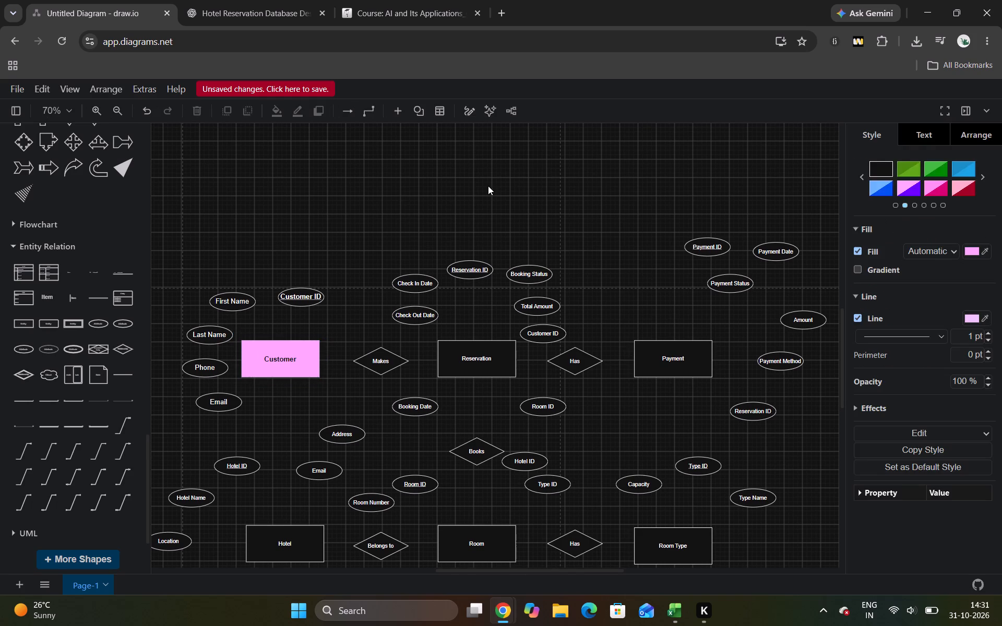
Apply the pink-magenta style to the Customer ID, First Name, Last Name, Phone and Email attributes around the Customer entity.
double_click(305, 299)
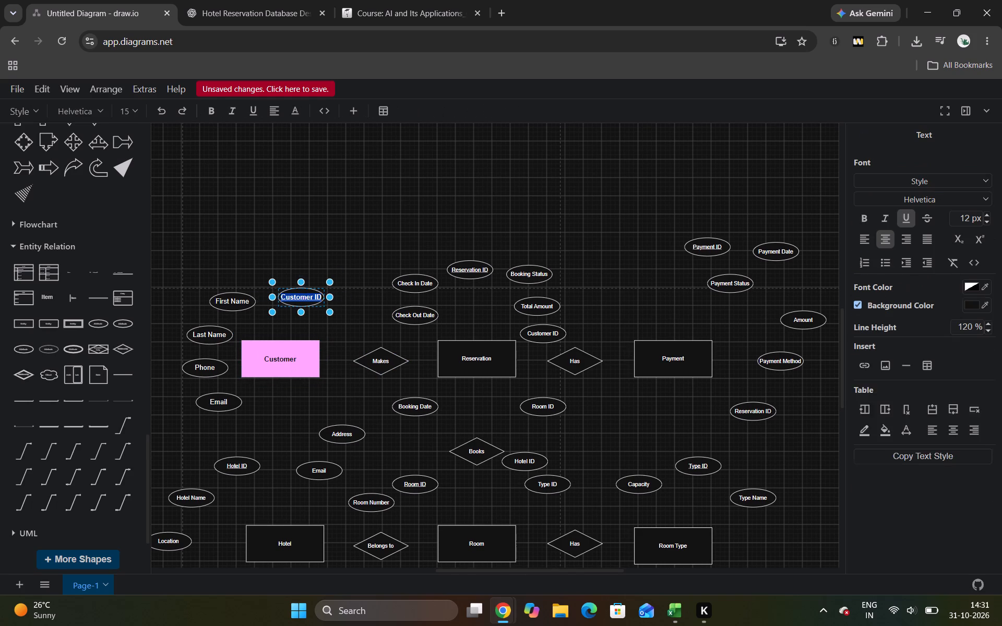
click(343, 259)
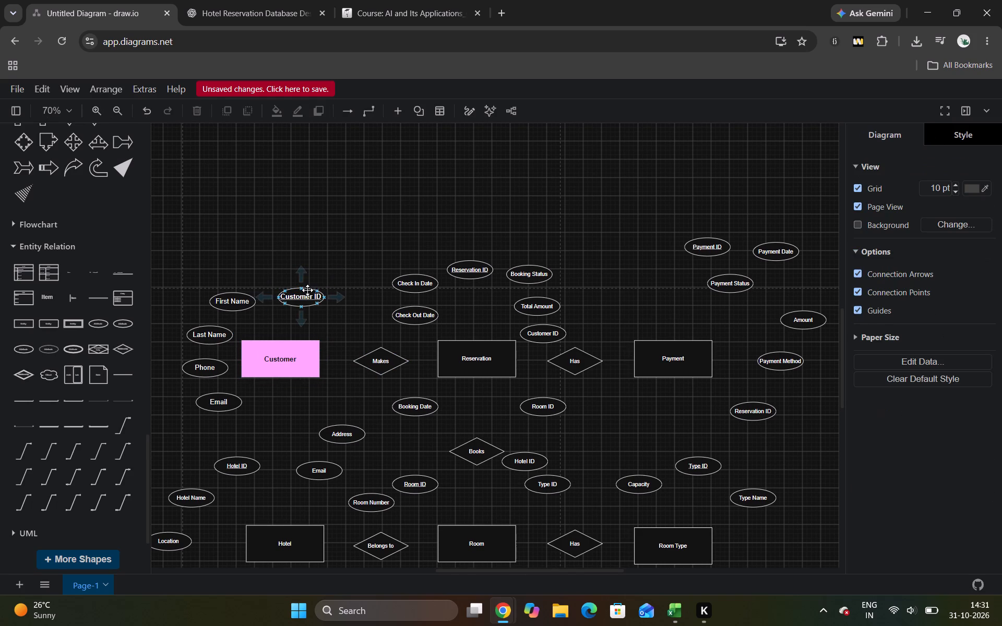
click(309, 291)
click(923, 183)
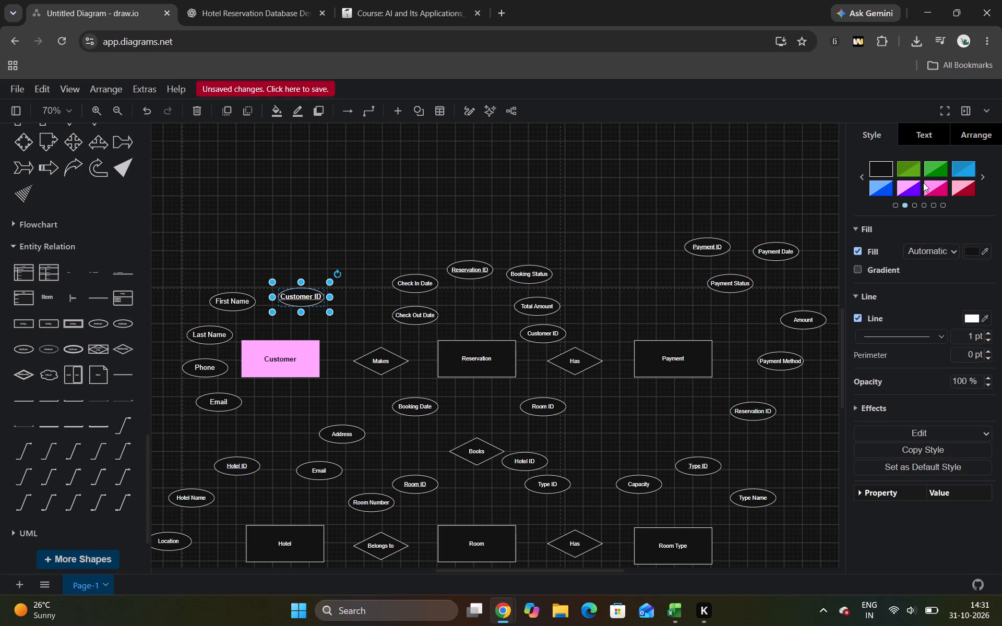
click(934, 184)
click(231, 293)
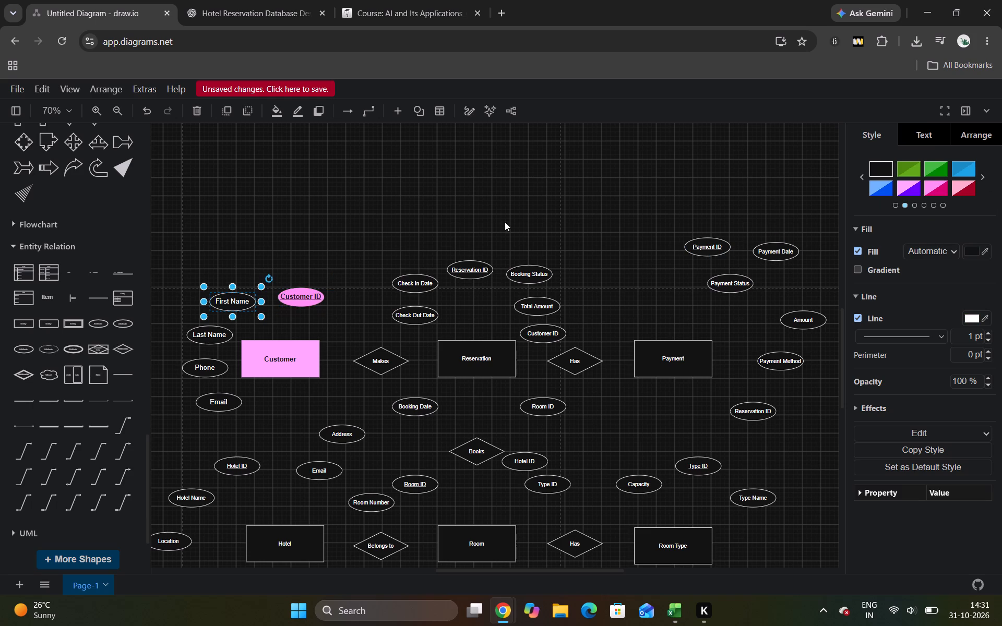
click(931, 187)
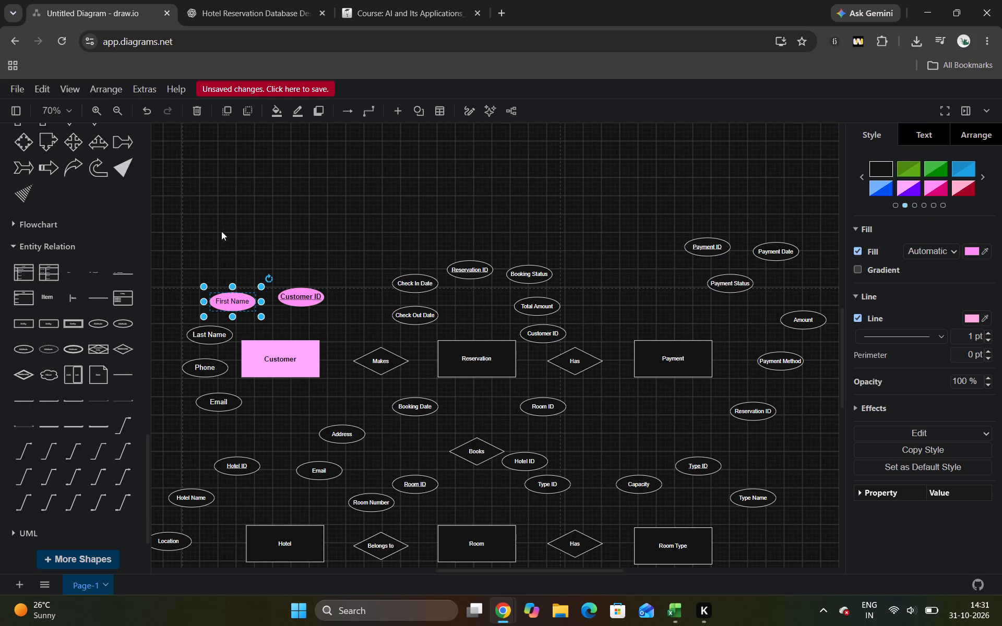
click(206, 329)
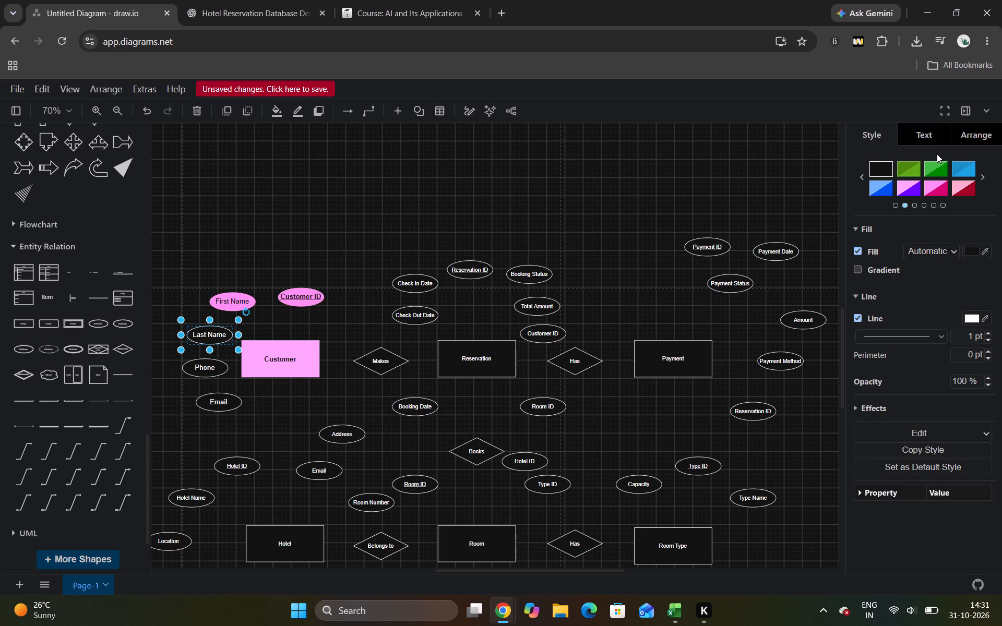
click(928, 187)
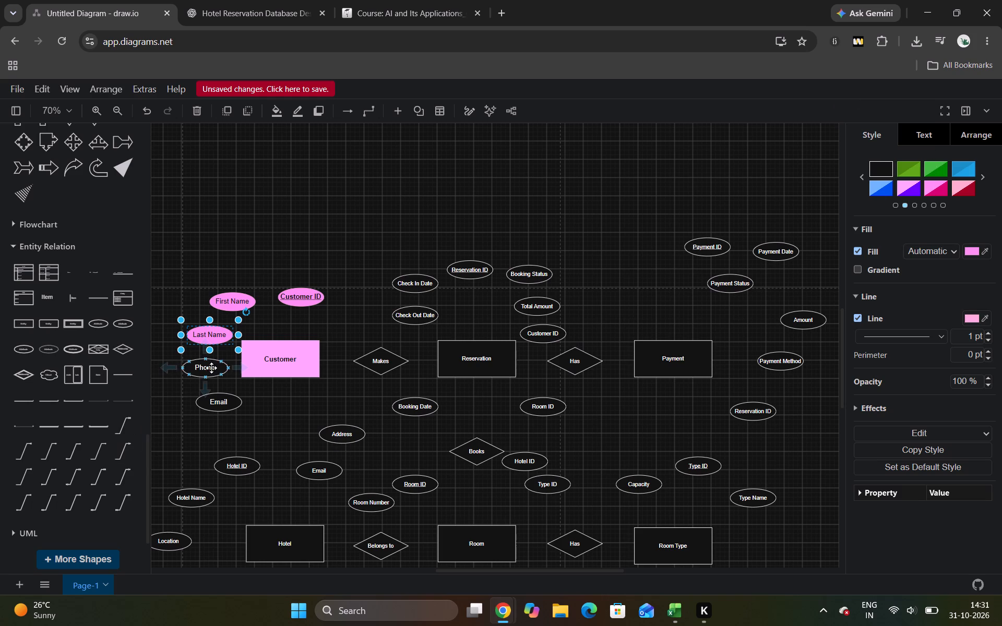
click(212, 368)
click(929, 185)
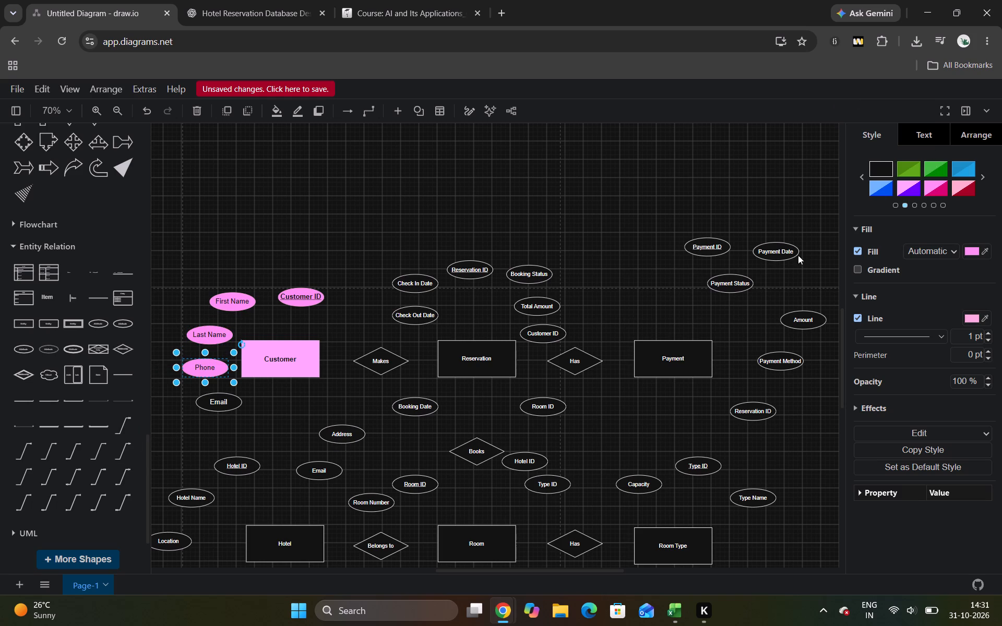
click(225, 402)
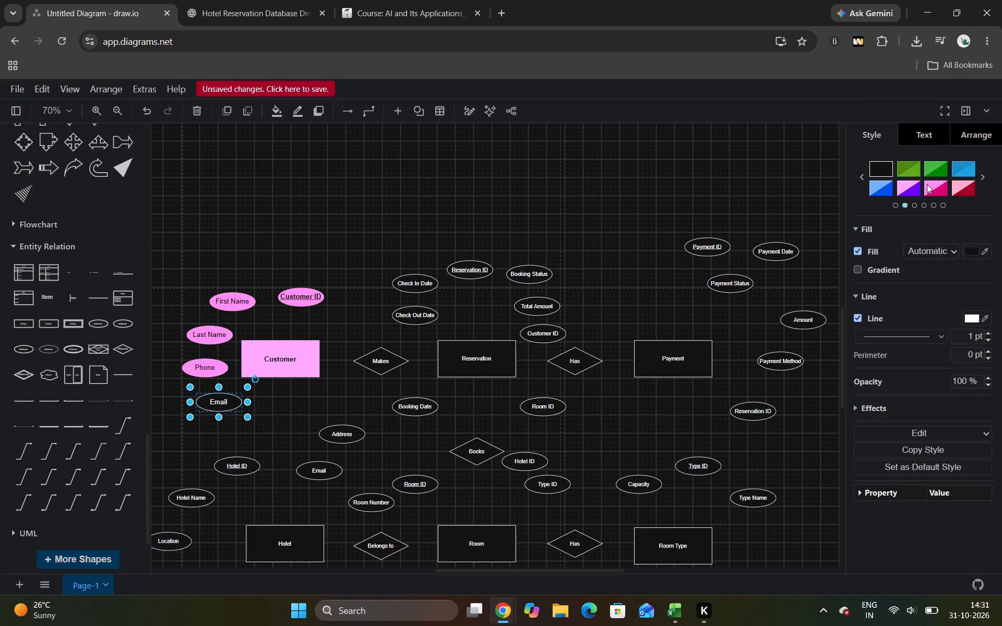
click(927, 184)
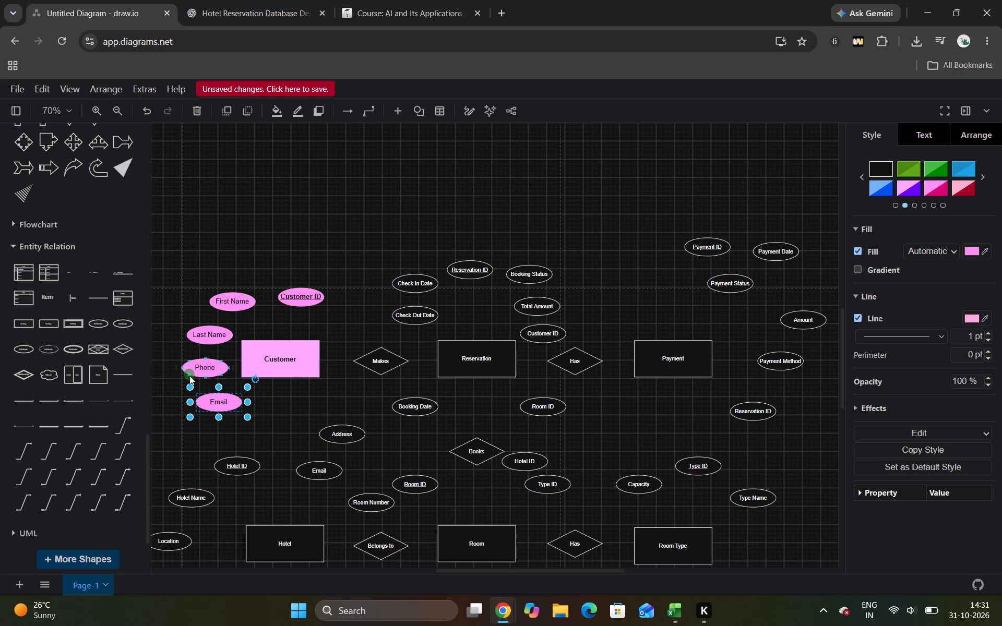
Check ChatGPT's reference ER diagram and move the Address attribute in draw.io to just below the Customer entity.
click(283, 1)
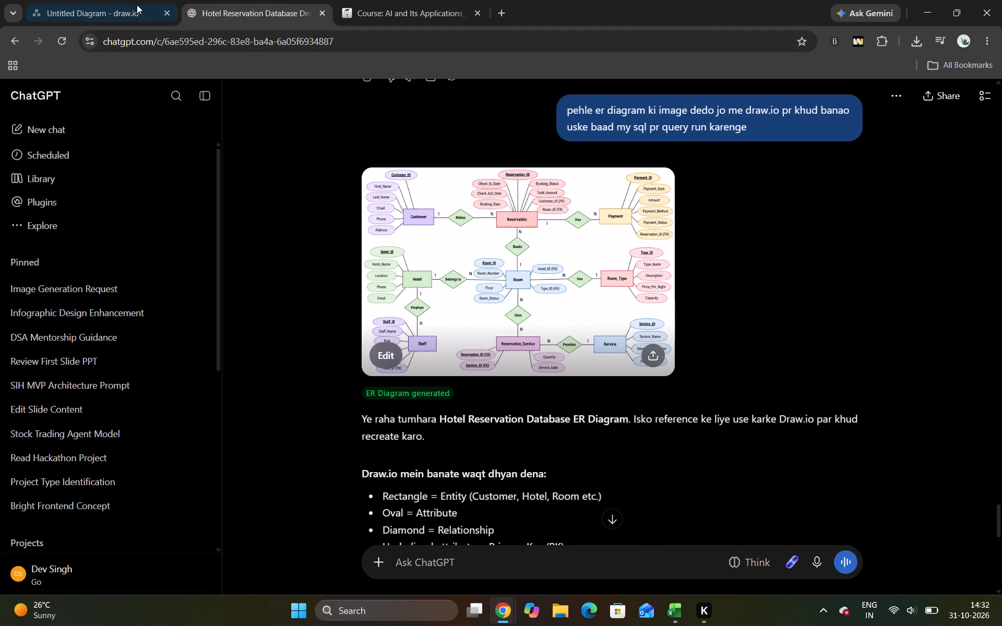
click(105, 2)
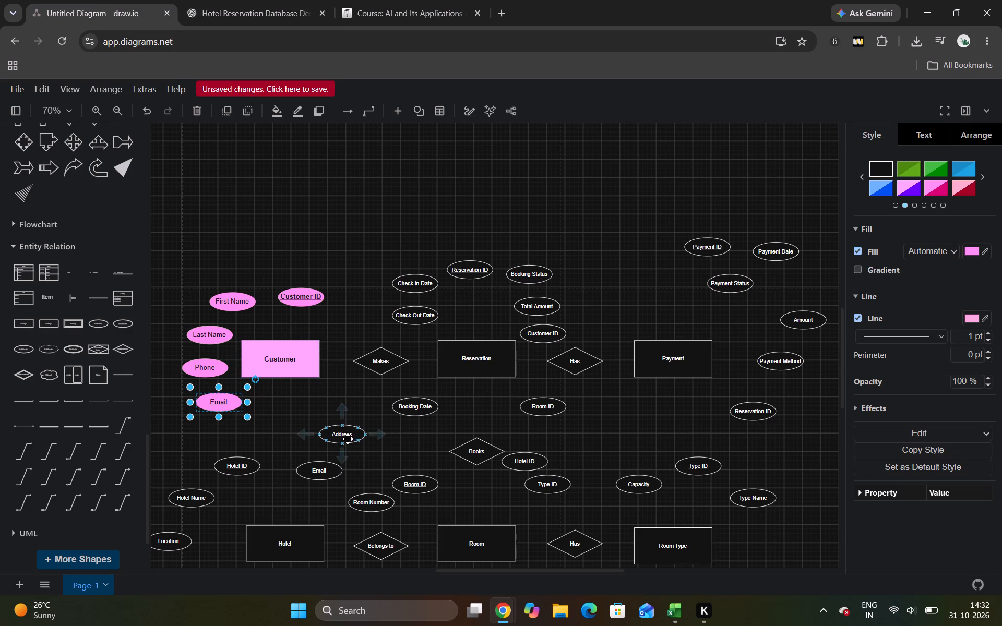
drag(347, 439, 289, 425)
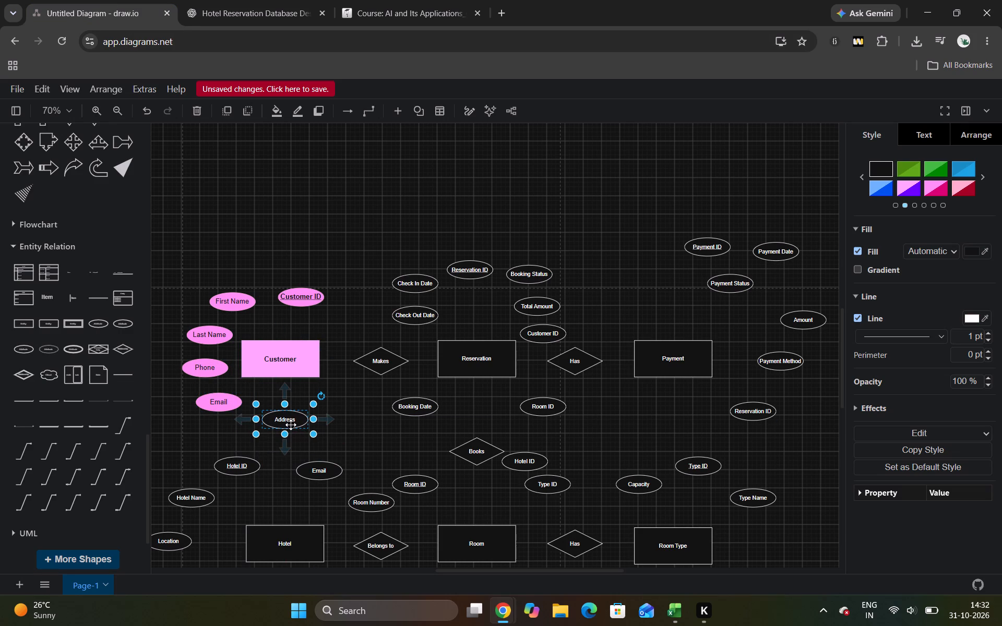
Set the Address attribute label's font size to 15 px and apply the pink-magenta style to the attribute.
double_click(289, 421)
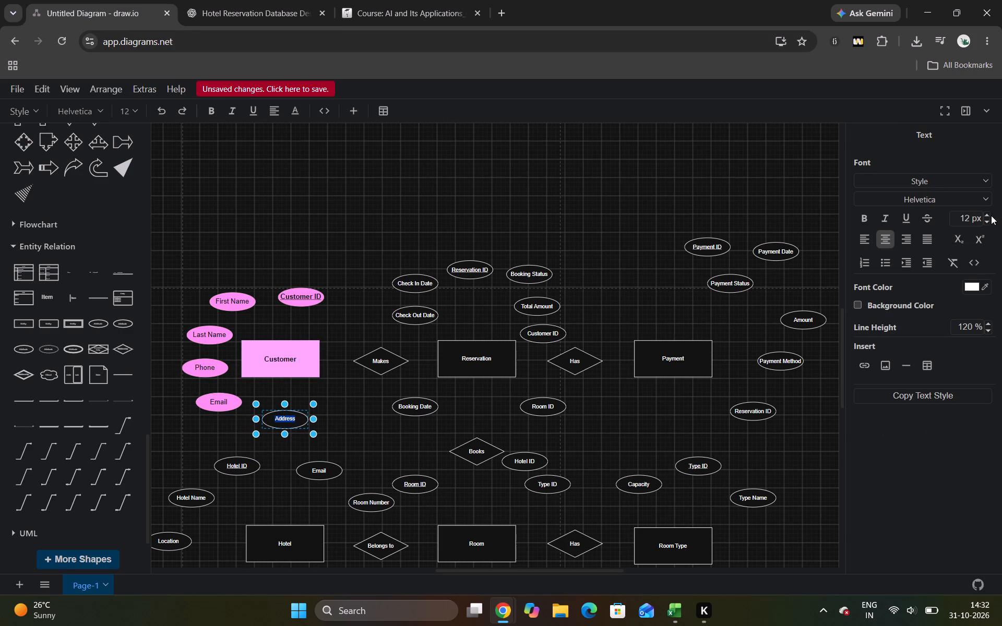
triple_click(987, 213)
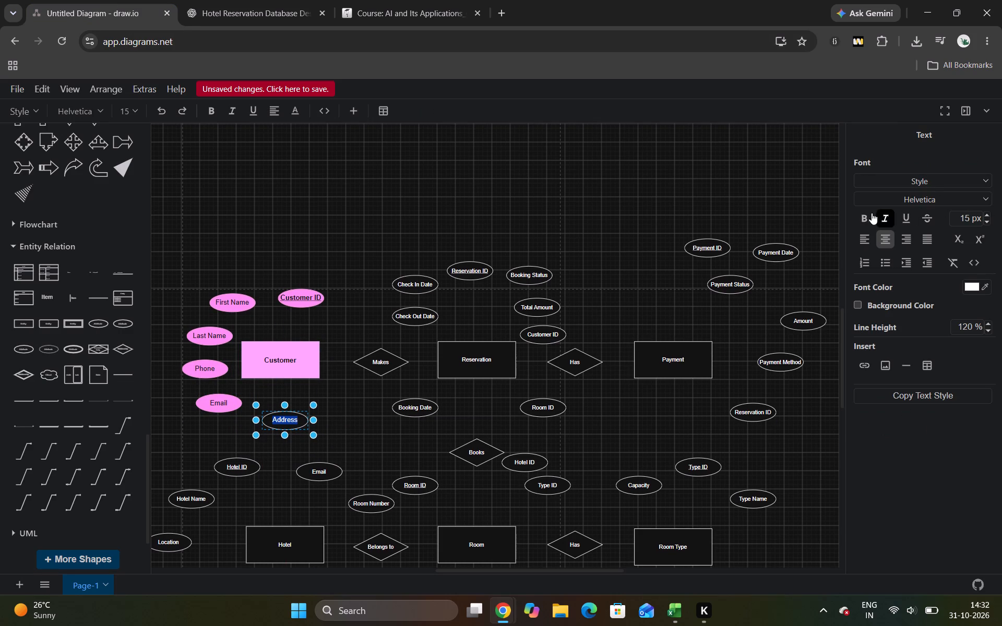
click(337, 393)
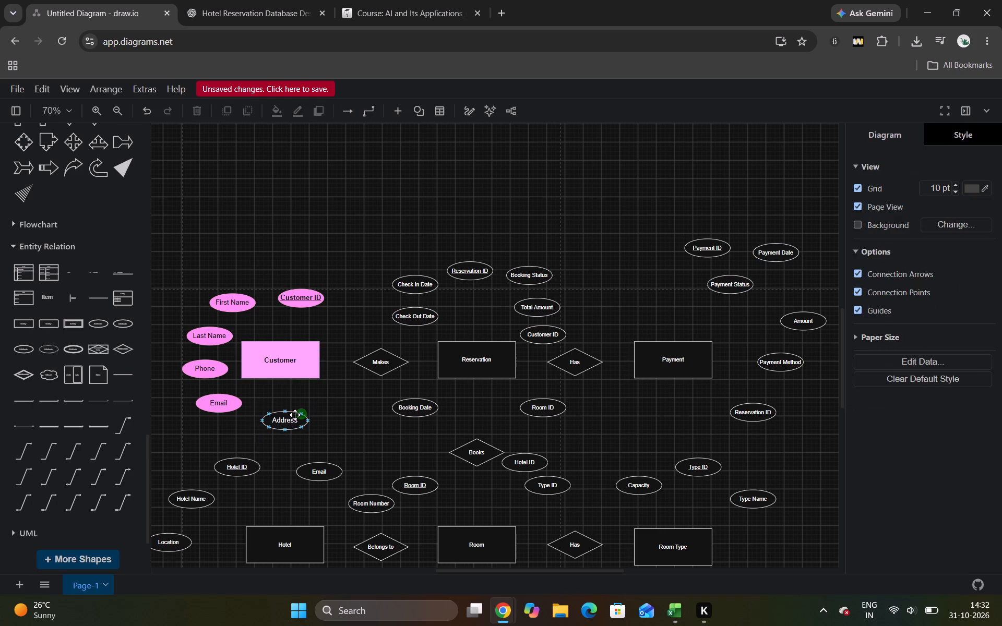
click(294, 416)
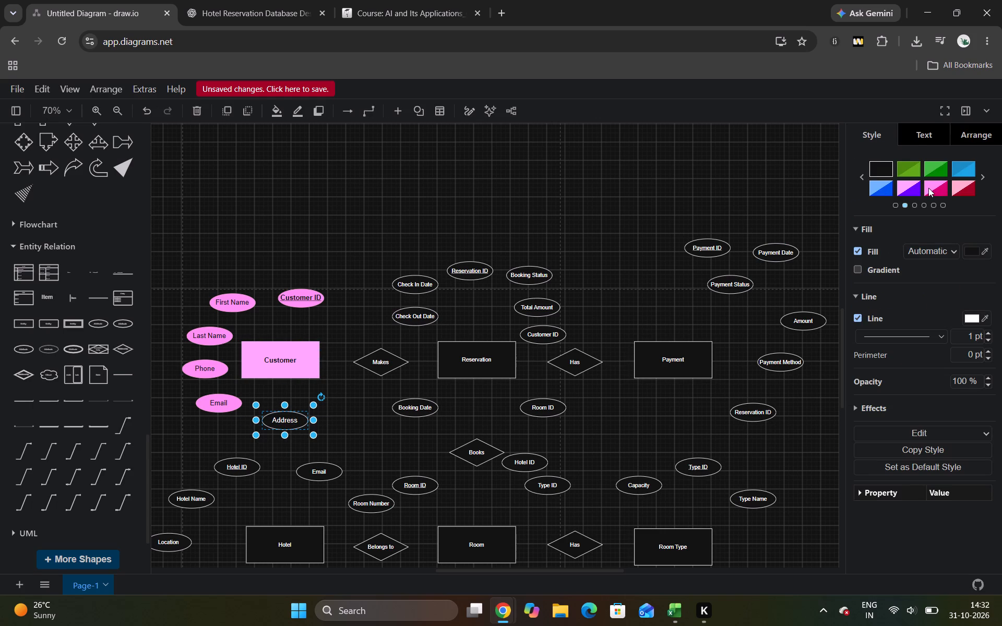
click(928, 188)
click(481, 152)
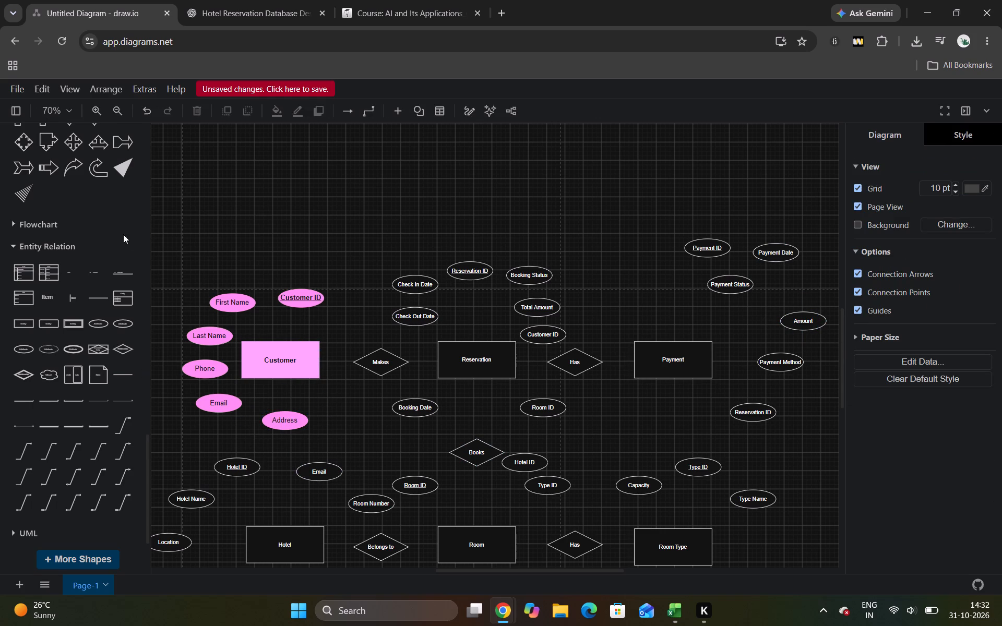
Insert two plain lines and use one to connect the Customer entity's upper edge to the Customer ID attribute.
click(122, 382)
click(303, 343)
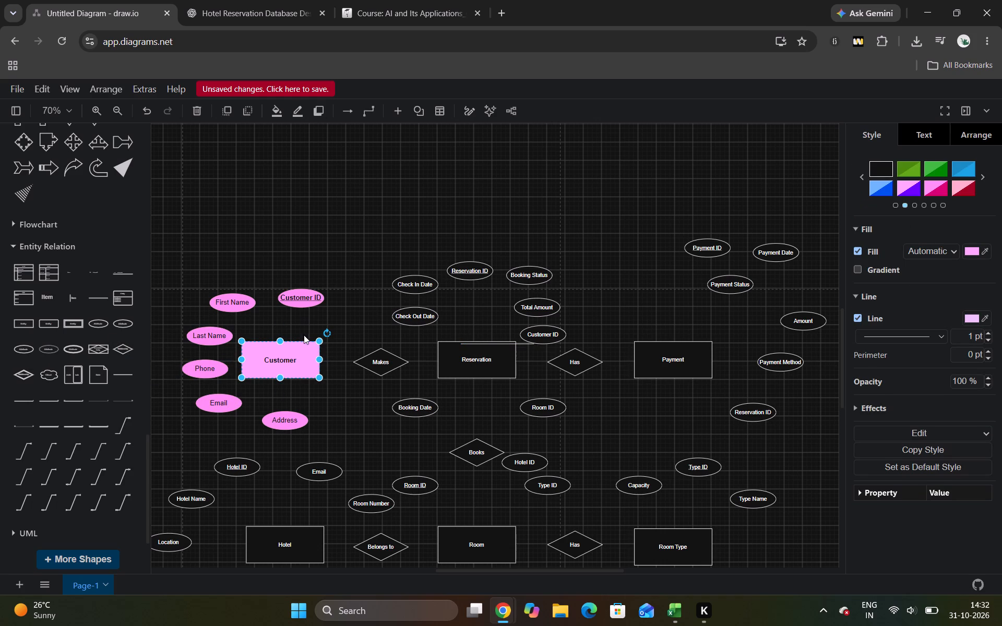
click(304, 335)
click(124, 371)
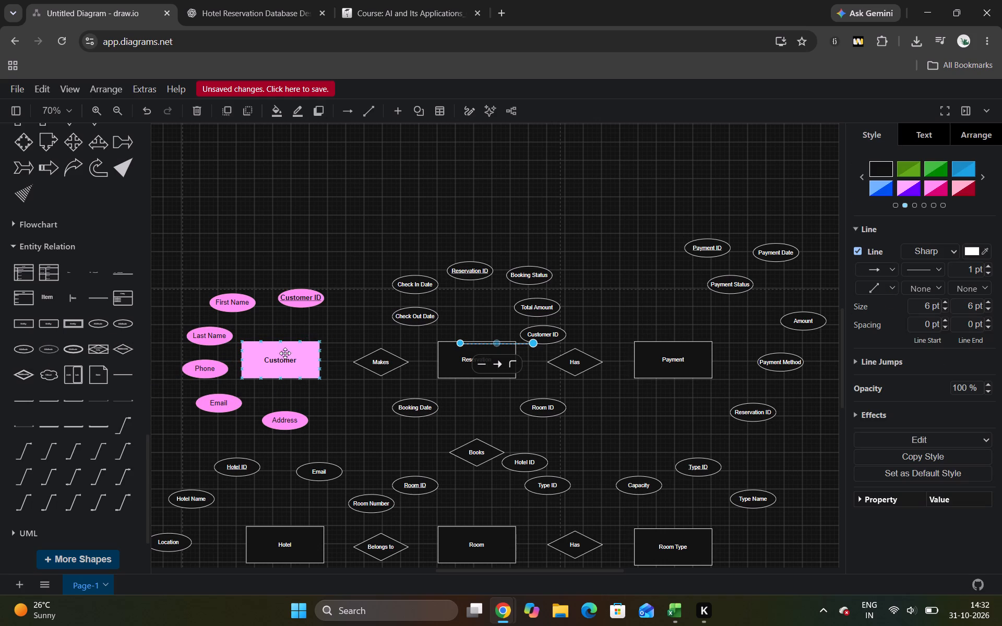
drag(460, 340, 302, 335)
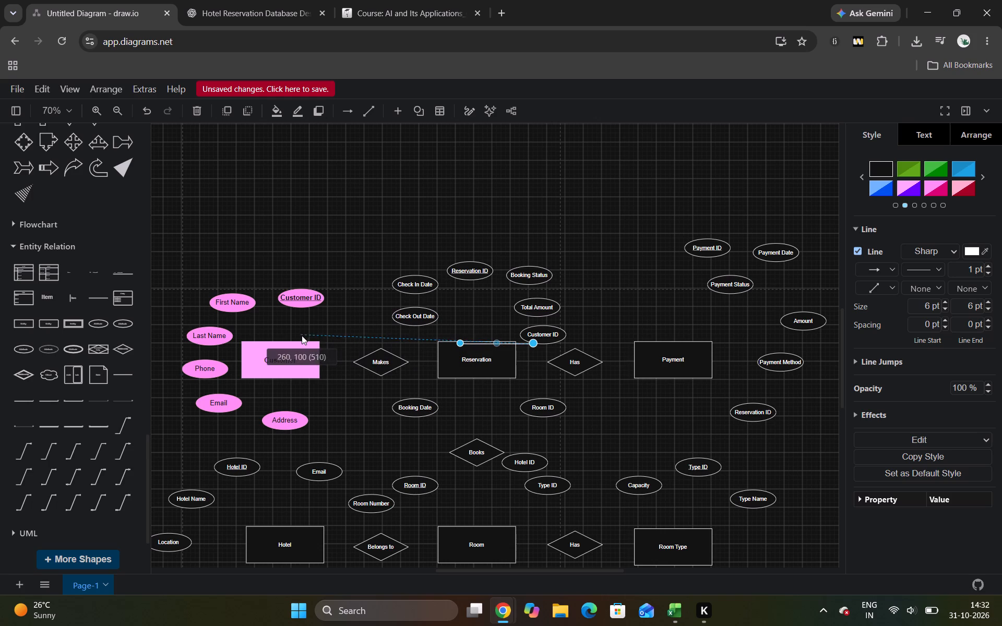
drag(302, 335, 299, 343)
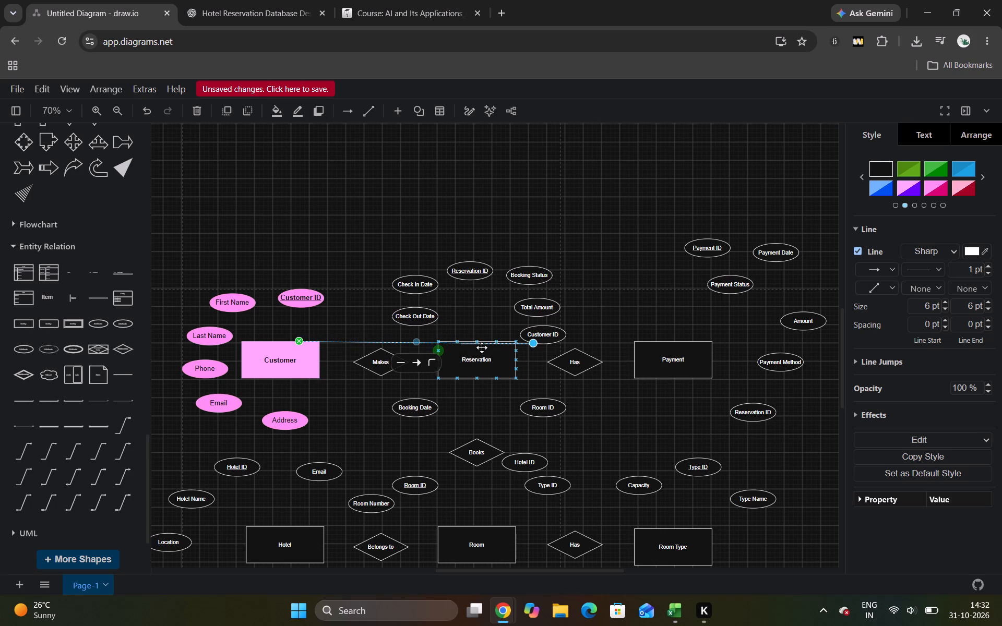
drag(533, 341, 457, 319)
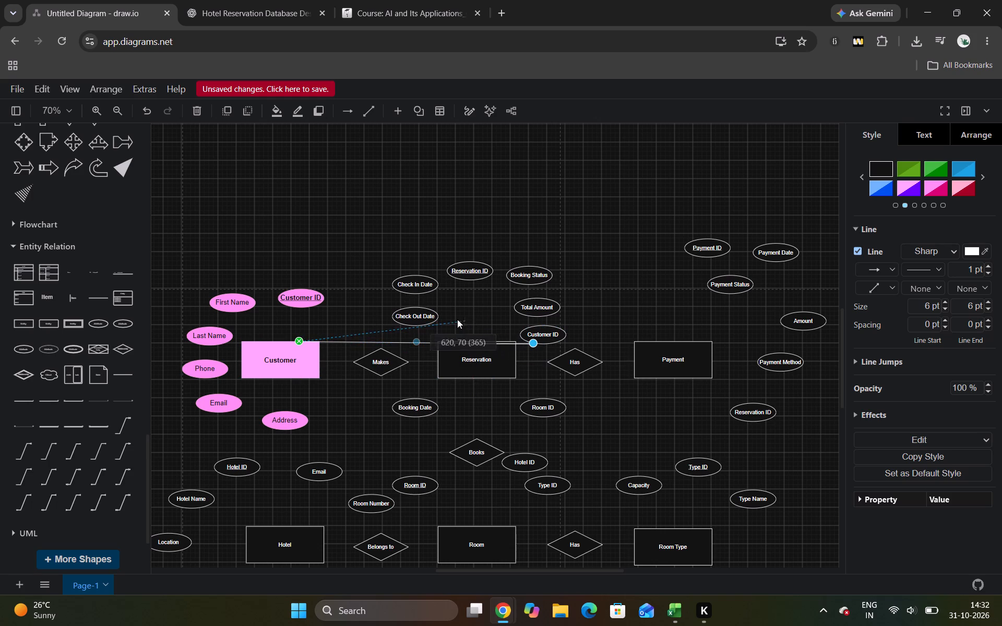
drag(457, 319, 300, 307)
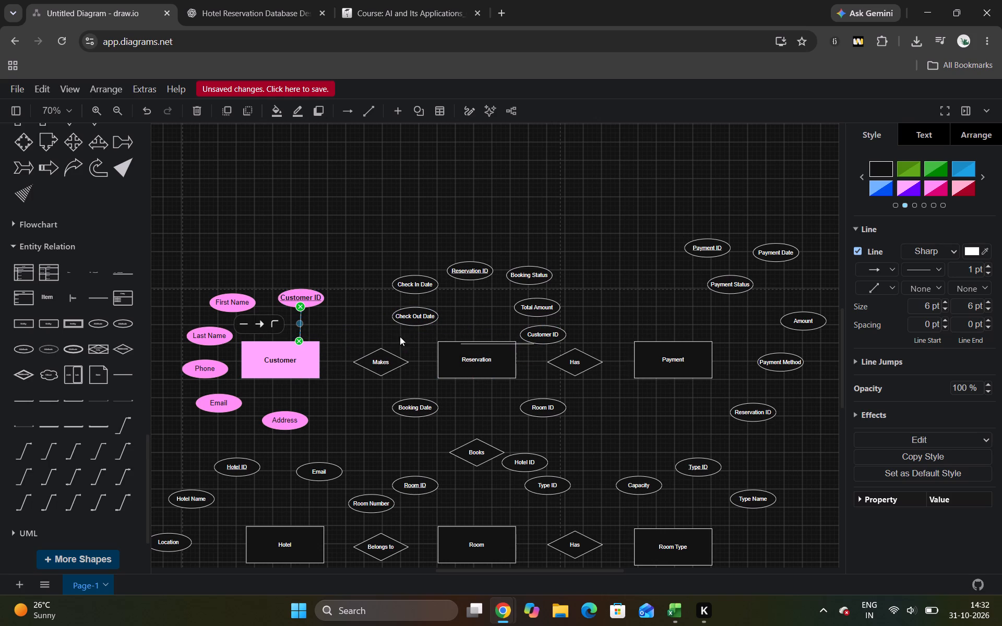
click(360, 331)
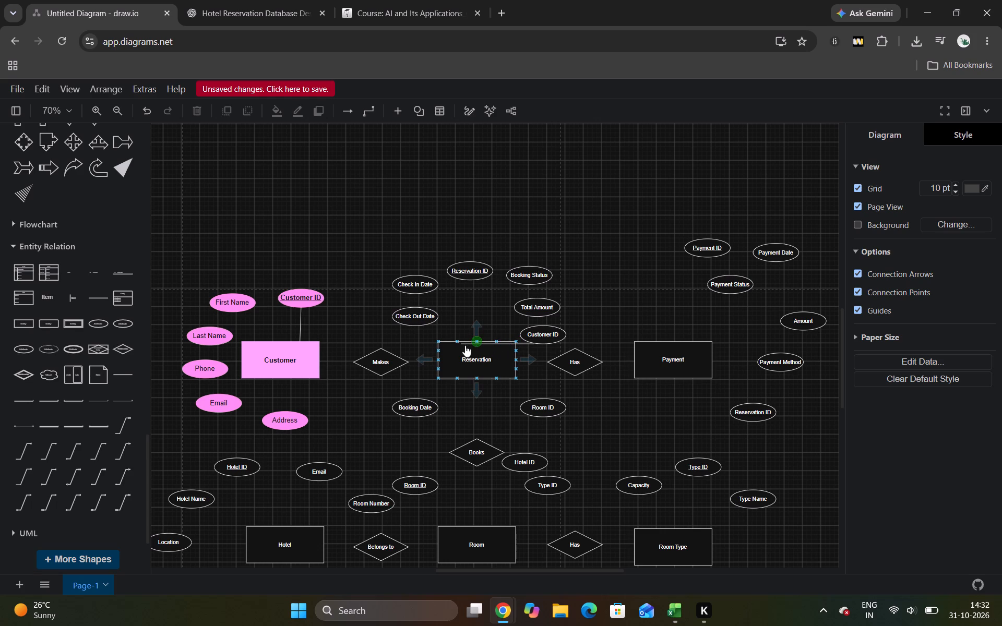
Use the spare plain line to connect the First Name attribute to the upper edge of the Customer entity.
click(467, 341)
drag(461, 341, 455, 344)
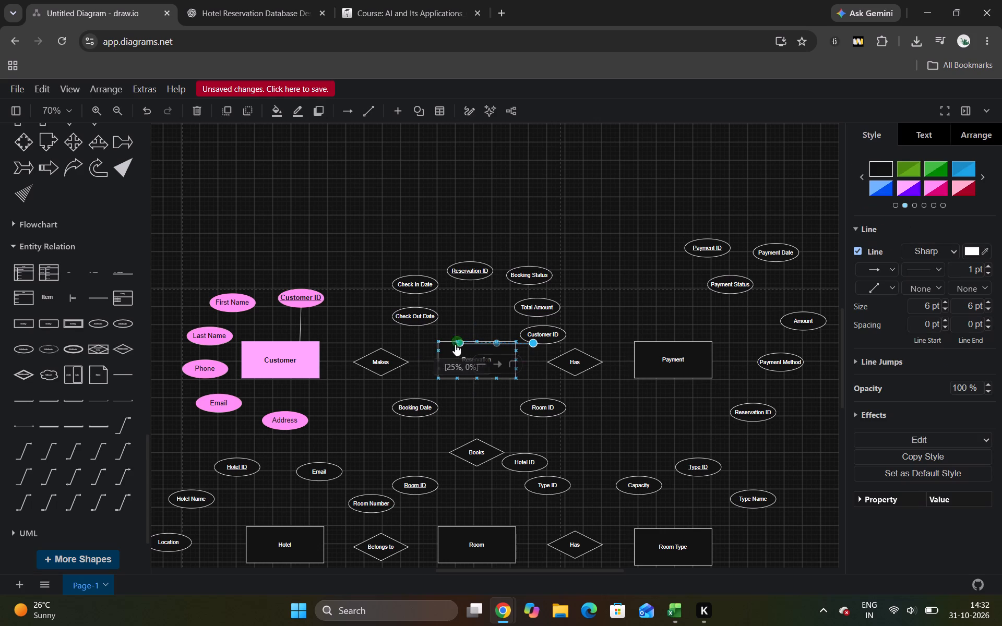
drag(455, 344, 278, 334)
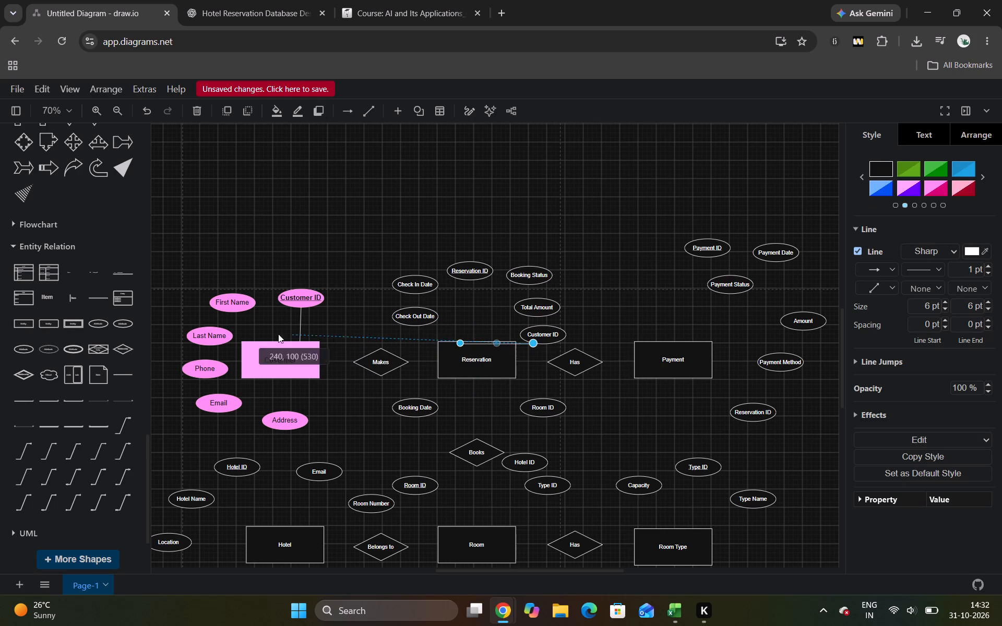
drag(278, 334, 235, 311)
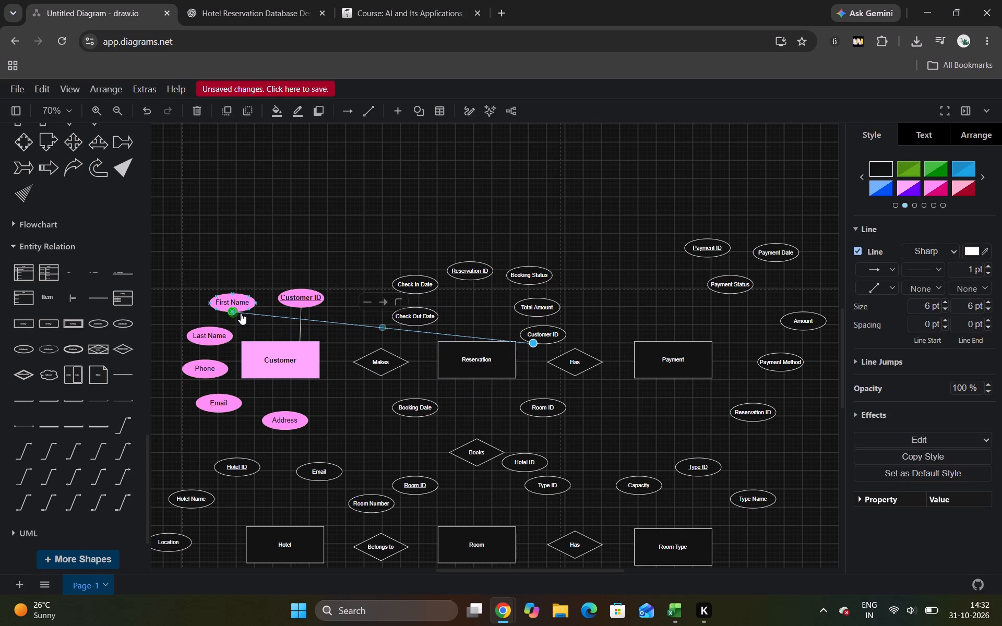
drag(533, 343, 387, 364)
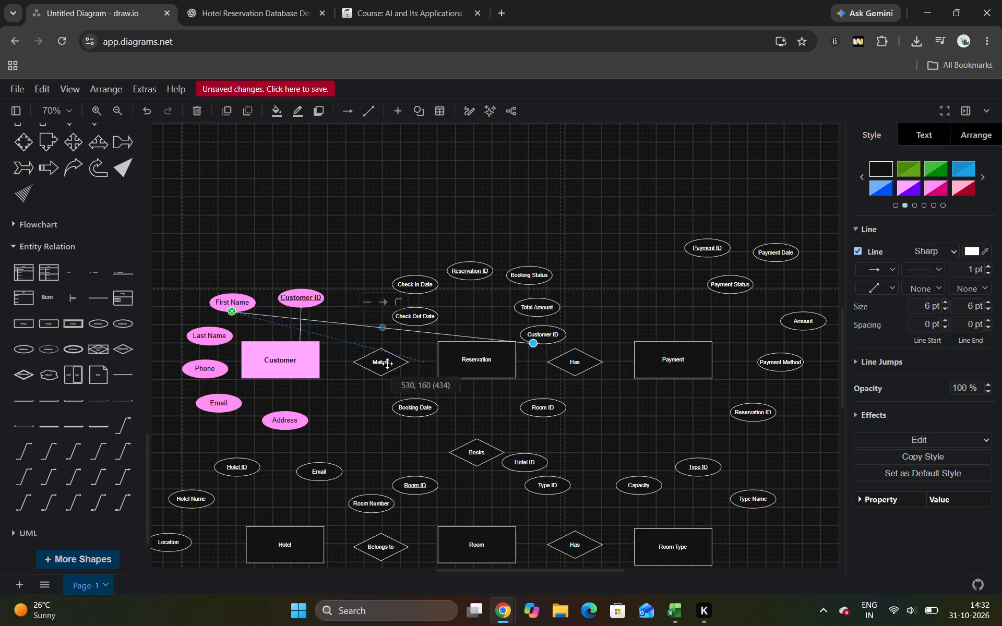
drag(387, 364, 261, 340)
click(361, 265)
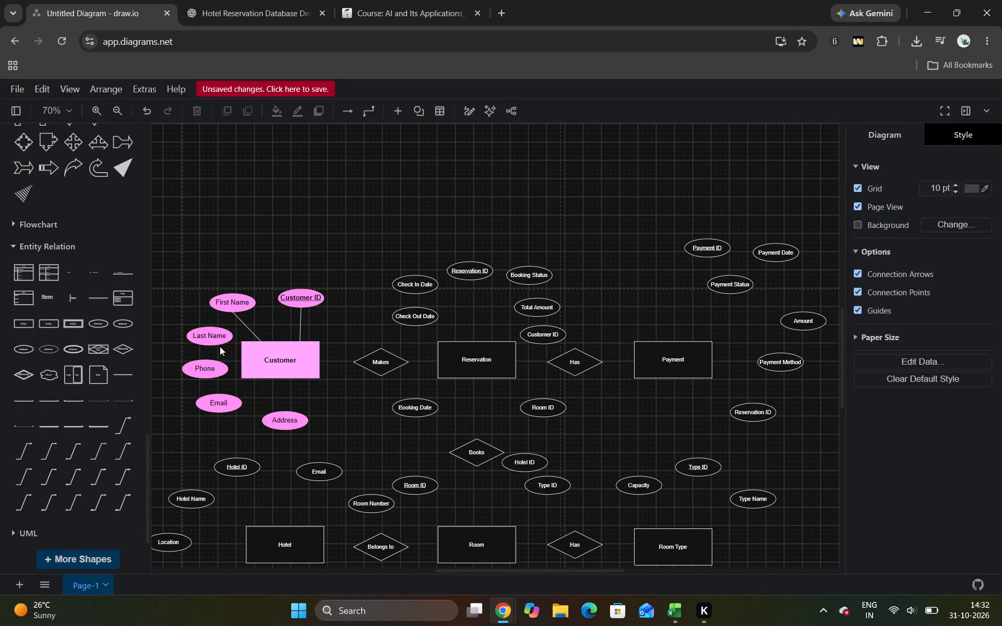
Insert a plain line and connect the Last Name attribute to the middle of the Customer entity's left edge.
click(120, 372)
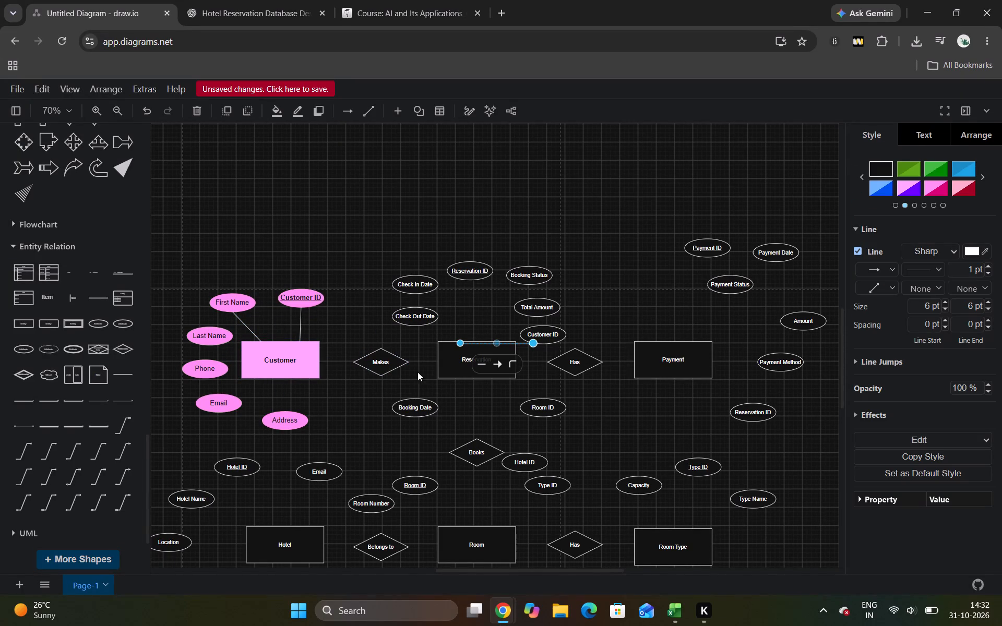
drag(459, 338, 375, 320)
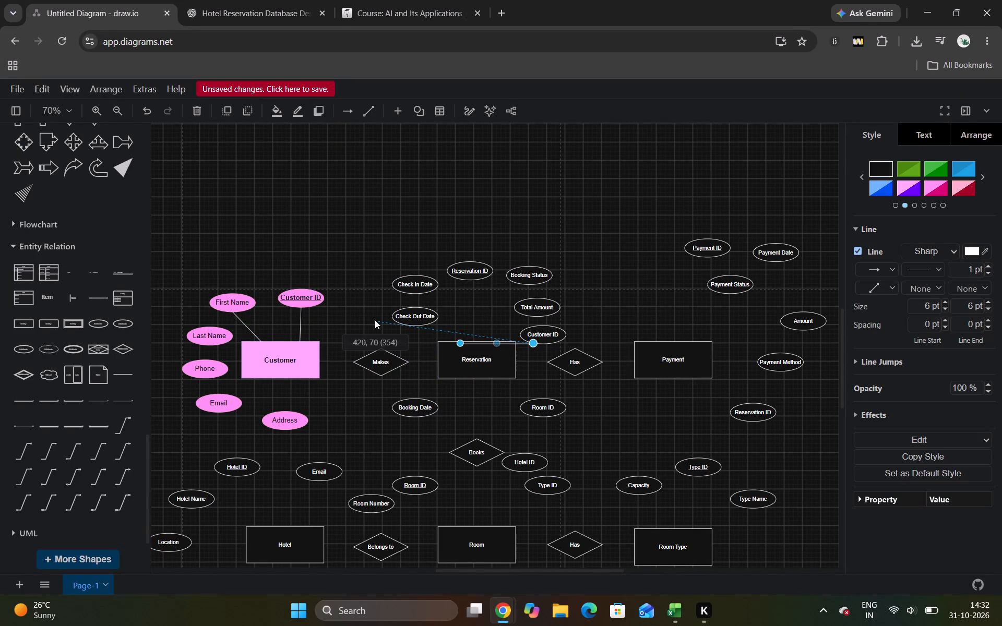
drag(375, 320, 227, 344)
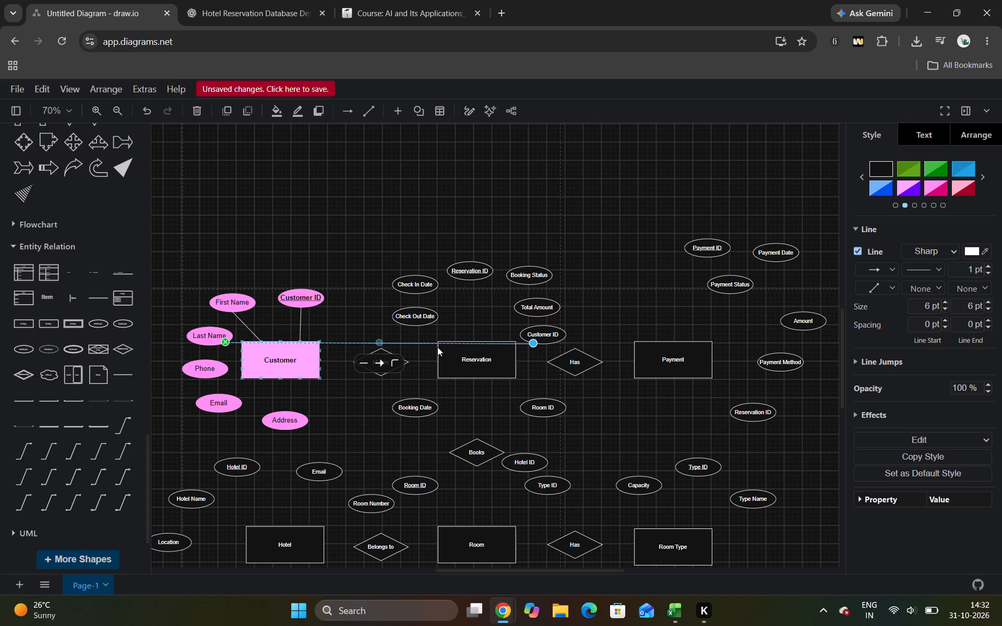
drag(533, 343, 280, 379)
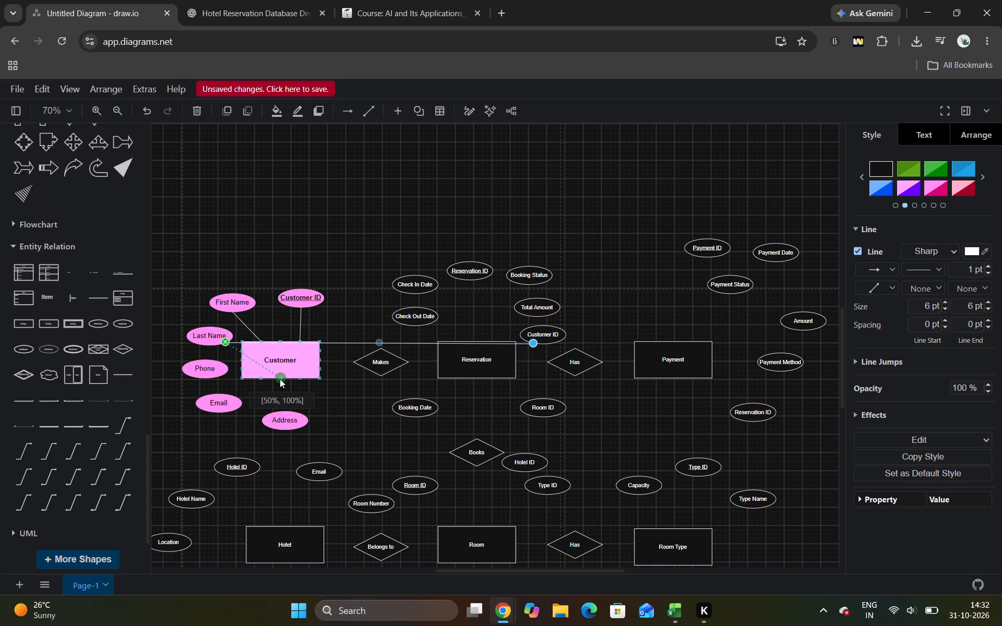
drag(280, 379, 242, 359)
click(391, 231)
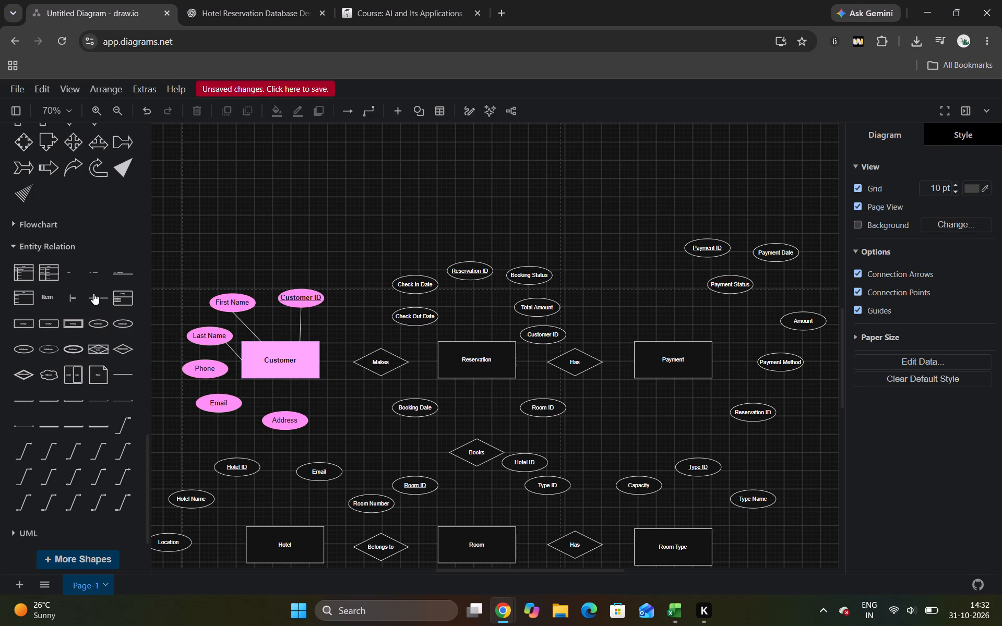
Insert a plain line and connect the Phone attribute to the Customer entity's left edge.
click(123, 375)
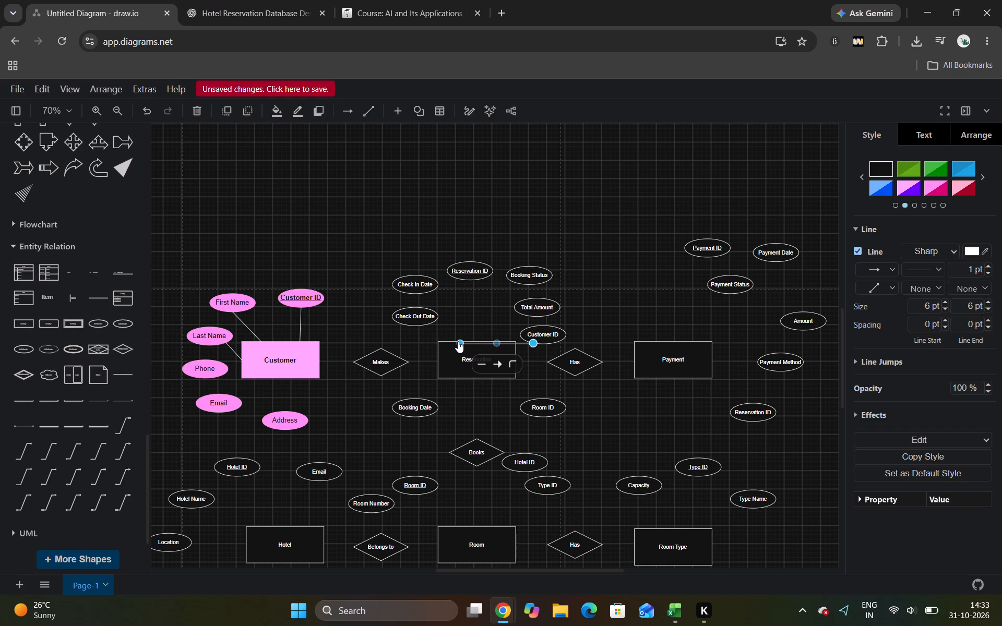
drag(457, 341, 225, 370)
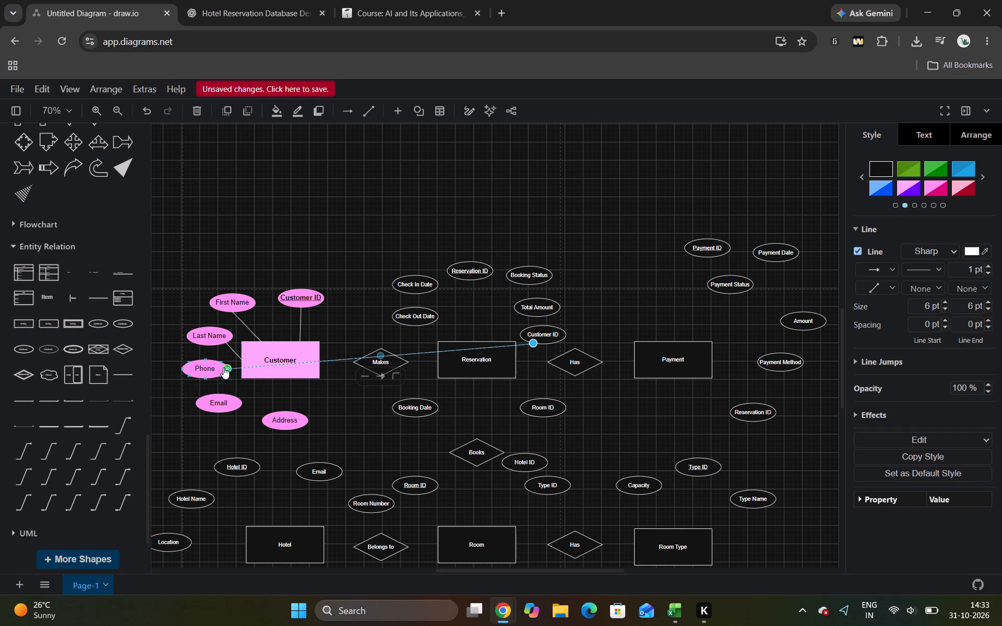
drag(534, 343, 290, 361)
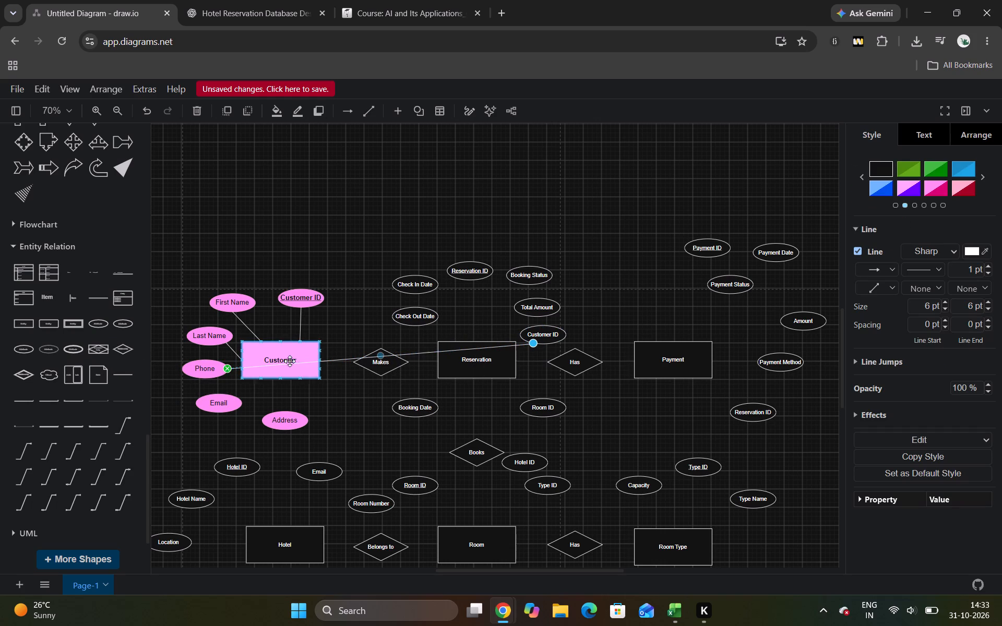
drag(290, 361, 243, 366)
click(410, 250)
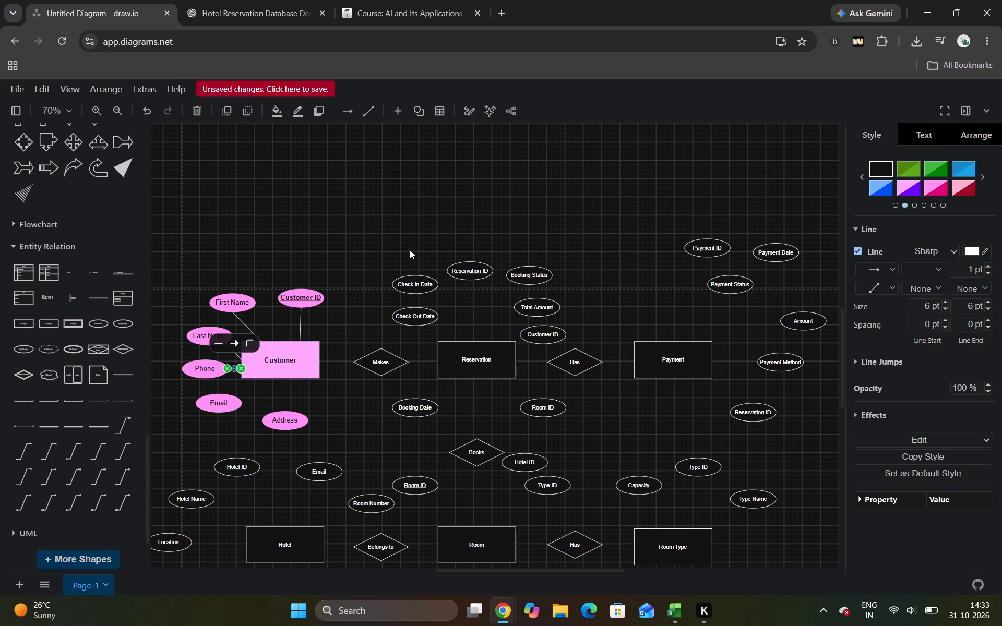
Insert a plain line and connect the Email attribute to the lower edge of the Customer entity.
click(125, 369)
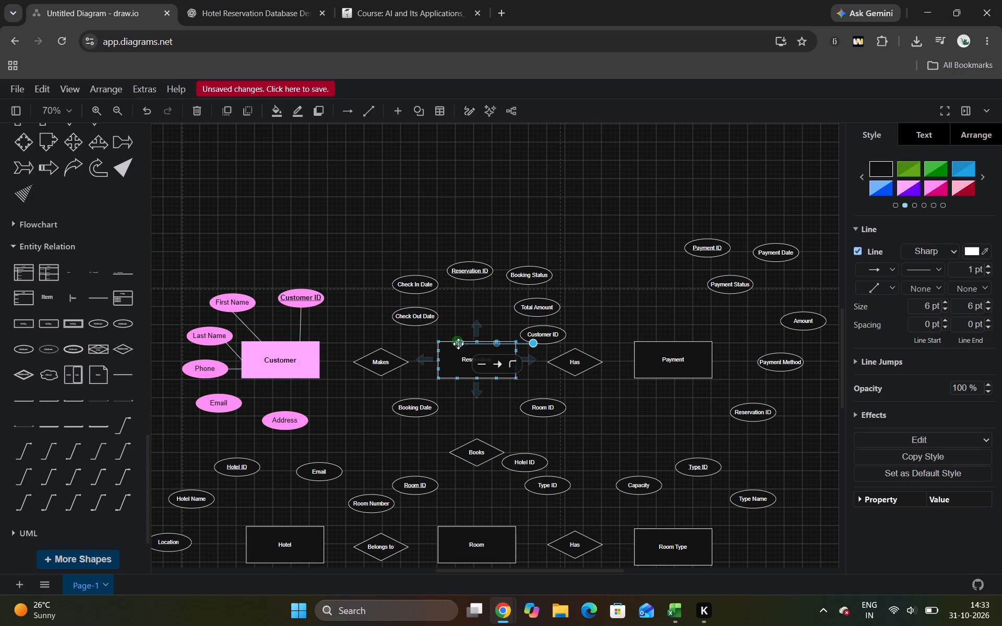
drag(458, 344, 235, 399)
drag(535, 343, 278, 397)
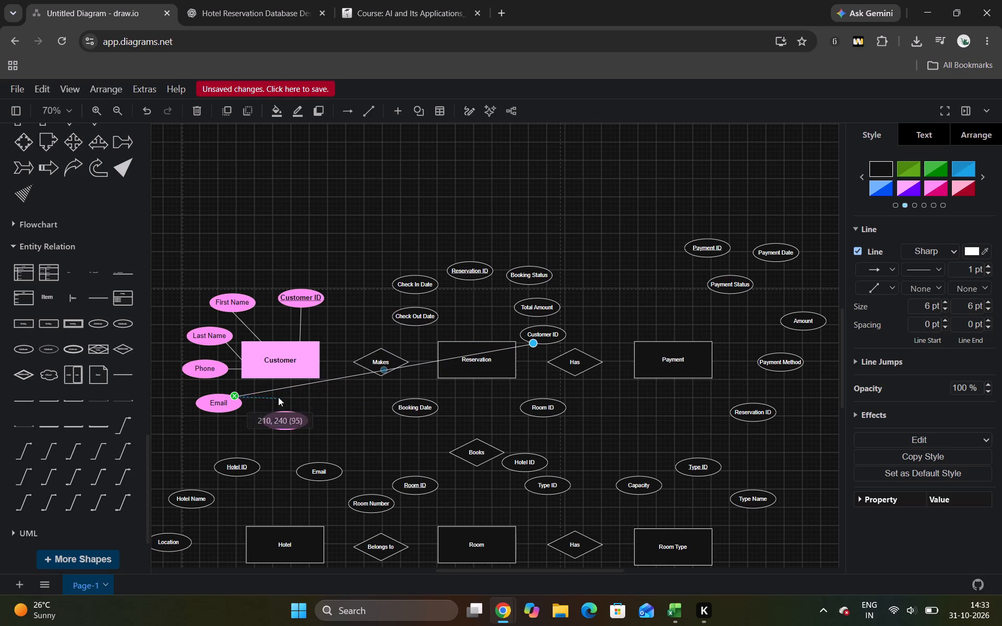
drag(278, 397, 262, 379)
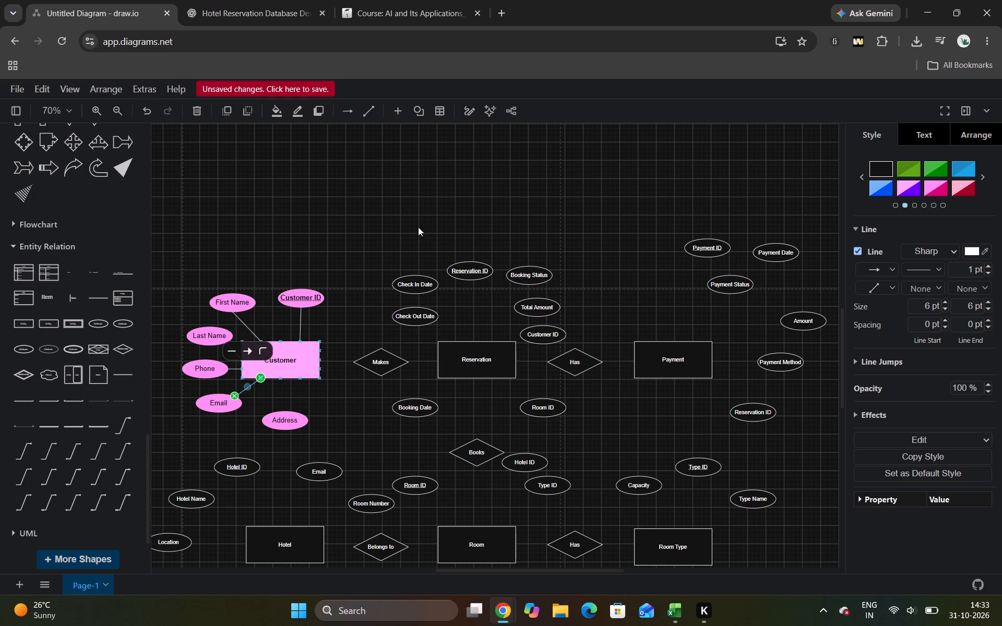
click(444, 177)
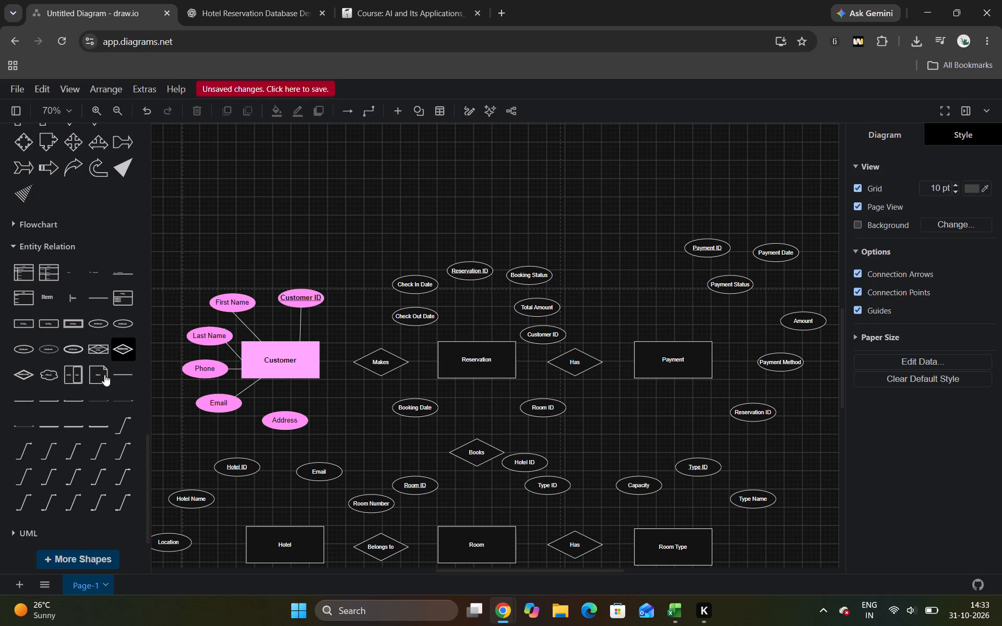
Insert a plain line and connect the top of the Address attribute to the middle of the Customer entity's lower edge.
click(122, 368)
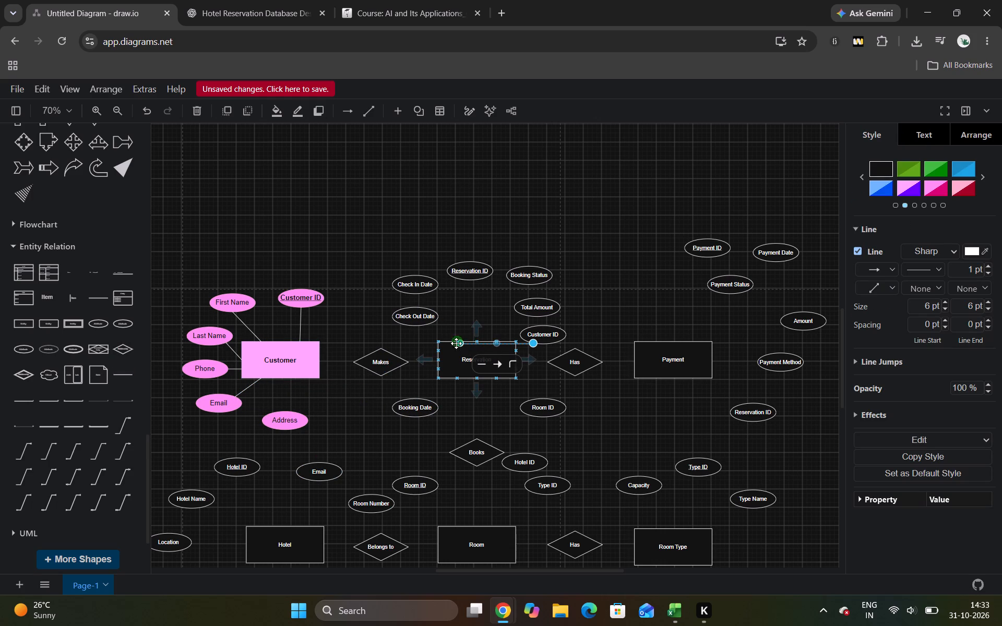
drag(461, 345, 448, 371)
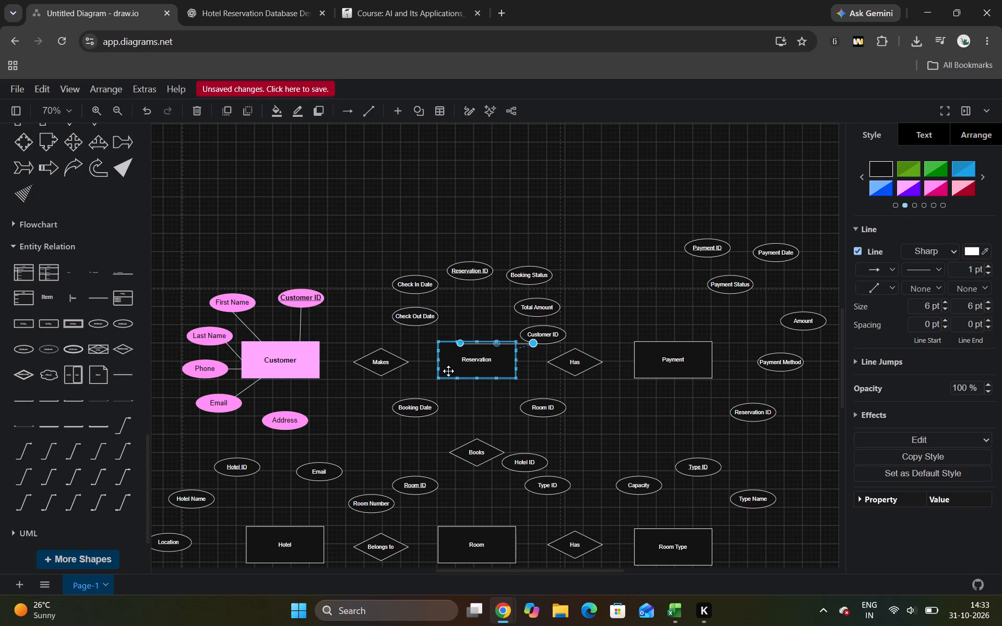
drag(448, 371, 445, 372)
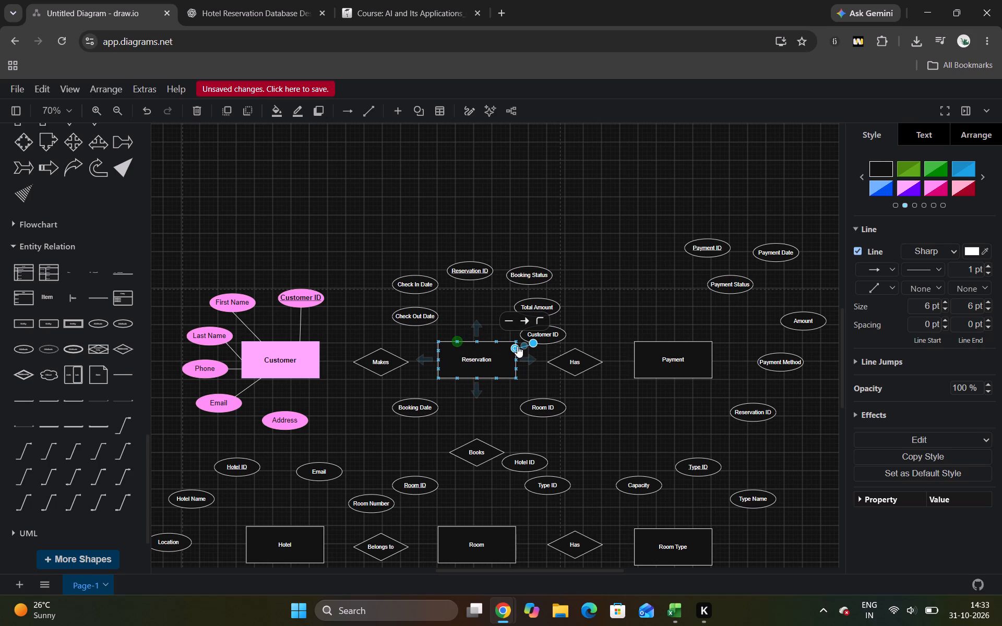
key(ctrl+z)
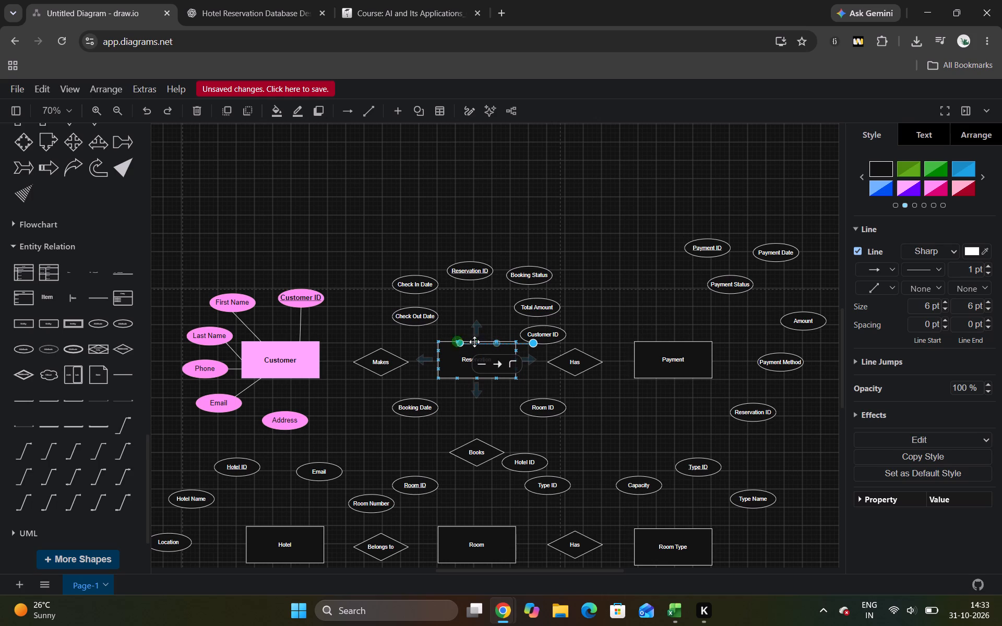
drag(534, 344, 306, 402)
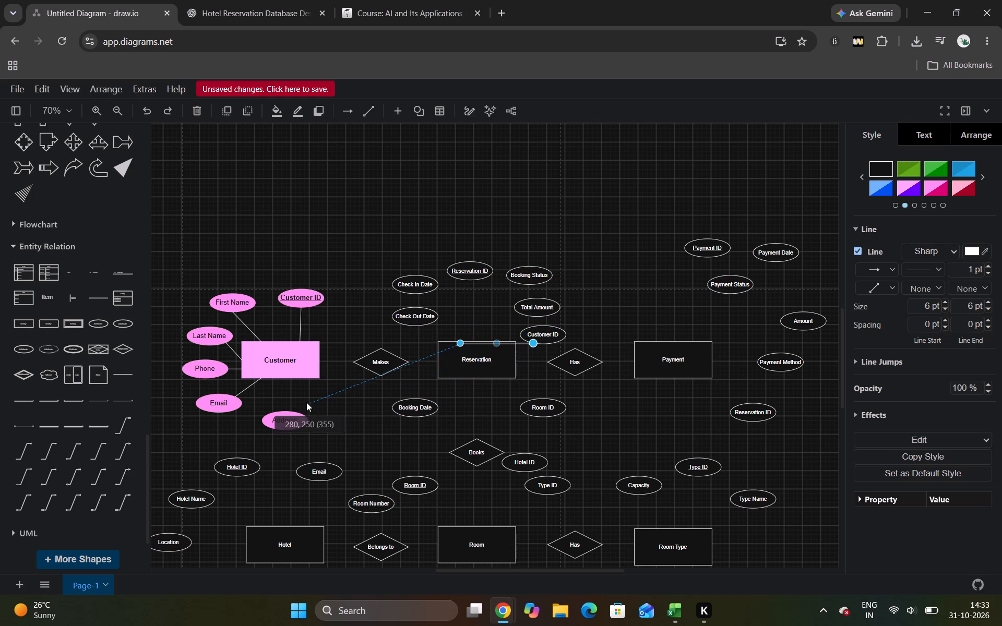
drag(306, 402, 285, 412)
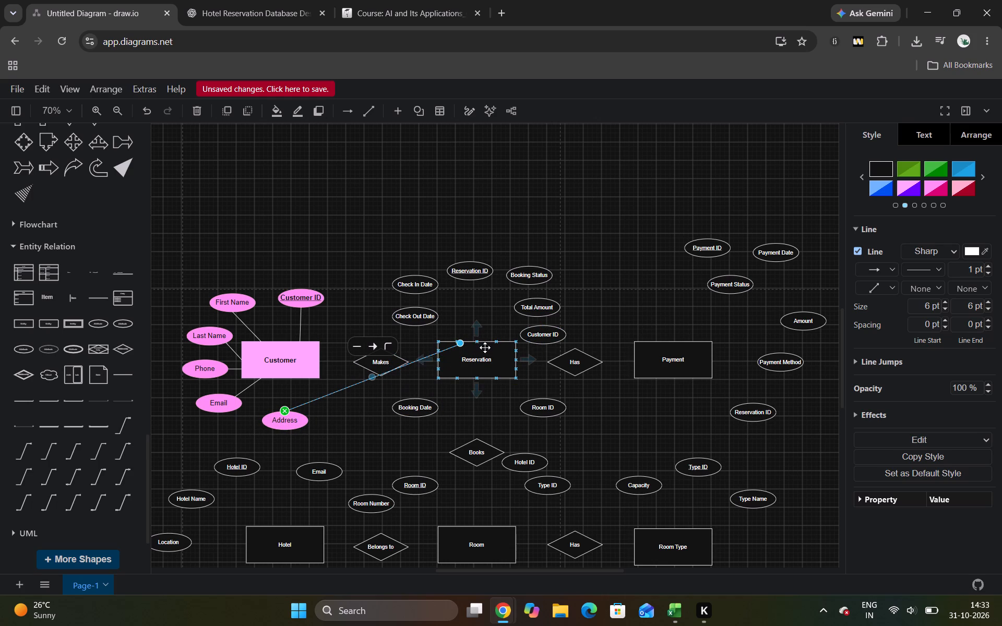
drag(460, 346, 294, 391)
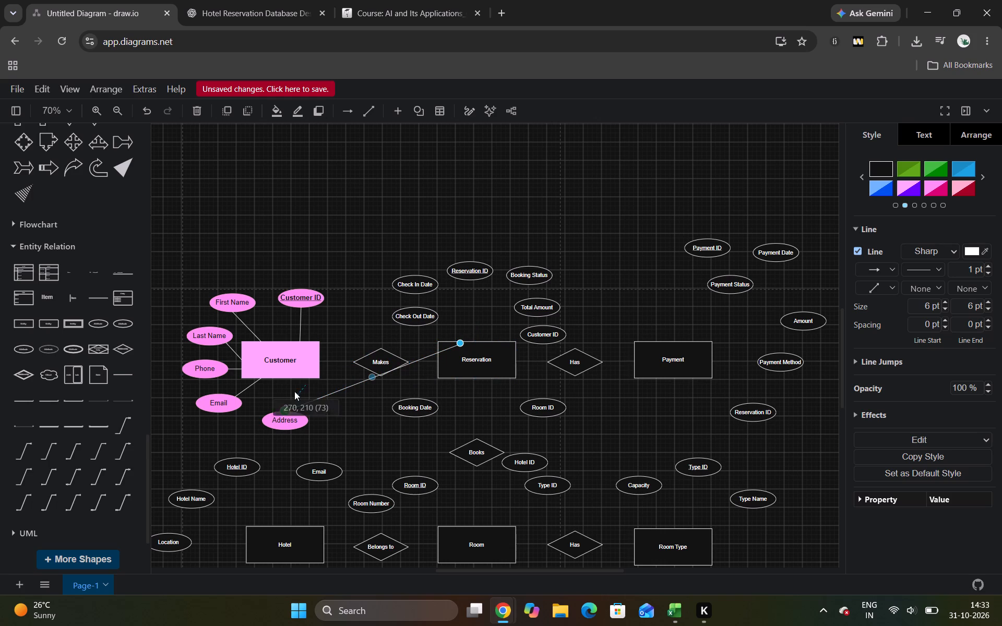
drag(294, 391, 284, 376)
click(407, 203)
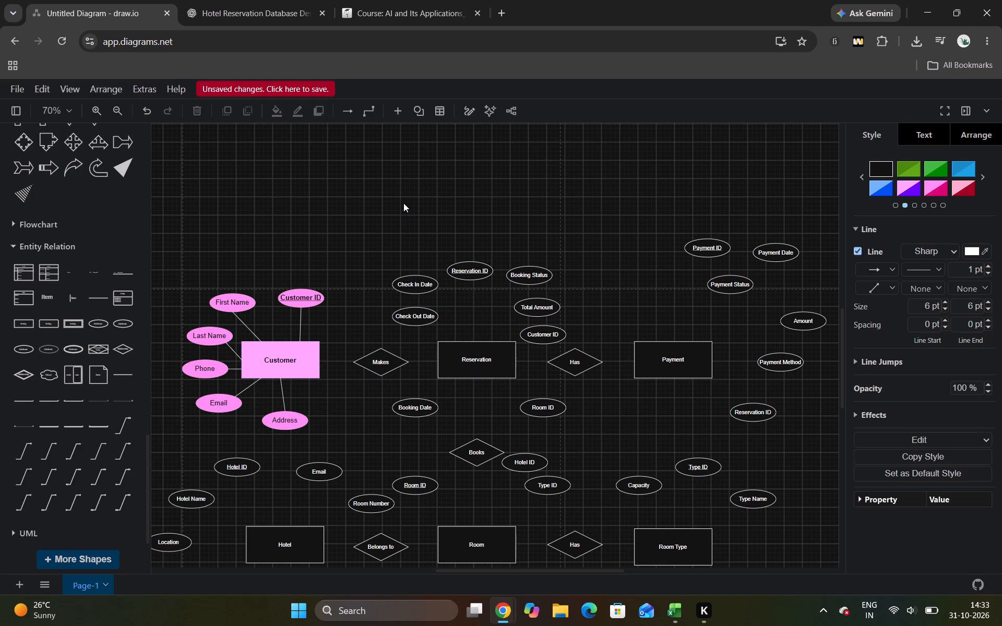
Insert a plain line and connect the Customer entity's right edge to the left corner of the Makes relationship diamond.
click(125, 375)
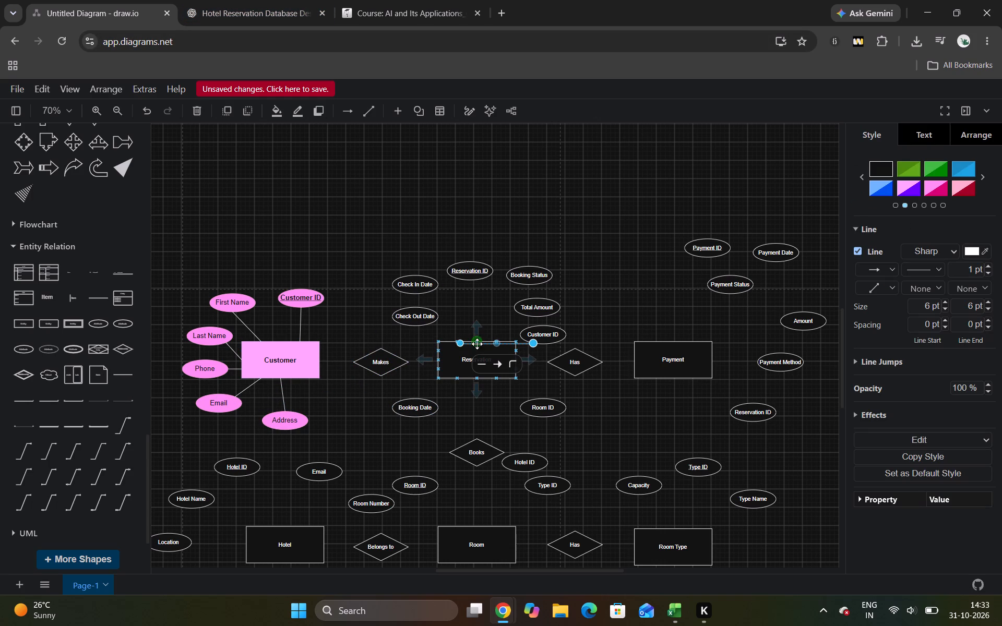
drag(461, 343, 360, 372)
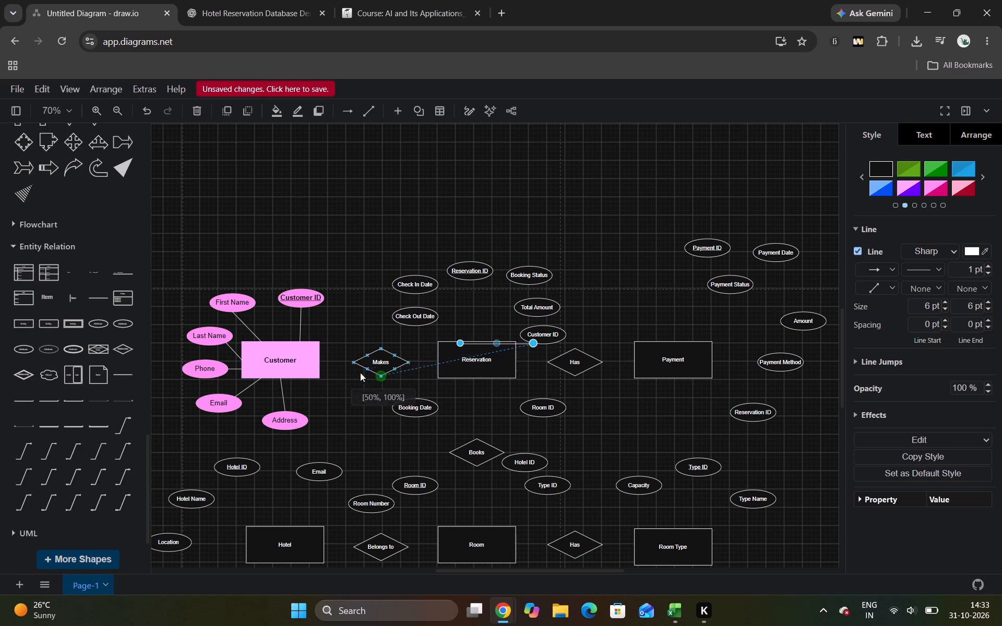
drag(360, 372, 319, 360)
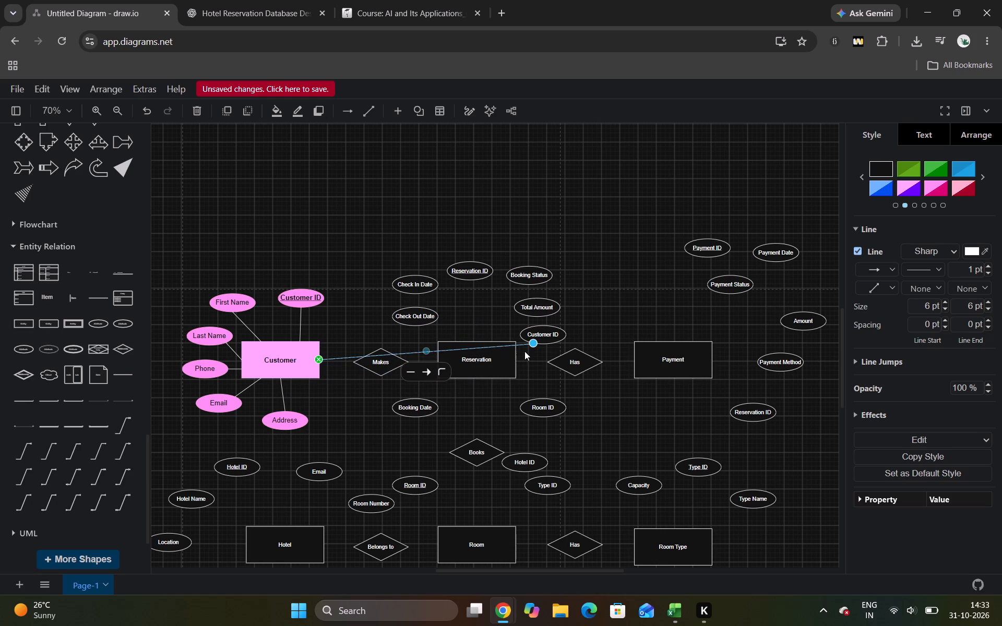
drag(532, 343, 357, 367)
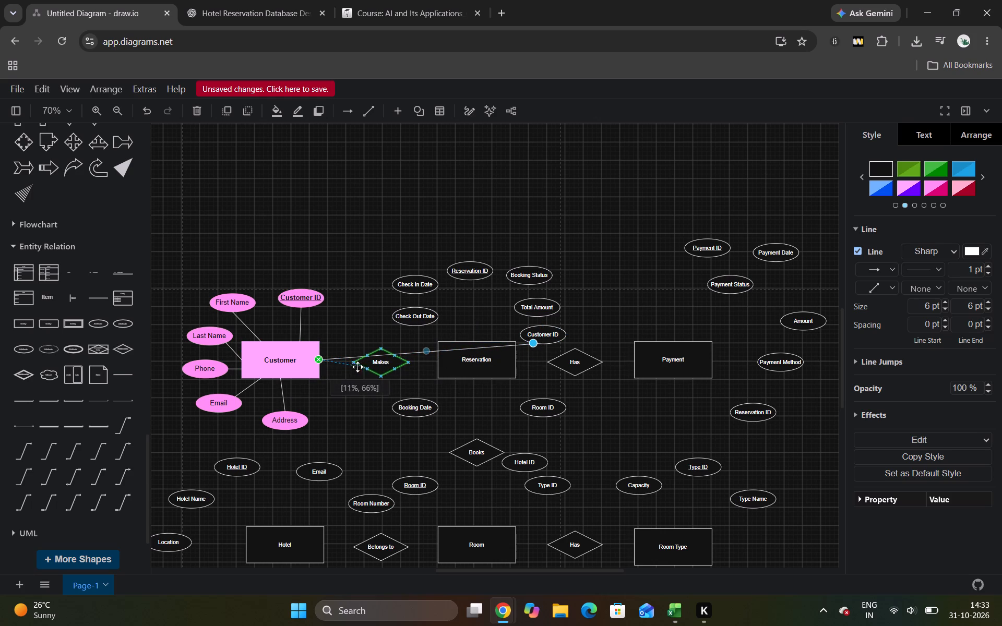
drag(357, 367, 356, 363)
click(375, 261)
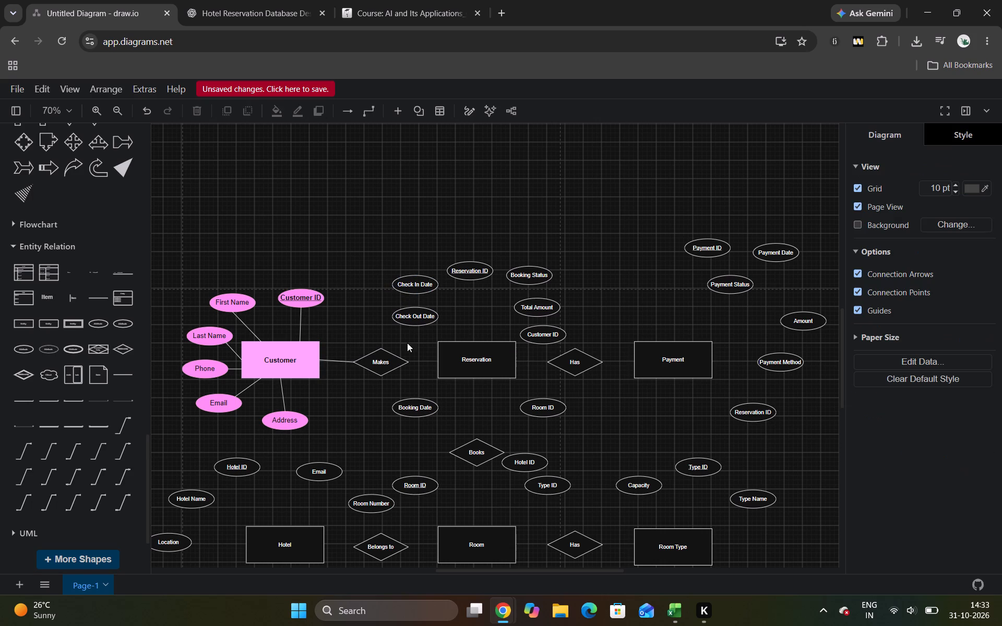
Move the Makes diamond up slightly to align its centre with the Customer entity, straightening the connecting line.
click(380, 367)
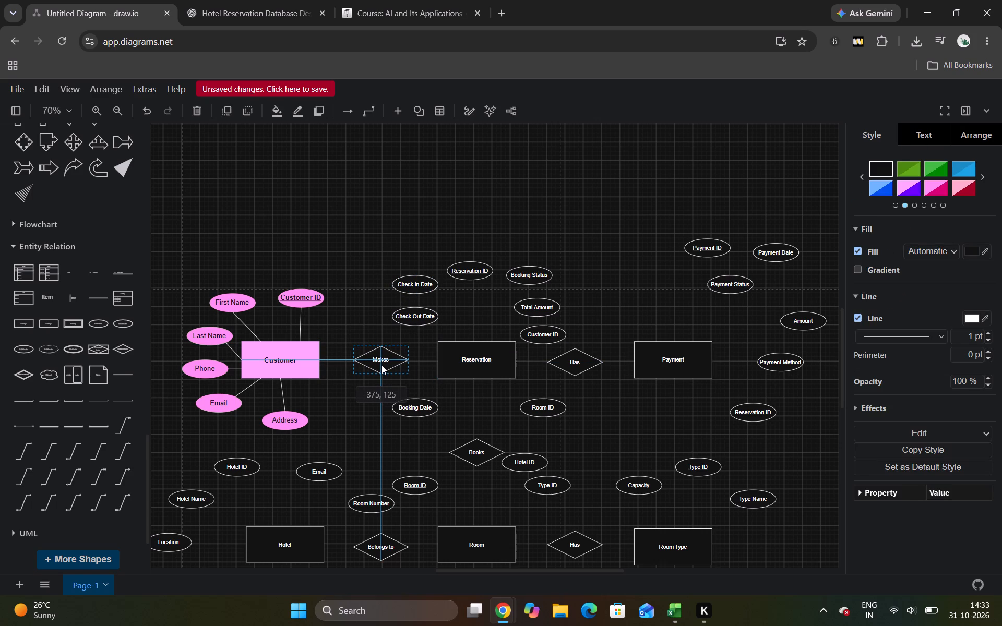
click(377, 241)
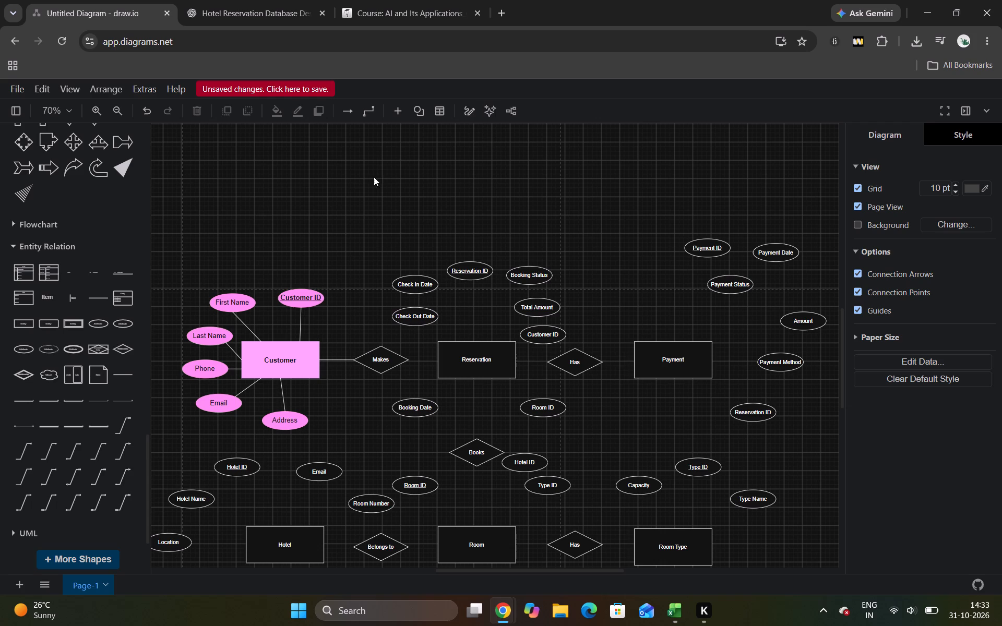
Set the font size of the Makes relationship label to 15 px.
double_click(385, 361)
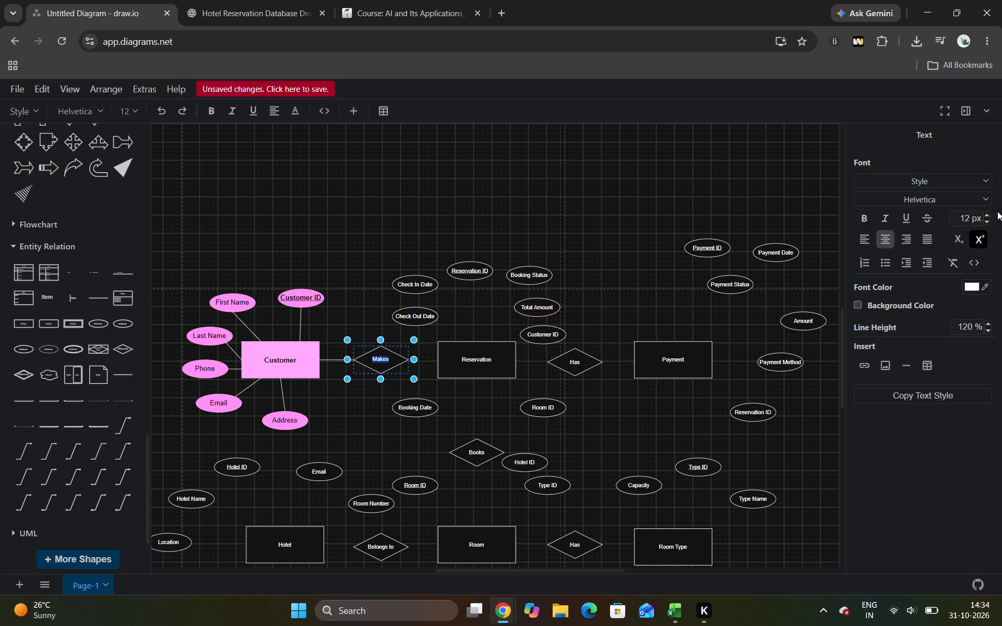
double_click(987, 212)
click(987, 214)
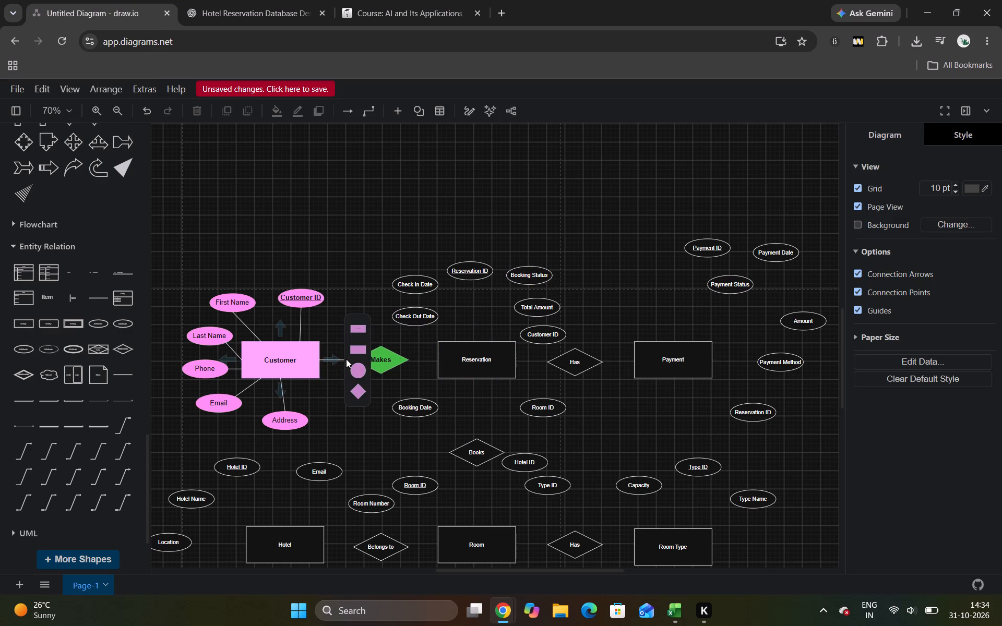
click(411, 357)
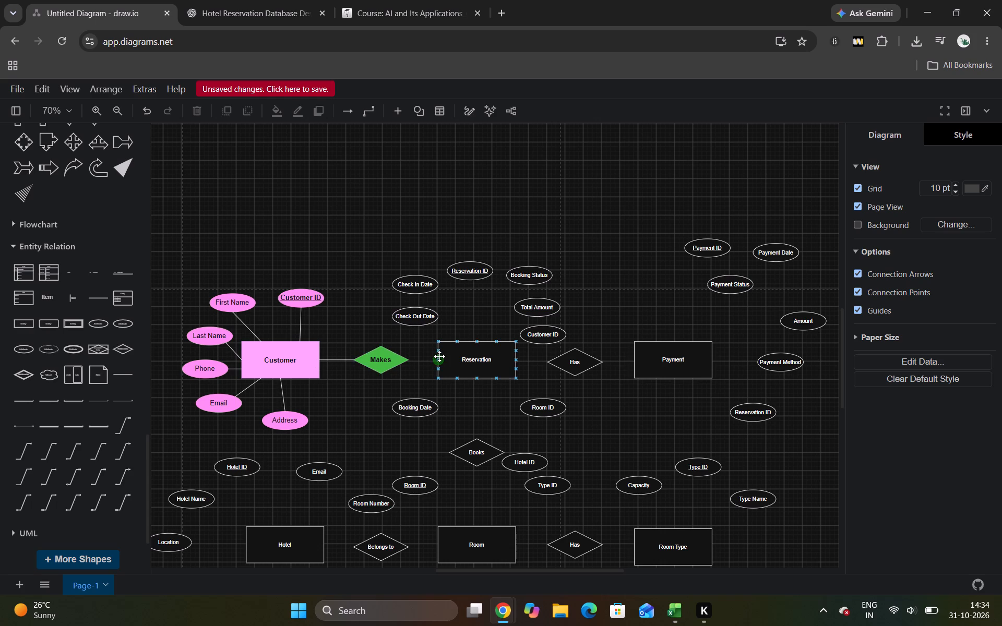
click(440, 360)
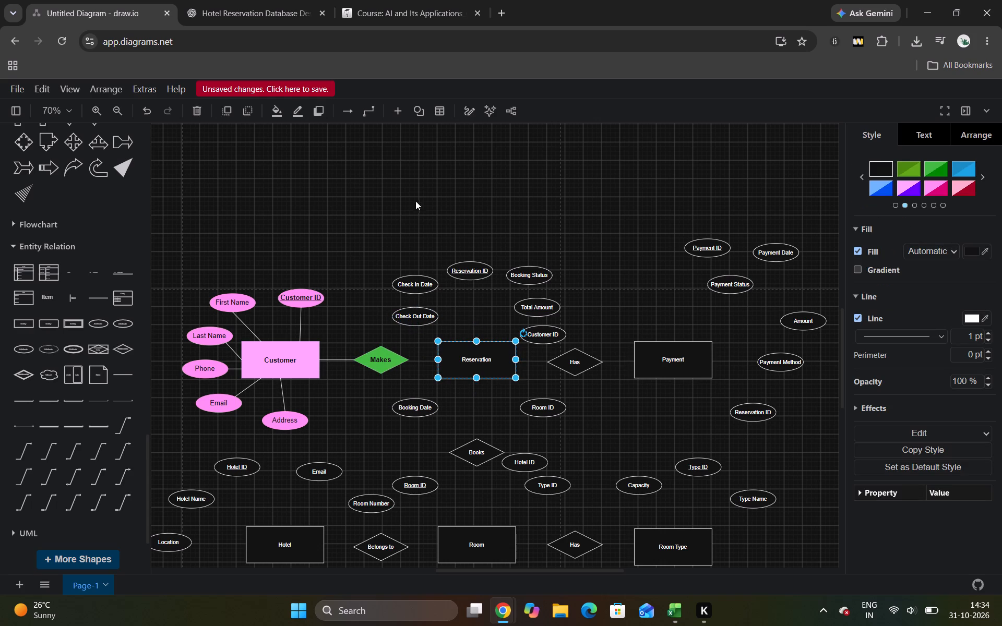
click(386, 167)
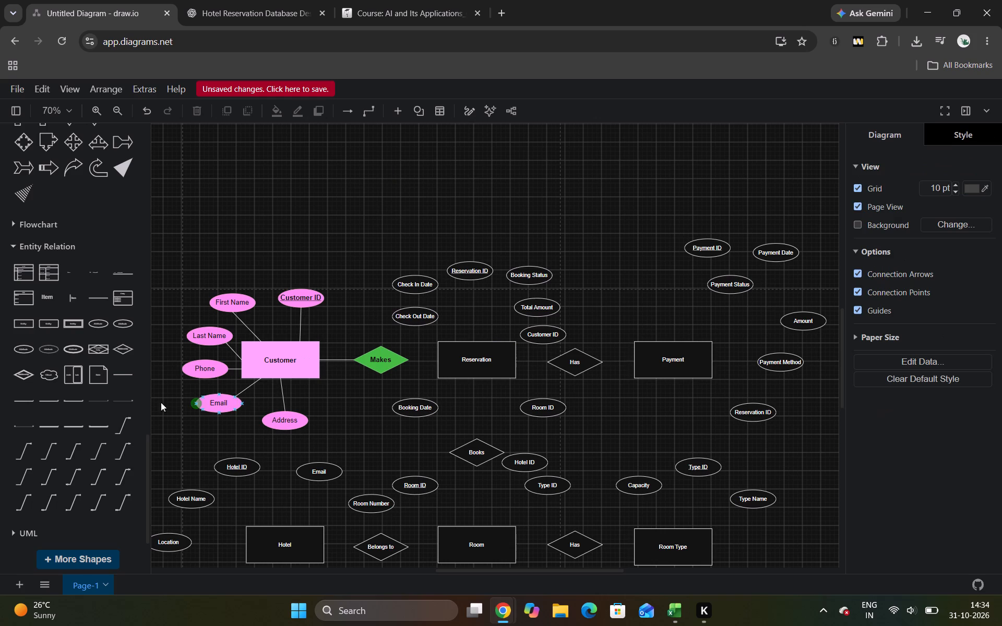
Insert a plain line and connect the Makes diamond's right corner to the middle of the Reservation entity's left edge.
click(125, 368)
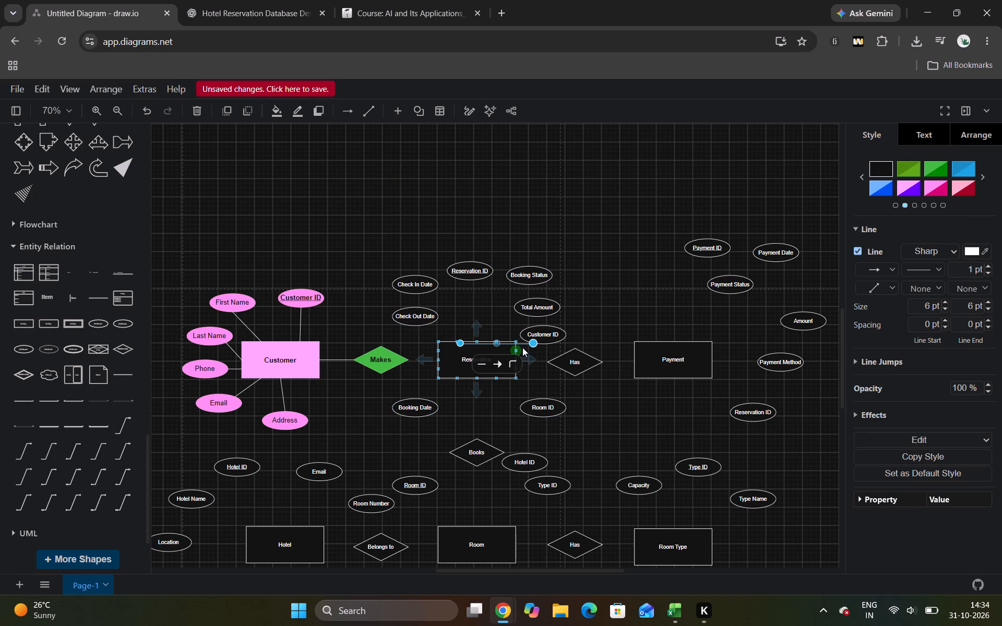
drag(531, 345, 412, 374)
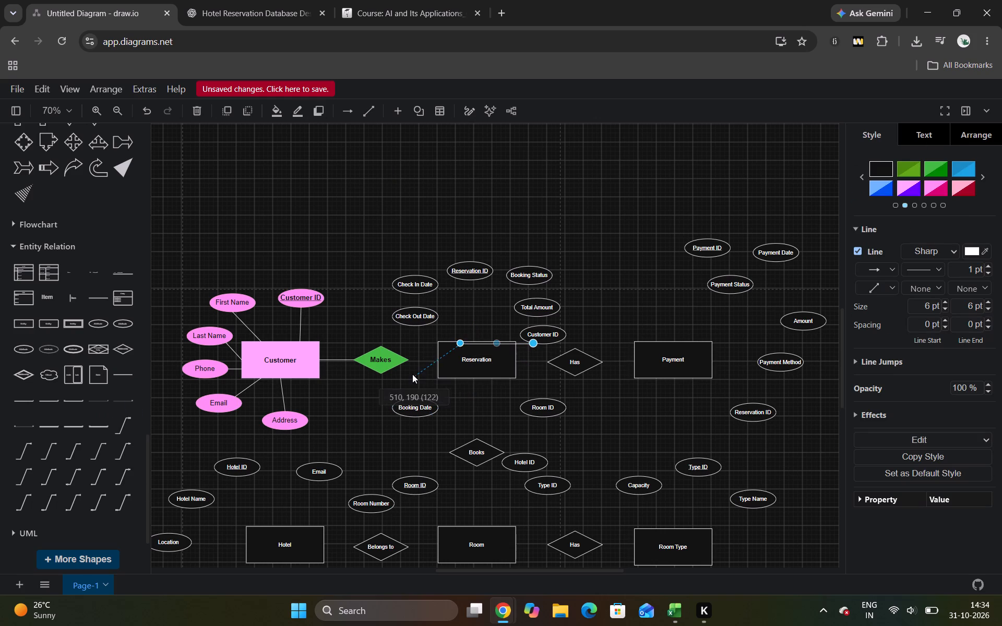
drag(412, 374, 401, 360)
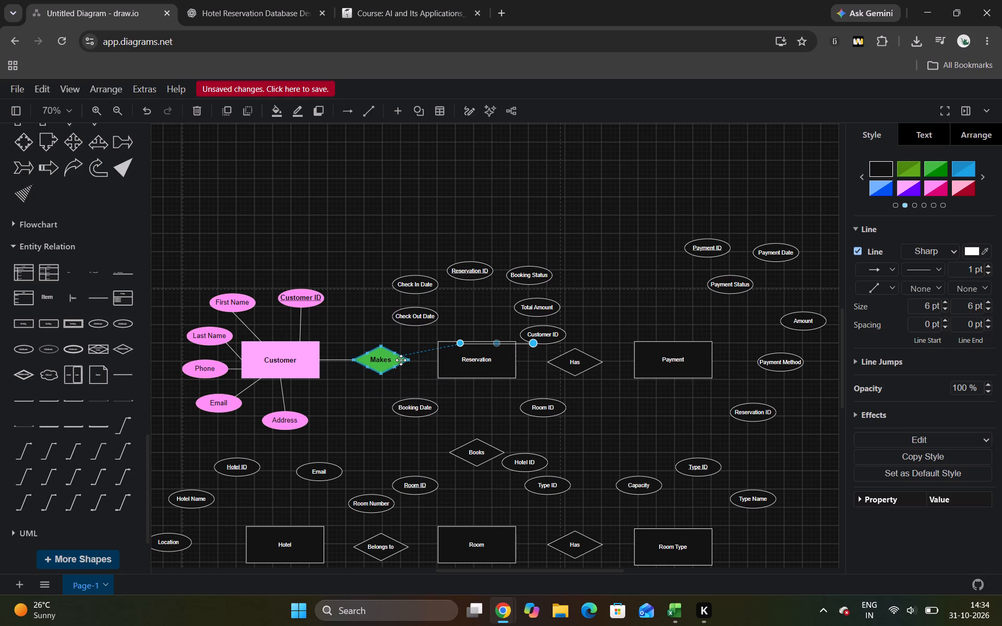
drag(401, 360, 408, 361)
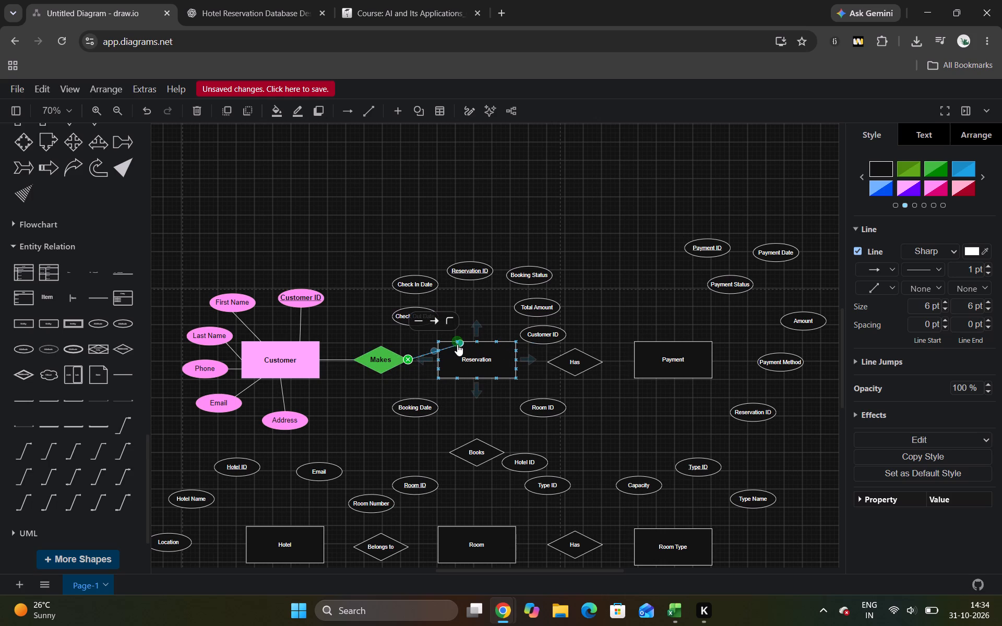
drag(457, 344, 437, 359)
click(556, 201)
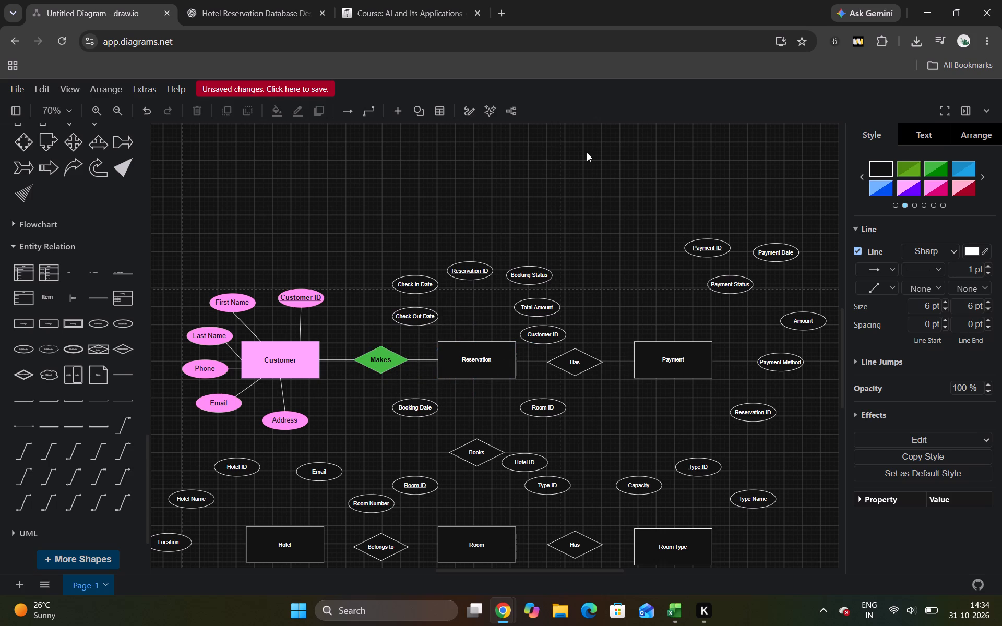
Set the font size of the Reservation entity label to 15 px.
double_click(493, 354)
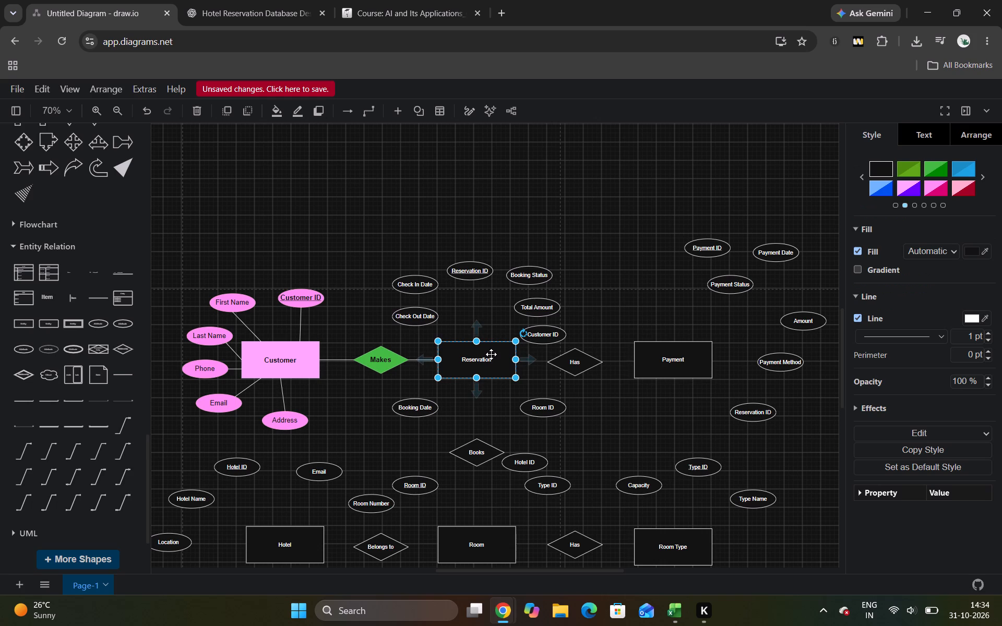
double_click(486, 362)
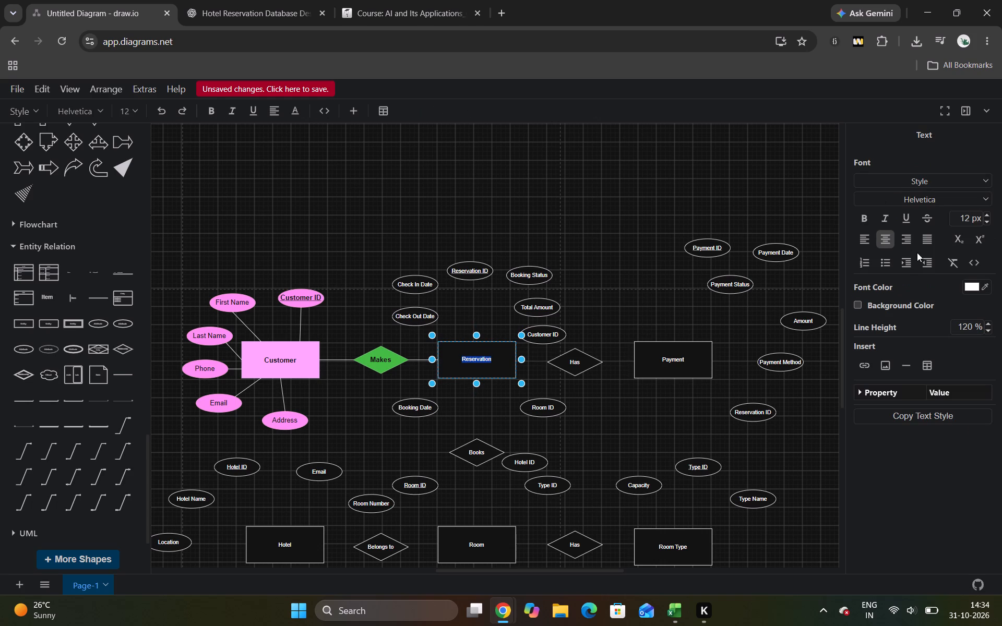
double_click(989, 213)
click(989, 213)
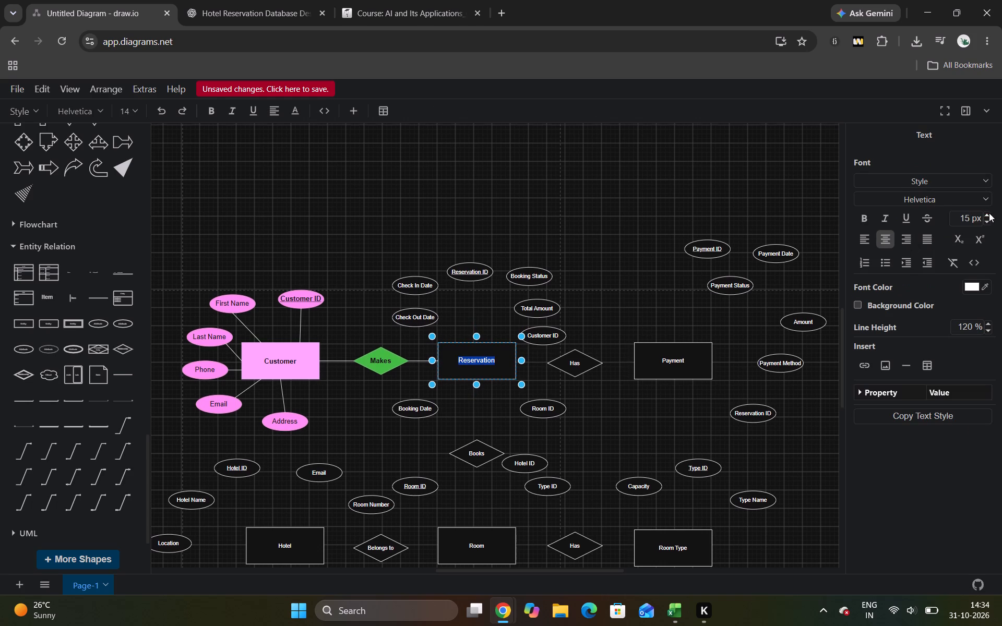
click(874, 218)
click(866, 218)
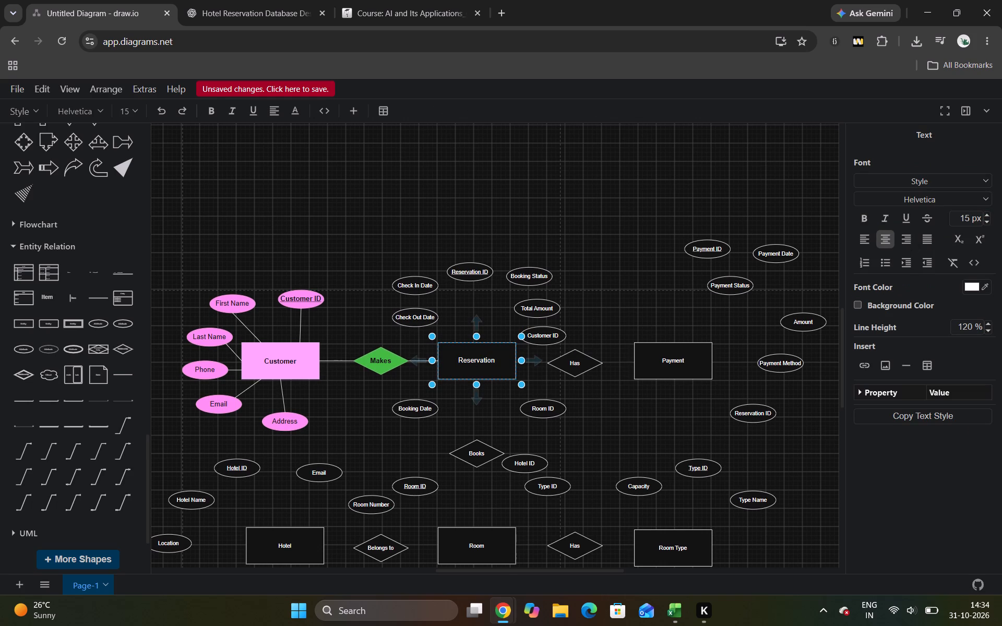
double_click(506, 353)
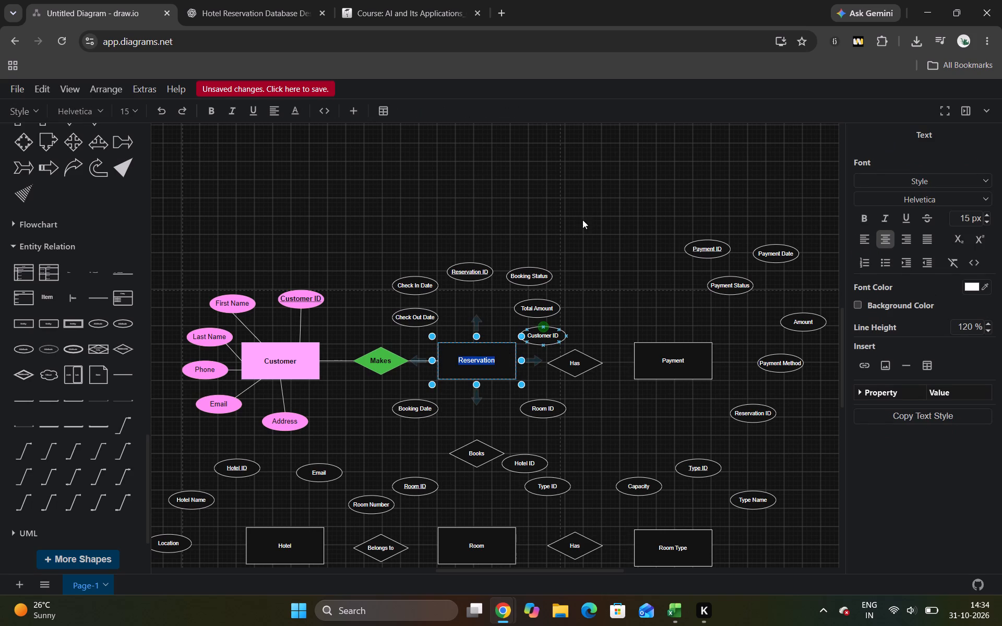
click(571, 230)
Compare colours with the reference diagram and apply the light red preset style to the Reservation entity.
click(503, 354)
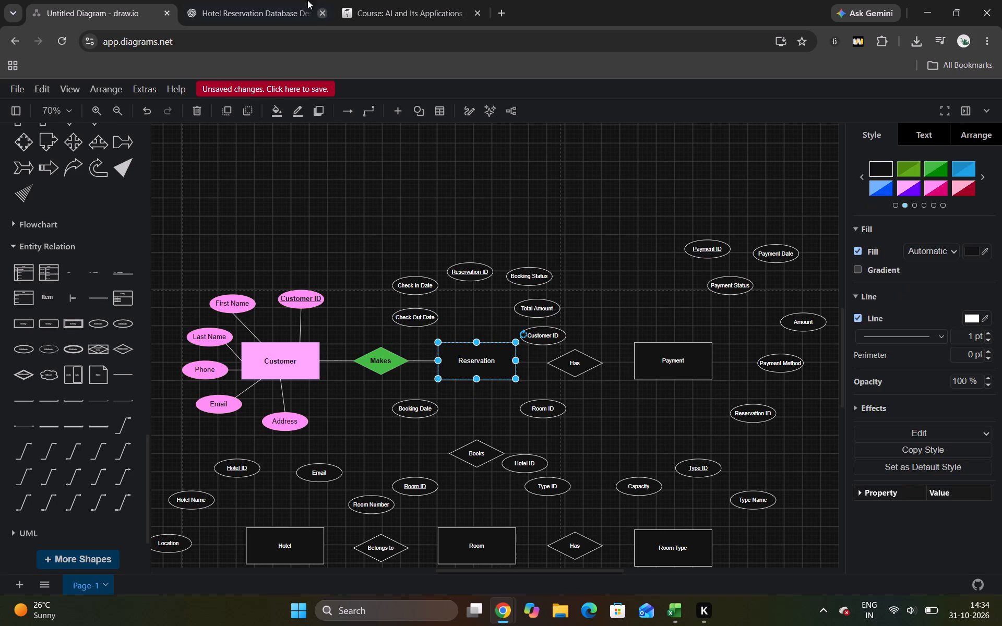
click(282, 0)
click(57, 0)
click(982, 181)
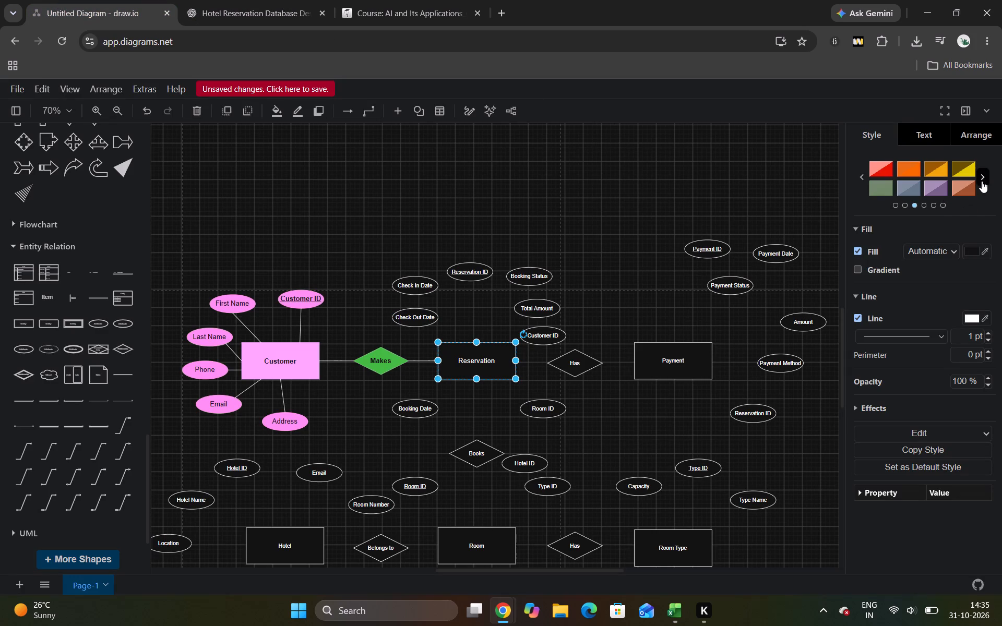
click(270, 0)
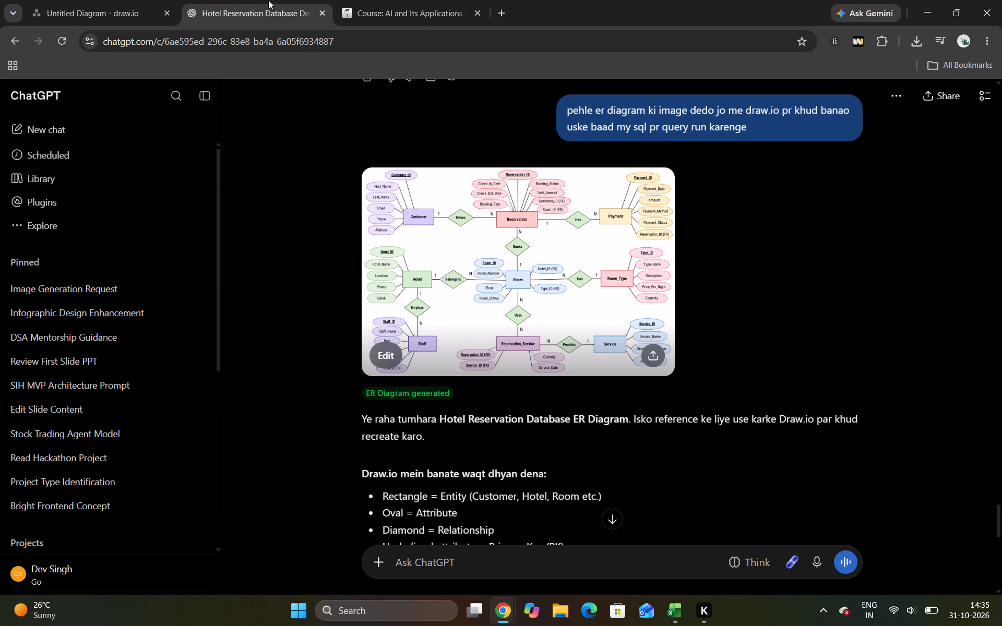
click(59, 0)
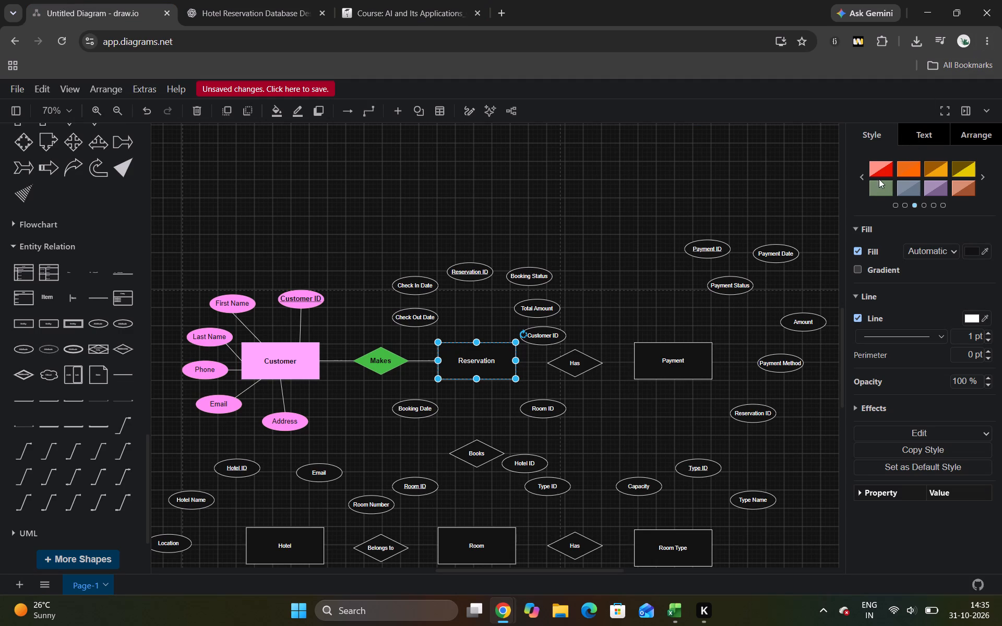
click(877, 161)
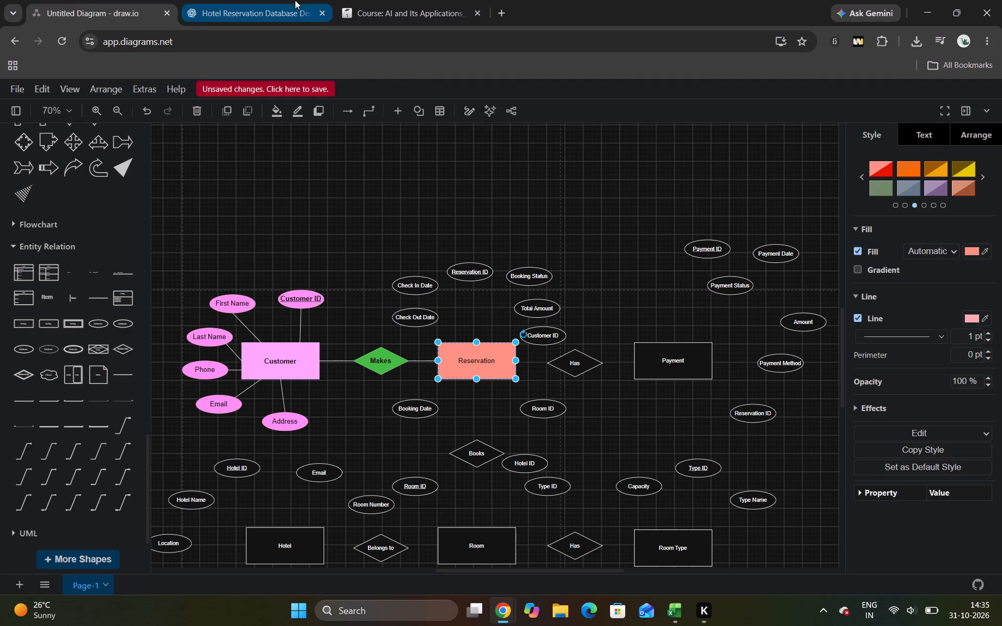
click(292, 0)
click(123, 0)
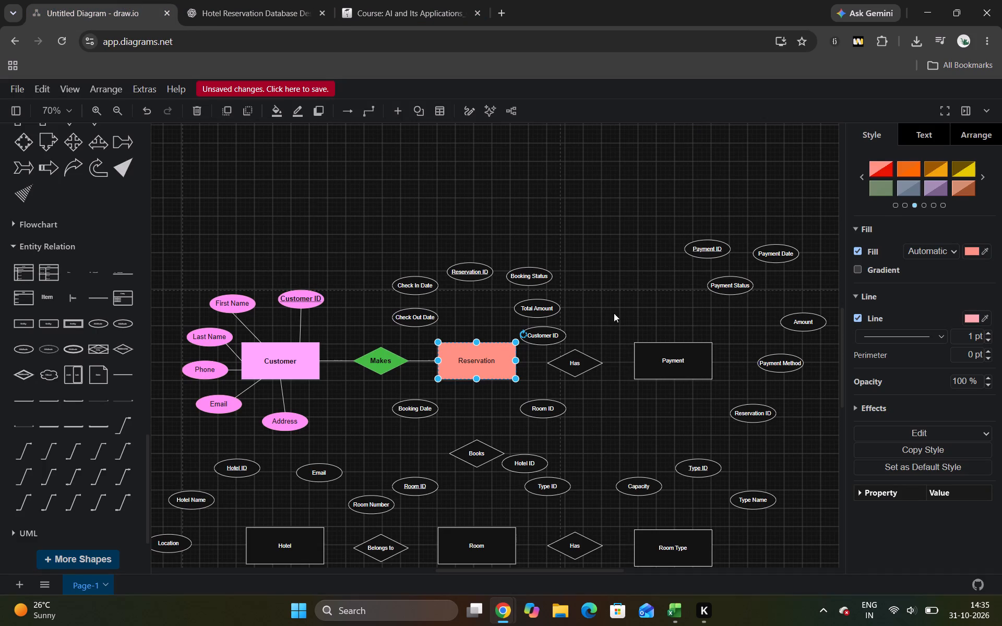
click(617, 313)
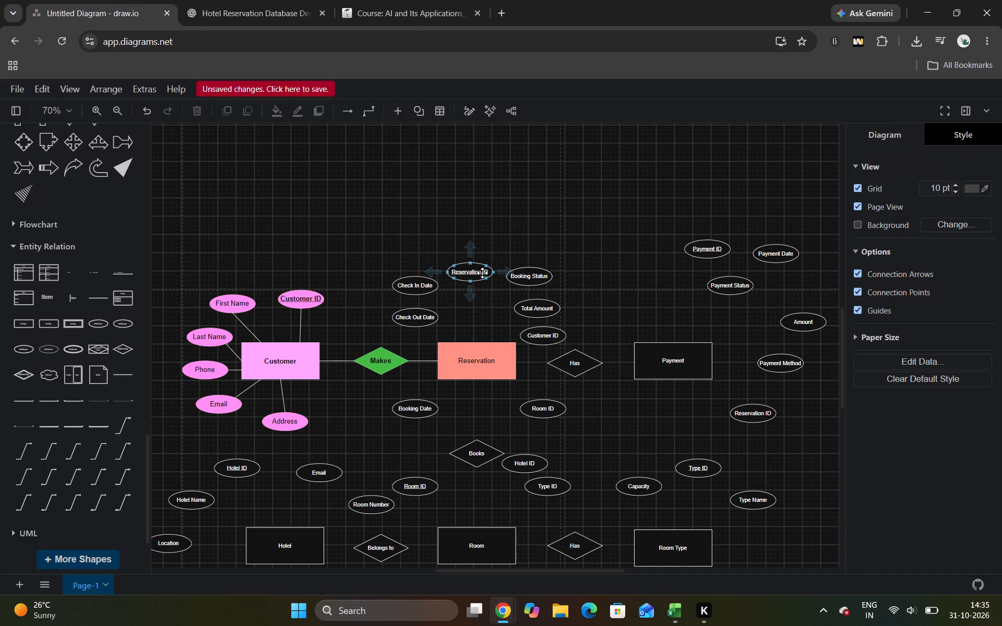
Set the Reservation ID attribute label to 15 px and bold.
double_click(481, 273)
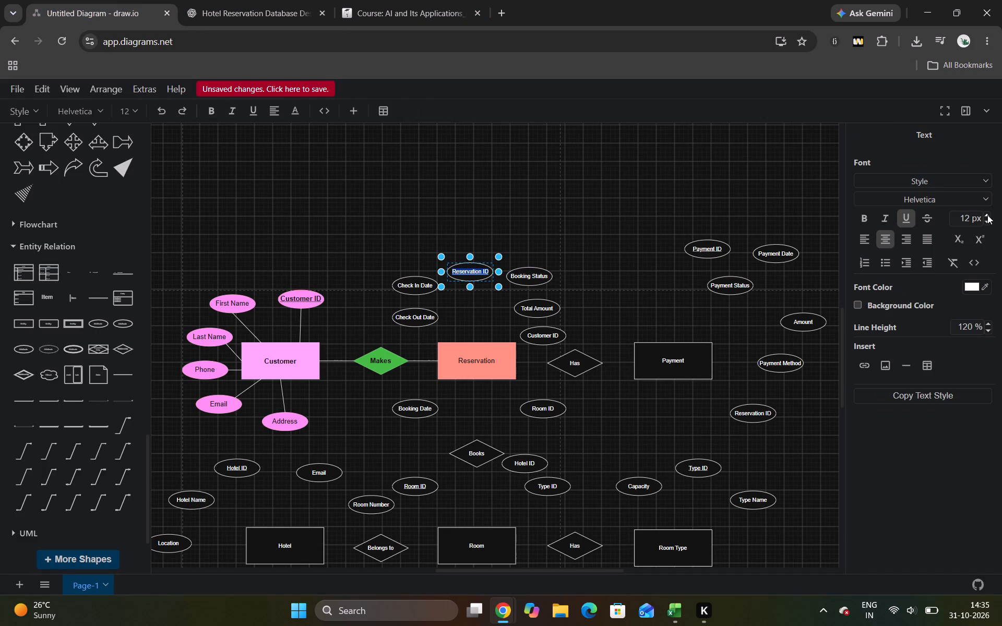
triple_click(987, 215)
click(863, 215)
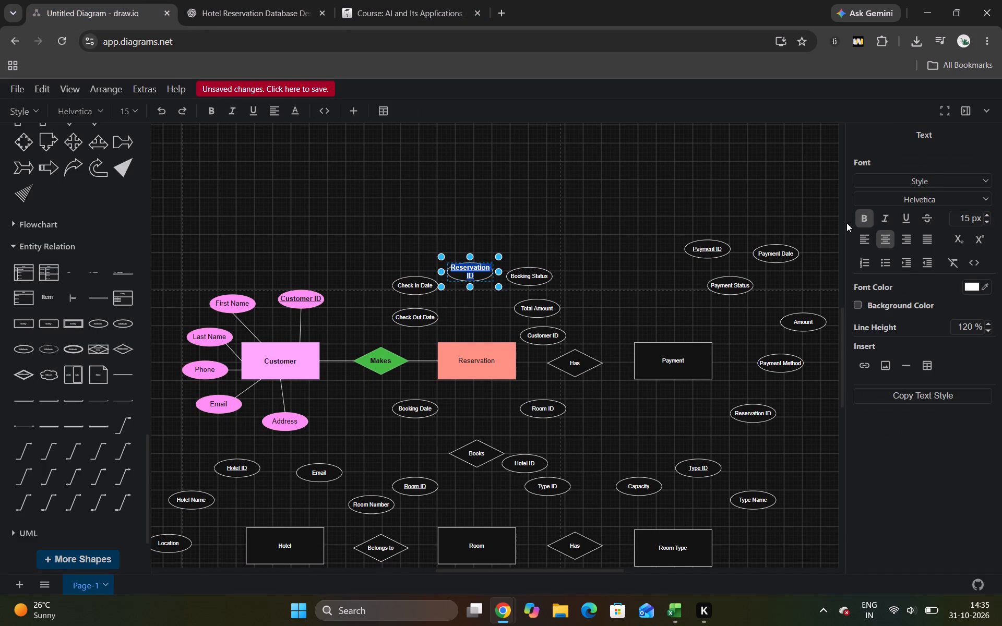
click(684, 170)
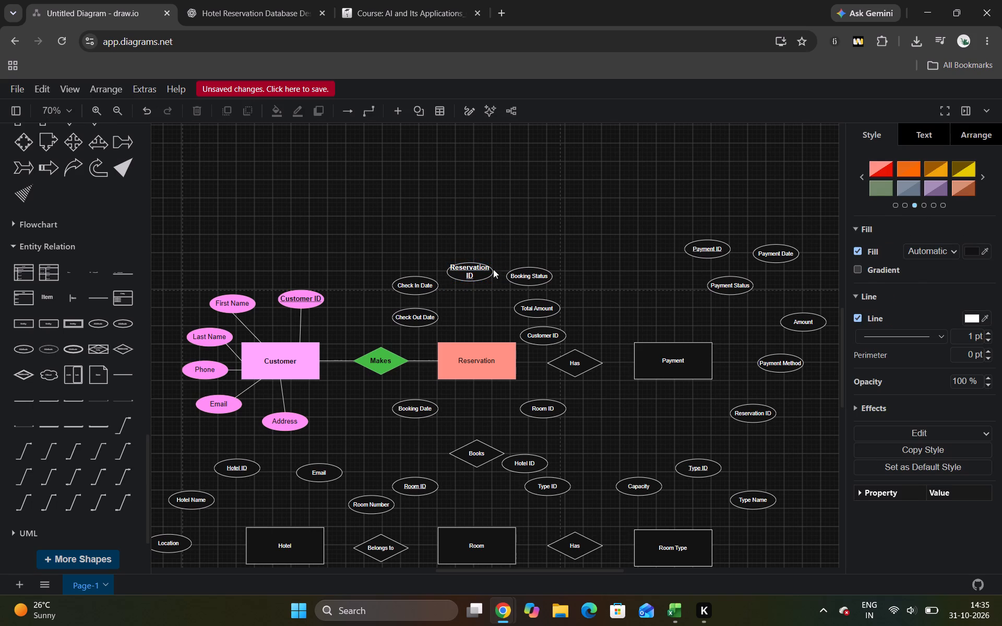
Enlarge the Reservation ID ellipse to 120 x 50 so its label fits on one line.
click(484, 275)
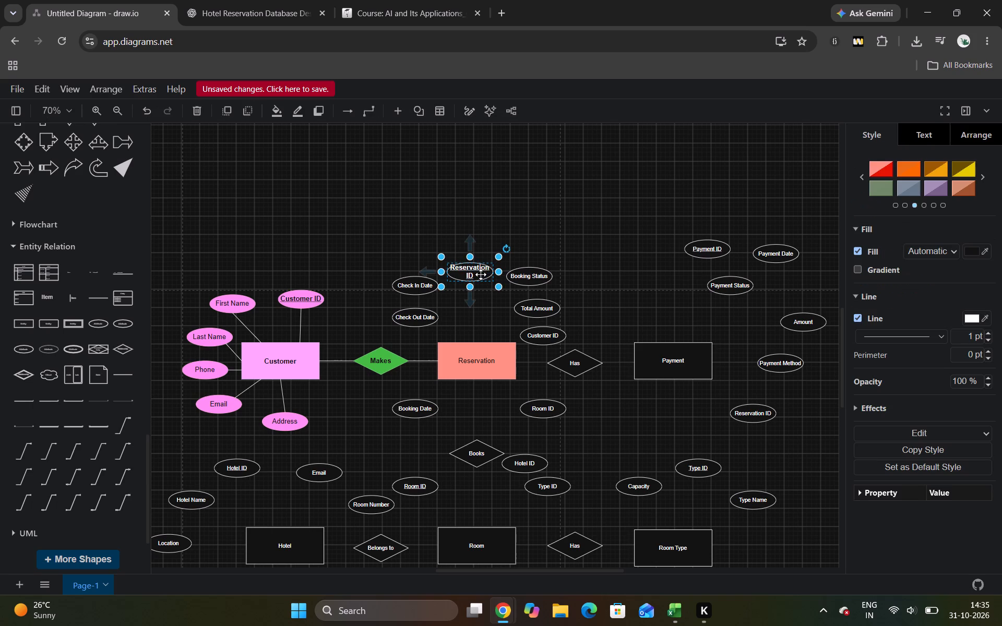
drag(500, 256, 505, 254)
drag(504, 255, 510, 252)
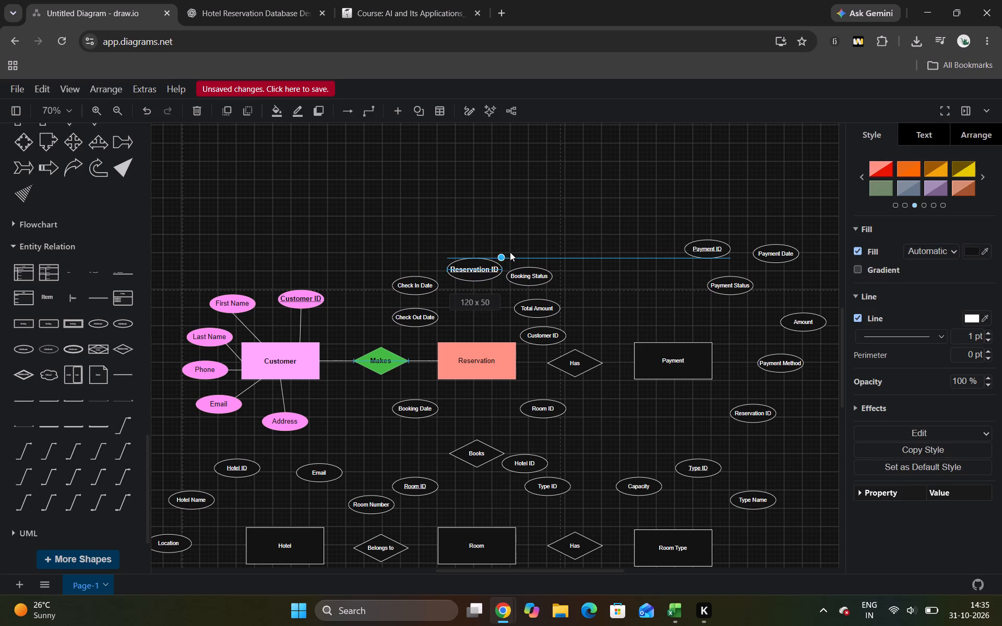
drag(510, 252, 510, 252)
click(551, 217)
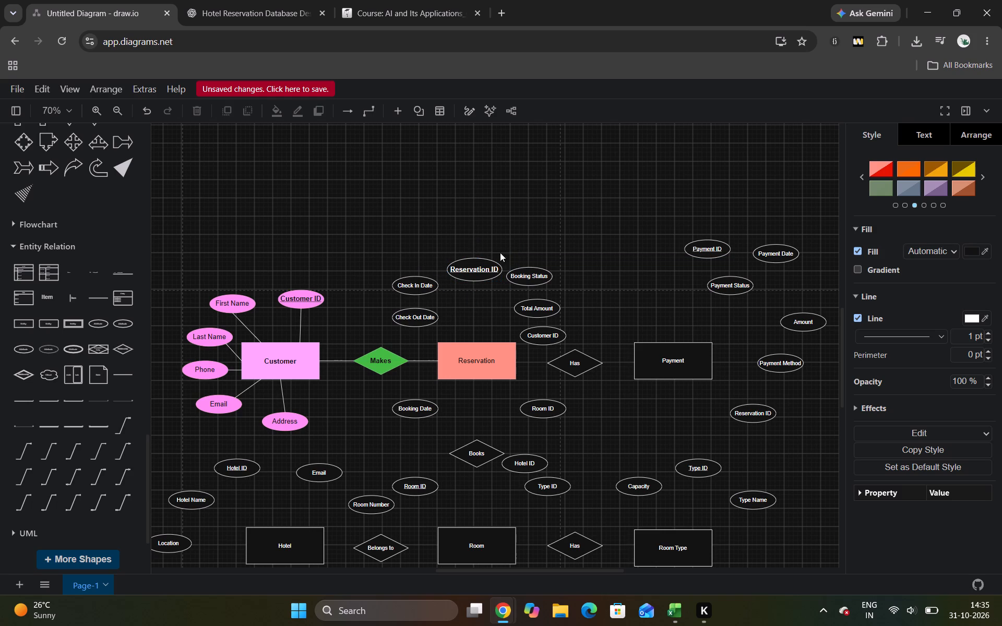
Apply the same light red preset style to the Reservation ID attribute as used on the Reservation entity.
click(475, 262)
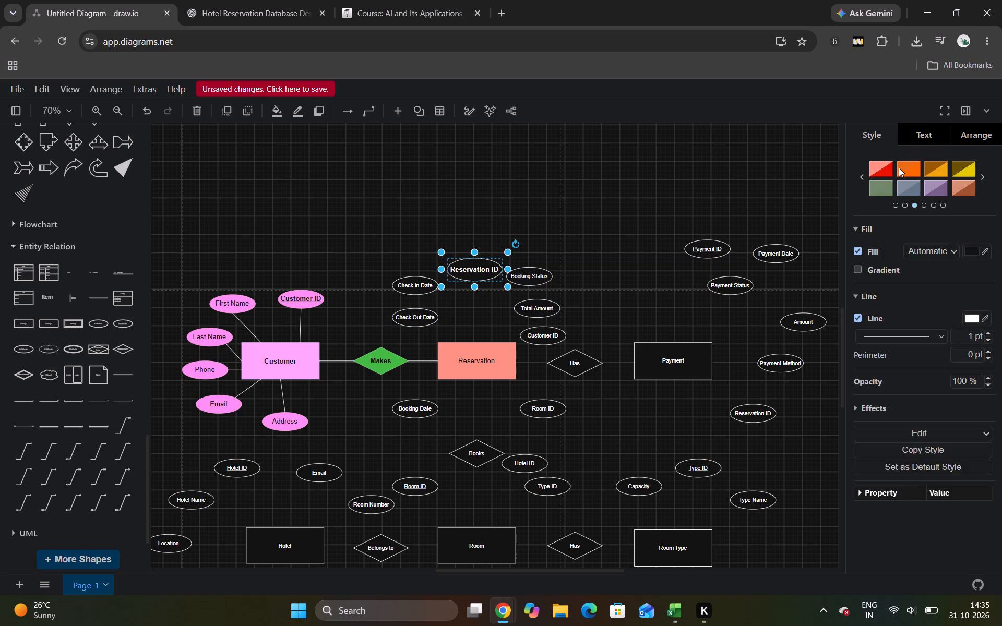
click(876, 164)
click(580, 137)
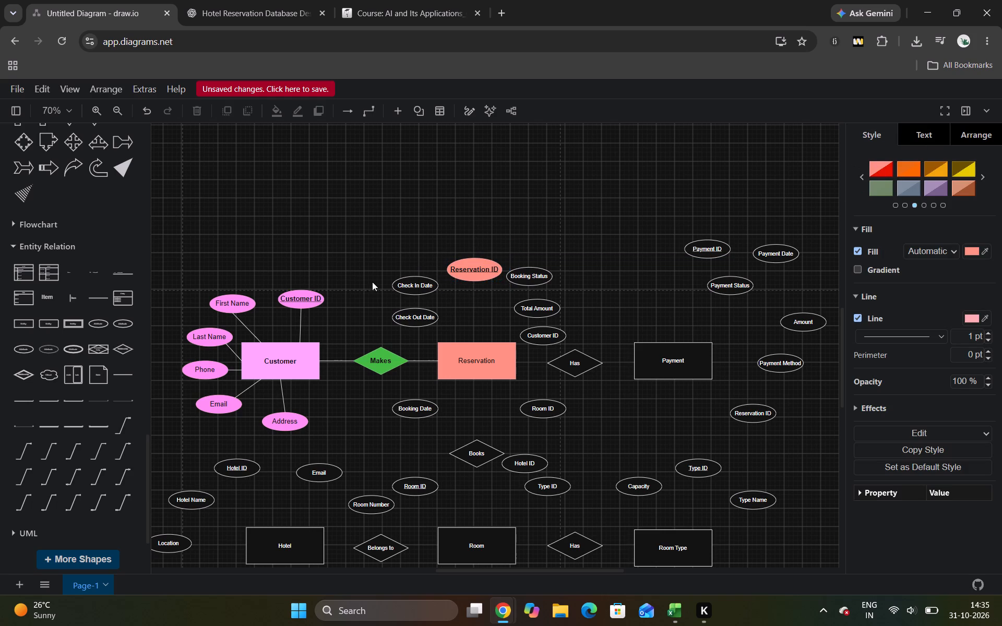
Set the Check In Date attribute label to 15 px and slightly widen its ellipse to fit the text.
click(419, 280)
double_click(419, 285)
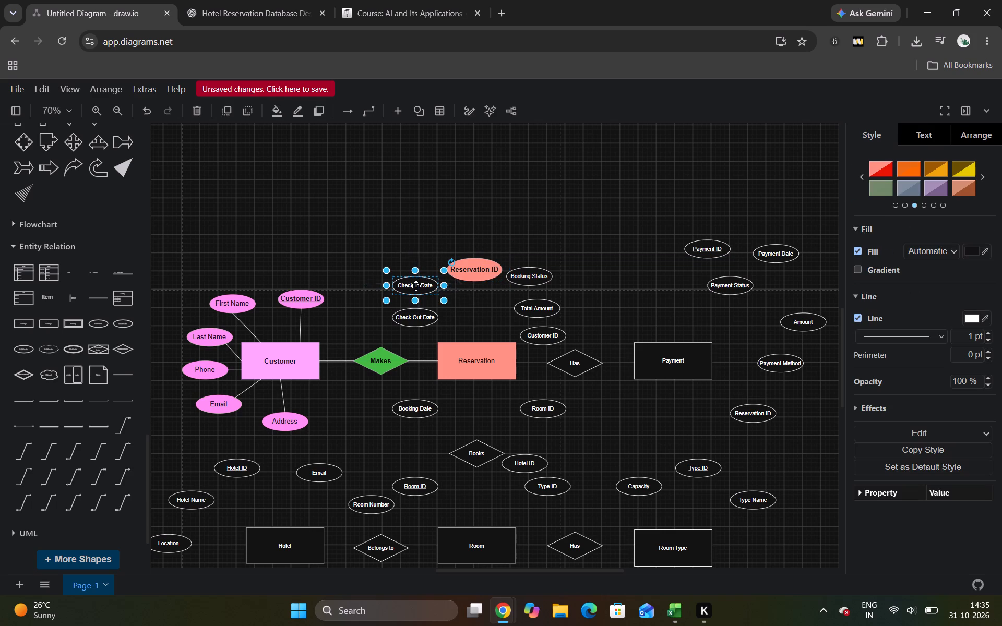
double_click(416, 286)
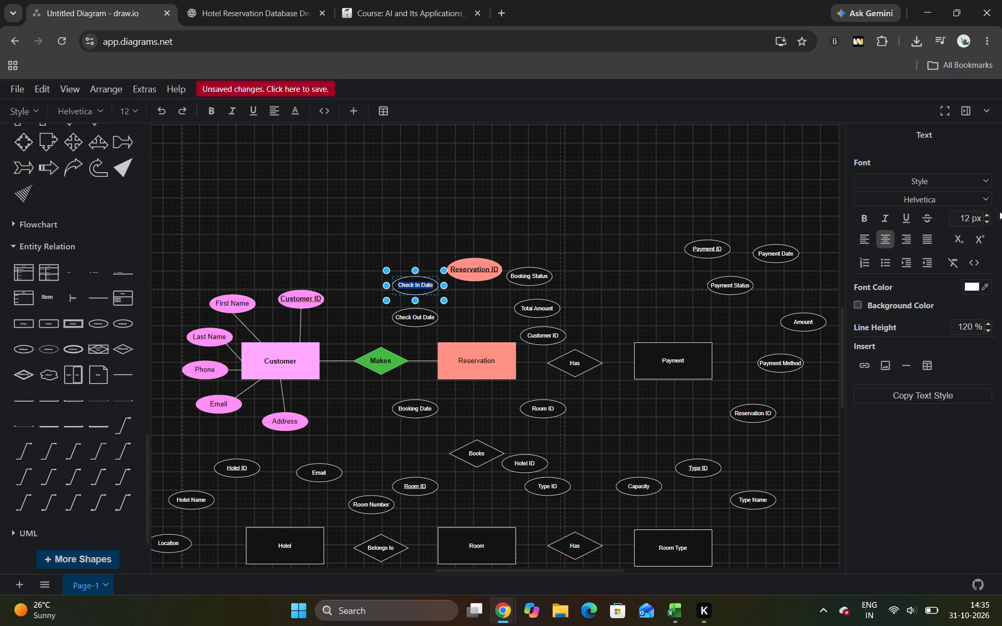
double_click(989, 213)
click(989, 213)
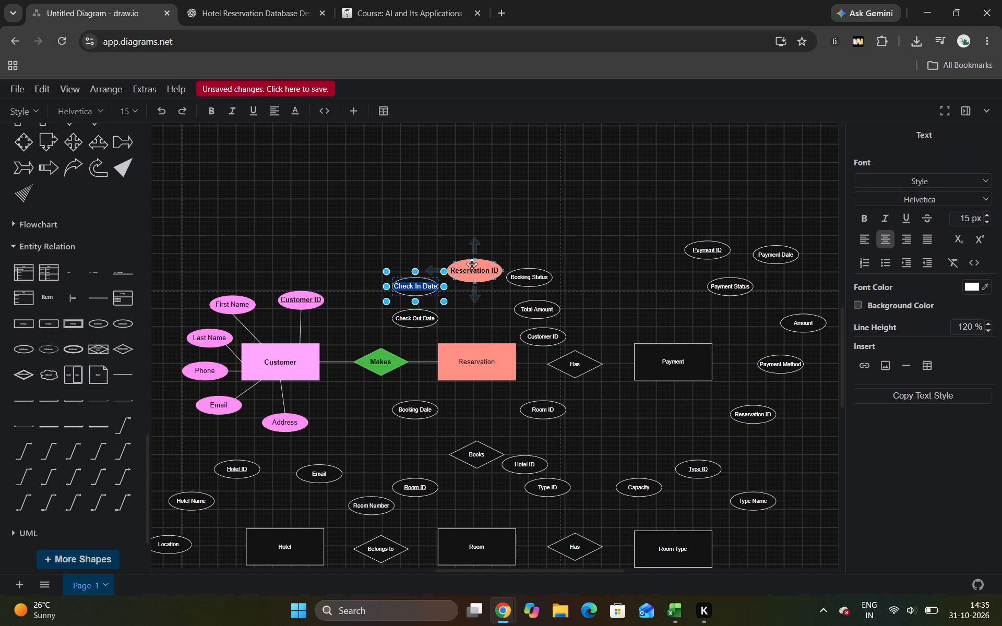
drag(444, 272, 450, 271)
click(457, 198)
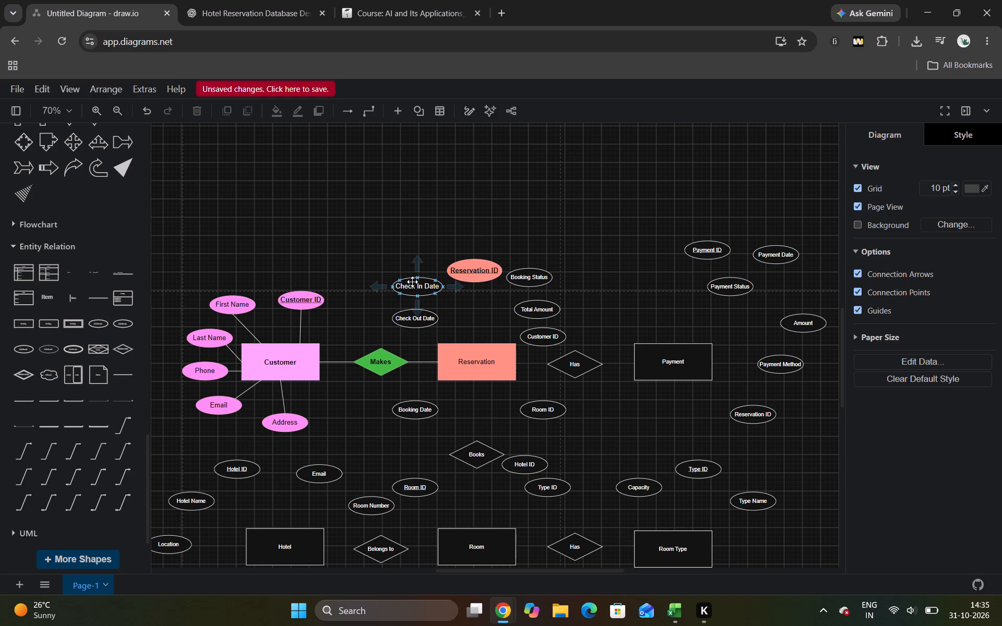
Apply the light red preset style used on the Reservation entity to the Check In Date attribute.
click(412, 282)
click(874, 167)
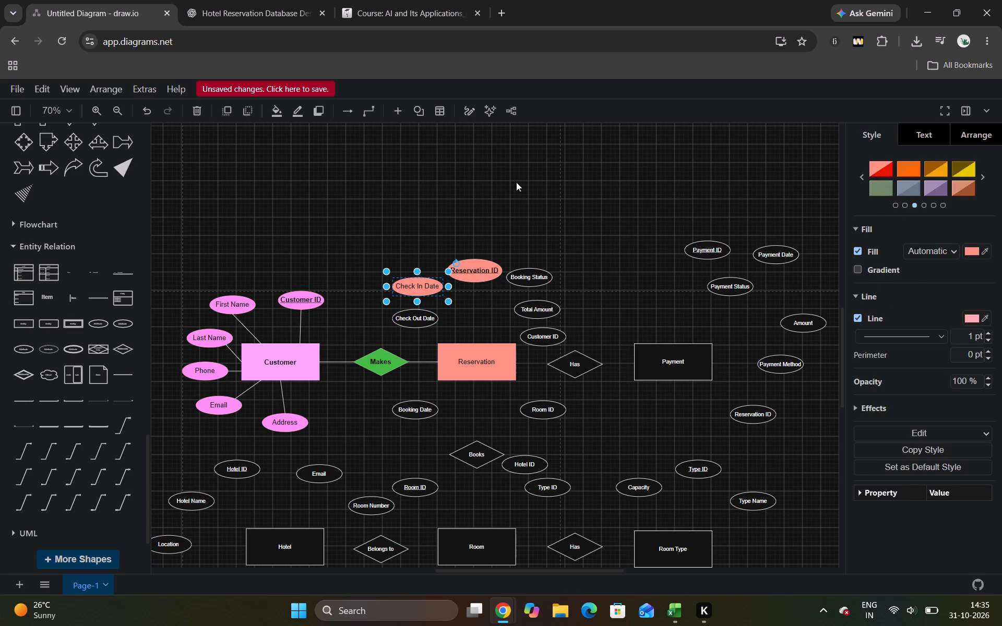
click(516, 182)
Widen the Check Out Date ellipse to match Check In Date and set its label to 15 px.
click(425, 311)
drag(445, 304, 450, 304)
double_click(431, 317)
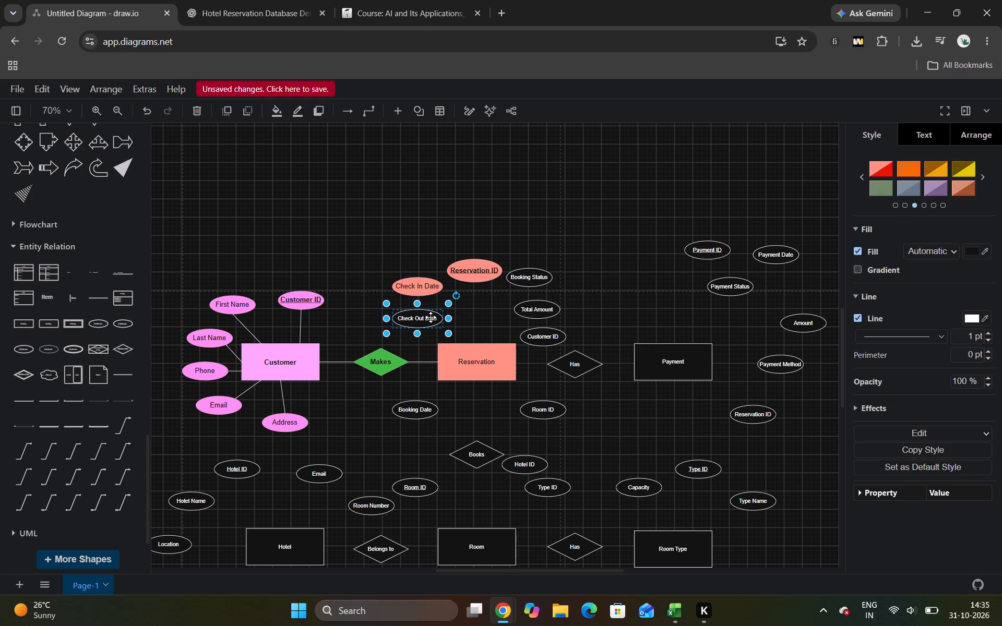
double_click(988, 214)
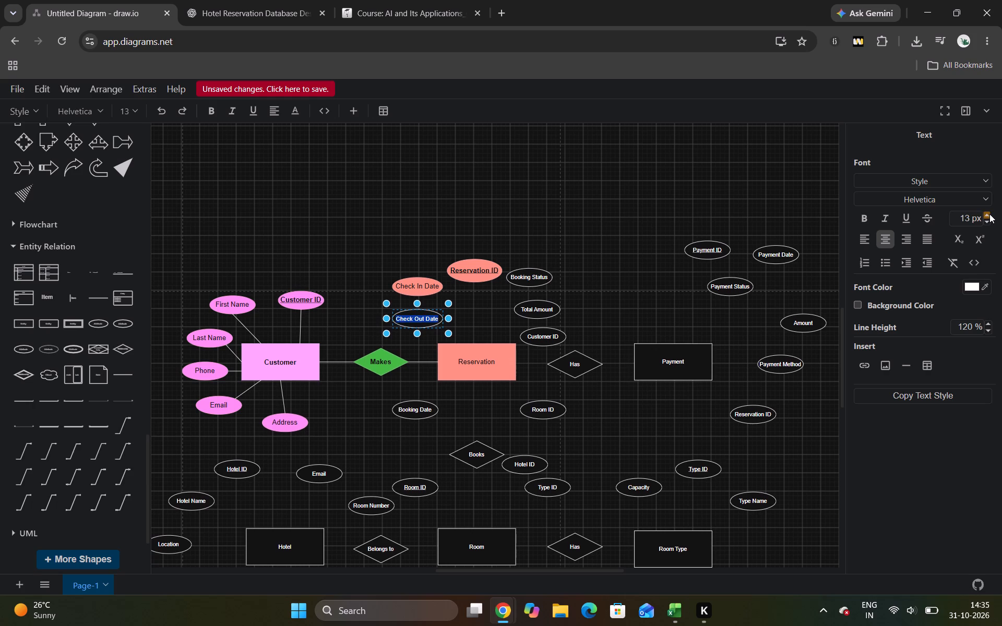
click(989, 214)
click(662, 182)
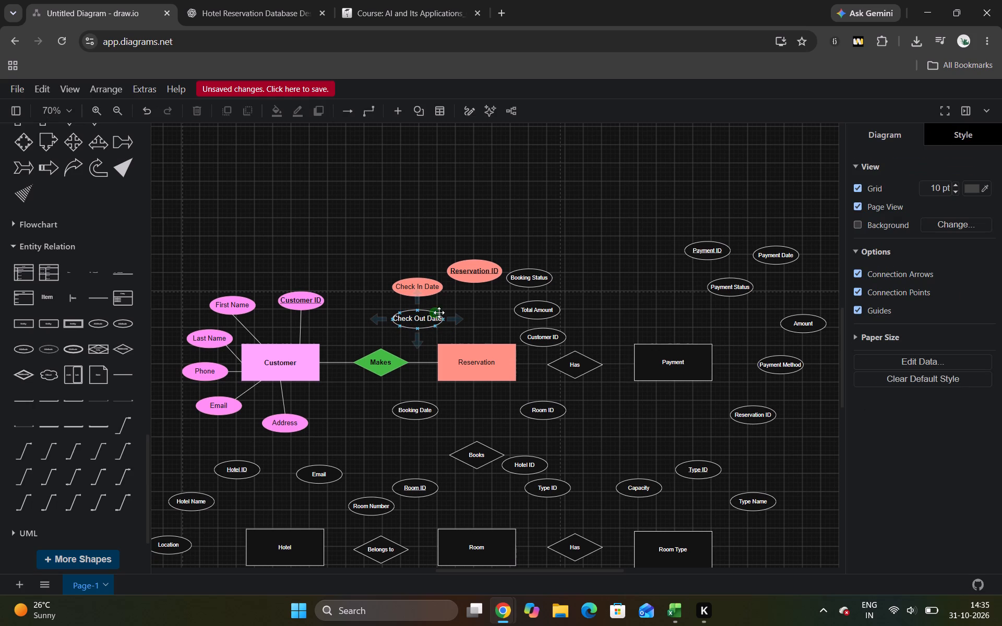
click(424, 312)
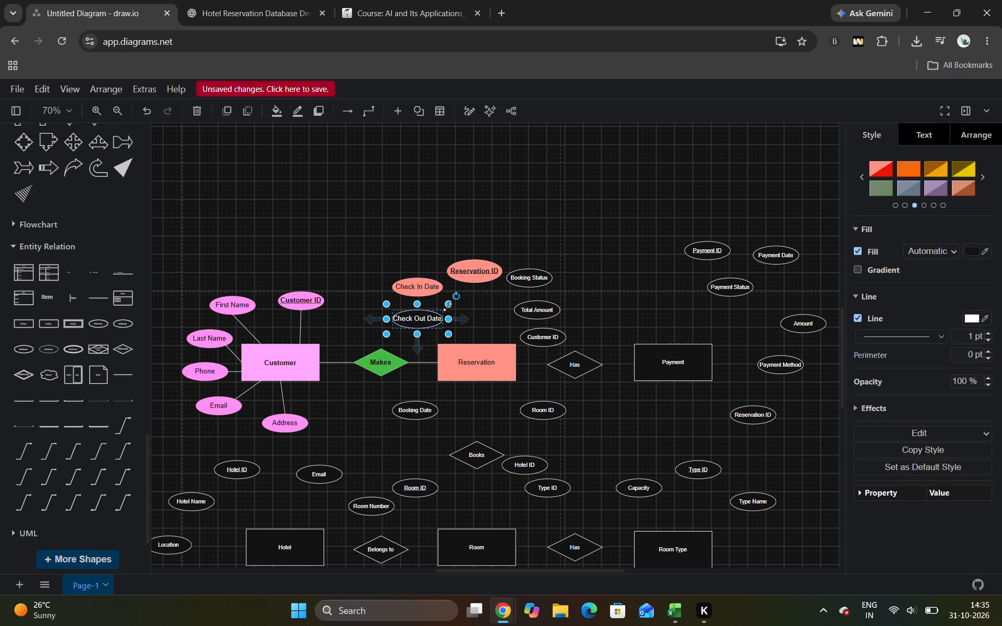
click(447, 306)
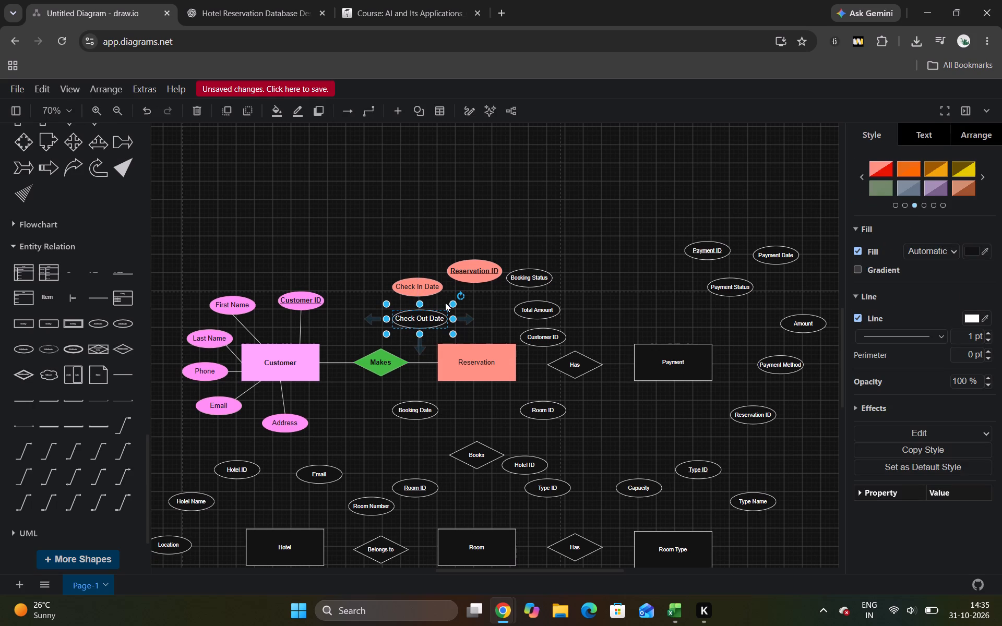
drag(452, 304, 446, 304)
click(436, 302)
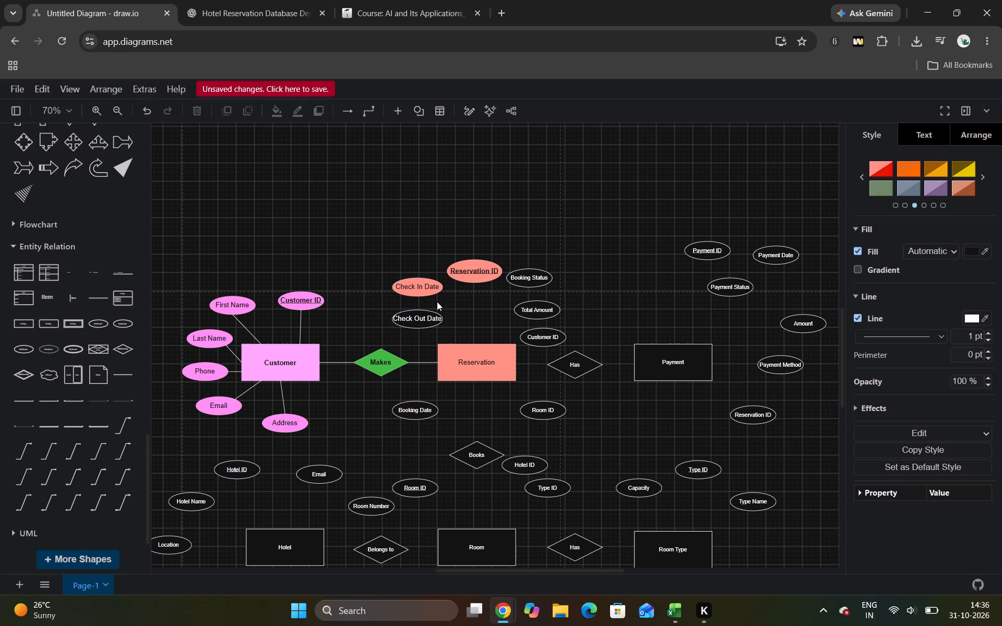
Apply the light red preset style of the Reservation entity to the Check Out Date attribute.
click(428, 312)
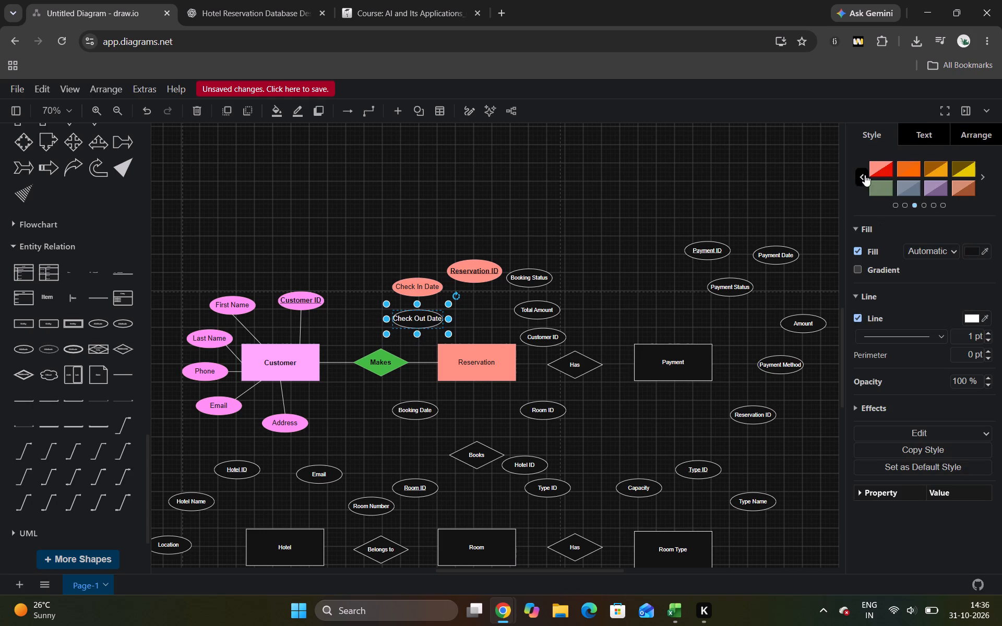
click(872, 170)
click(627, 167)
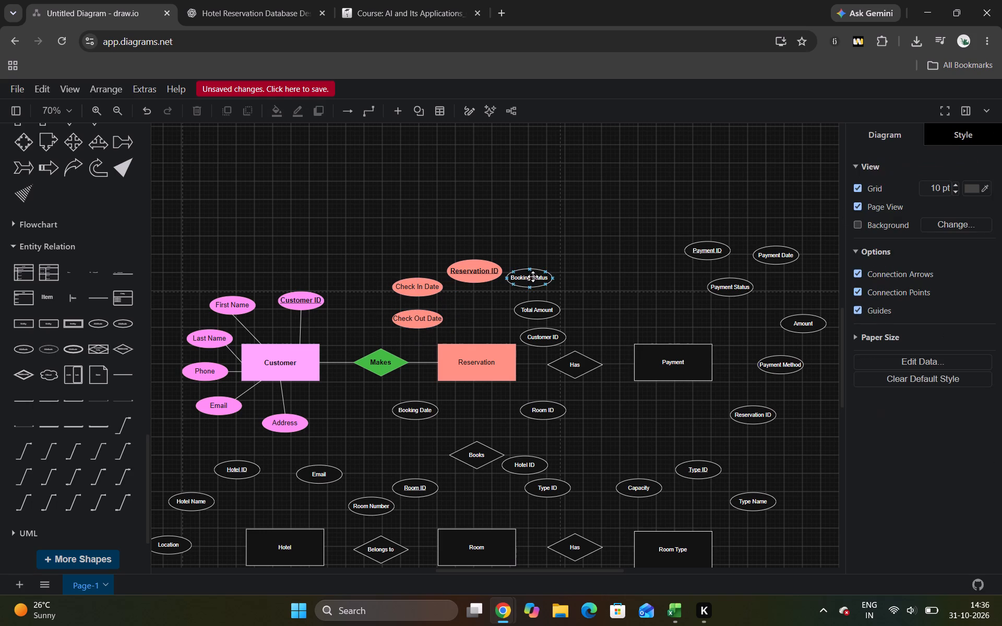
Set the Booking Status label to 15 px and enlarge its ellipse to 120 x 50 so the text fits one line.
click(533, 276)
double_click(535, 279)
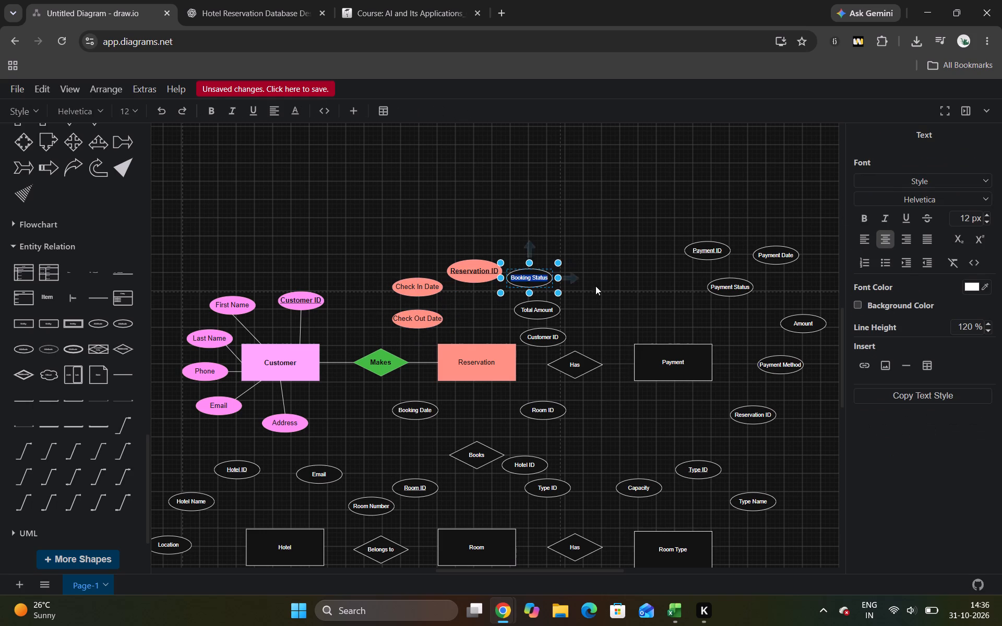
click(987, 215)
double_click(987, 215)
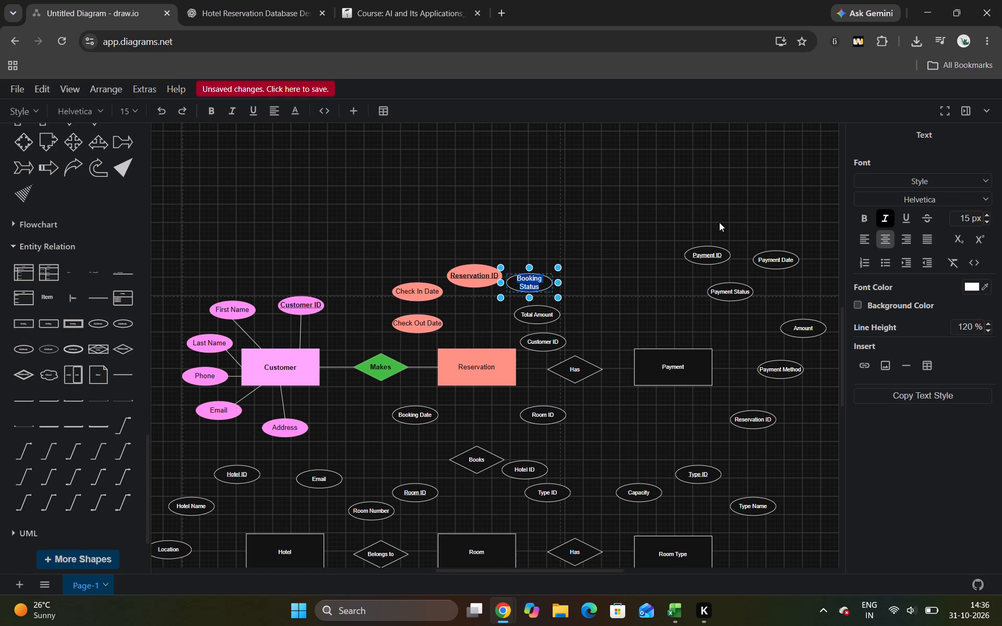
drag(559, 267, 569, 264)
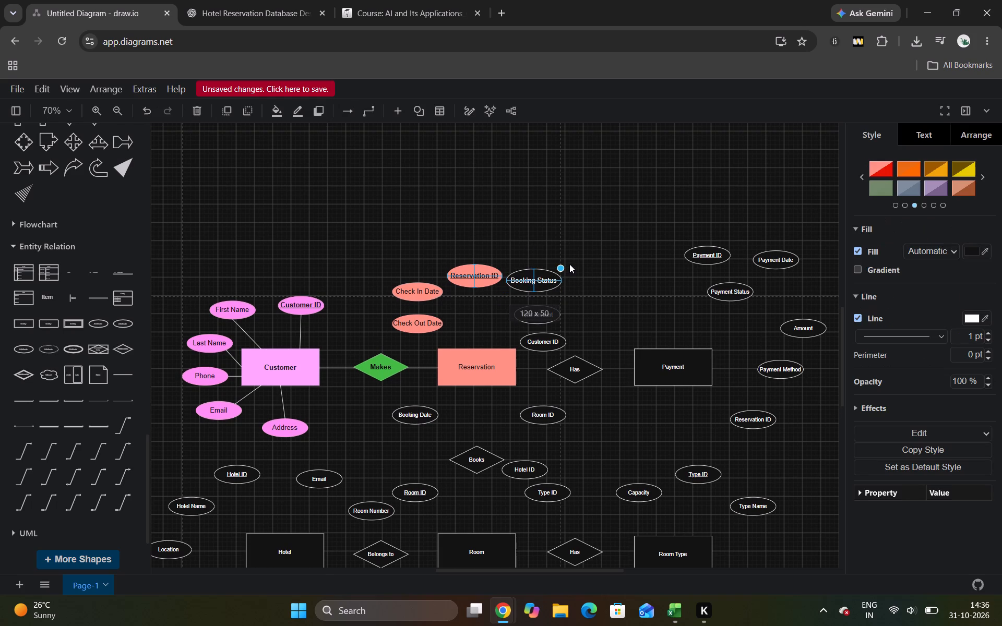
drag(569, 264, 569, 264)
click(598, 222)
Apply the light red preset style of the Reservation entity to the Booking Status attribute.
click(538, 272)
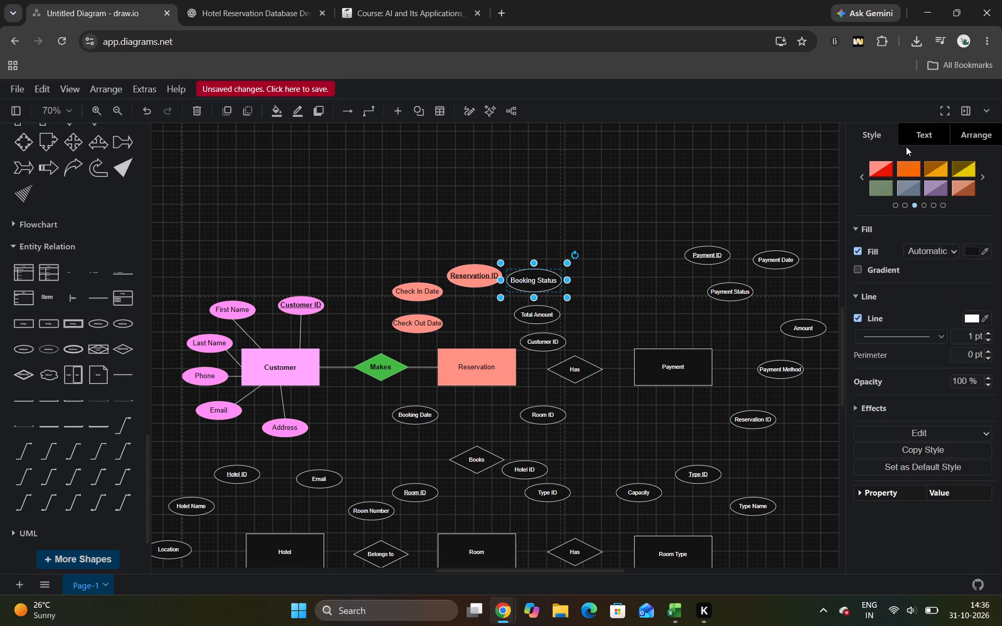
click(870, 169)
click(676, 141)
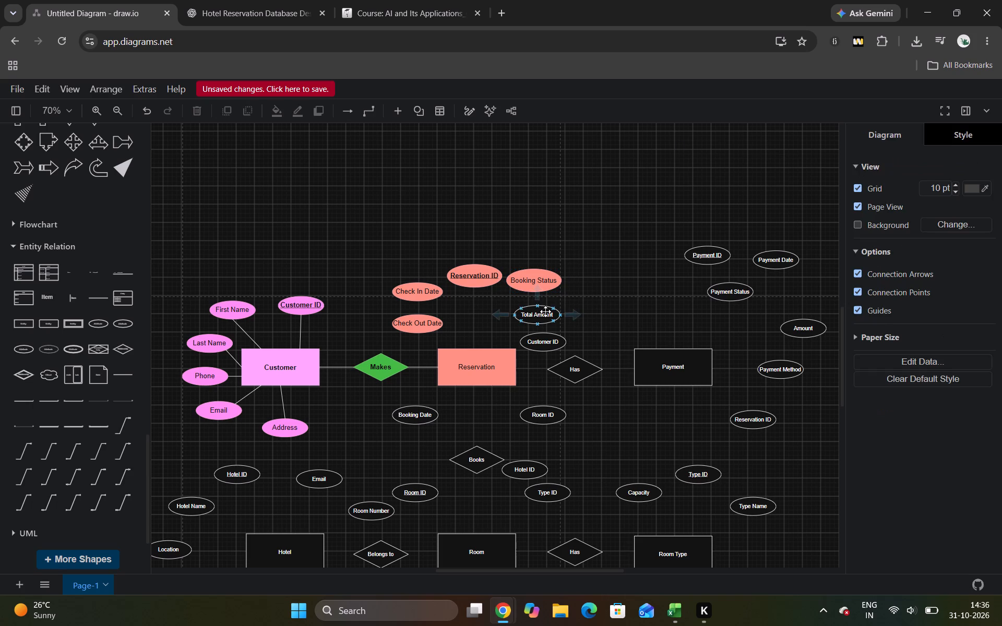
Set the Total Amount attribute label to 15 px and widen its ellipse to fit the text.
click(545, 311)
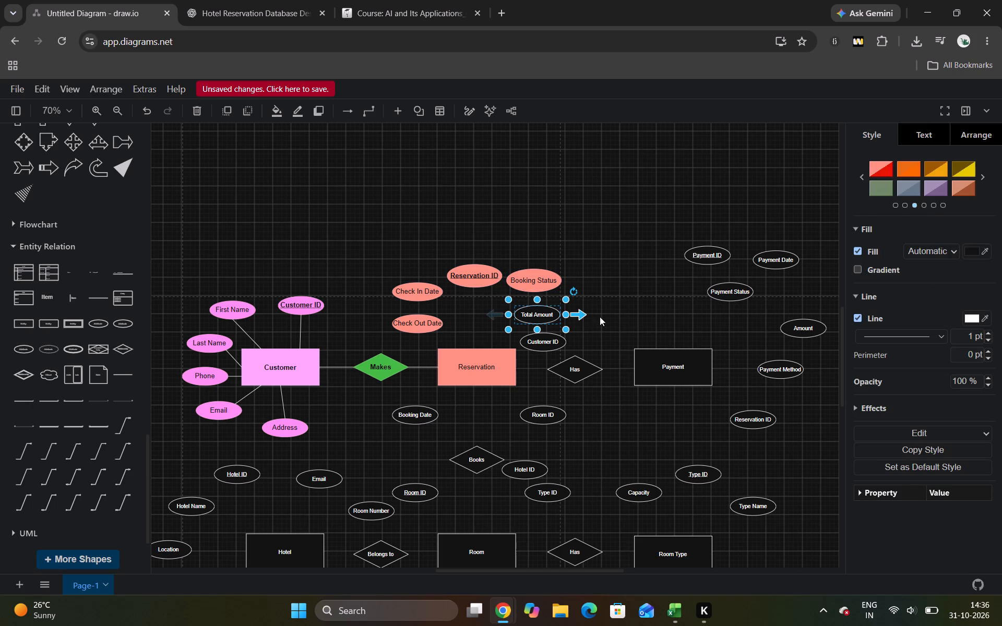
drag(567, 301, 575, 301)
double_click(539, 315)
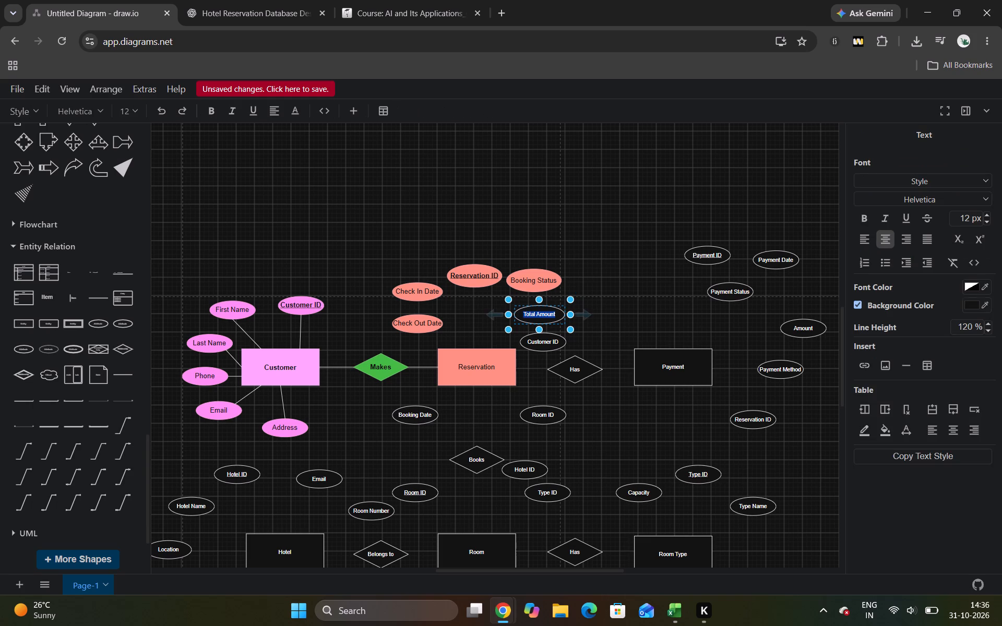
double_click(986, 215)
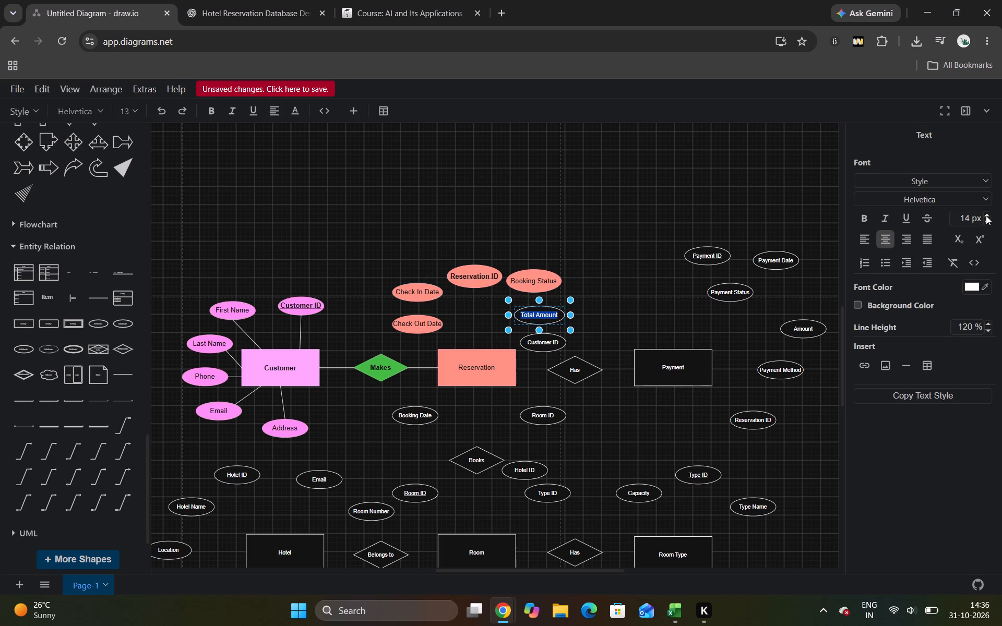
click(986, 215)
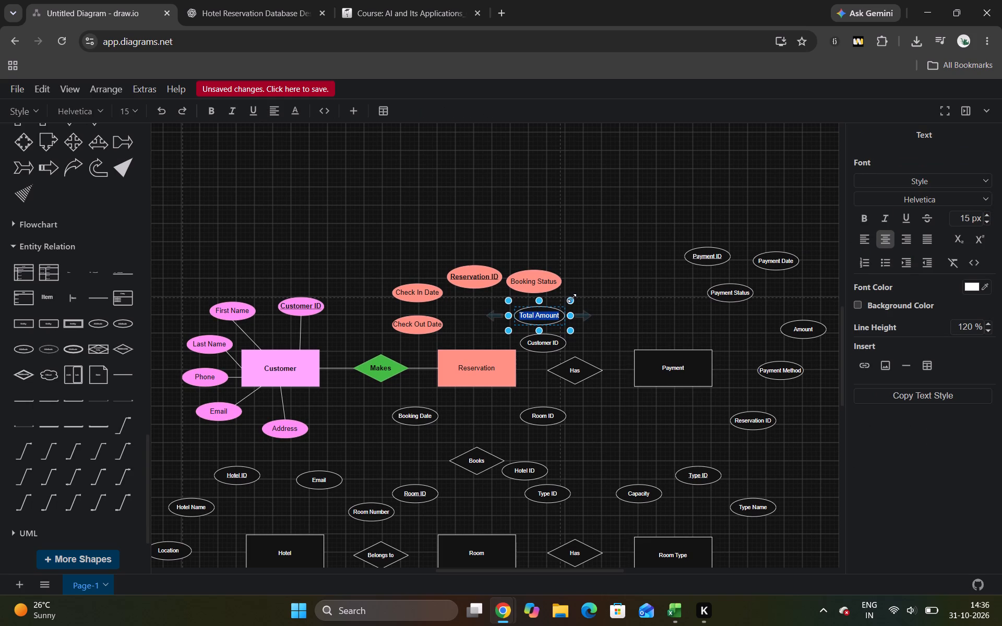
drag(572, 300, 578, 301)
click(600, 274)
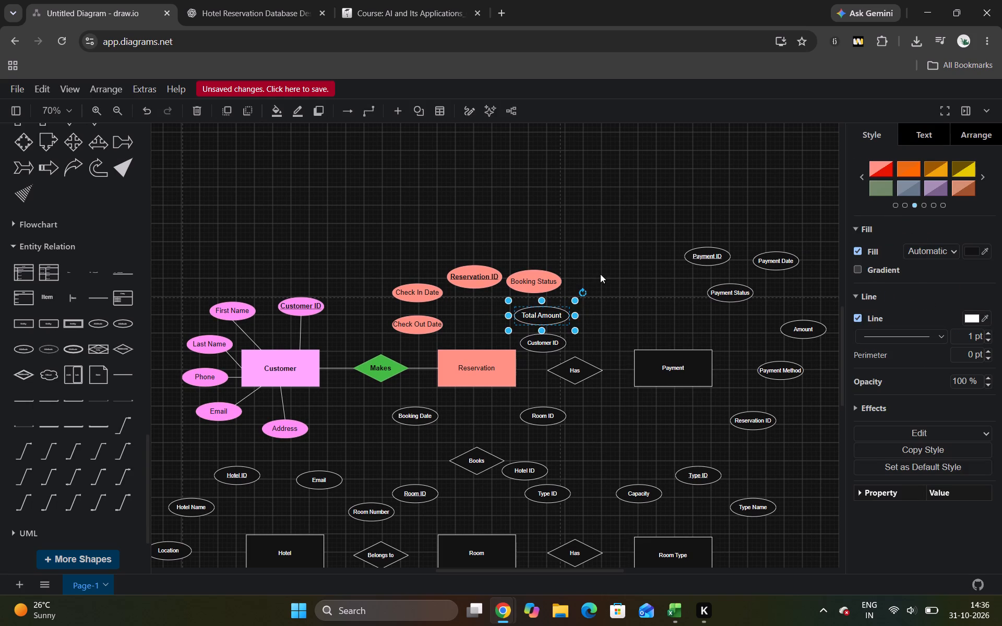
Apply the light red preset style of the Reservation entity to the Total Amount attribute.
click(538, 310)
click(871, 164)
click(687, 165)
Set the label of the Customer ID attribute beside the Reservation entity to 15 px.
click(546, 340)
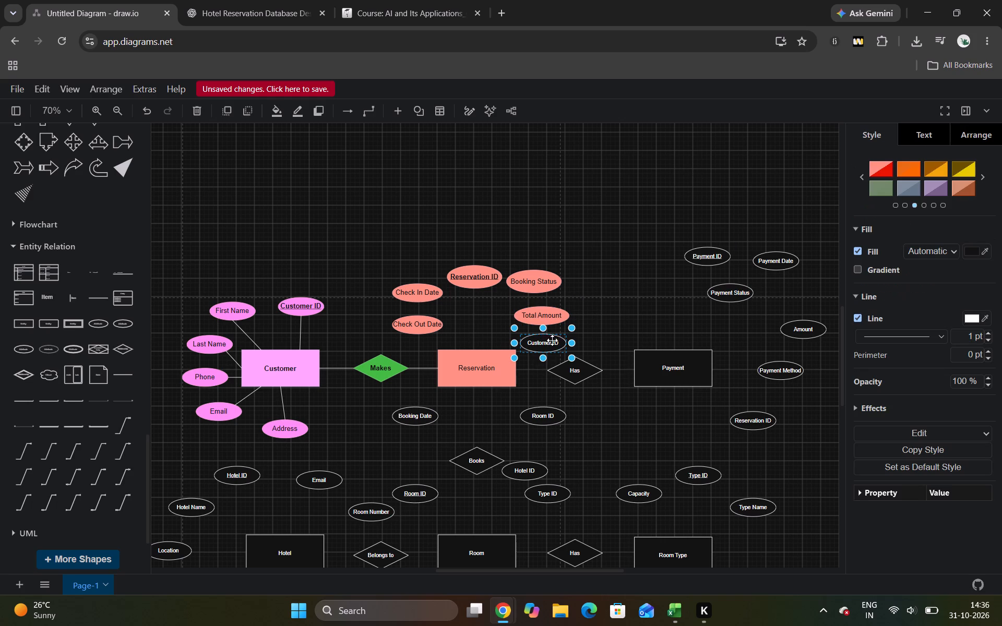
double_click(553, 343)
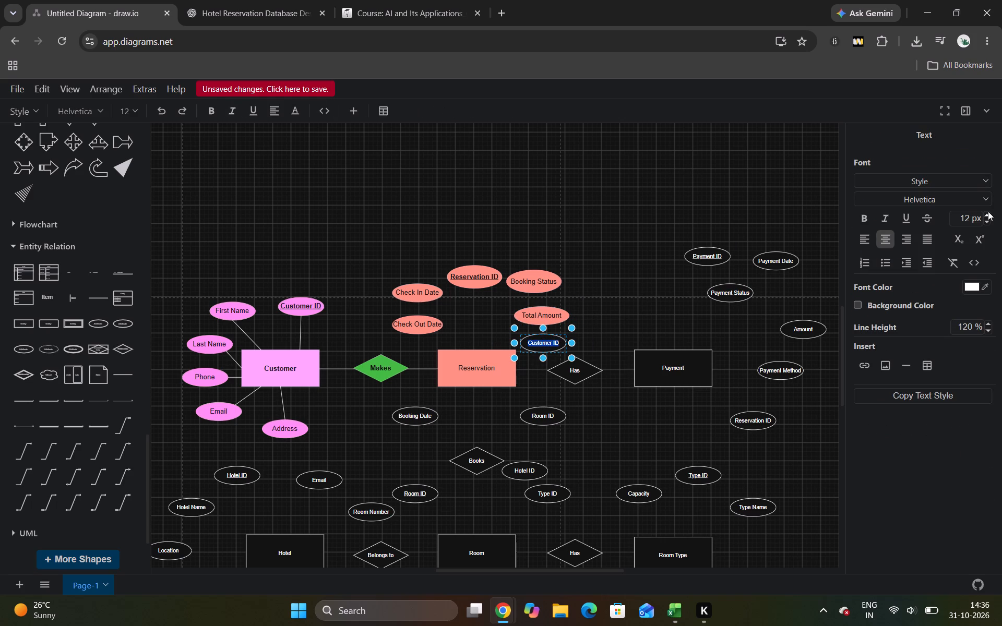
double_click(987, 216)
click(987, 216)
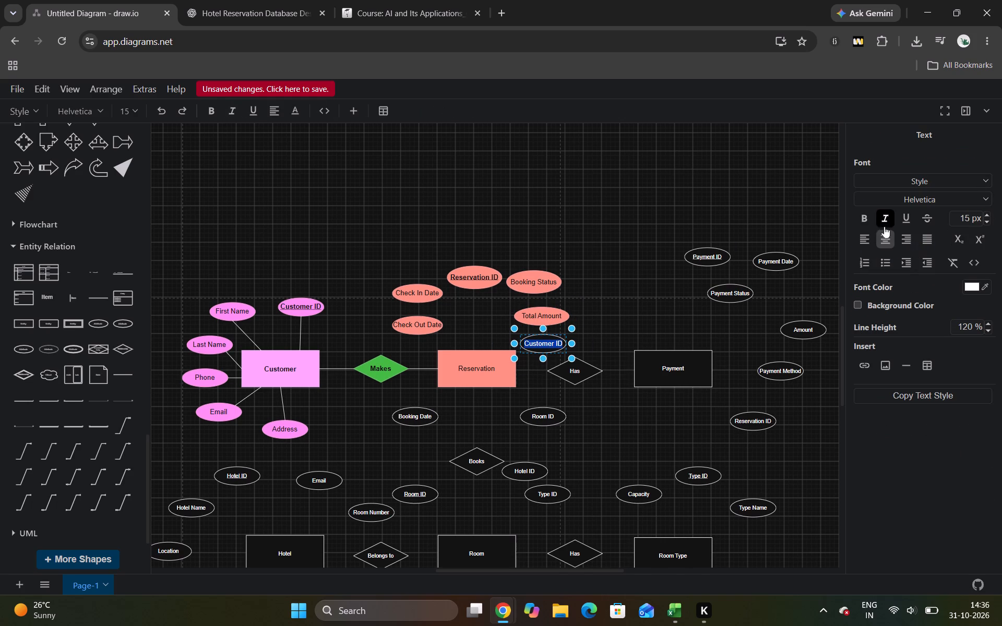
click(703, 278)
Apply the light red preset style to the Reservation entity's Customer ID attribute and slightly widen its ellipse.
click(551, 346)
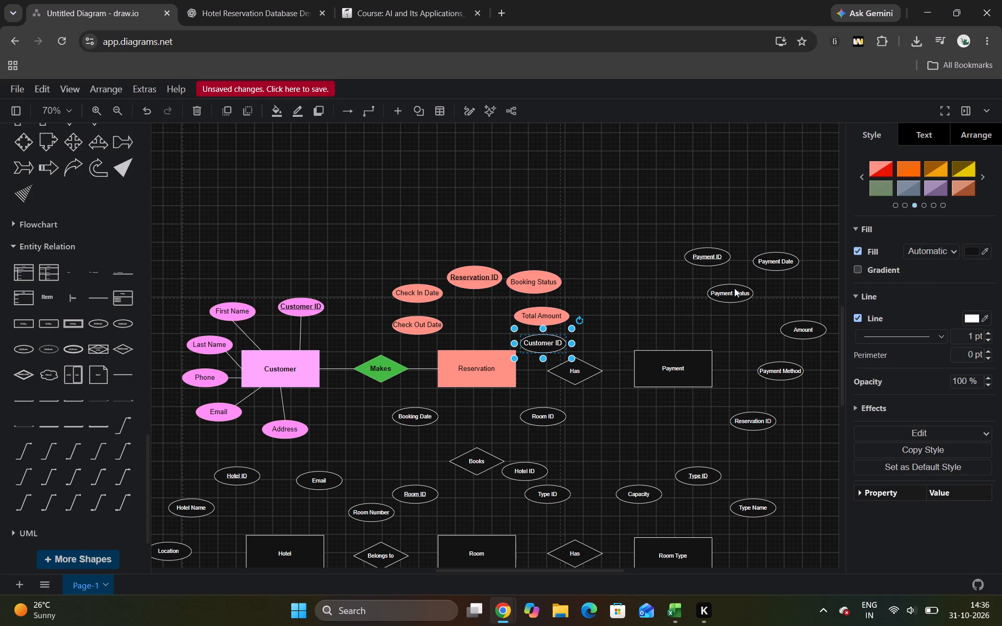
click(873, 168)
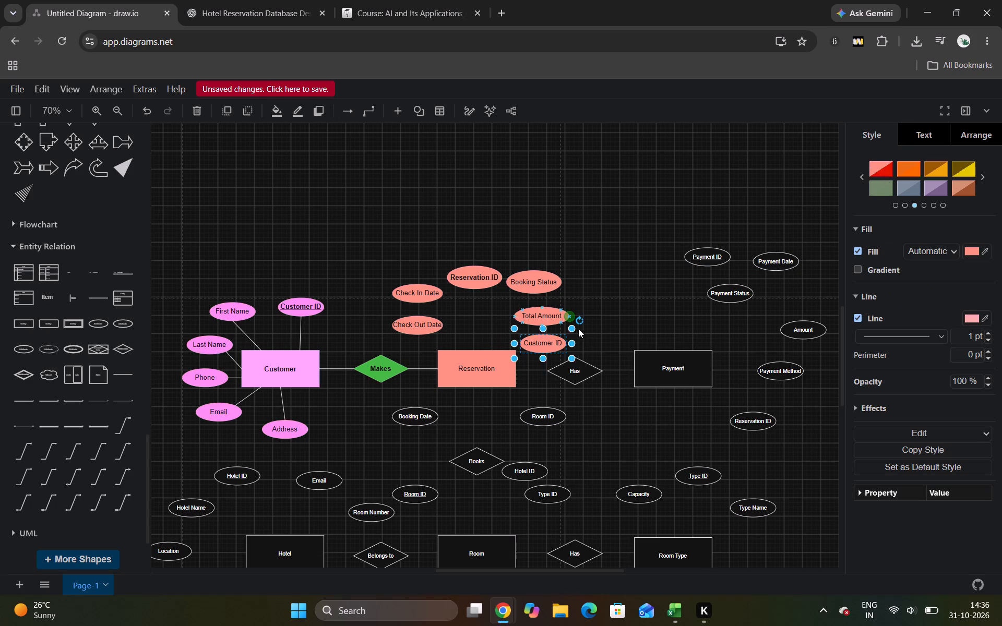
drag(572, 327, 579, 328)
click(617, 261)
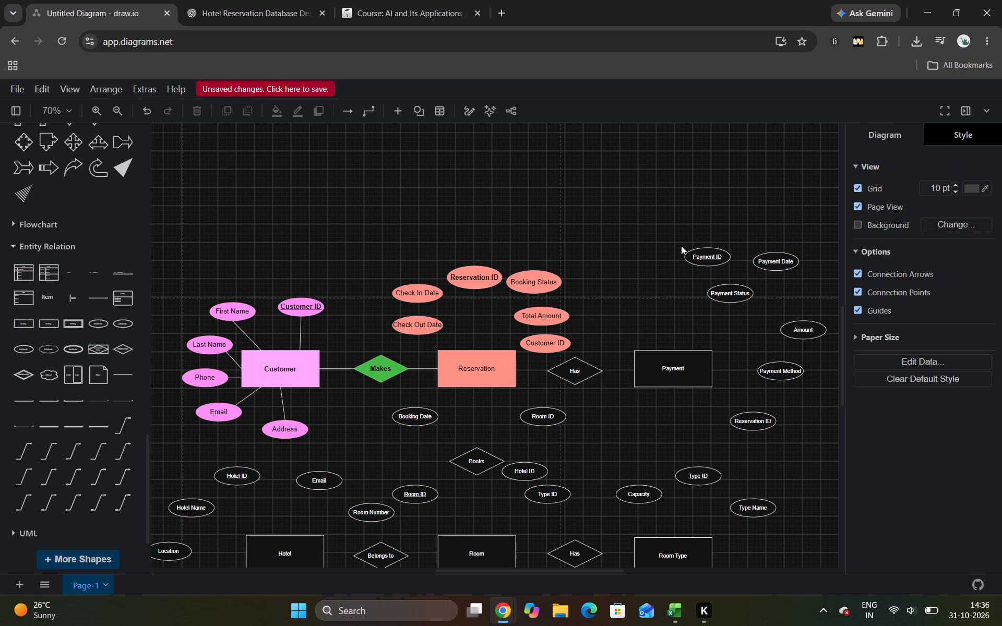
Add a straight relation line connecting the bottom of the Reservation ID ellipse to the top centre of the Reservation entity.
click(120, 376)
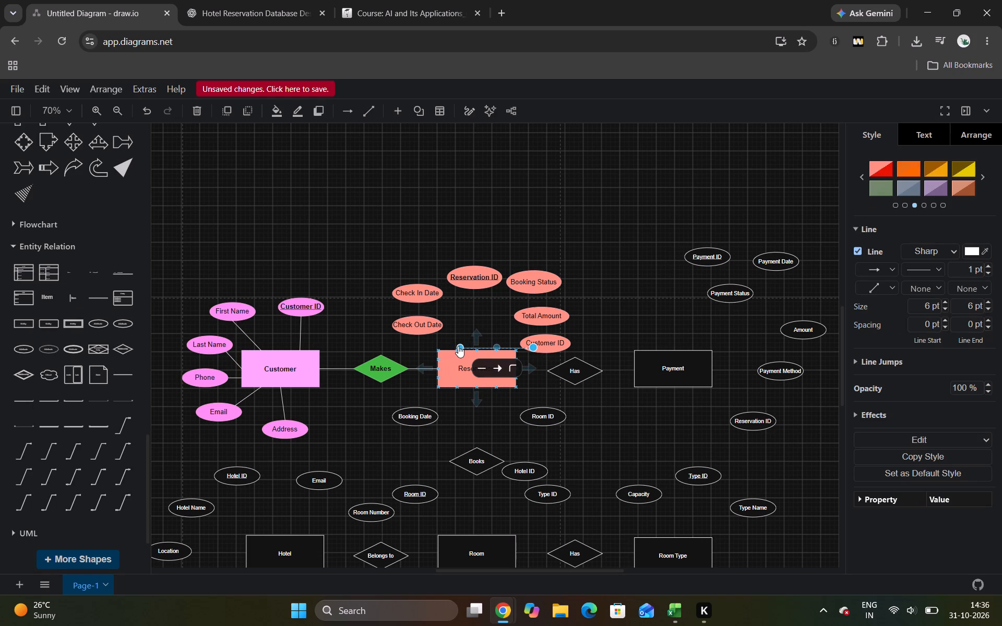
drag(460, 342, 470, 286)
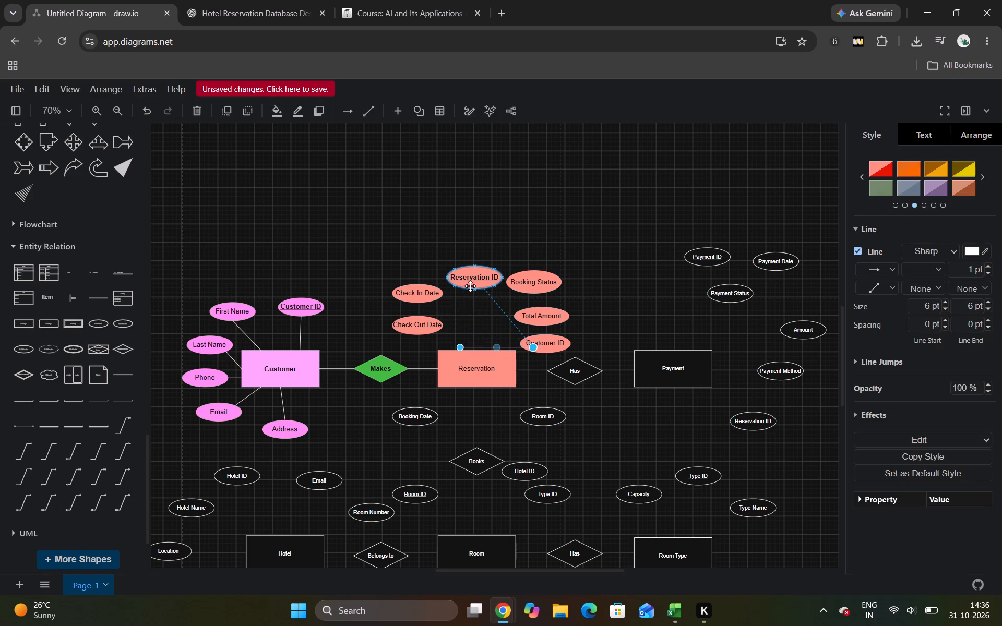
drag(470, 286, 473, 286)
drag(533, 343, 534, 343)
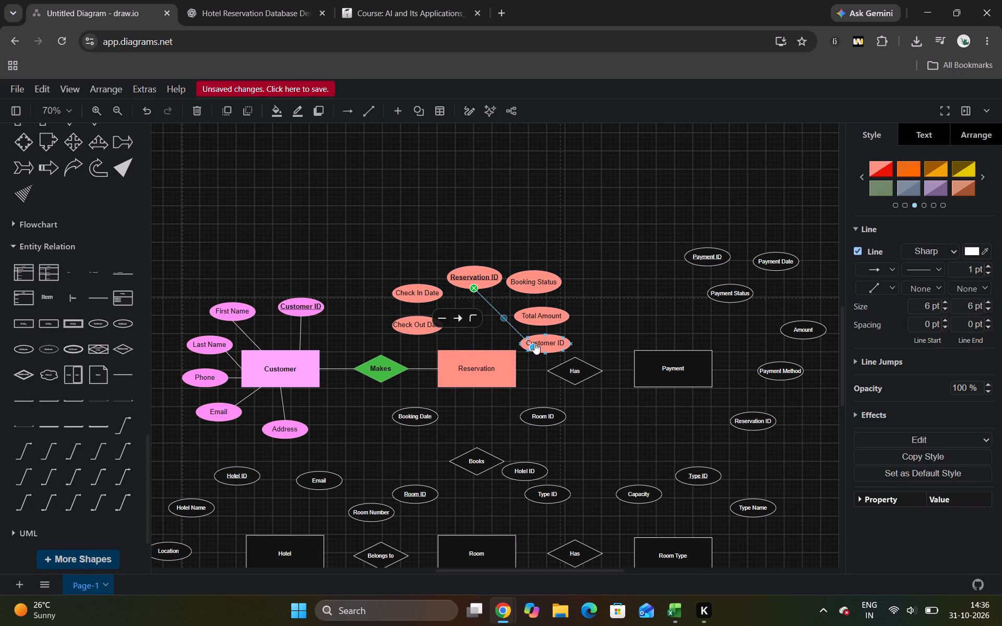
drag(534, 343, 479, 350)
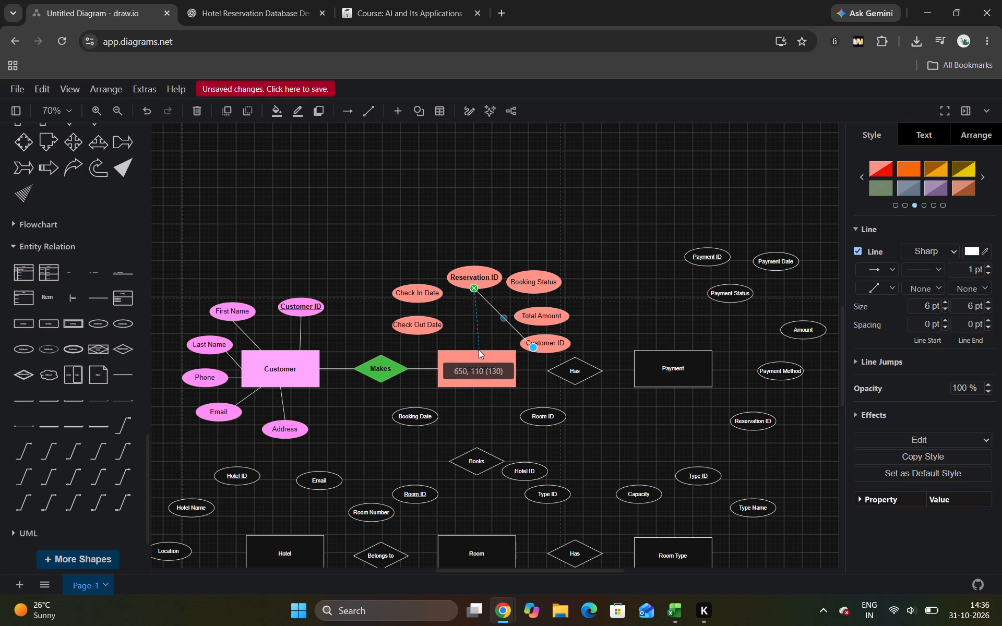
drag(479, 350, 477, 353)
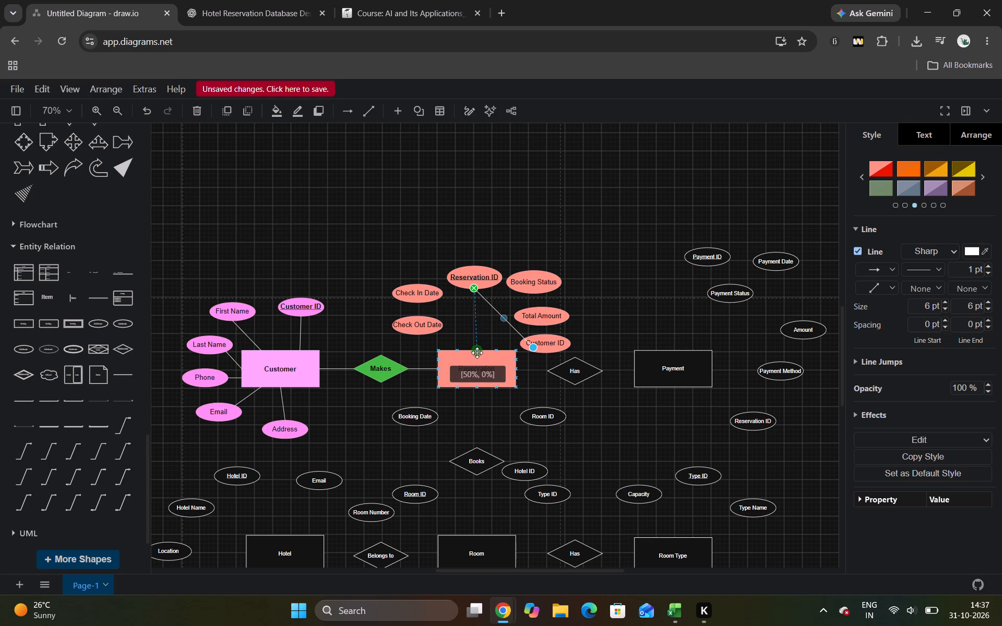
Attach the free end of the Reservation ID line to the top centre of the Reservation entity.
drag(477, 353, 476, 353)
click(454, 327)
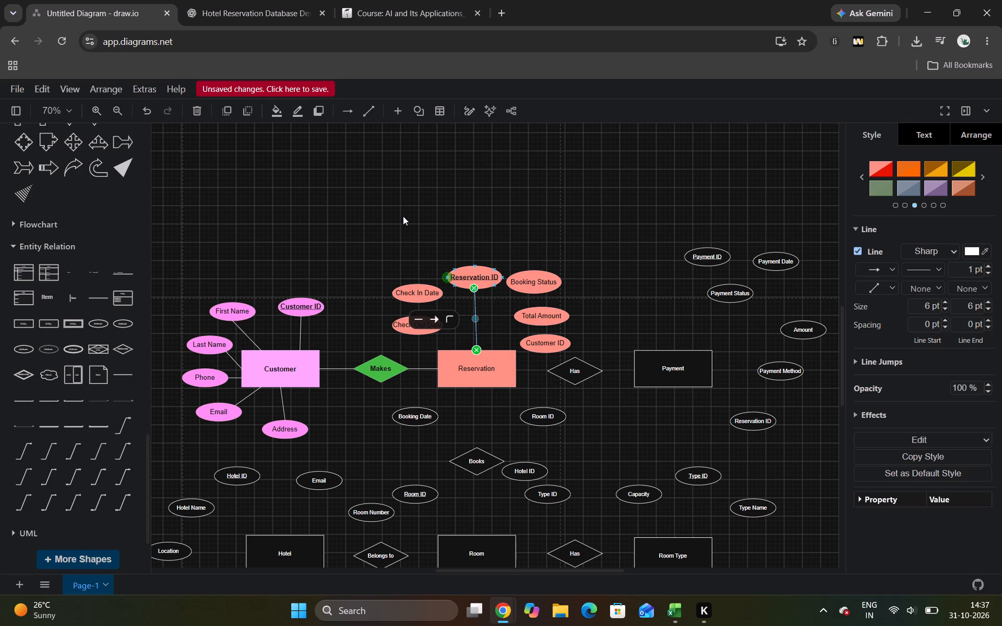
click(403, 216)
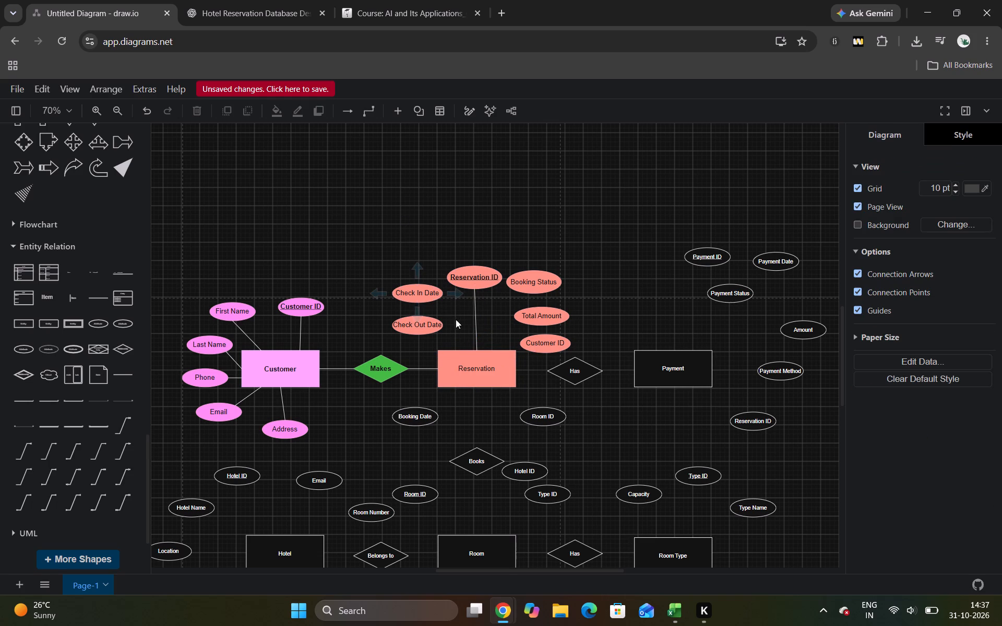
Duplicate the Reservation ID line and use the copy to connect the Check In Date ellipse to the left part of Reservation's top edge.
click(475, 318)
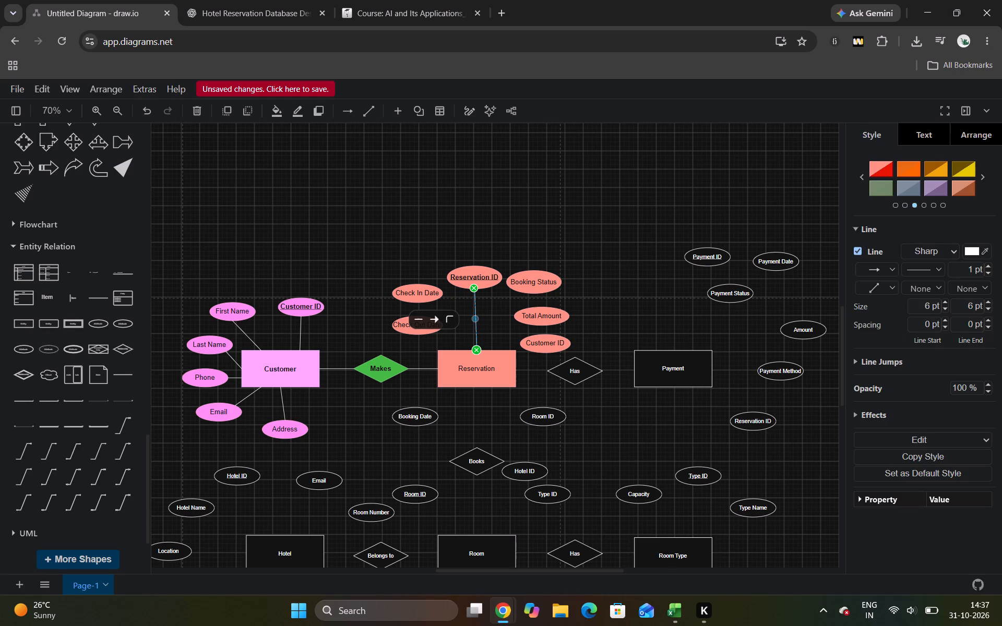
key(ctrl+c)
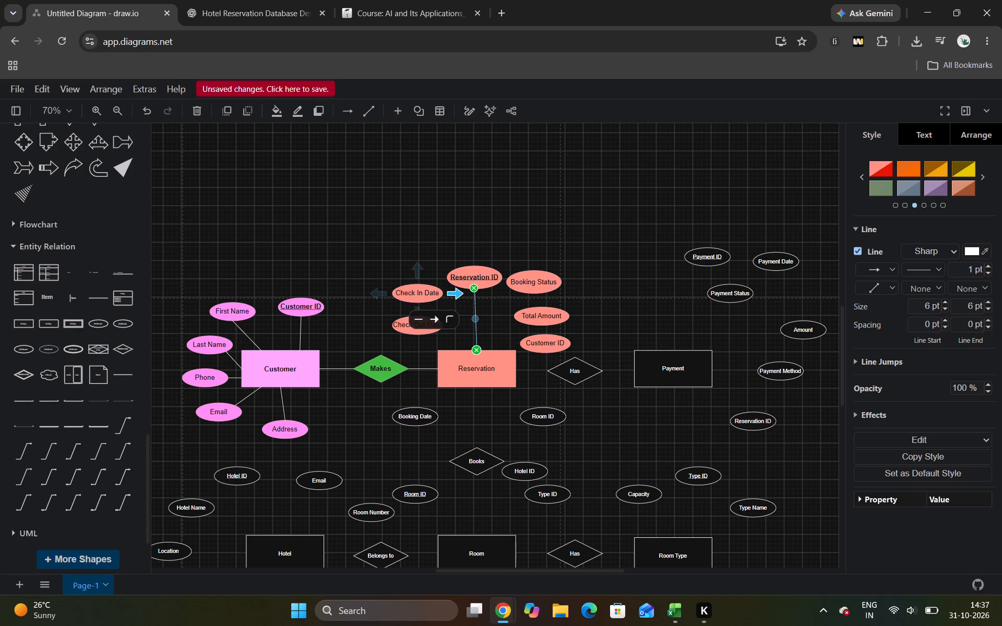
click(448, 300)
key(ctrl+v)
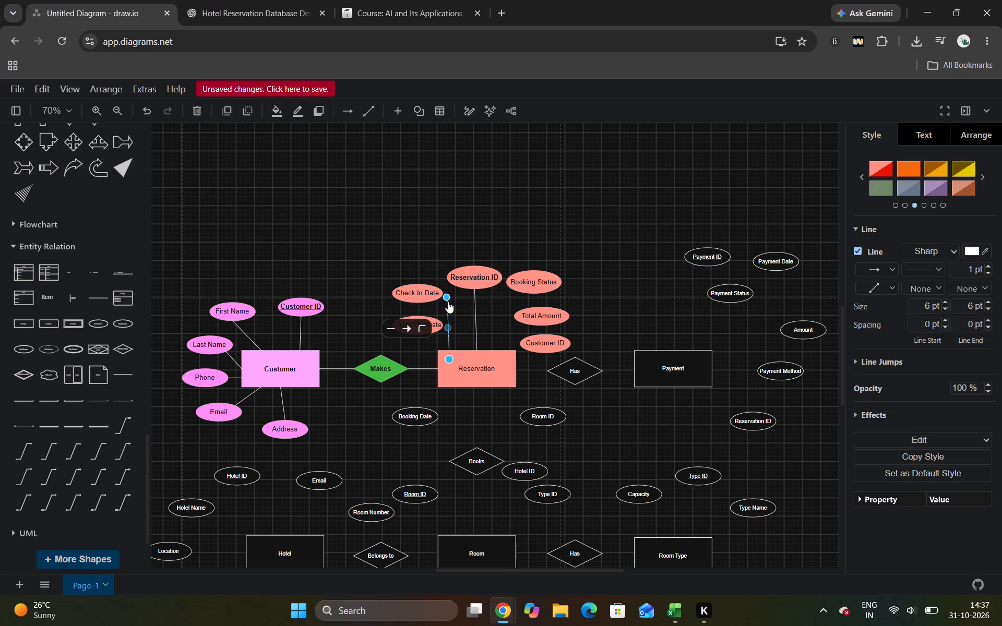
drag(446, 295, 445, 294)
drag(445, 294, 442, 294)
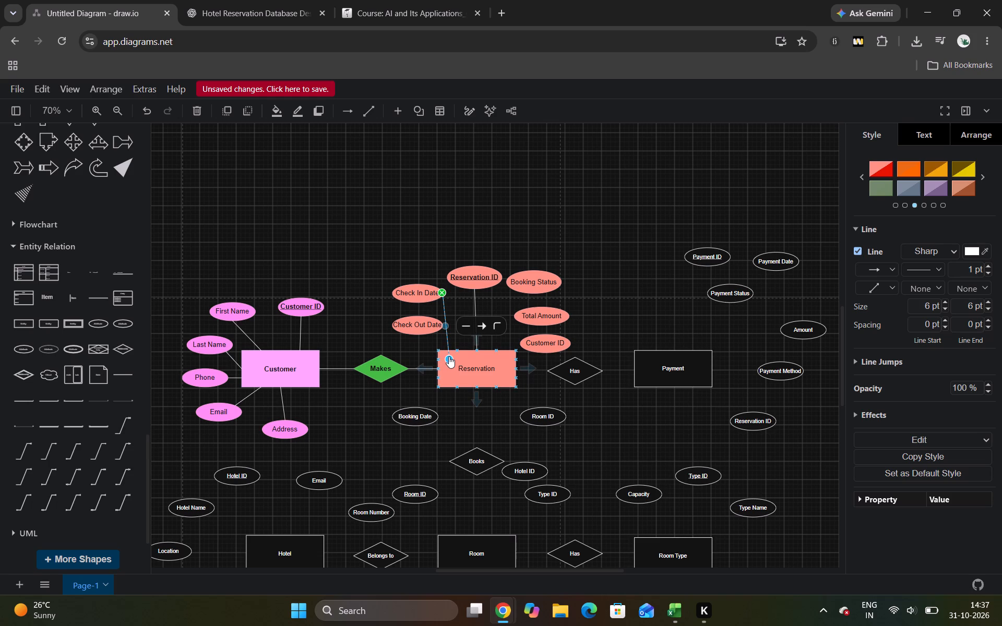
drag(448, 356, 454, 351)
click(350, 311)
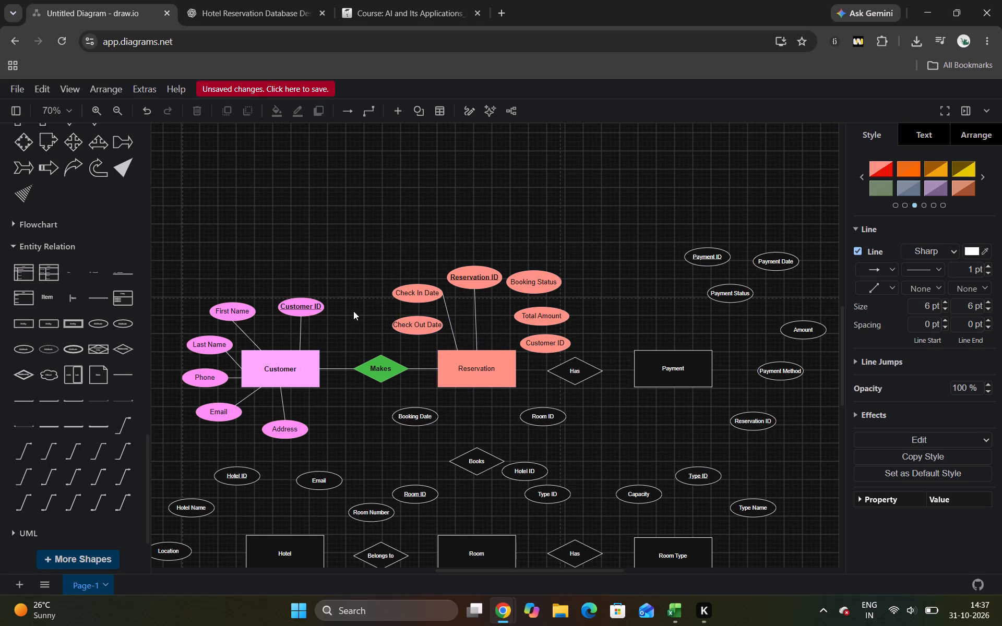
key(ctrl+v)
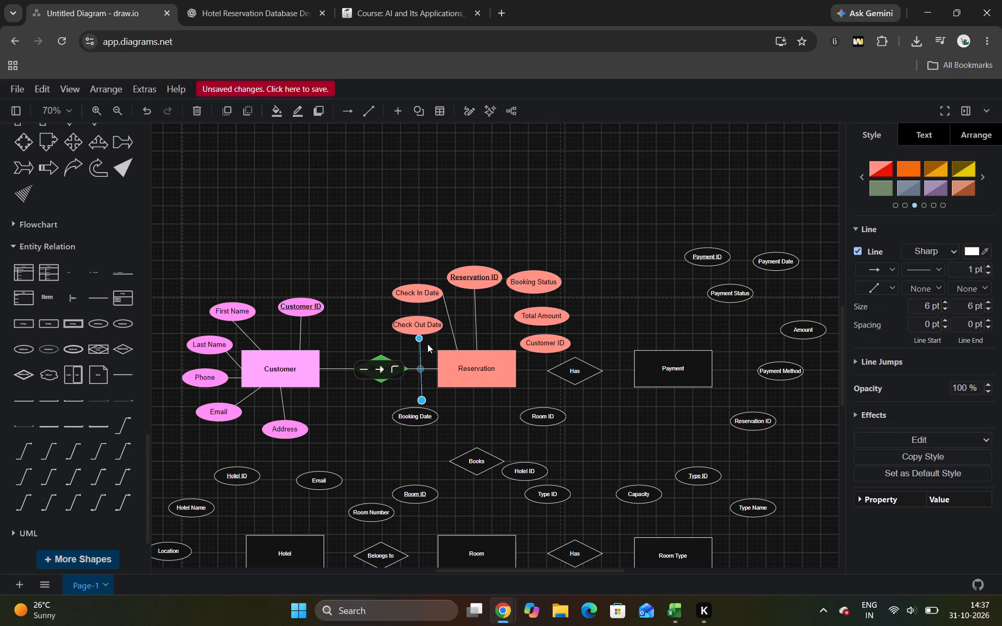
drag(419, 334, 433, 334)
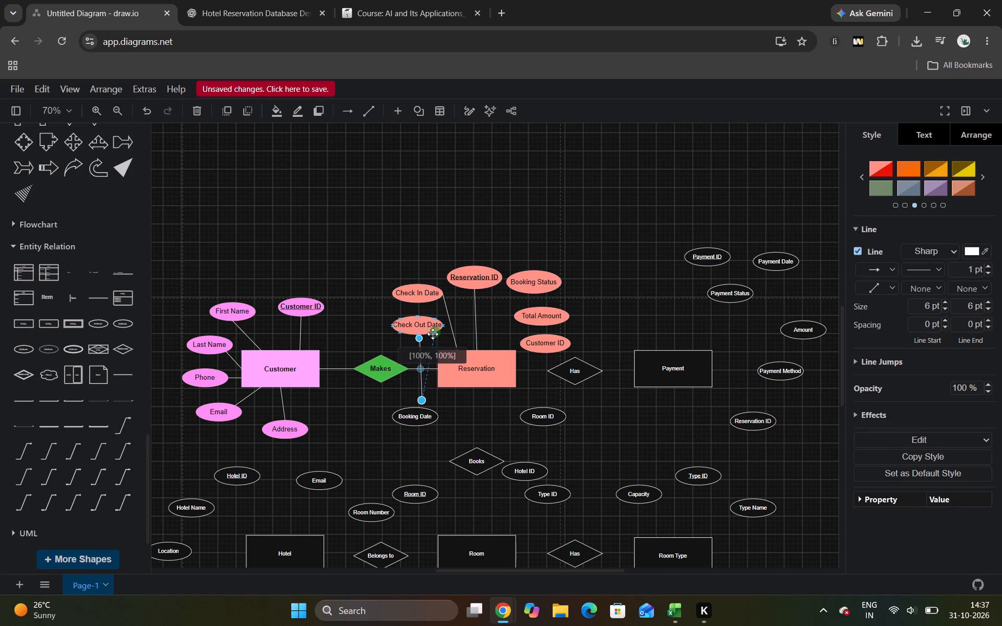
drag(433, 334, 434, 333)
drag(423, 396, 438, 368)
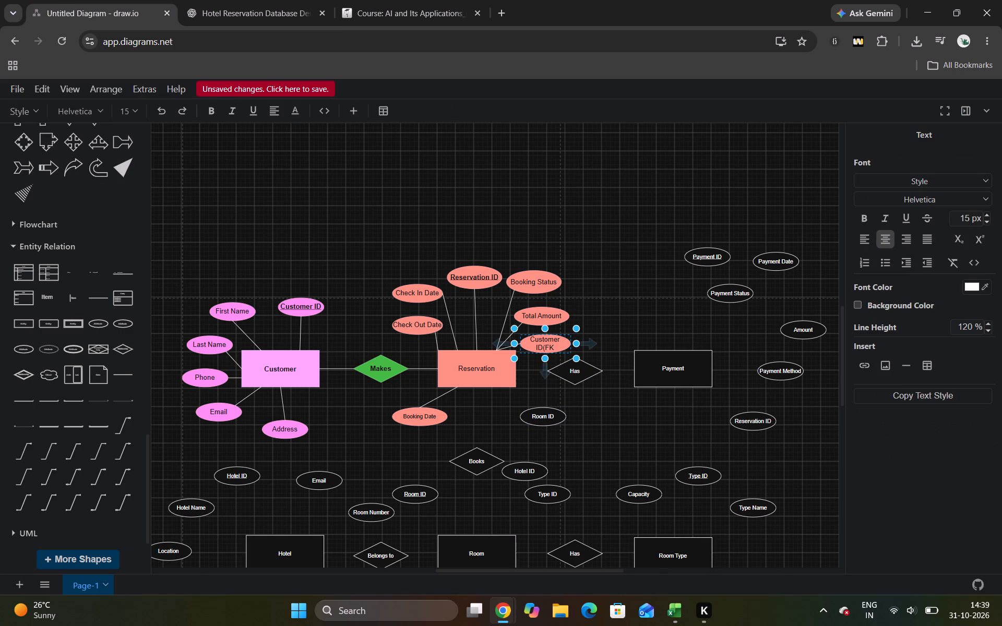
key(shift+parenright)
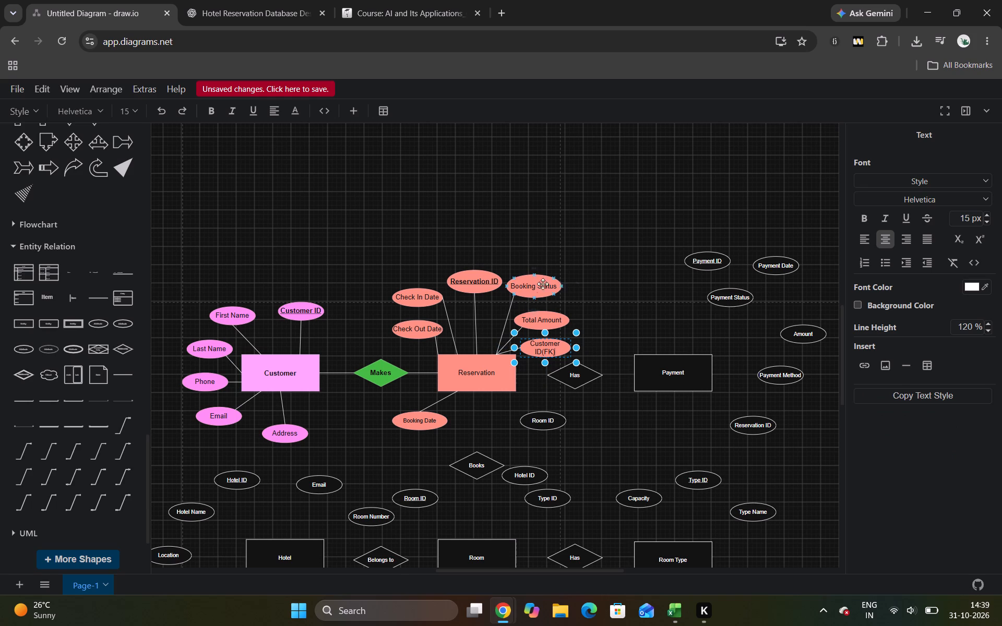
click(666, 278)
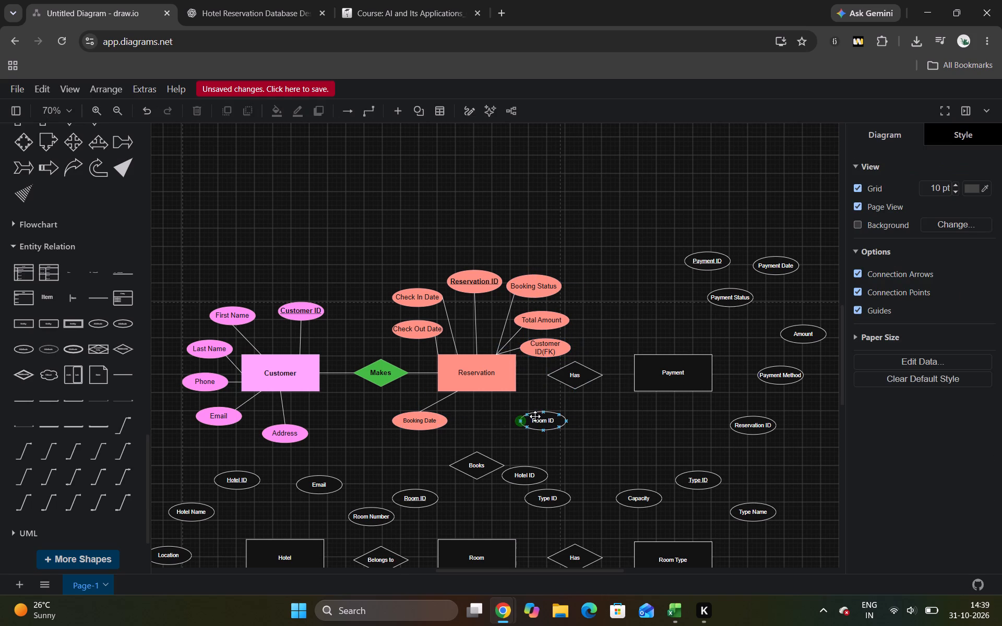
Set the label of the Room ID attribute below Reservation to 15 px and append (FK) to it.
double_click(543, 421)
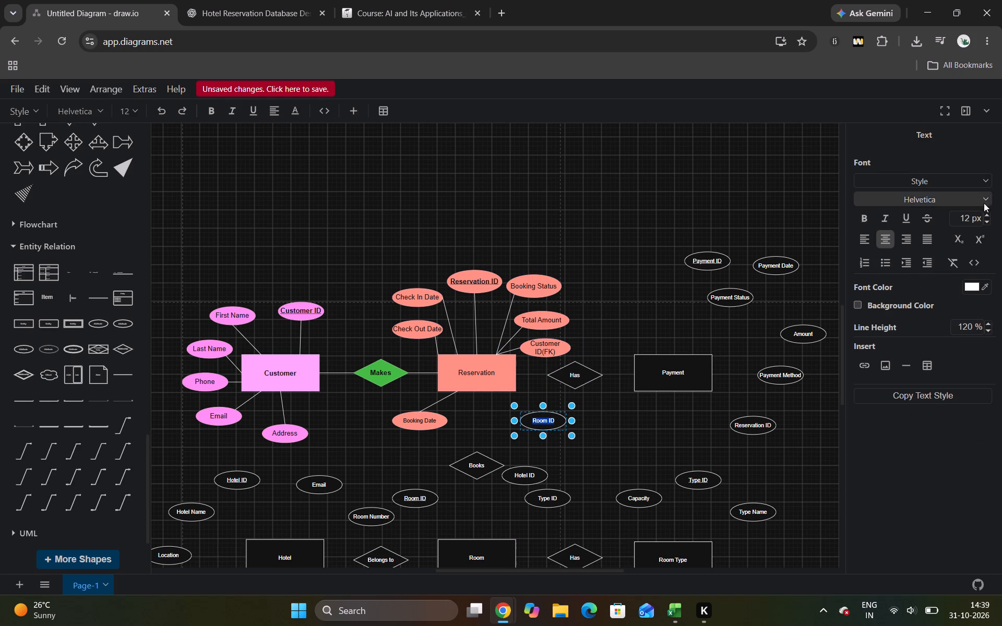
triple_click(988, 213)
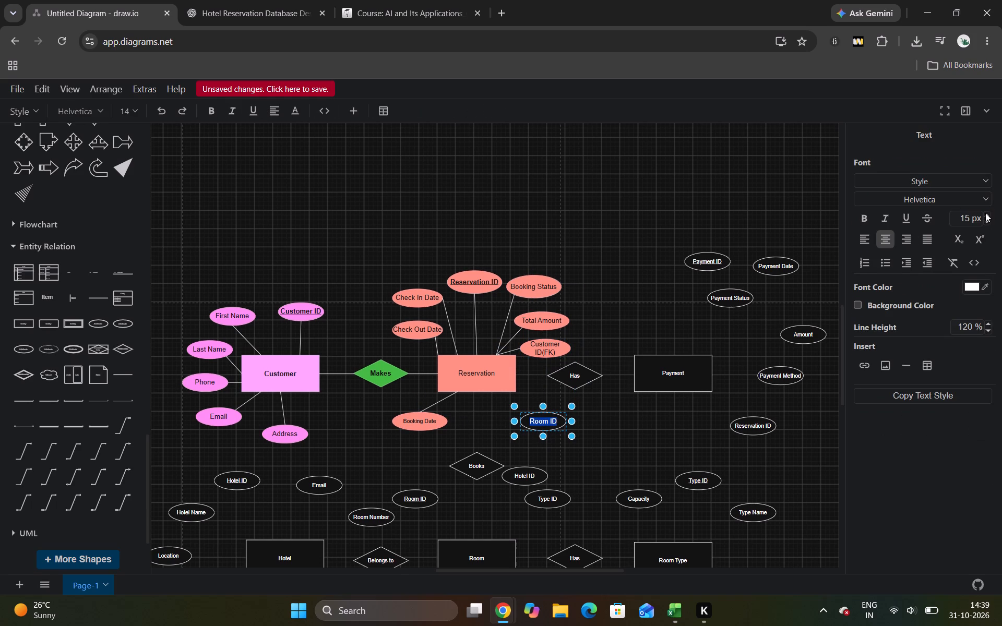
key(Insert)
key(Right)
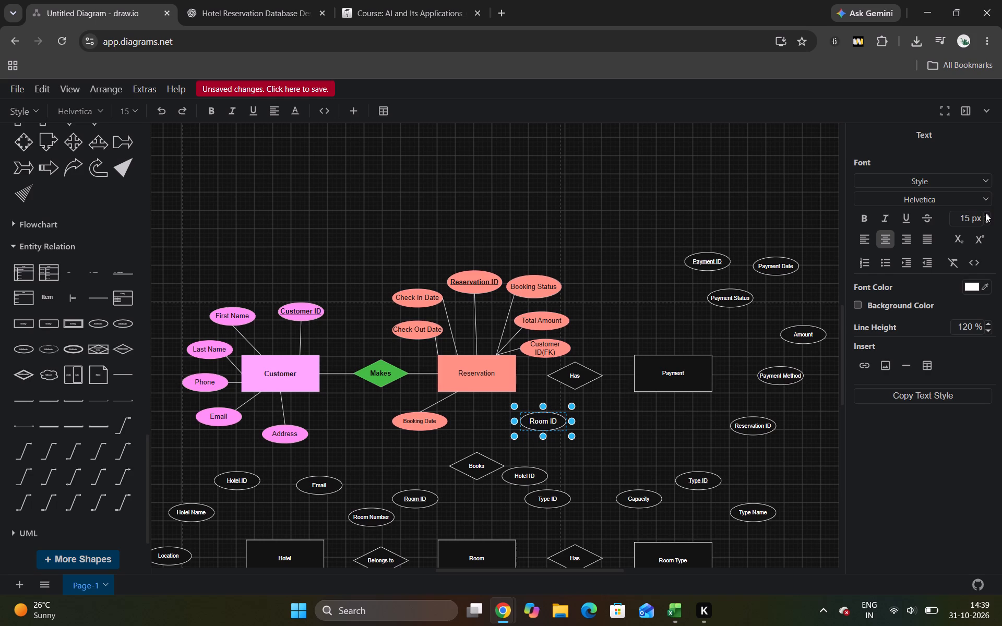
text((FK))
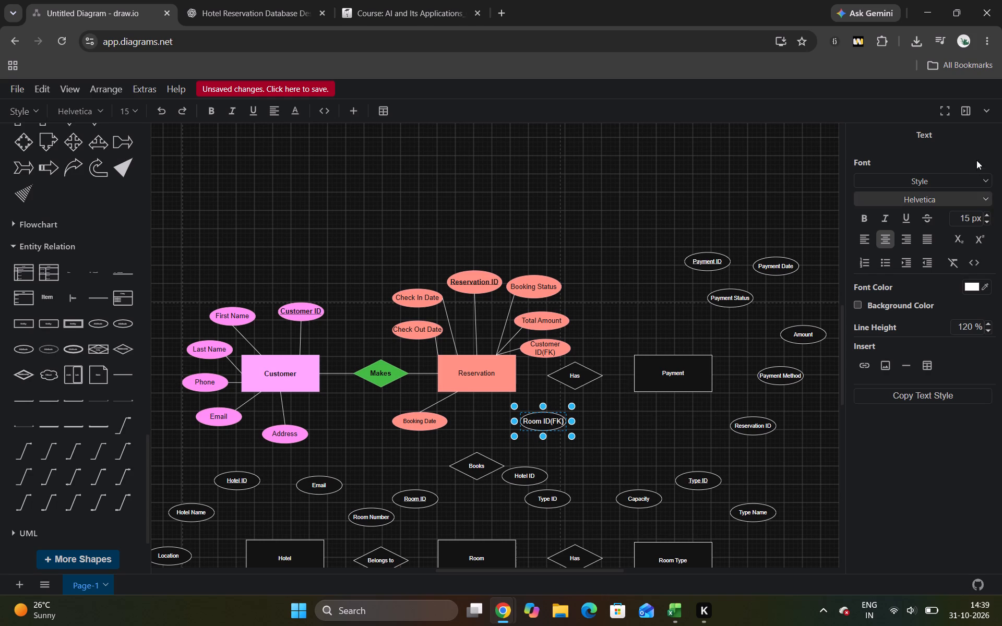
Widen the Room ID(FK) ellipse slightly and colour it salmon red like the other Reservation attributes.
drag(572, 410, 577, 410)
click(588, 419)
click(551, 427)
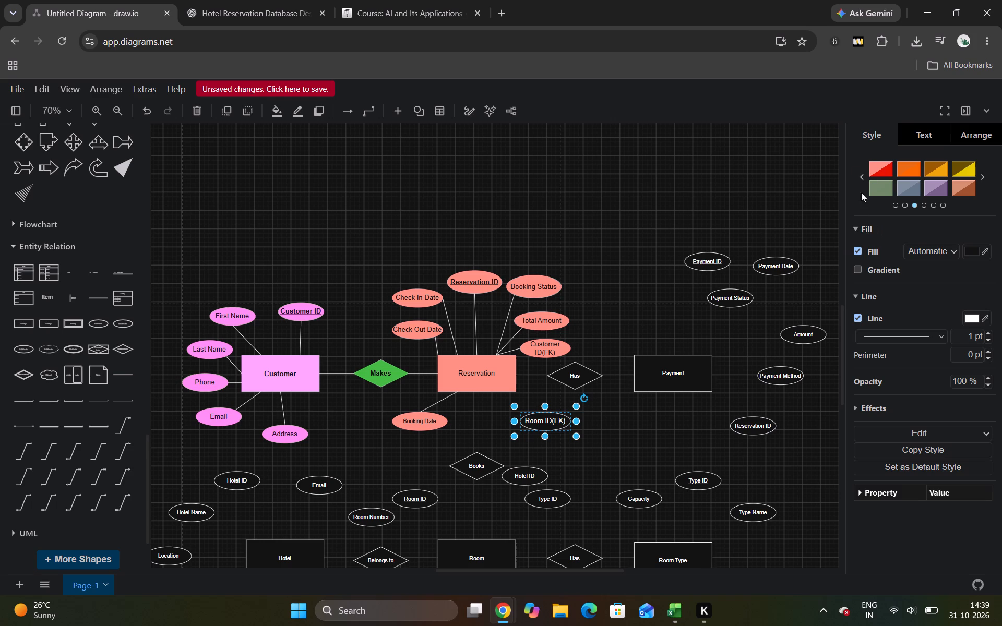
click(877, 164)
click(619, 199)
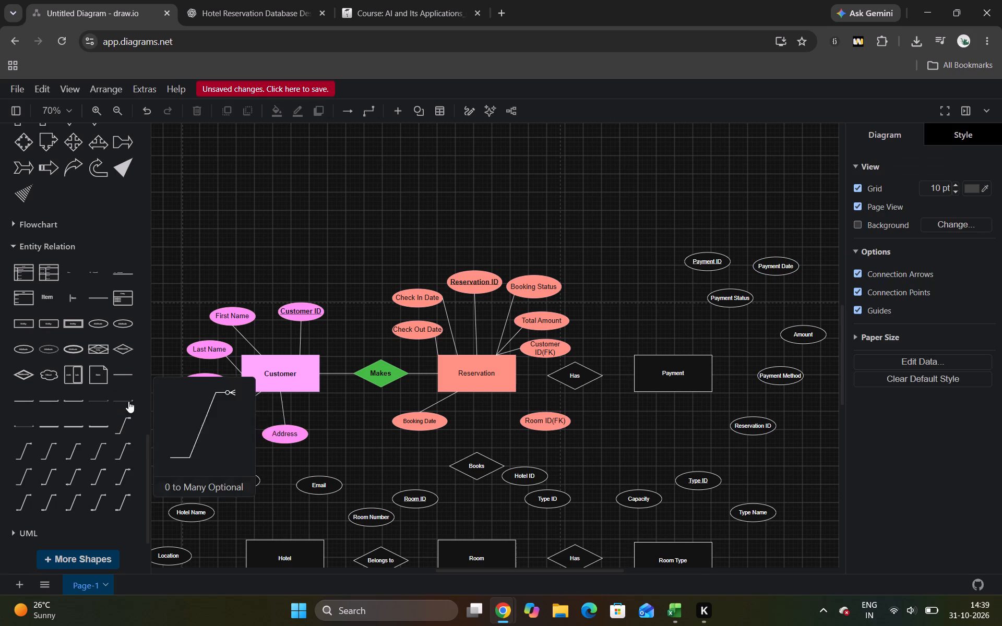
Add a plain line connecting the 75% point of Reservation's bottom edge to the upper left of Room ID(FK).
click(127, 368)
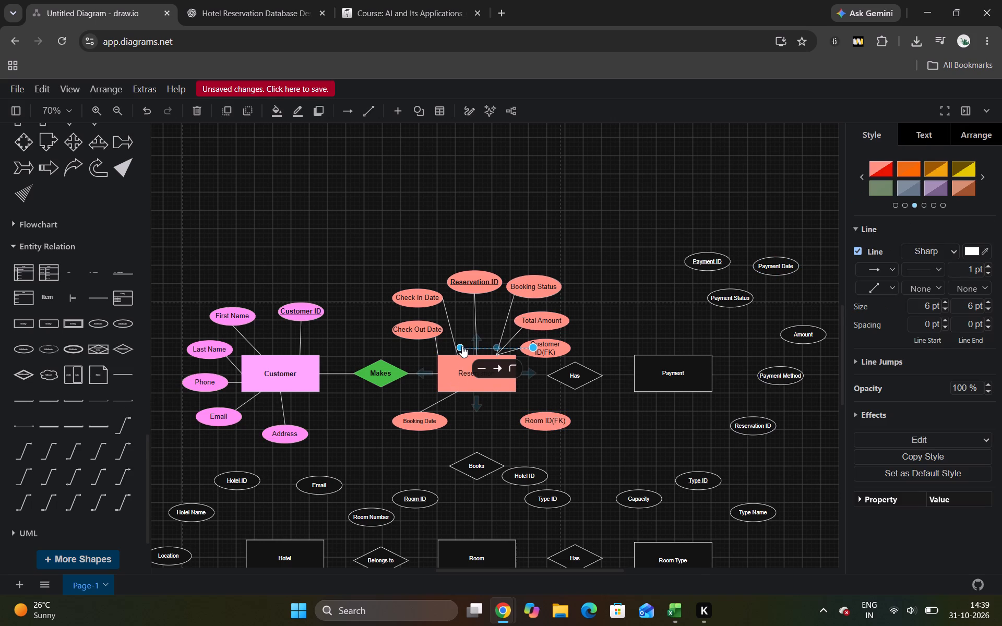
drag(461, 346, 495, 392)
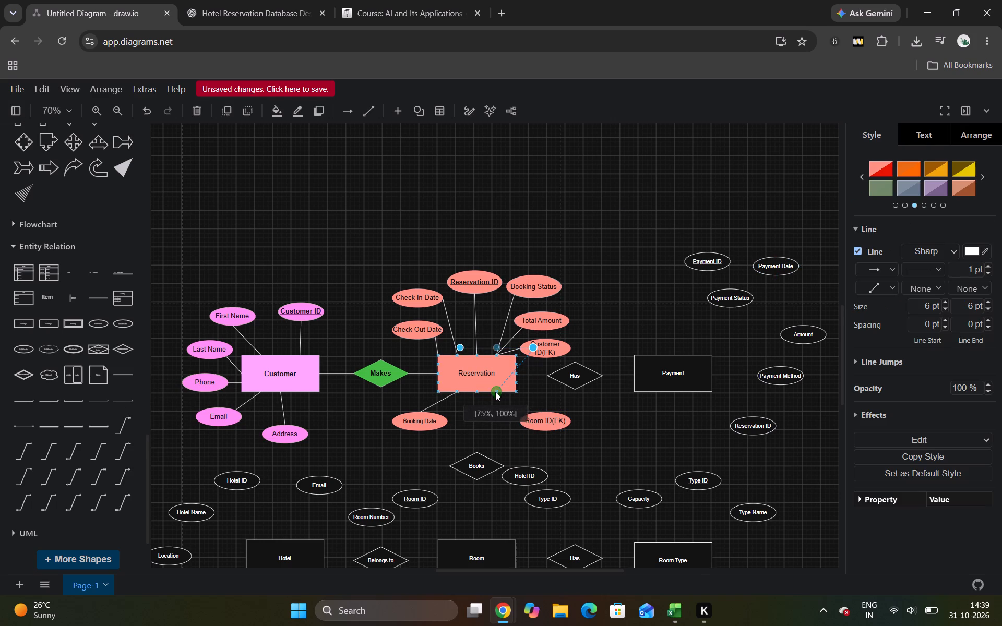
drag(495, 392, 495, 391)
drag(534, 348, 540, 418)
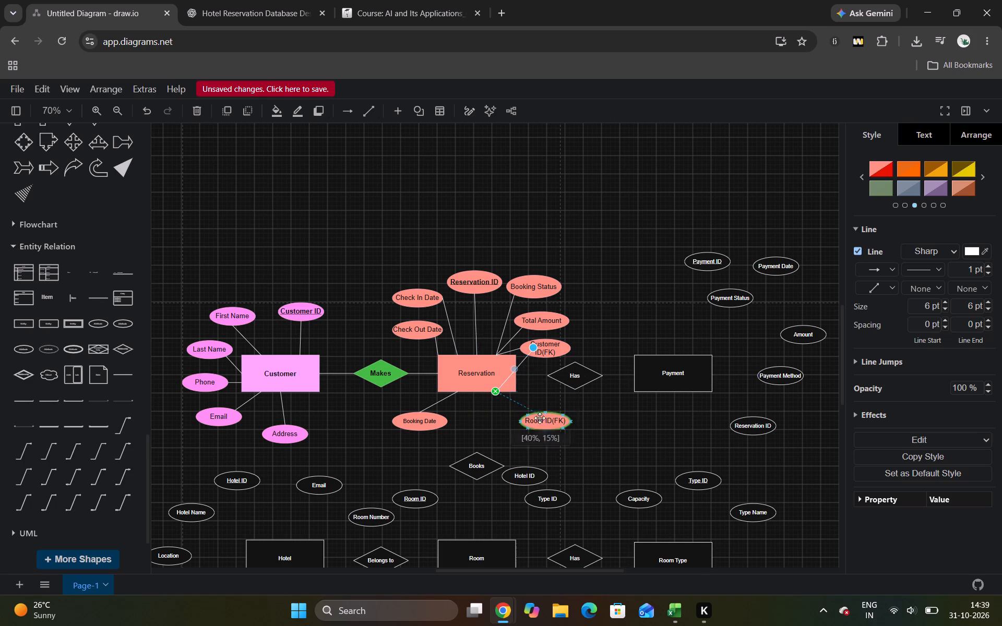
drag(540, 418, 528, 419)
click(603, 168)
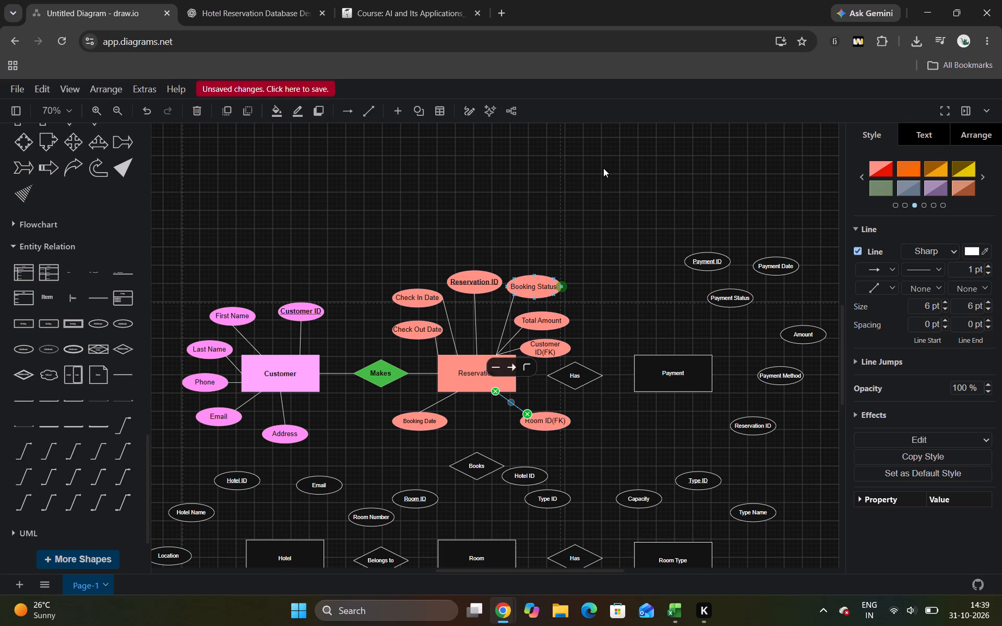
Make the label of the Has relationship between Reservation and Payment 15 px and bold.
click(581, 368)
double_click(577, 376)
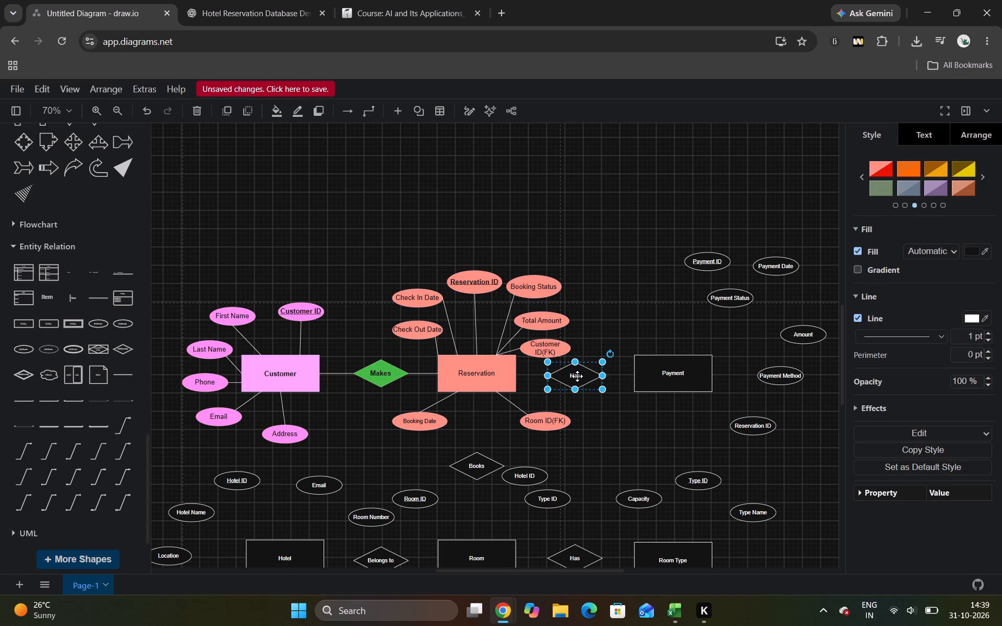
triple_click(989, 214)
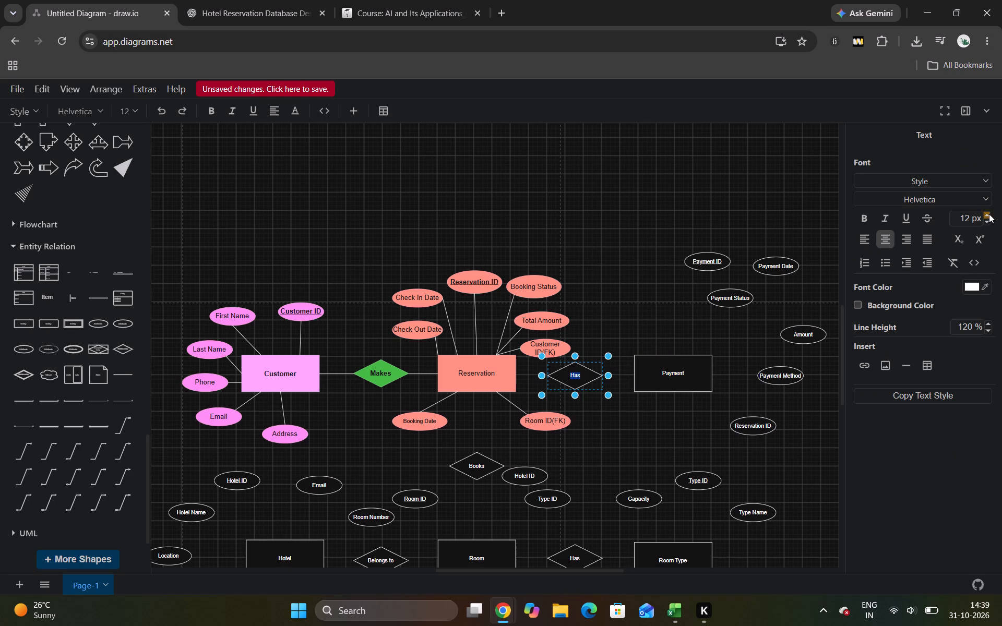
click(864, 220)
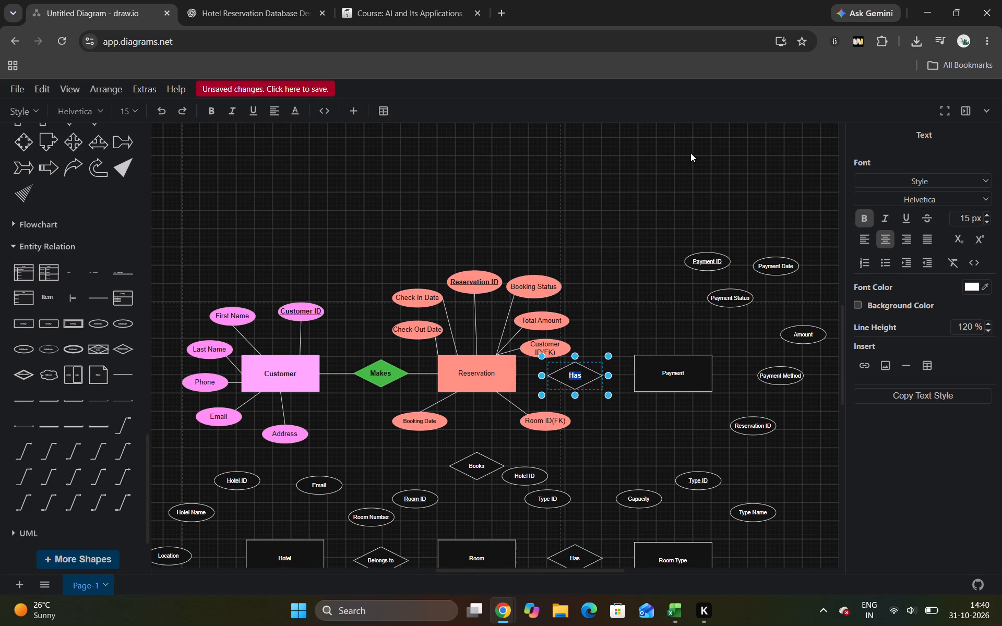
click(690, 153)
Check the ChatGPT reference and colour the Has diamond between Reservation and Payment green like Makes.
click(247, 1)
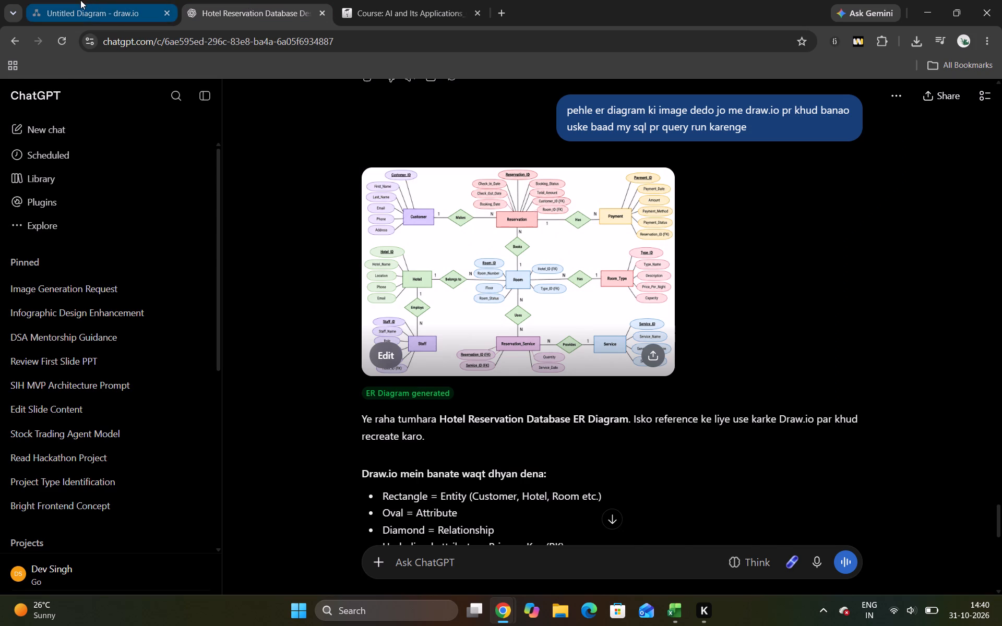
click(109, 3)
click(587, 376)
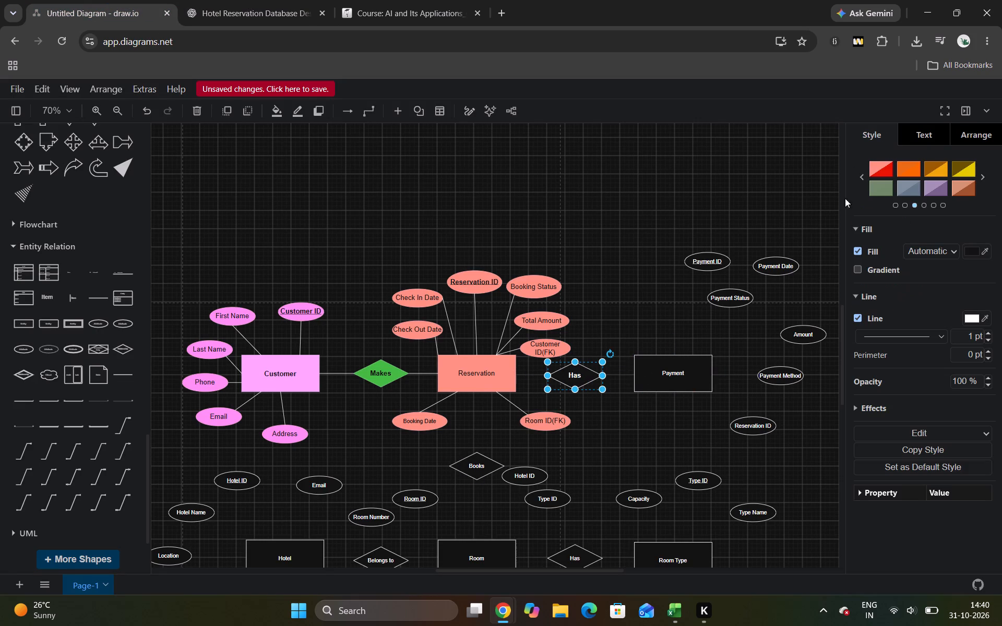
click(860, 174)
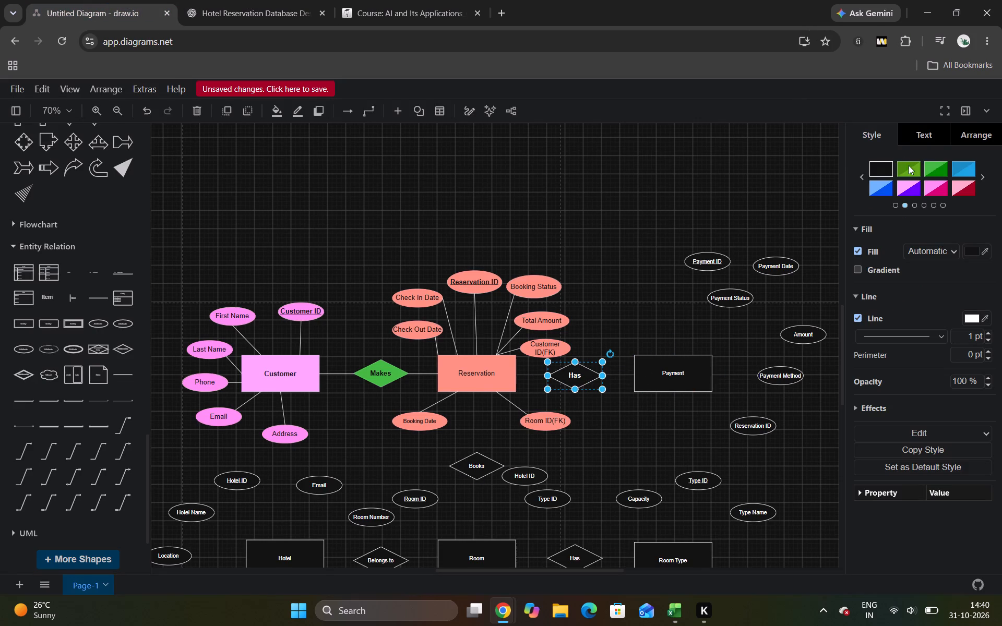
click(931, 167)
click(685, 167)
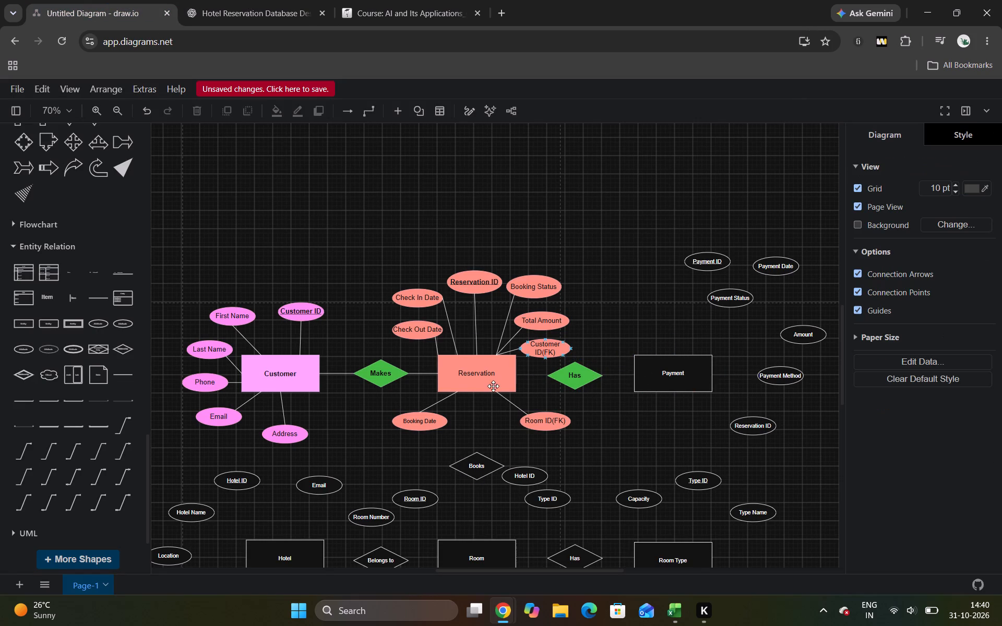
Duplicate the Reservation–Room ID(FK) line and connect the middle of Reservation's right edge to the left corner of the Has diamond.
click(514, 402)
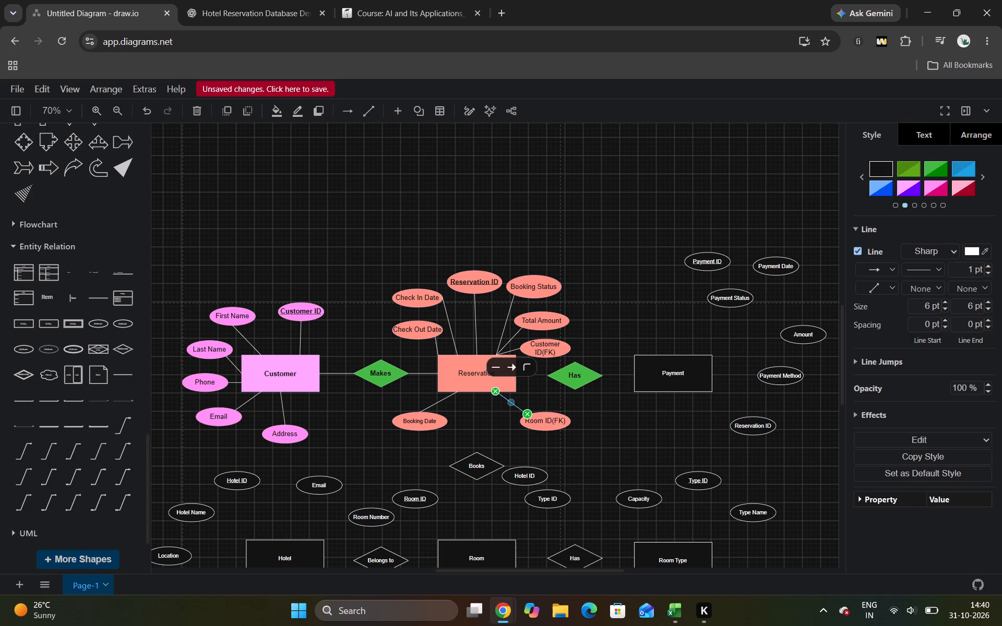
key(ctrl+c)
click(509, 448)
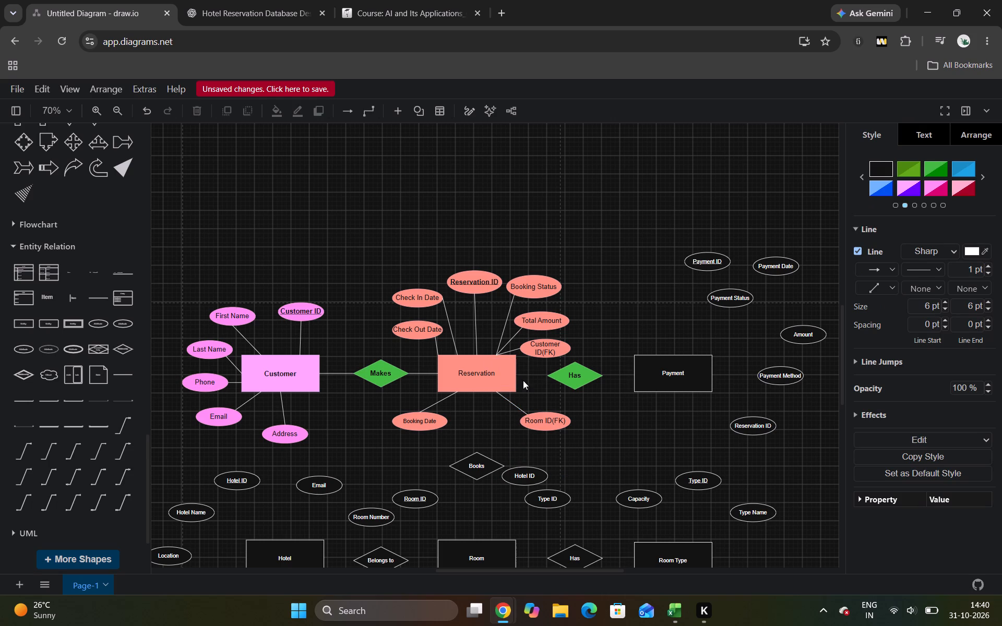
key(ctrl+v)
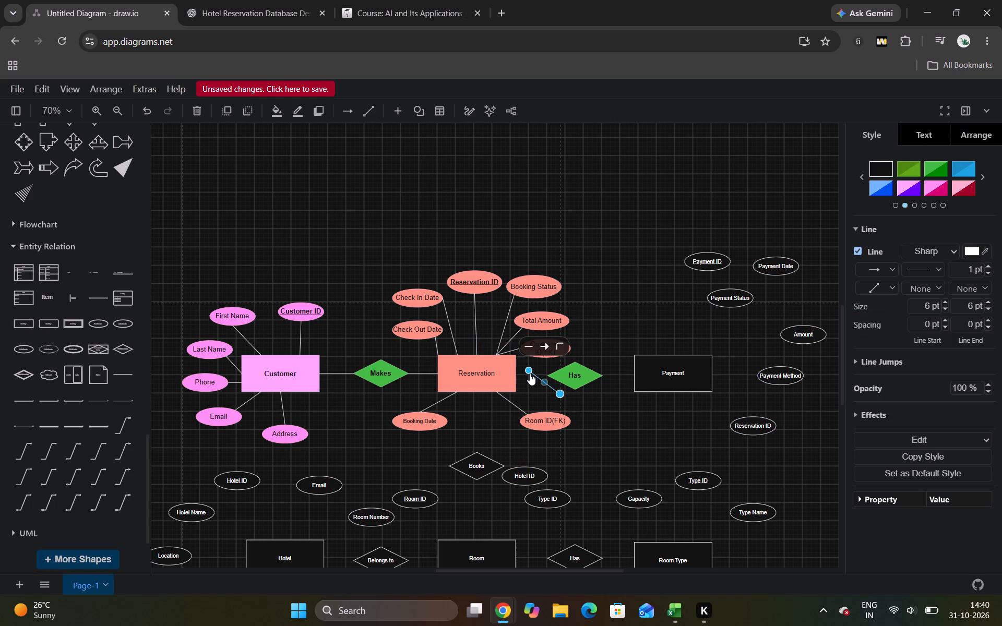
drag(530, 365, 515, 371)
drag(559, 391, 546, 374)
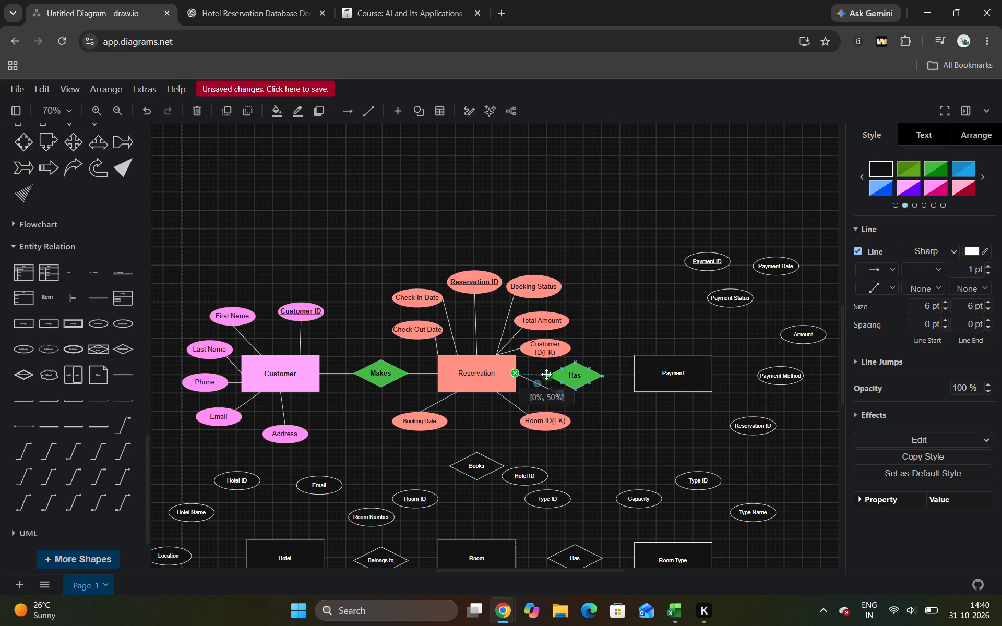
drag(546, 374, 547, 374)
Move the green Has diamond slightly towards Payment and align it vertically with Makes and Reservation.
click(572, 376)
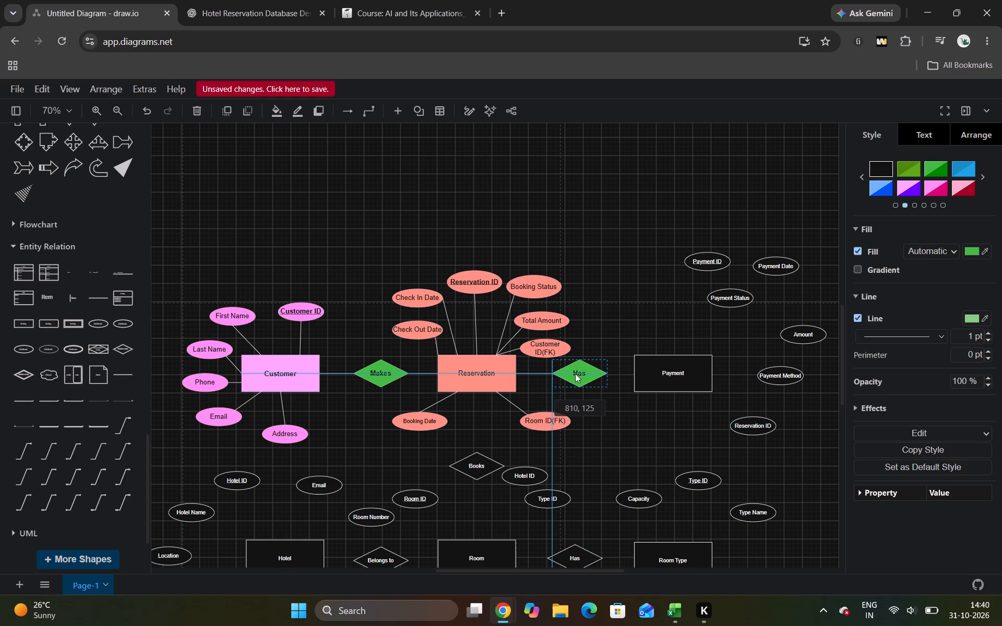
click(602, 290)
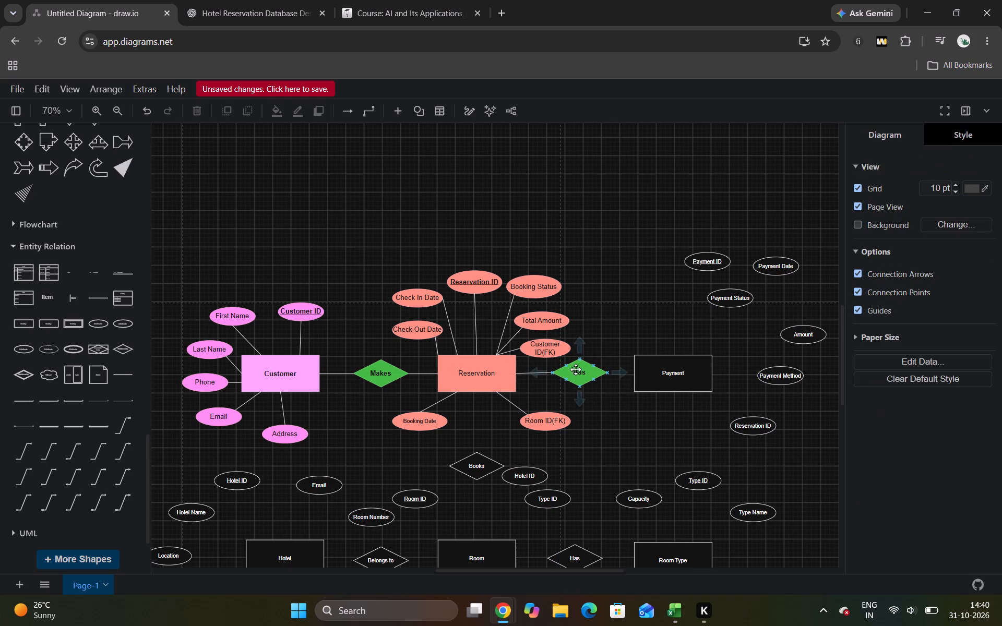
click(576, 370)
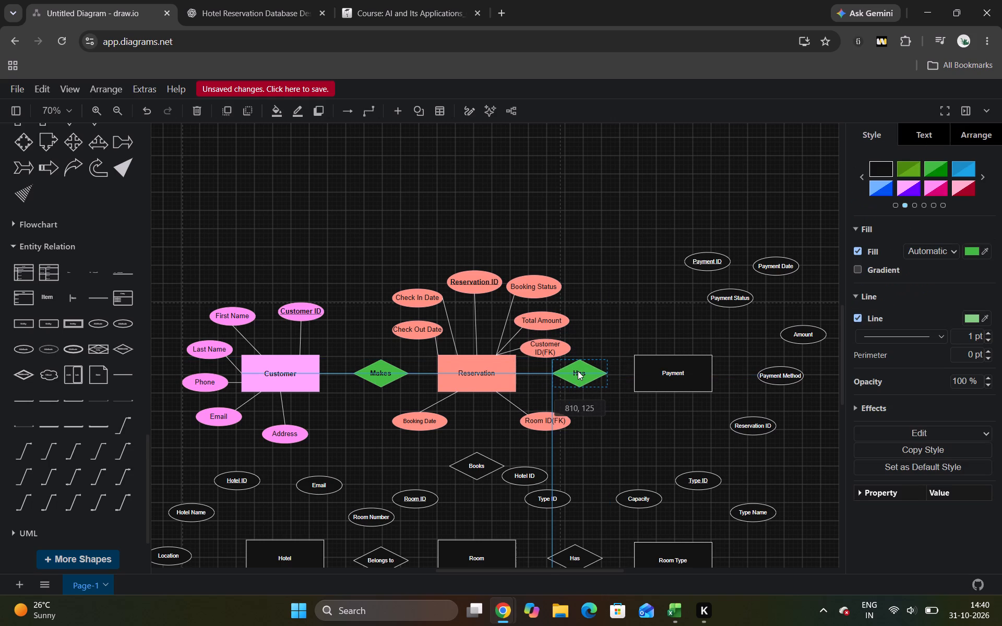
click(603, 257)
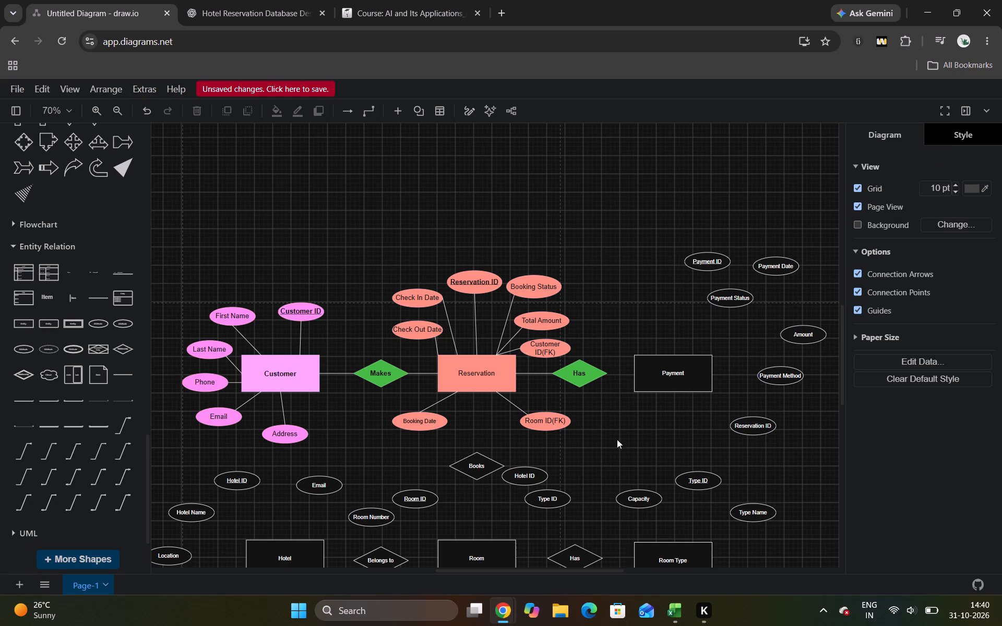
Paste another copy of the plain line and connect the right corner of Has to Payment's left edge.
key(ctrl+v)
drag(616, 367, 615, 368)
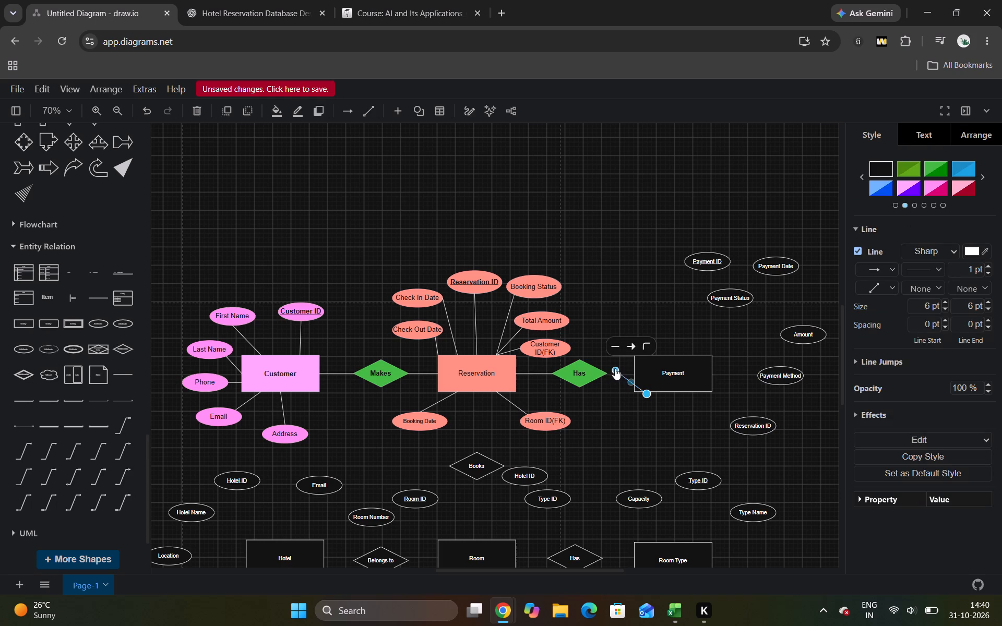
drag(615, 368, 607, 372)
drag(647, 393, 639, 378)
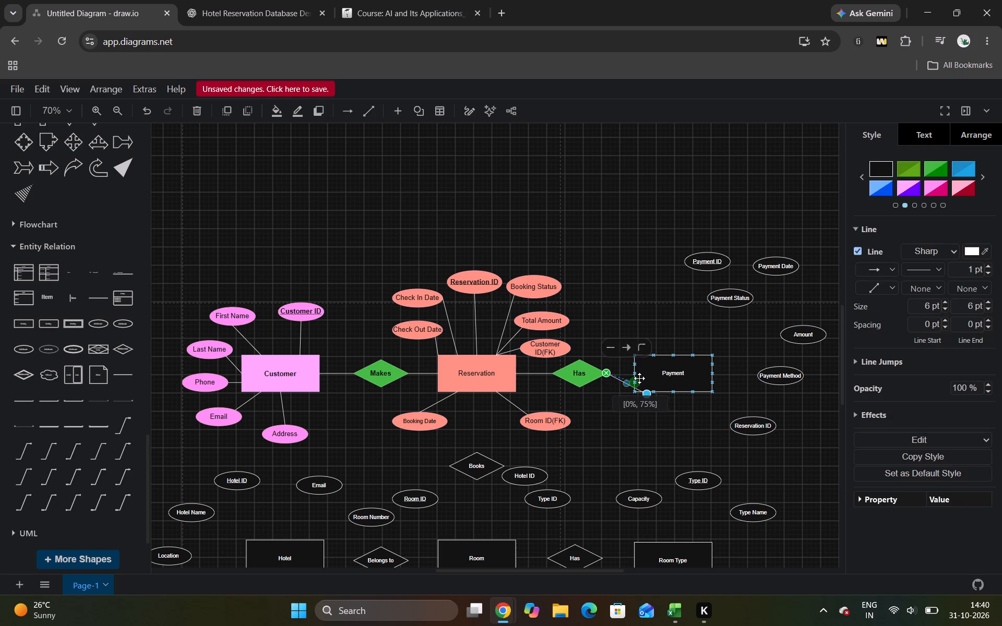
drag(639, 378, 637, 377)
click(637, 234)
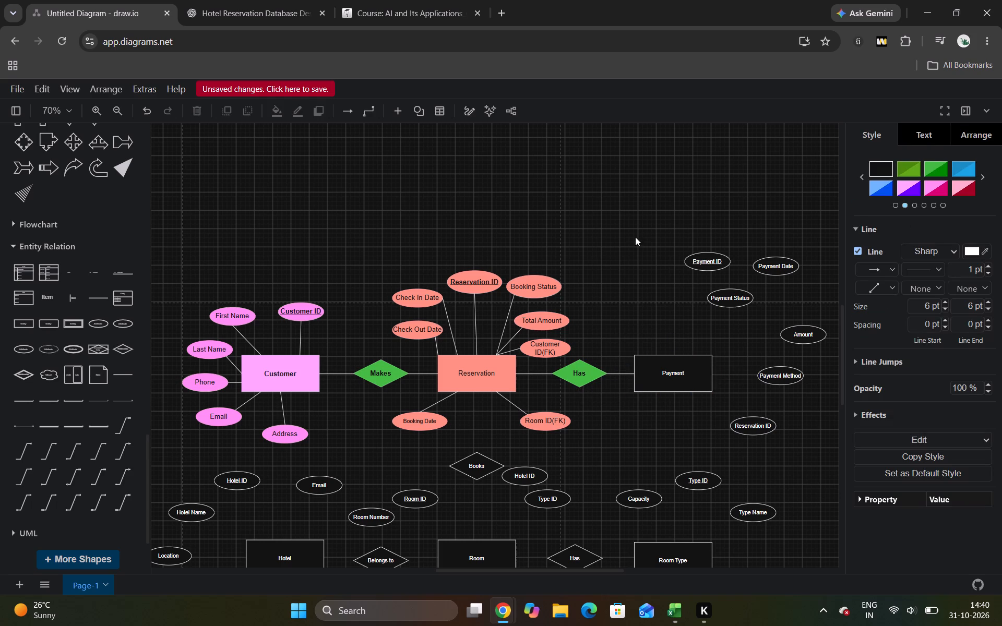
double_click(682, 375)
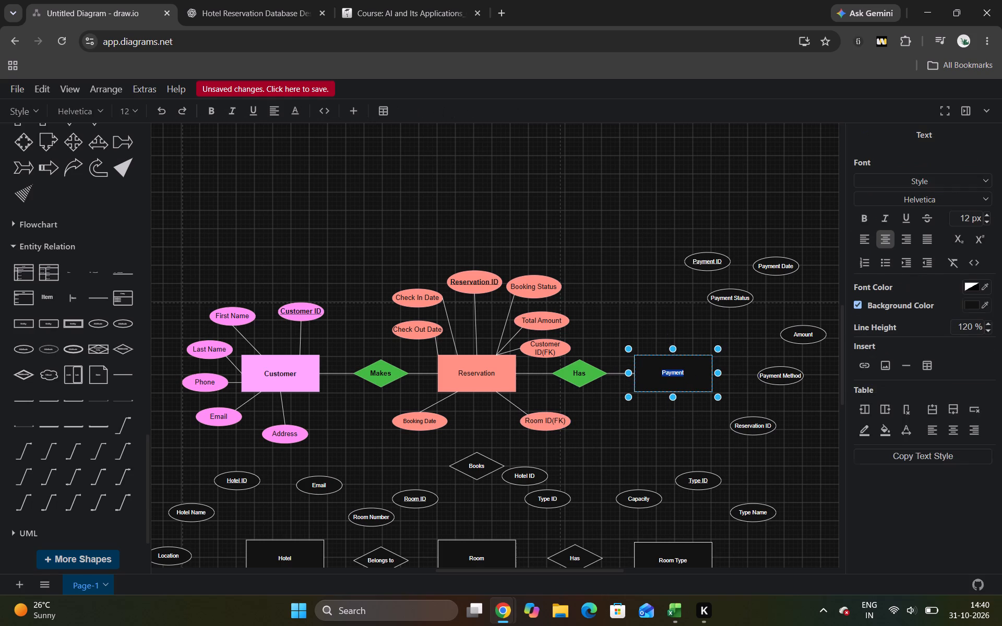
triple_click(988, 215)
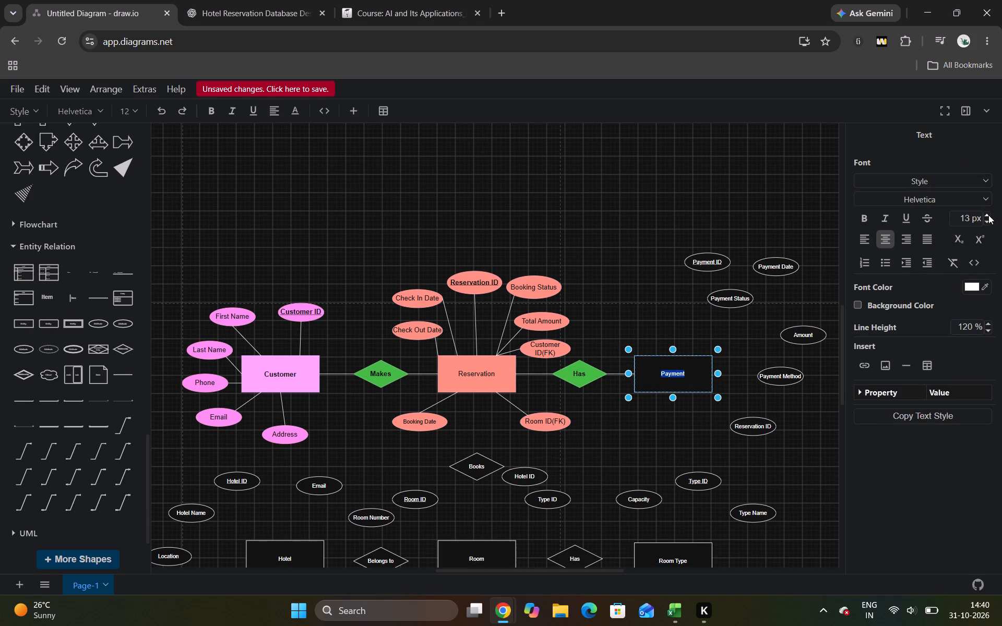
click(869, 222)
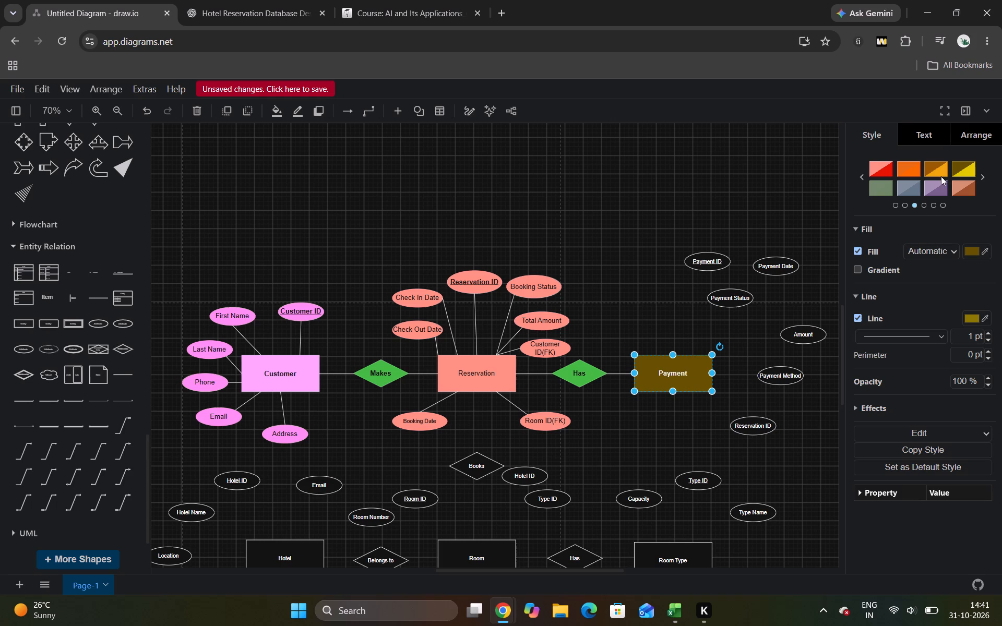
Apply the brown-orange preset style to the Payment rectangle and give it a custom light orange fill.
click(941, 176)
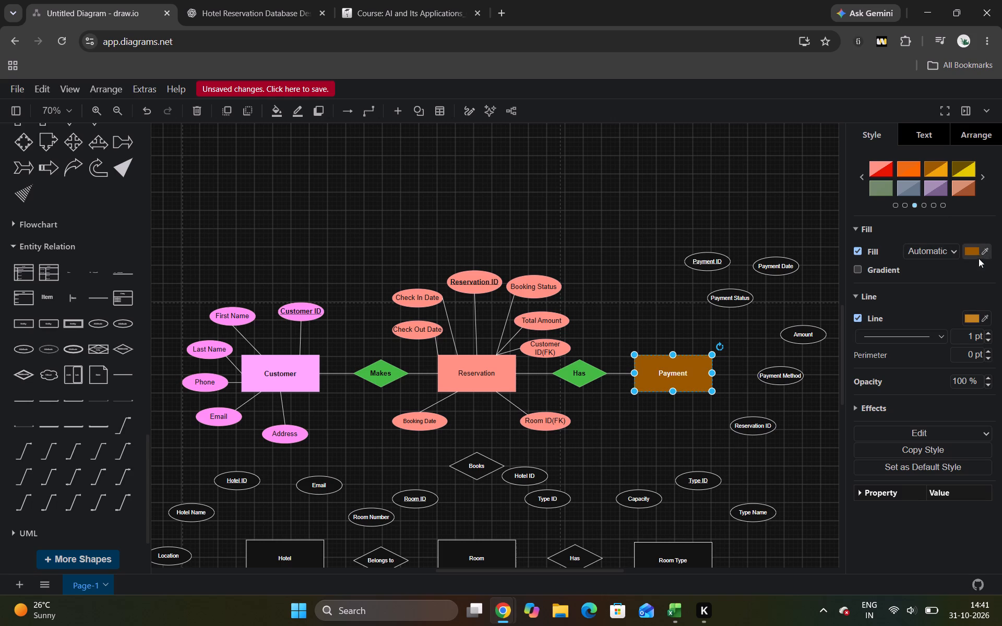
click(986, 251)
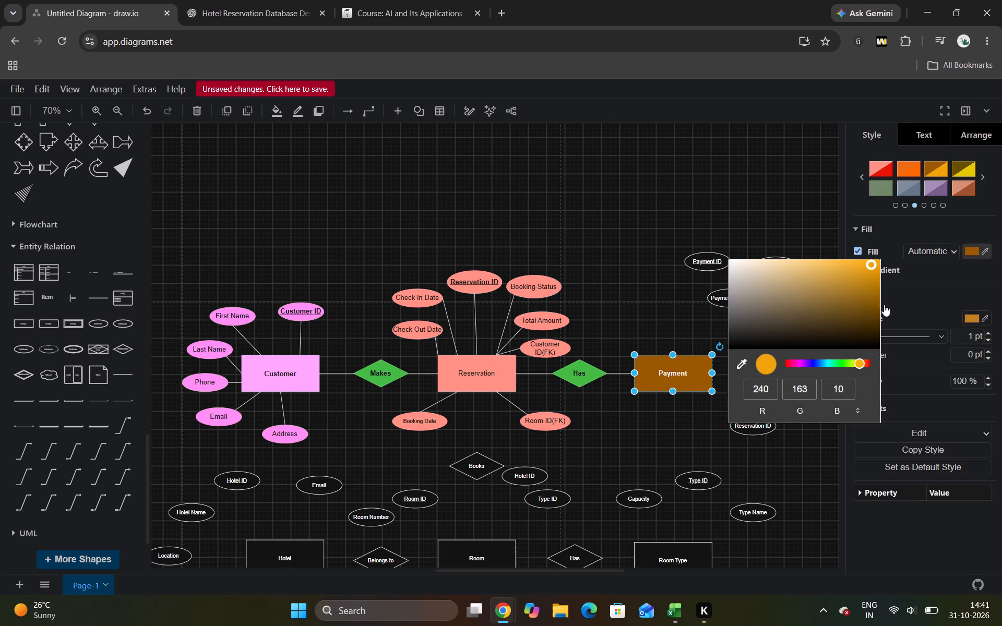
drag(873, 262, 831, 277)
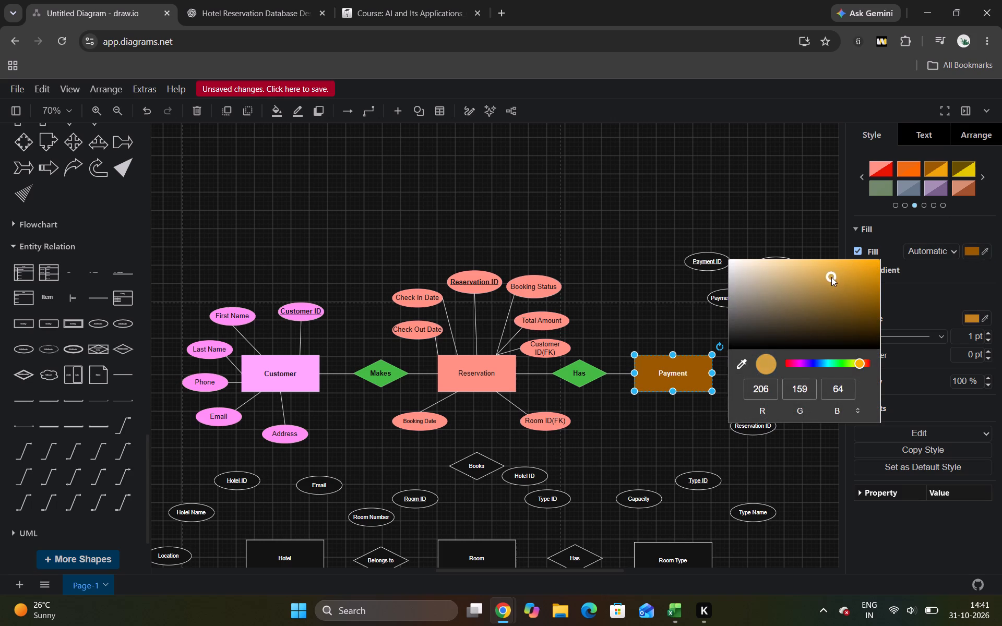
drag(831, 277, 789, 284)
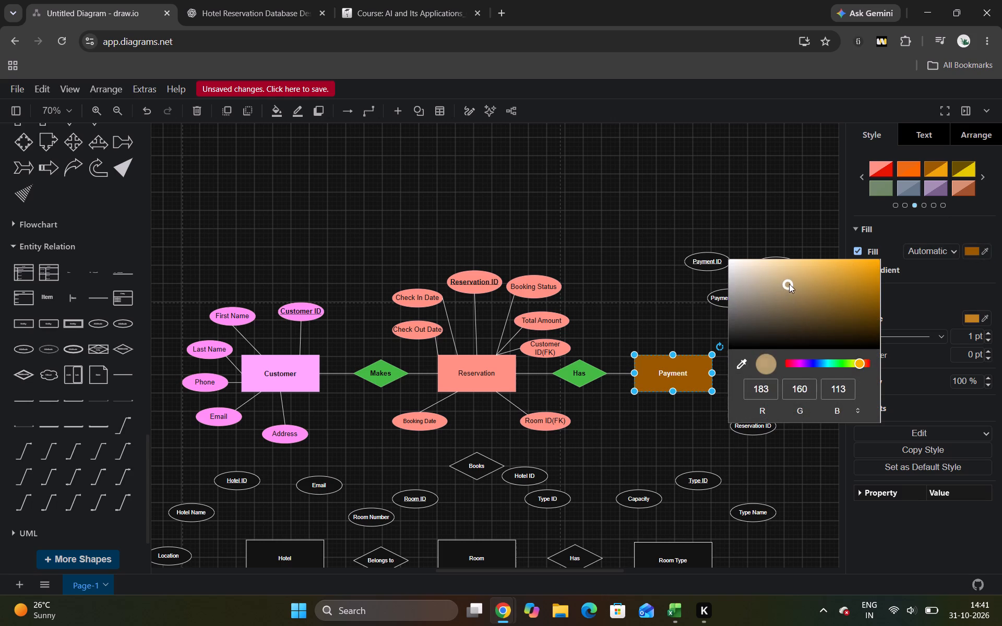
drag(789, 284, 806, 305)
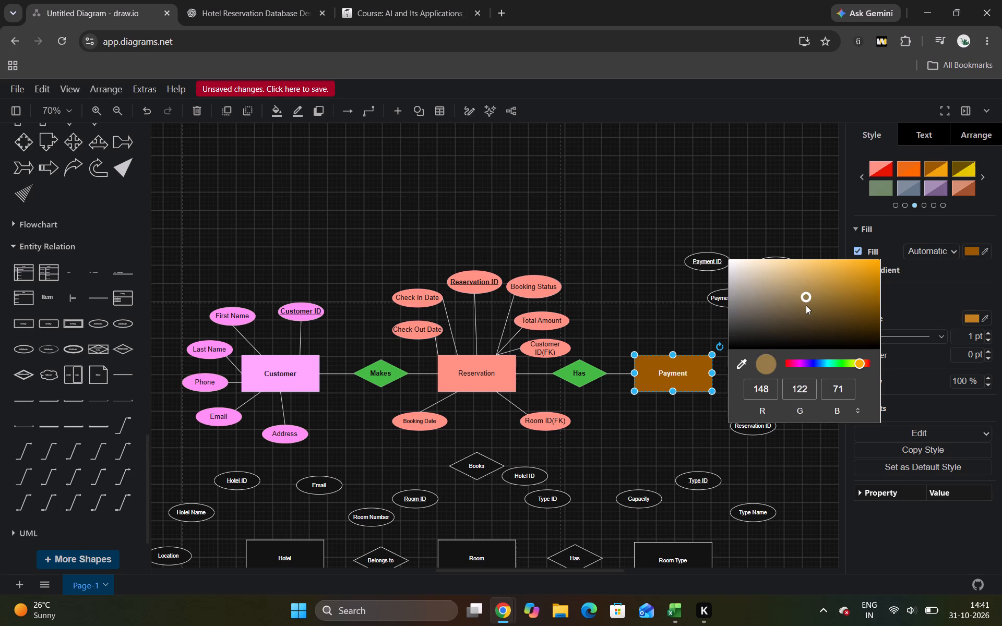
drag(806, 305, 796, 269)
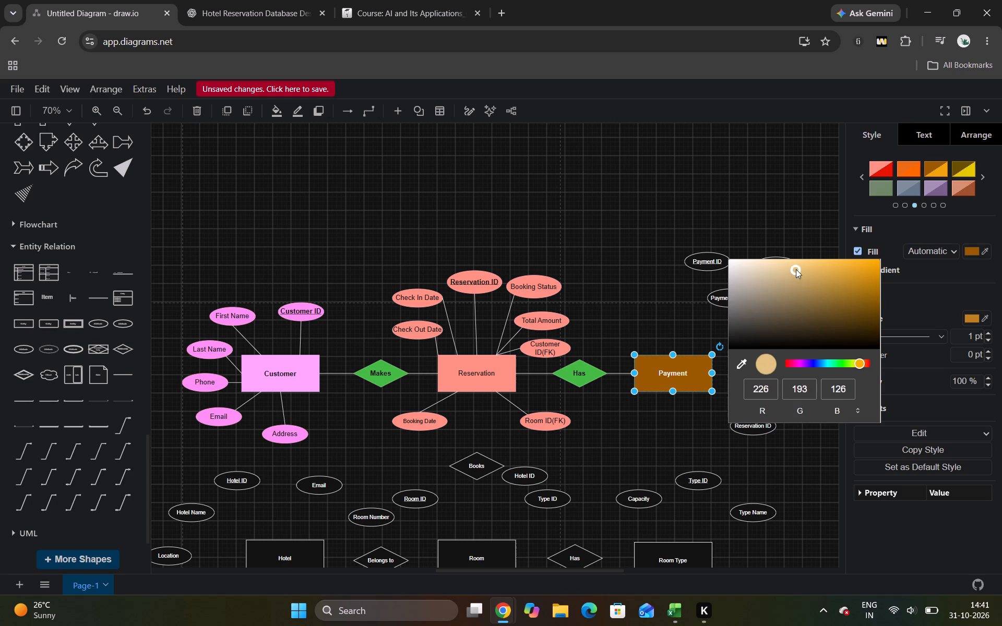
drag(796, 269, 820, 345)
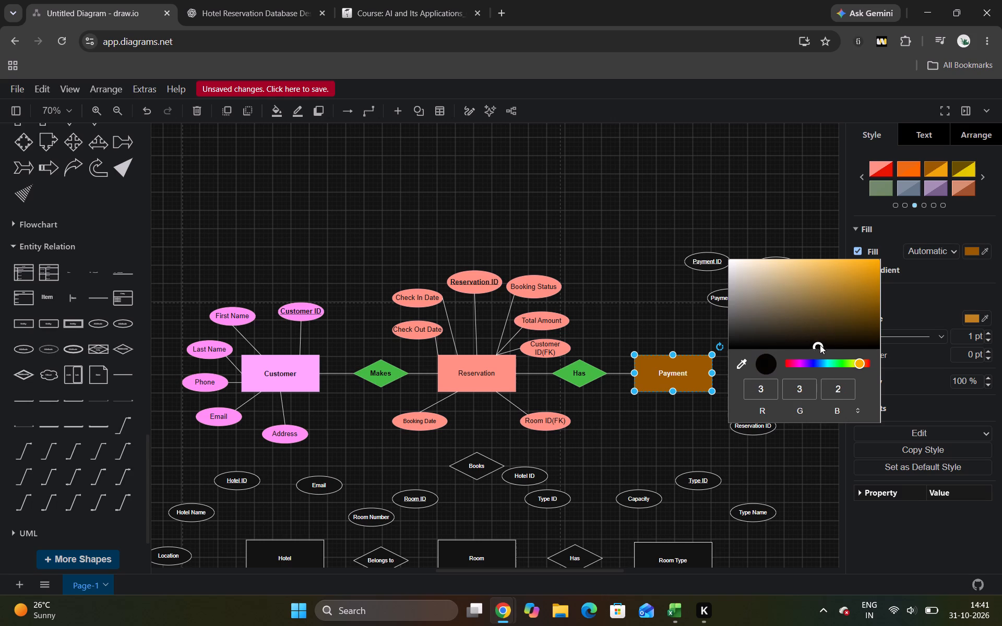
drag(820, 345, 804, 259)
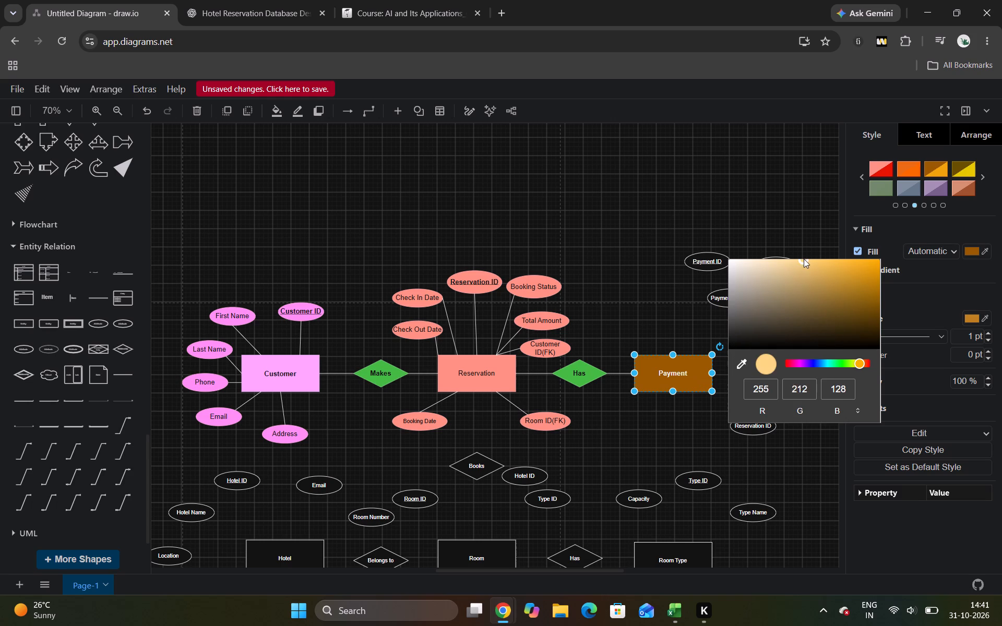
drag(804, 259, 788, 269)
drag(788, 269, 806, 266)
click(739, 177)
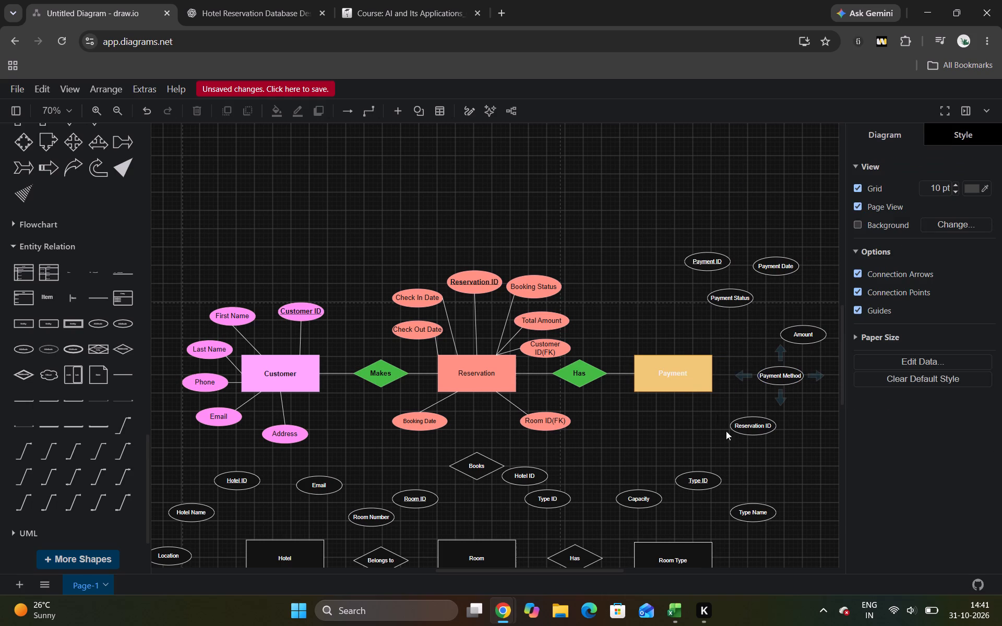
click(694, 380)
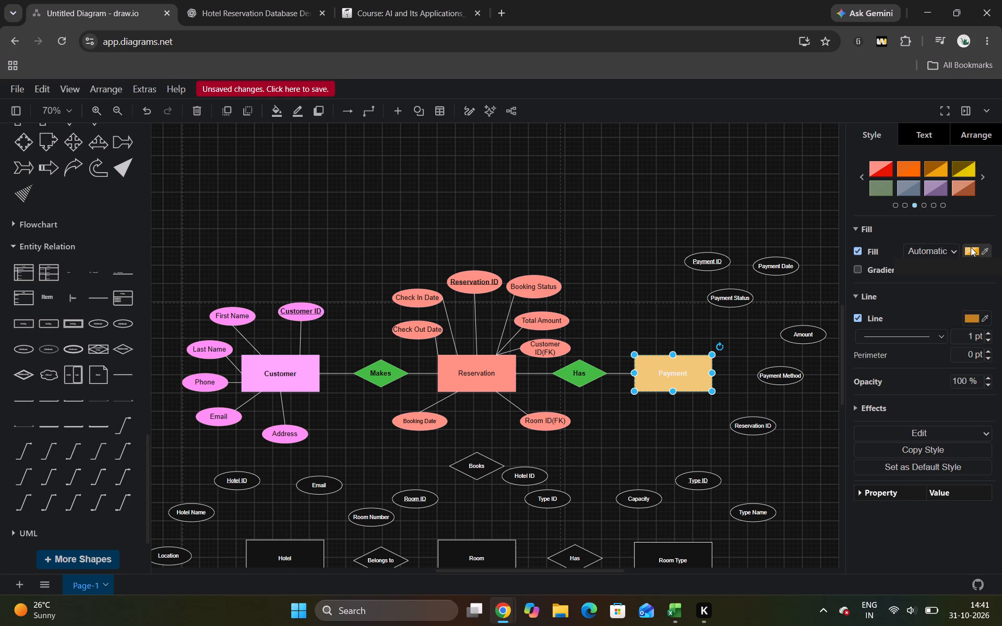
click(644, 183)
Make the Payment ID attribute's label 15 px and bold.
double_click(710, 262)
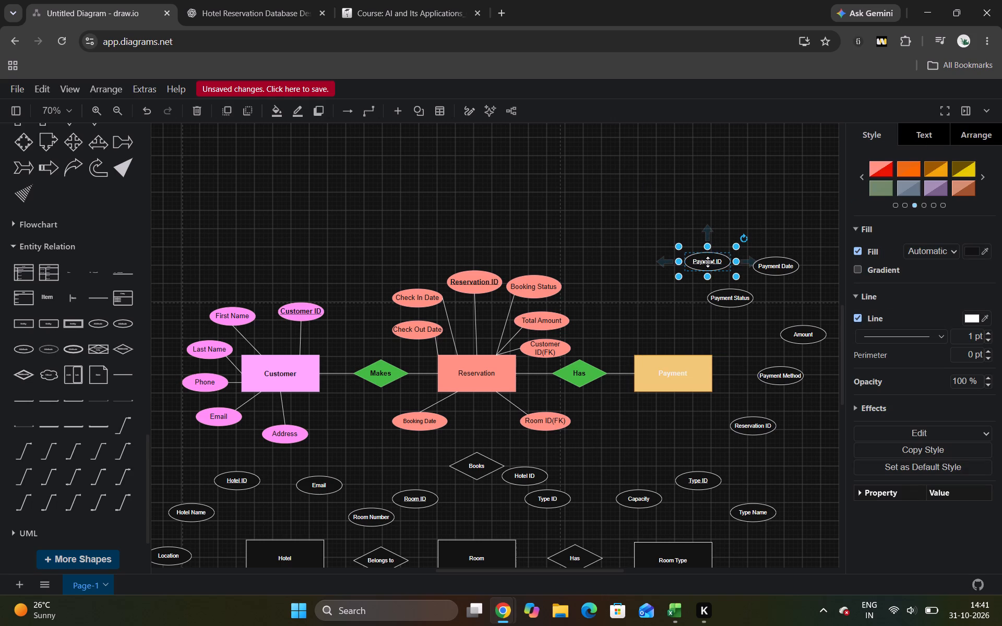
double_click(715, 263)
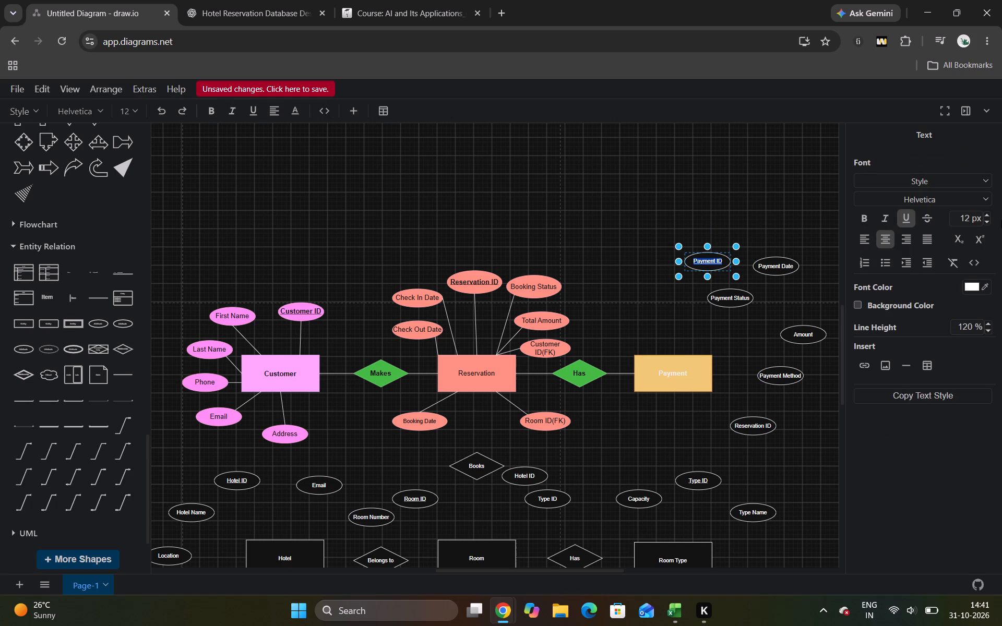
double_click(990, 214)
triple_click(986, 213)
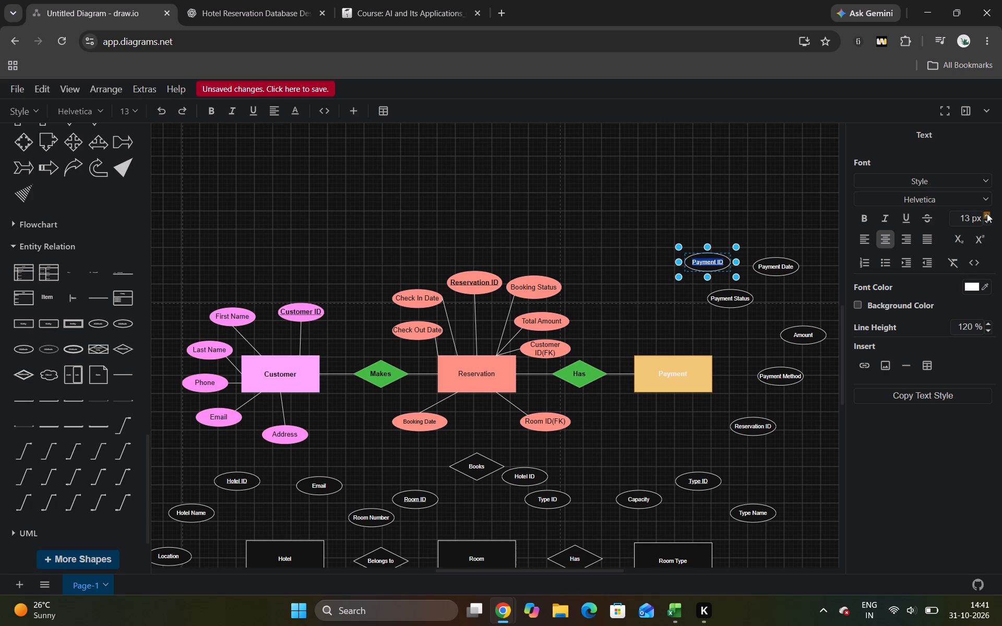
click(868, 216)
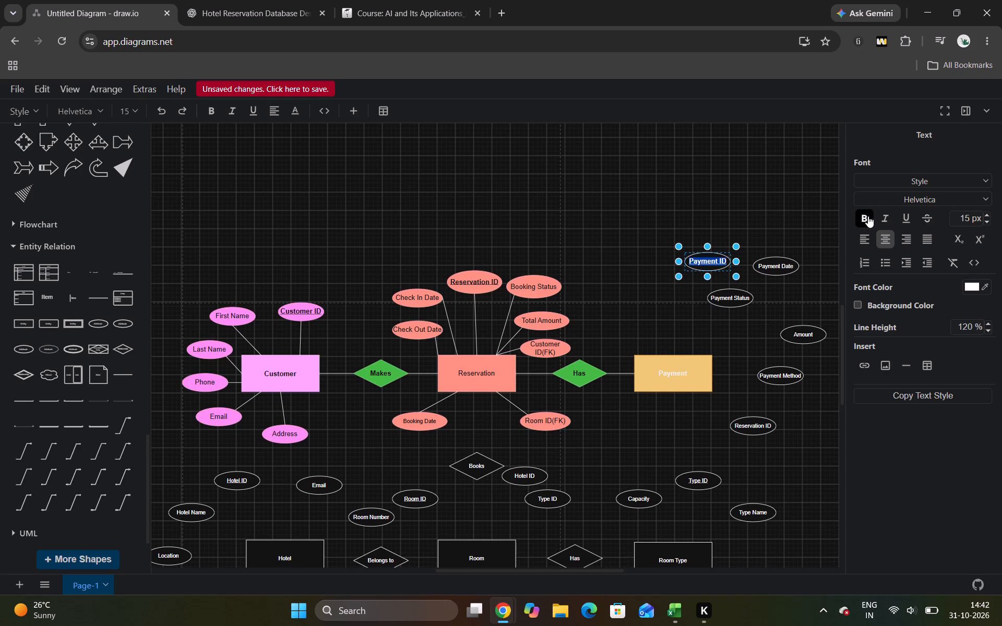
click(710, 255)
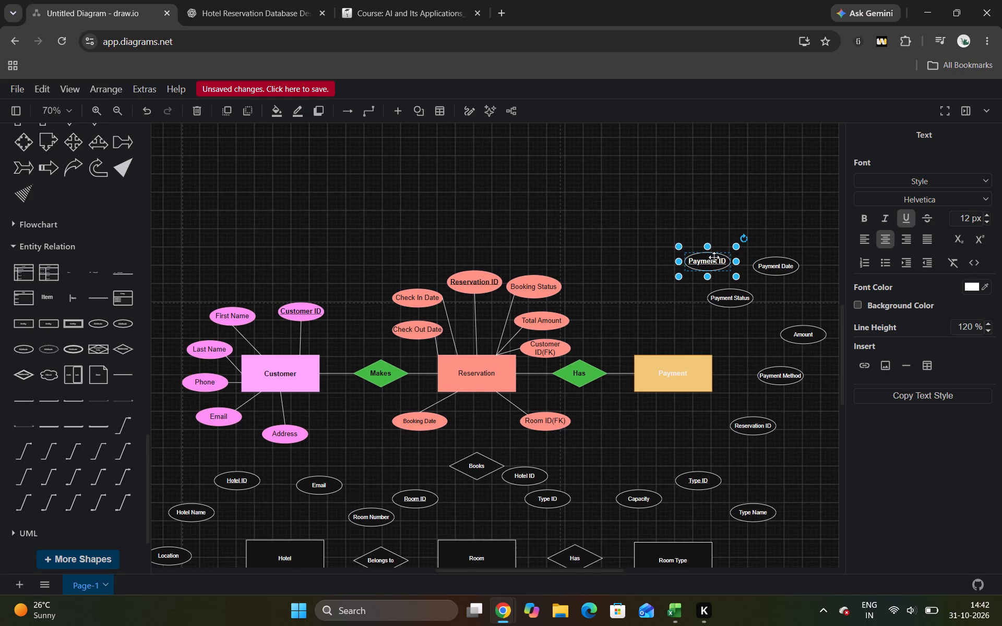
Apply the dark yellow preset style to the Payment ID ellipse and give it a custom pale yellow fill.
click(714, 257)
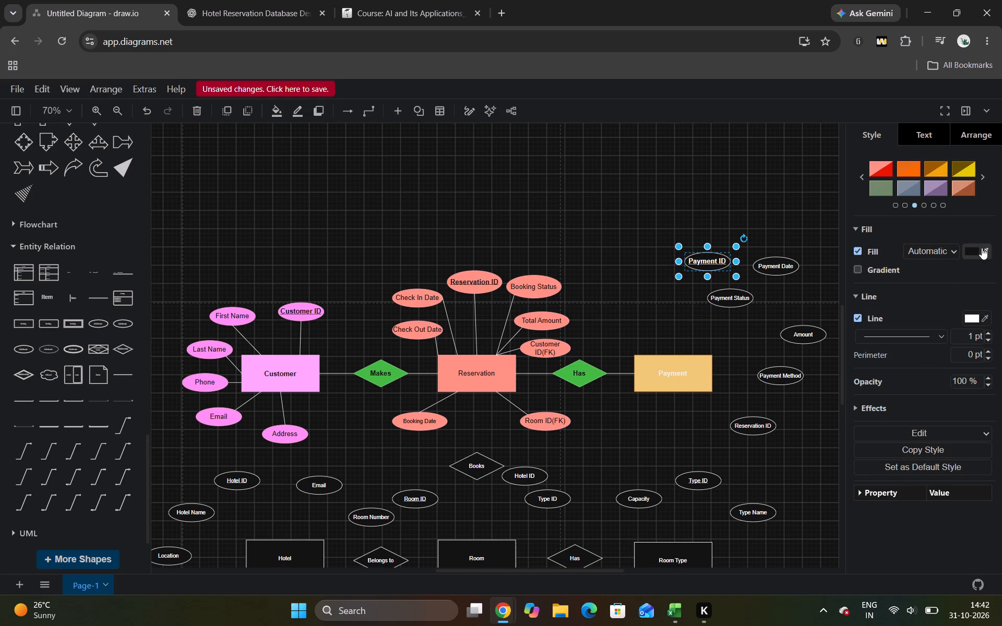
click(985, 254)
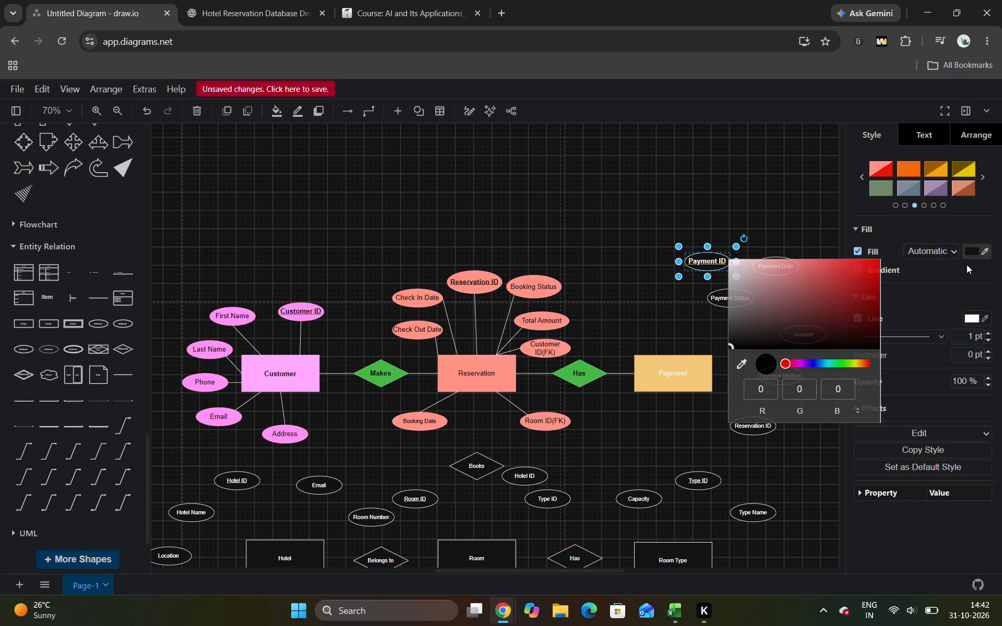
click(963, 172)
click(992, 254)
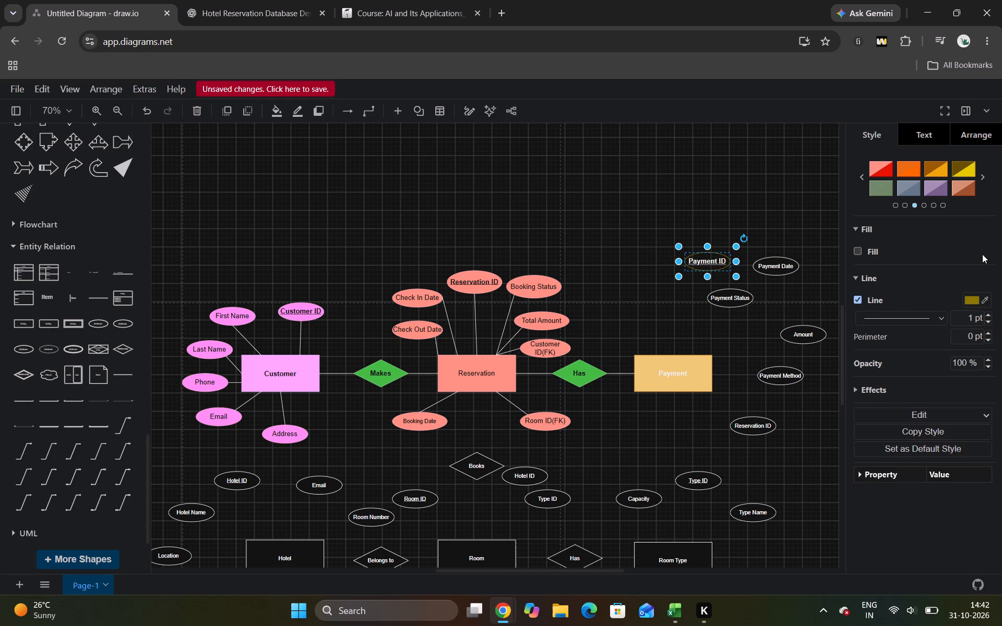
click(968, 176)
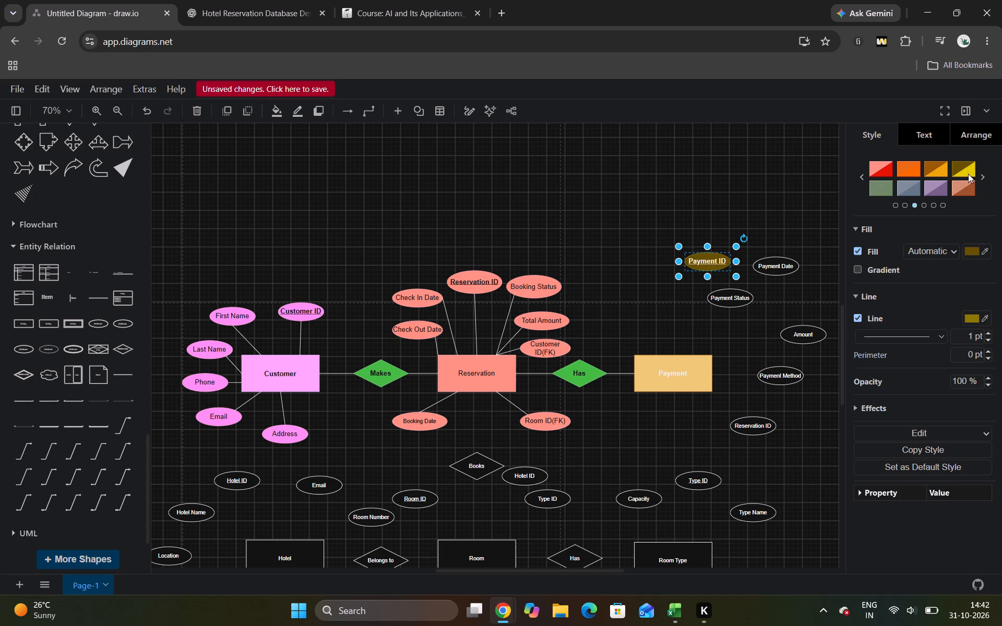
click(986, 248)
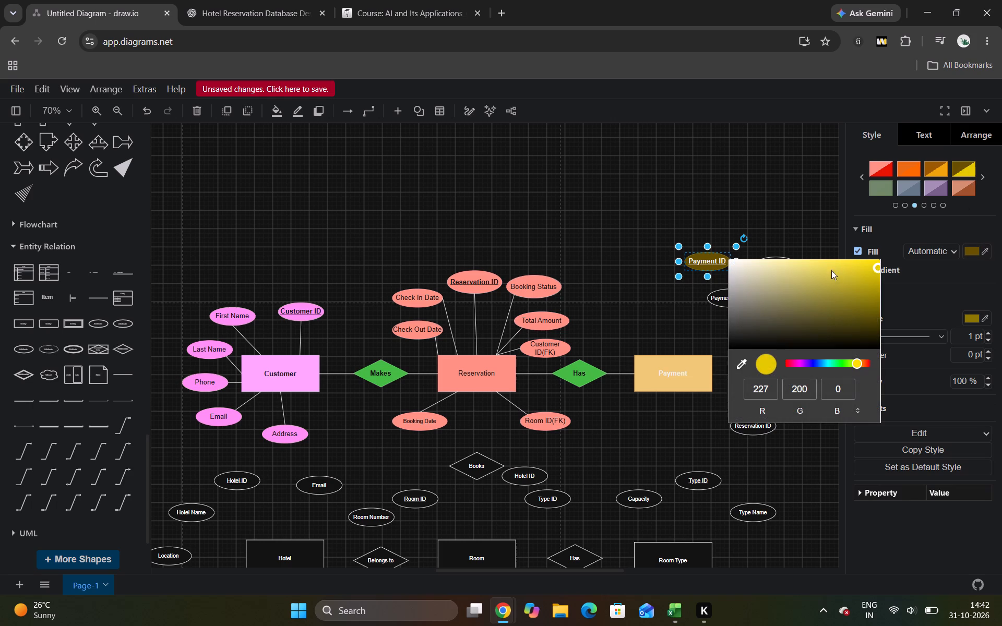
drag(878, 266, 793, 264)
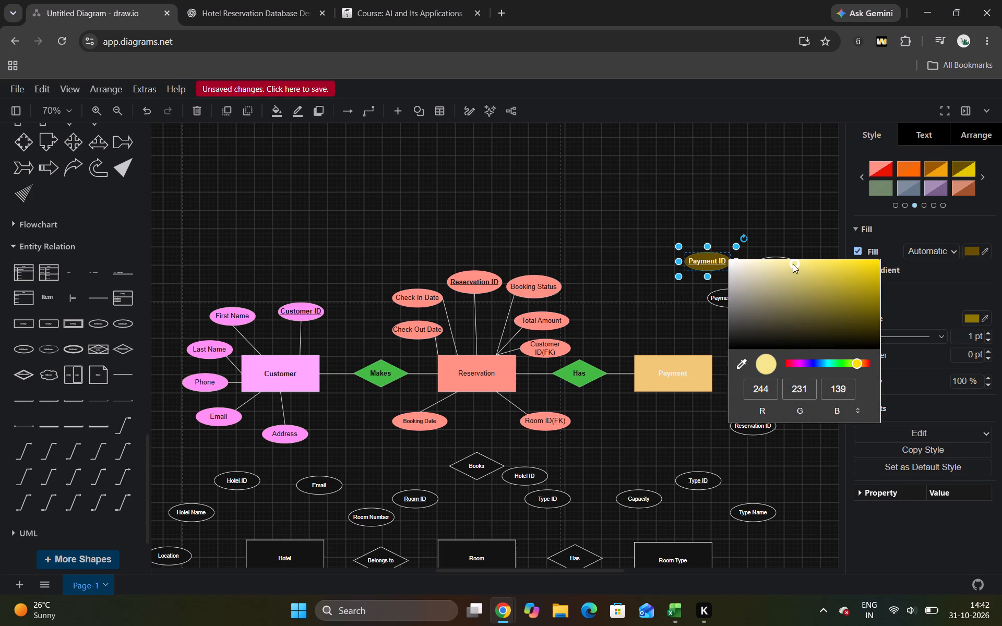
drag(793, 264, 796, 264)
click(770, 188)
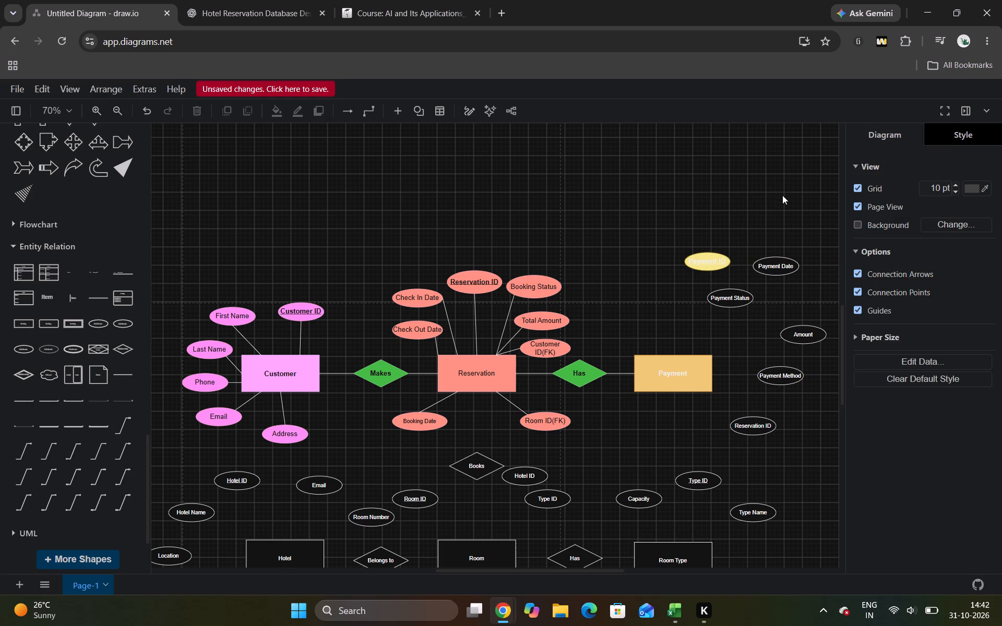
Set the Payment Date attribute's label to 15 px.
click(787, 270)
double_click(779, 269)
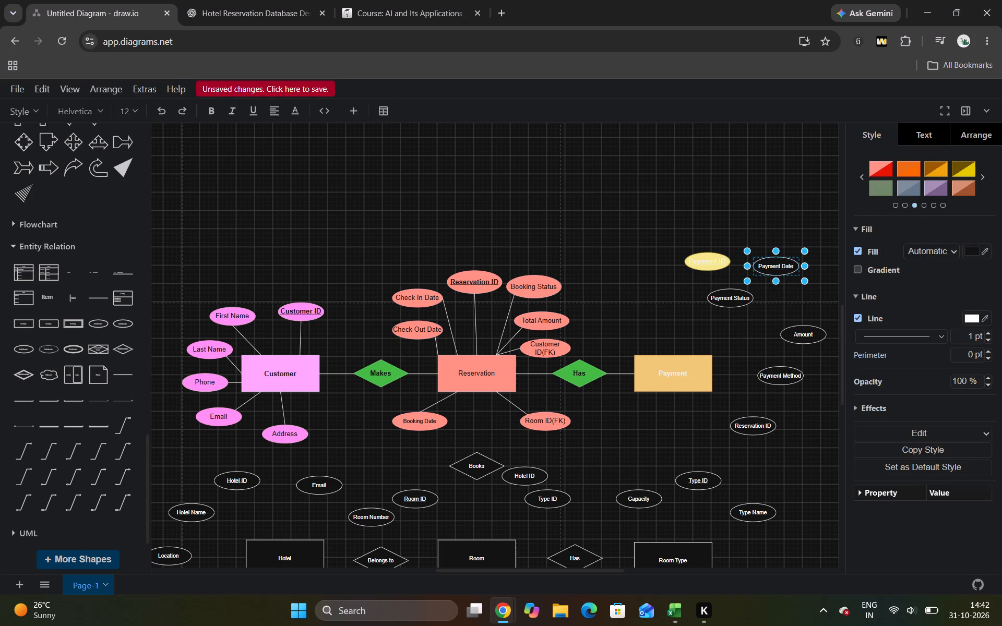
triple_click(986, 216)
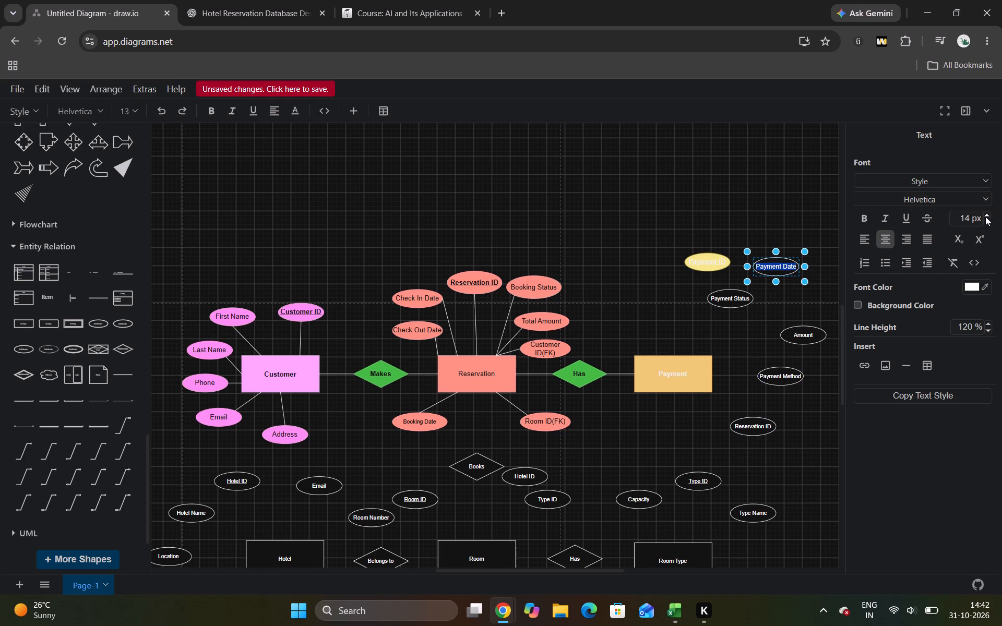
click(861, 219)
click(862, 219)
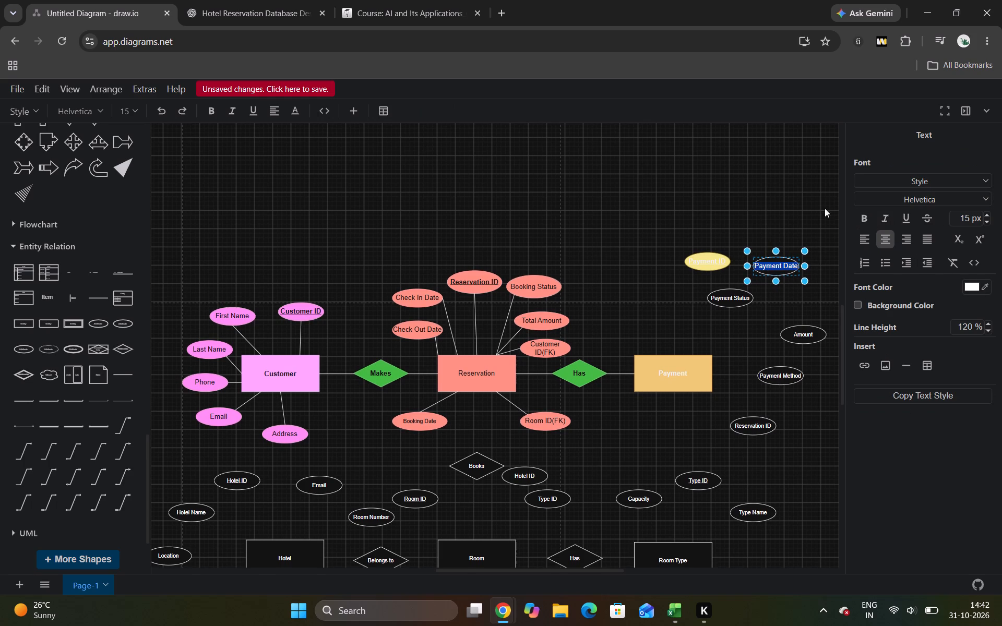
click(795, 202)
Enlarge the Payment Date ellipse slightly so it fits its label.
click(773, 259)
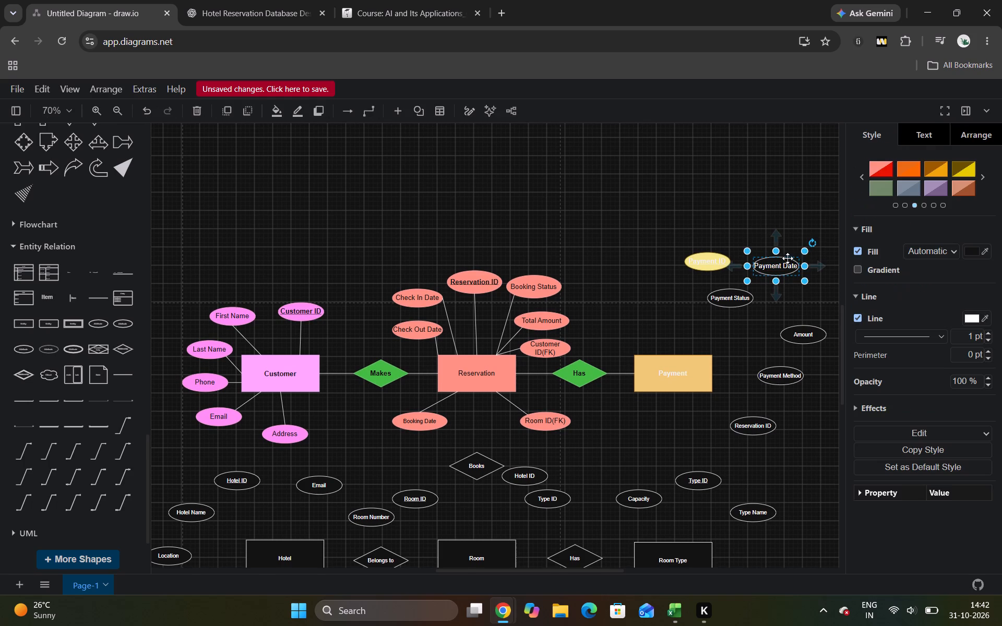
drag(803, 251, 810, 248)
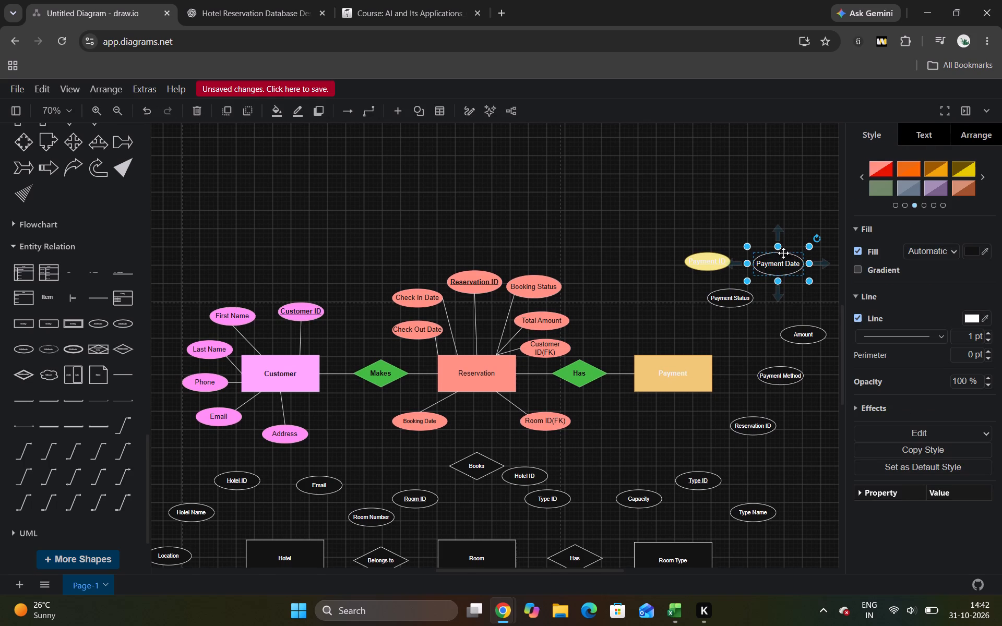
Apply the dark yellow preset style to the Payment Date ellipse and give it a custom pale yellow fill.
click(783, 256)
click(969, 170)
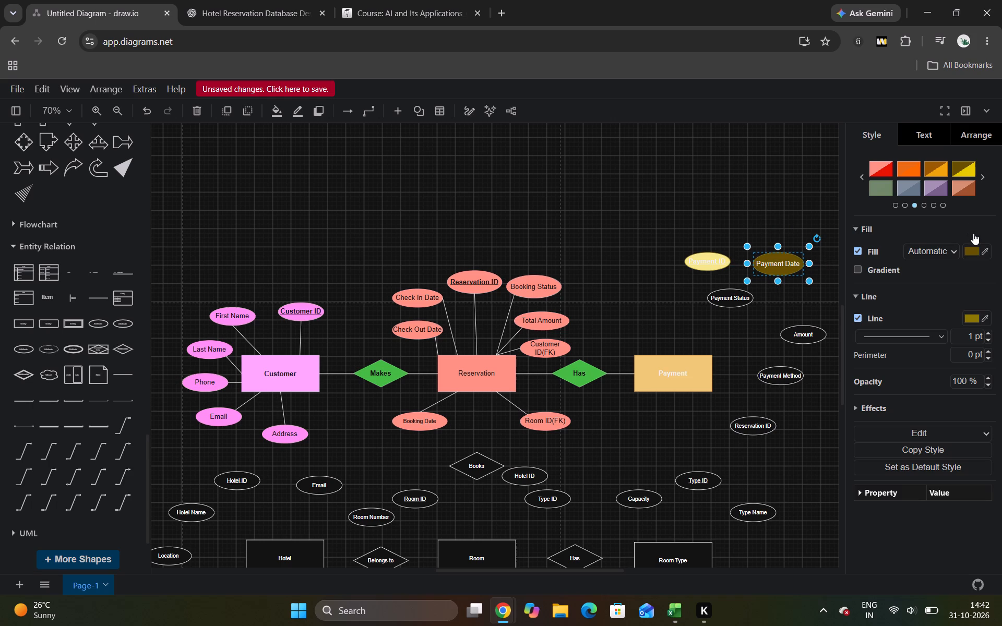
click(987, 250)
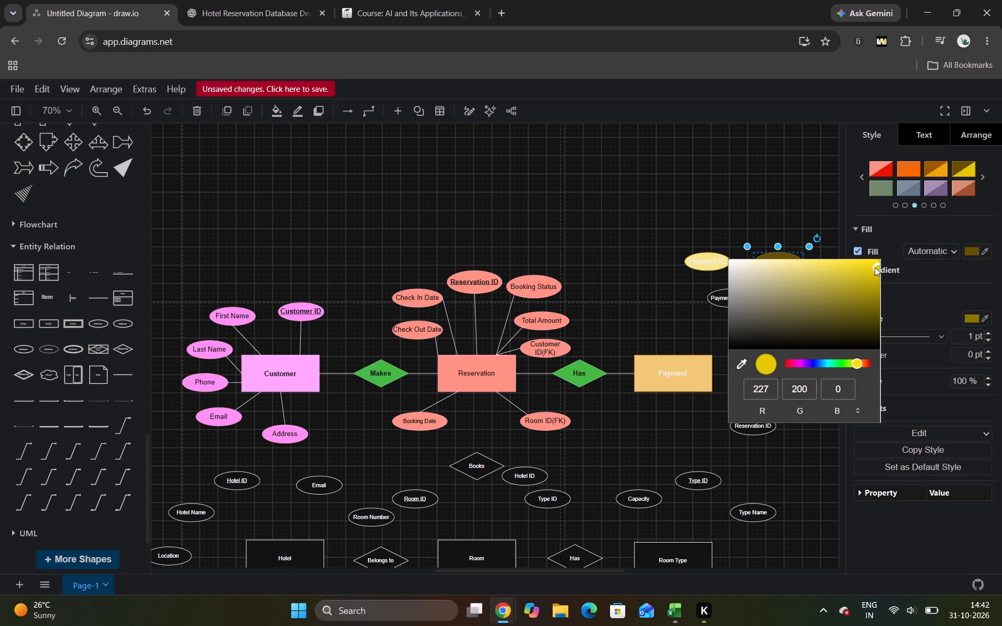
drag(875, 267, 786, 273)
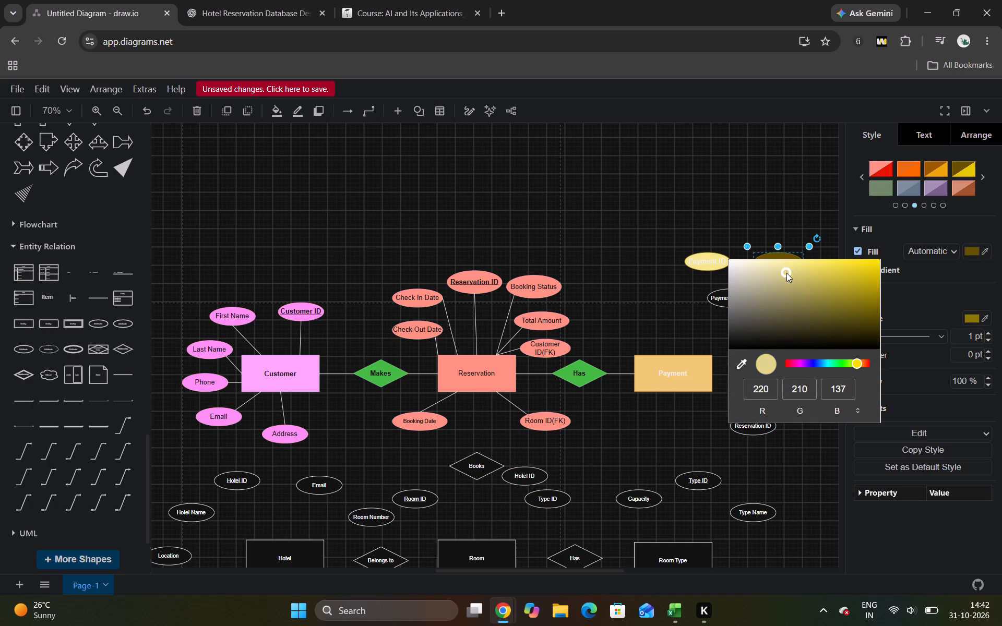
drag(786, 273, 791, 266)
click(807, 153)
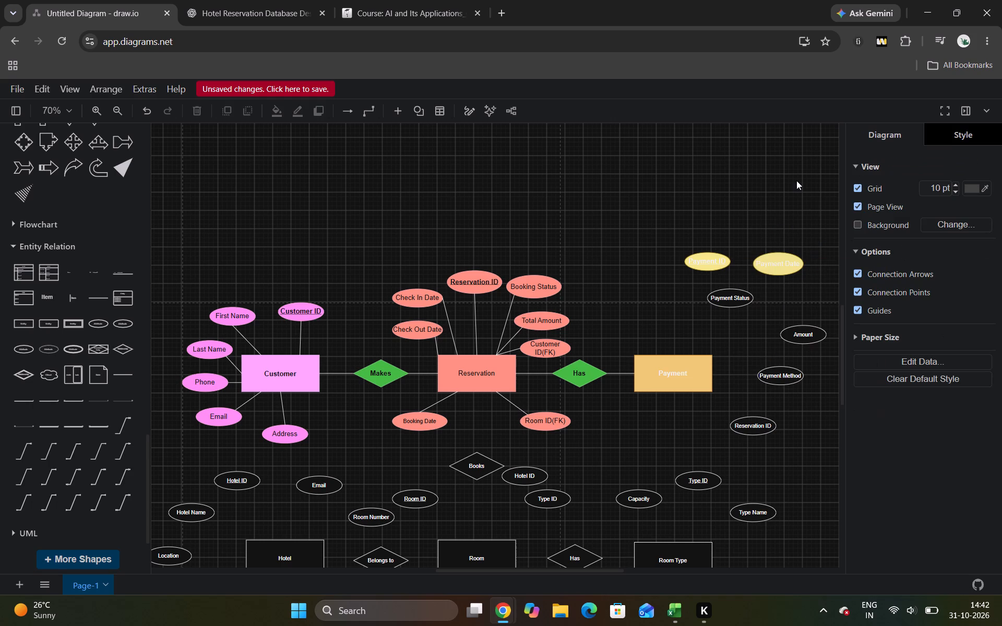
click(796, 180)
Increase the Payment Status label's font size and enlarge its ellipse slightly to fit the text.
double_click(735, 302)
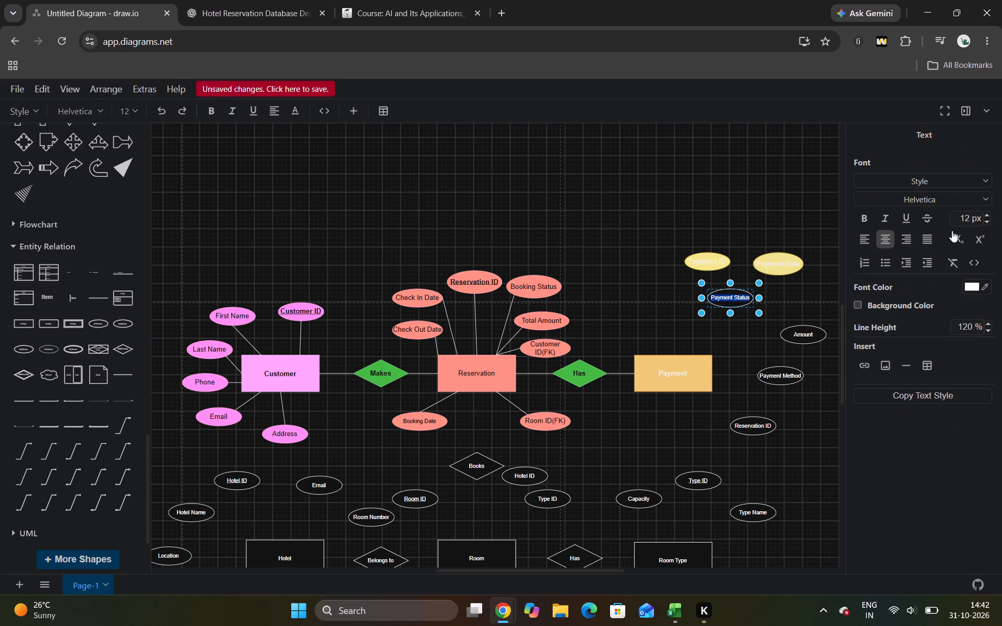
double_click(987, 215)
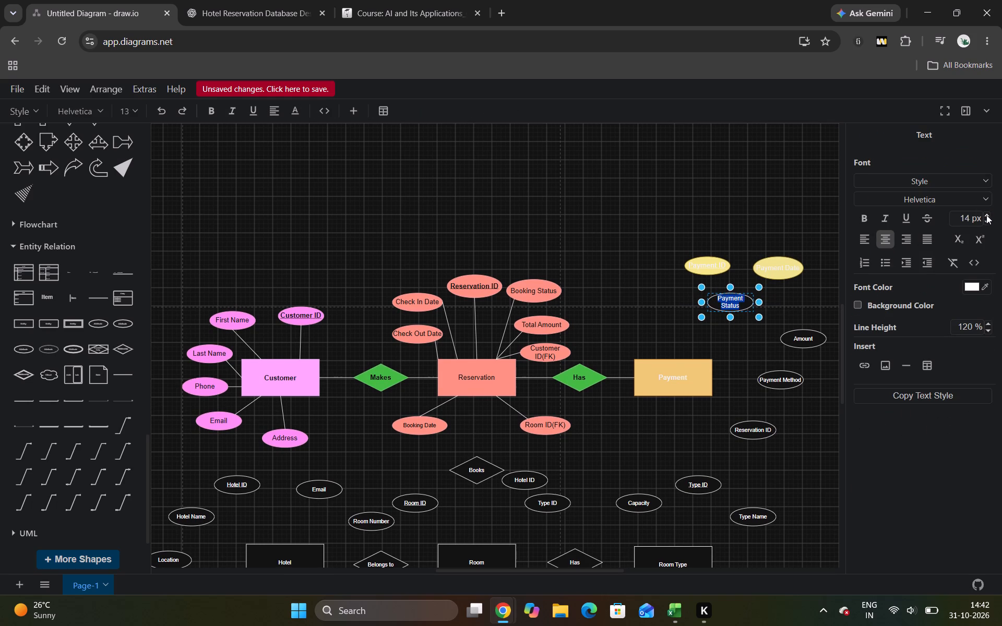
click(986, 215)
drag(759, 287, 768, 285)
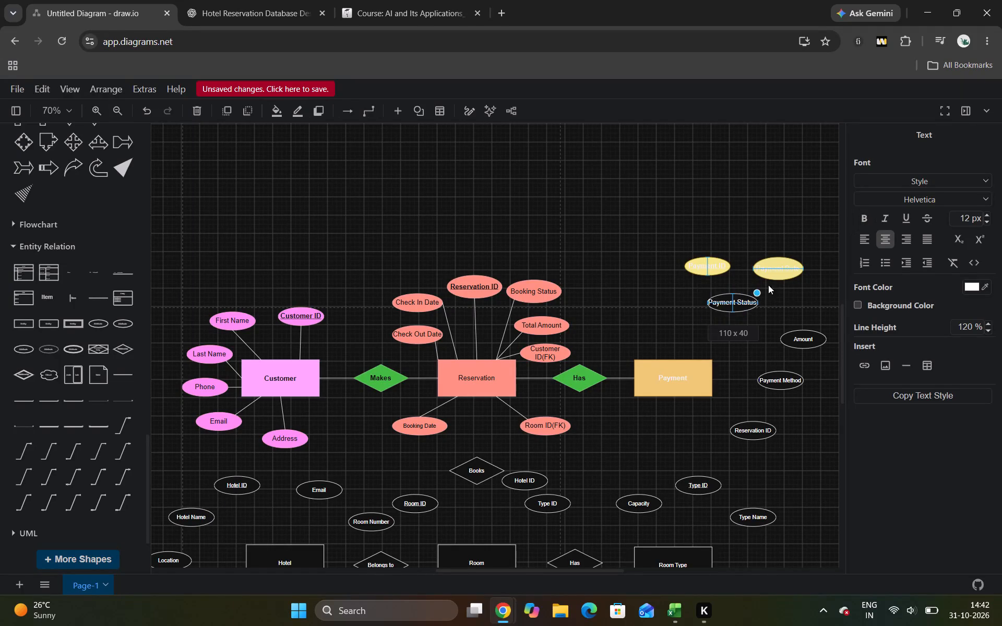
drag(768, 285, 769, 285)
click(766, 175)
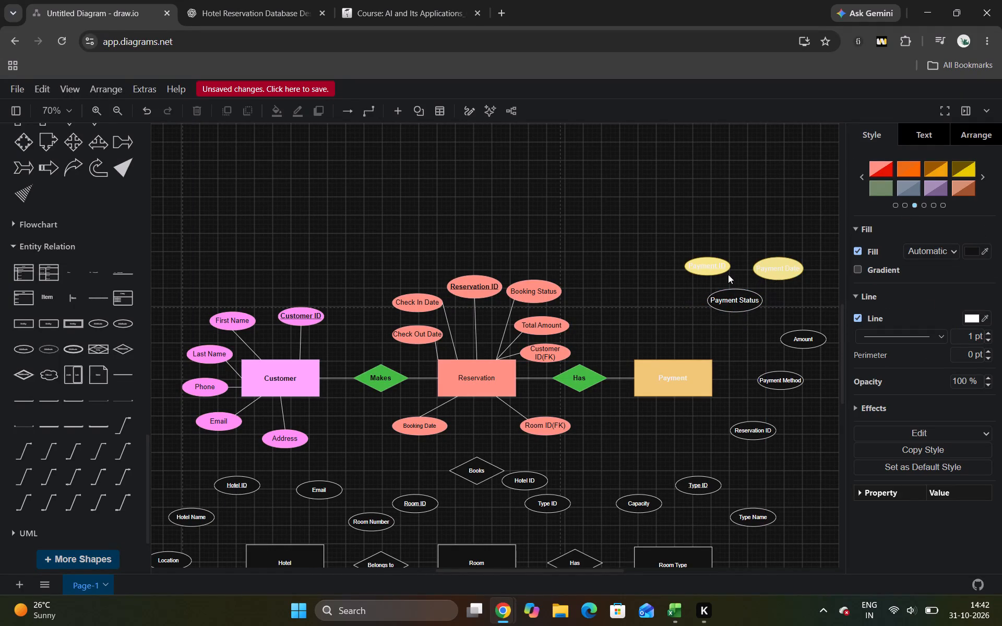
Apply the dark yellow preset style to the Payment Status ellipse and give it a custom pale yellow fill.
click(728, 294)
click(969, 171)
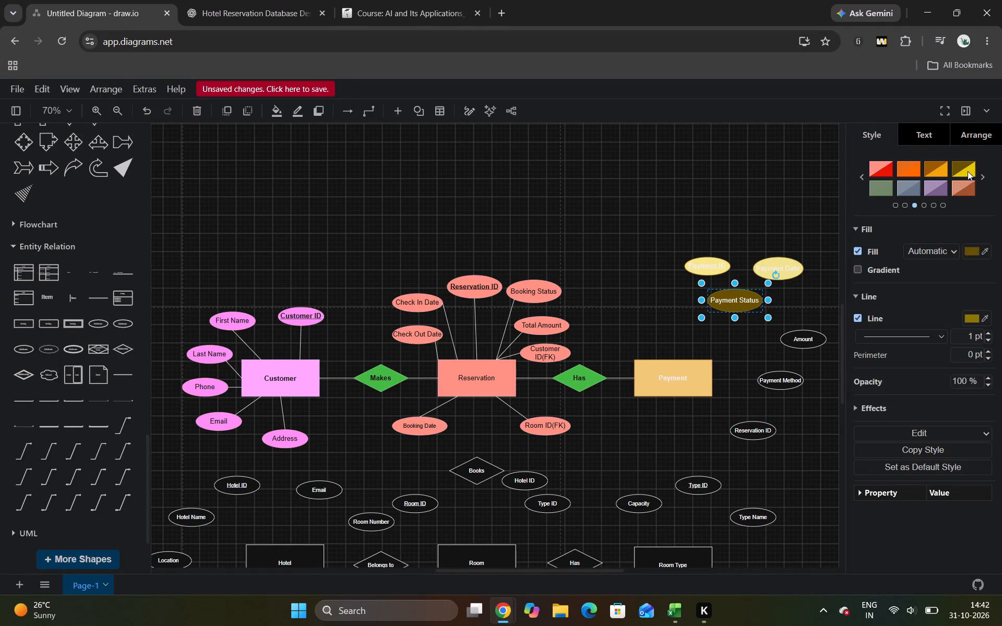
click(984, 248)
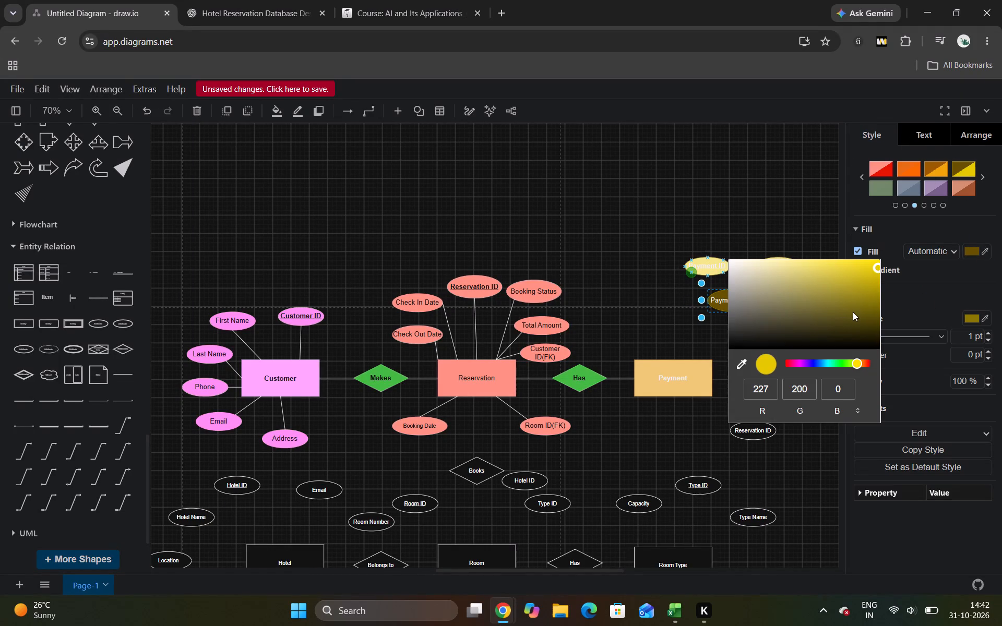
drag(874, 267, 801, 268)
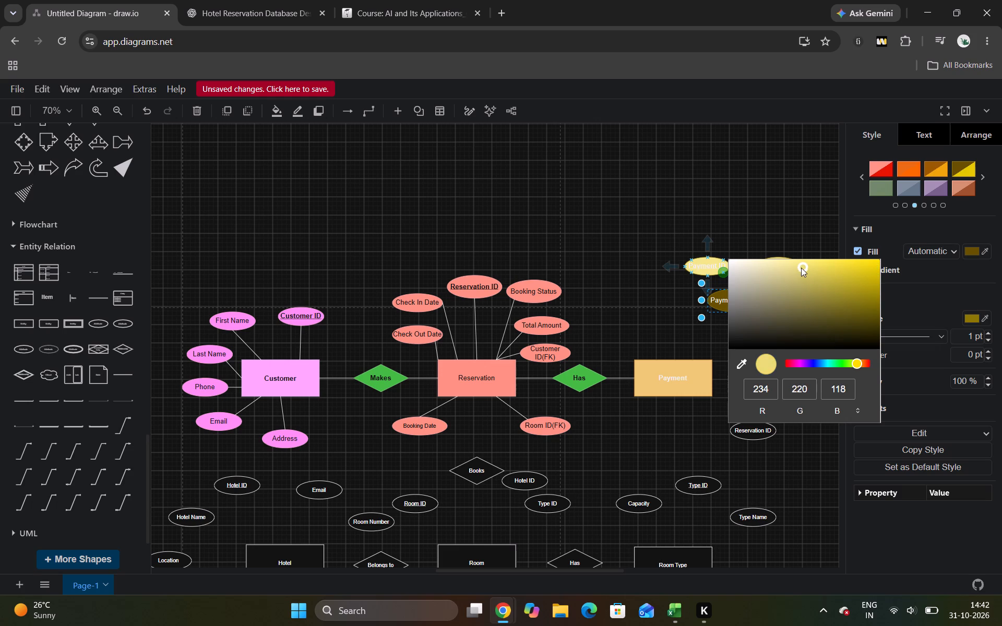
drag(801, 268, 796, 266)
click(781, 178)
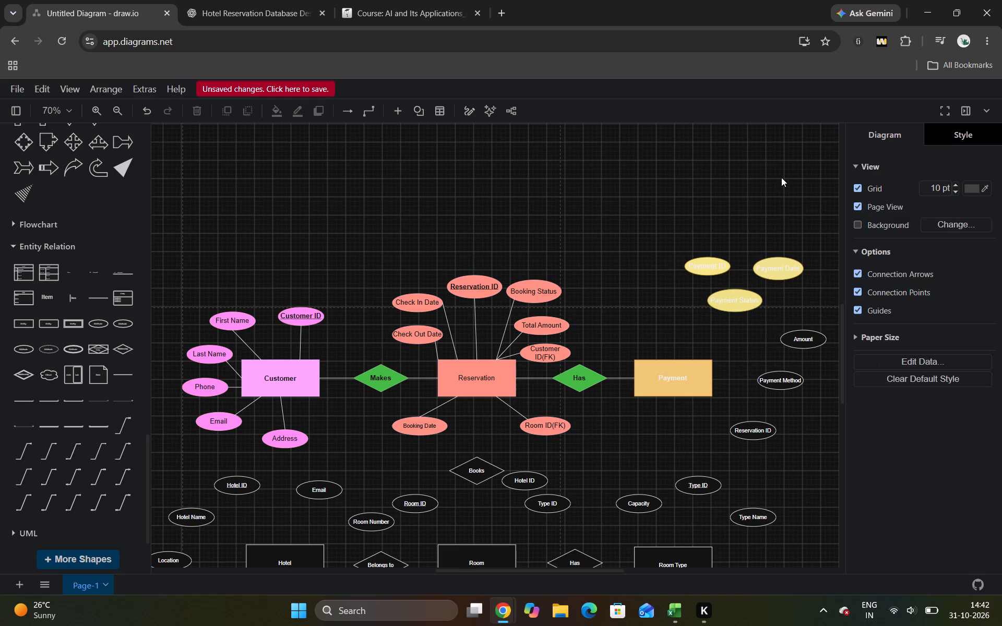
Set the Amount attribute's label to 14 px.
click(801, 340)
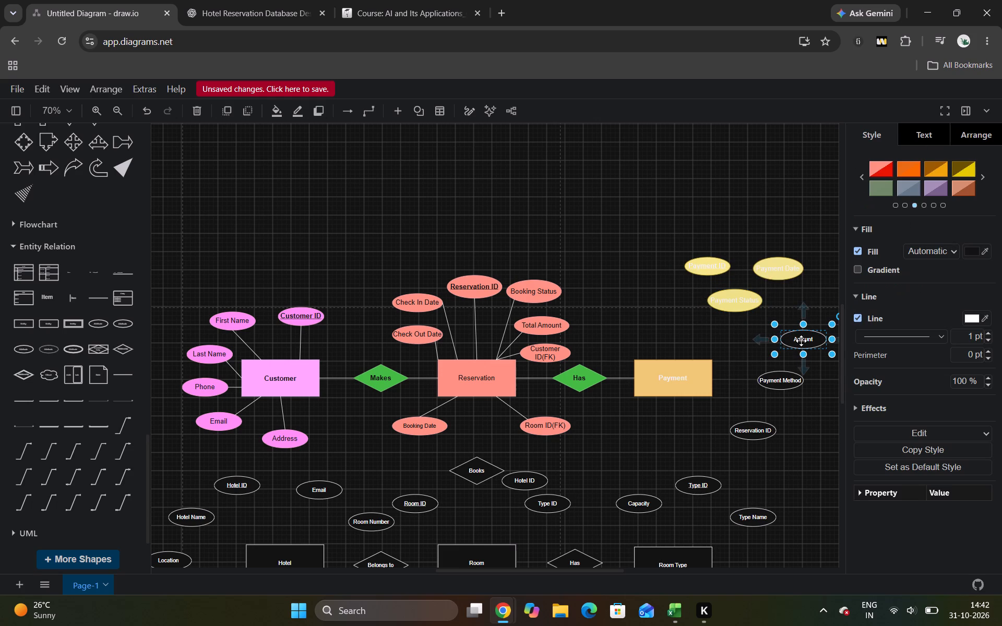
double_click(801, 340)
double_click(987, 213)
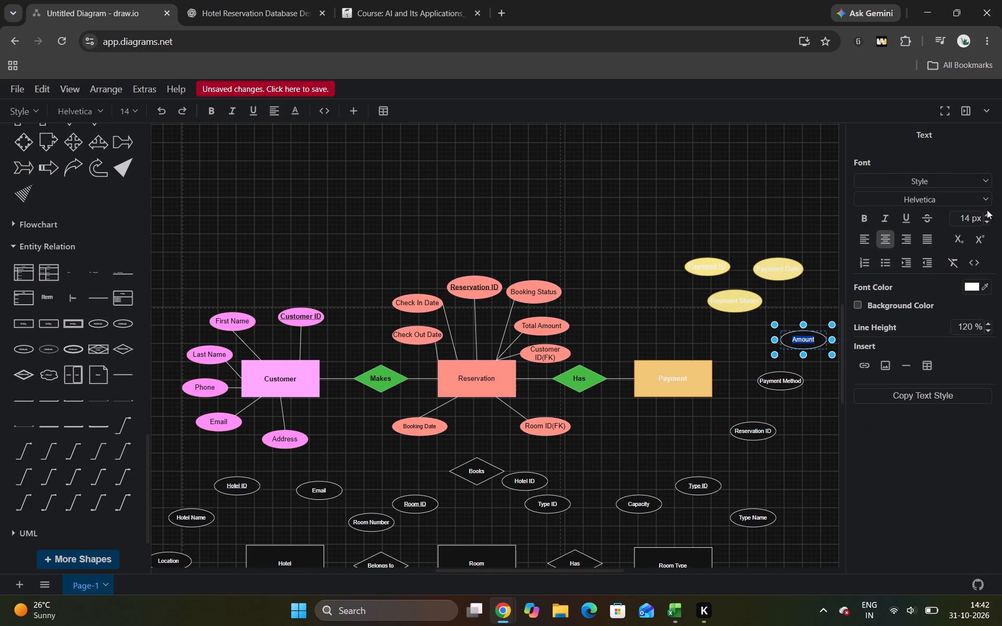
click(987, 209)
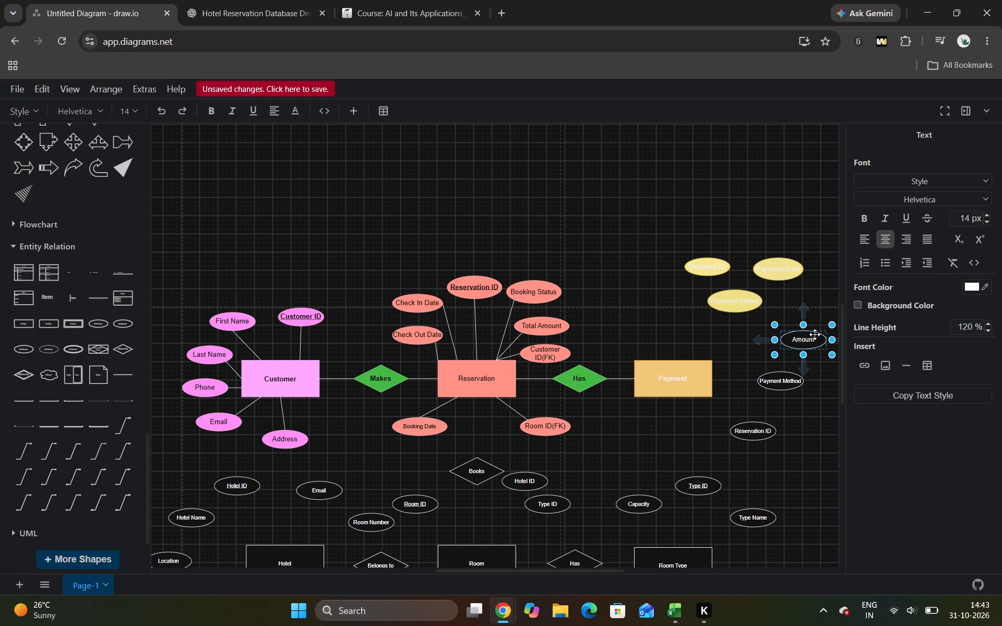
click(827, 270)
Apply the dark yellow preset style to the Amount ellipse and give it a custom pale yellow fill.
click(806, 344)
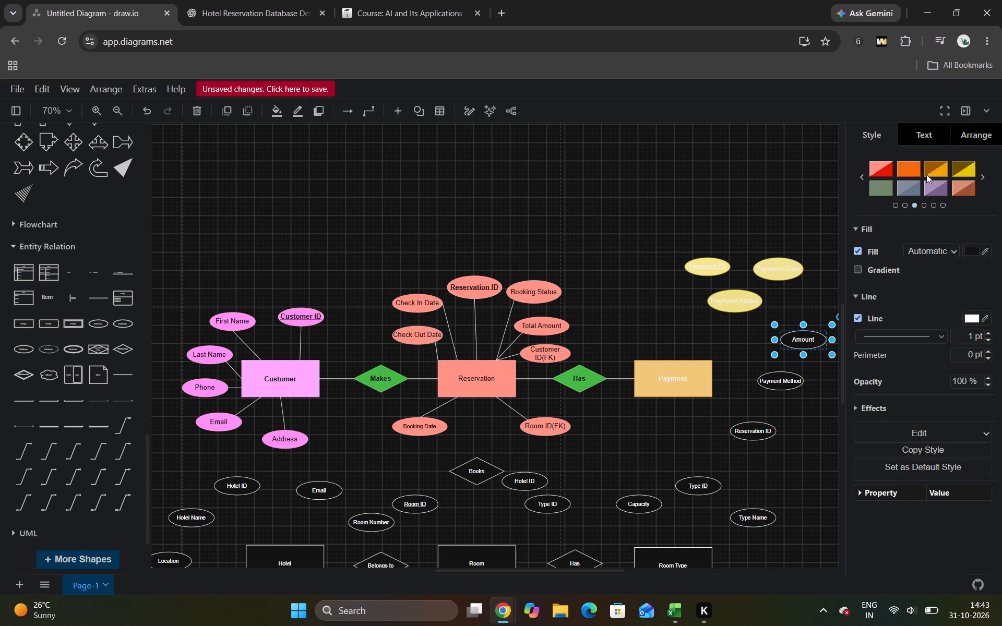
click(960, 178)
click(970, 169)
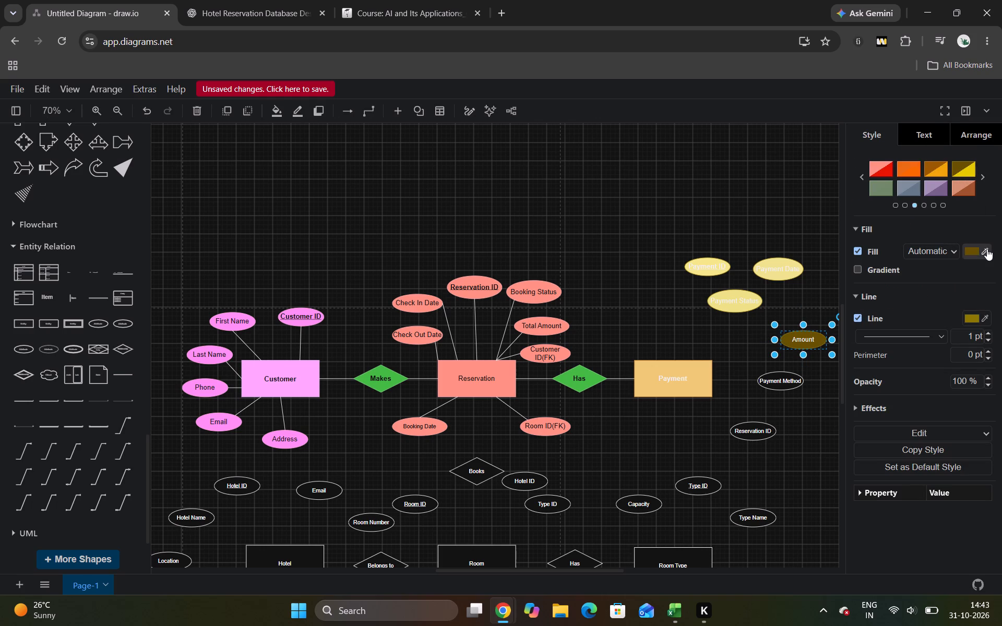
click(987, 249)
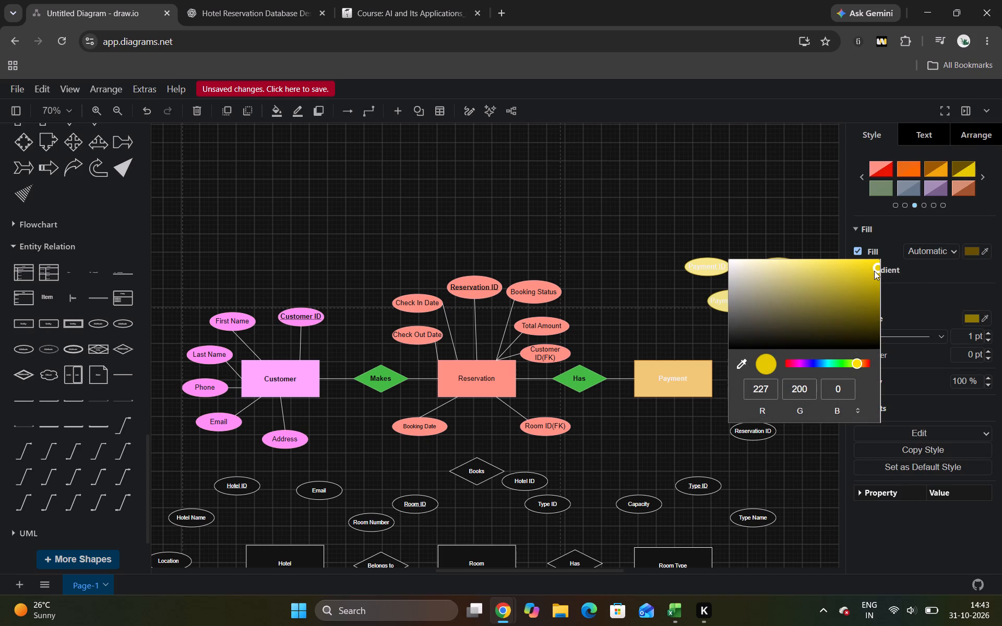
drag(874, 271, 797, 264)
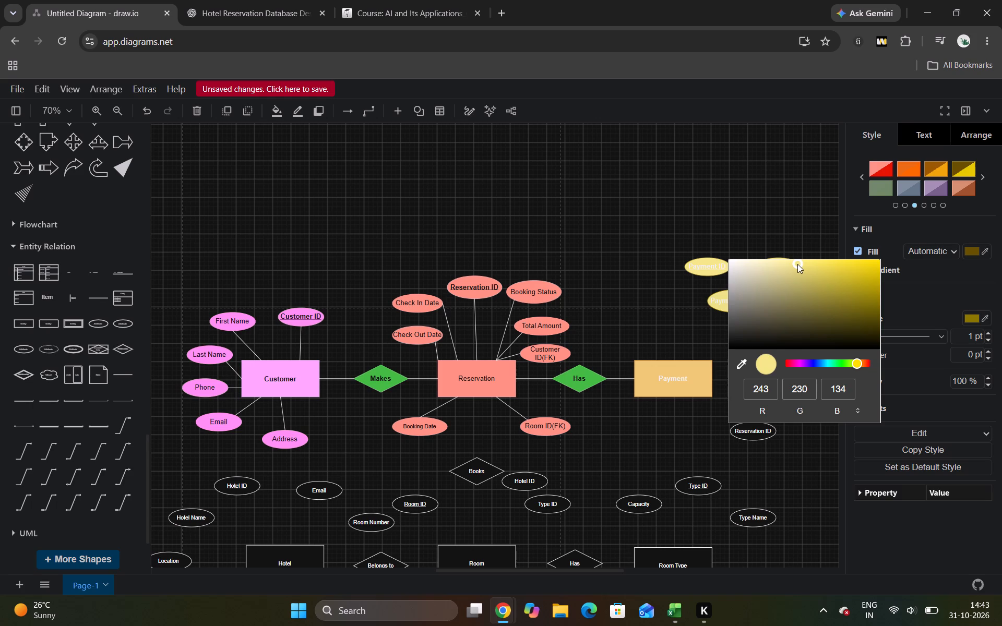
drag(797, 264, 802, 263)
click(777, 131)
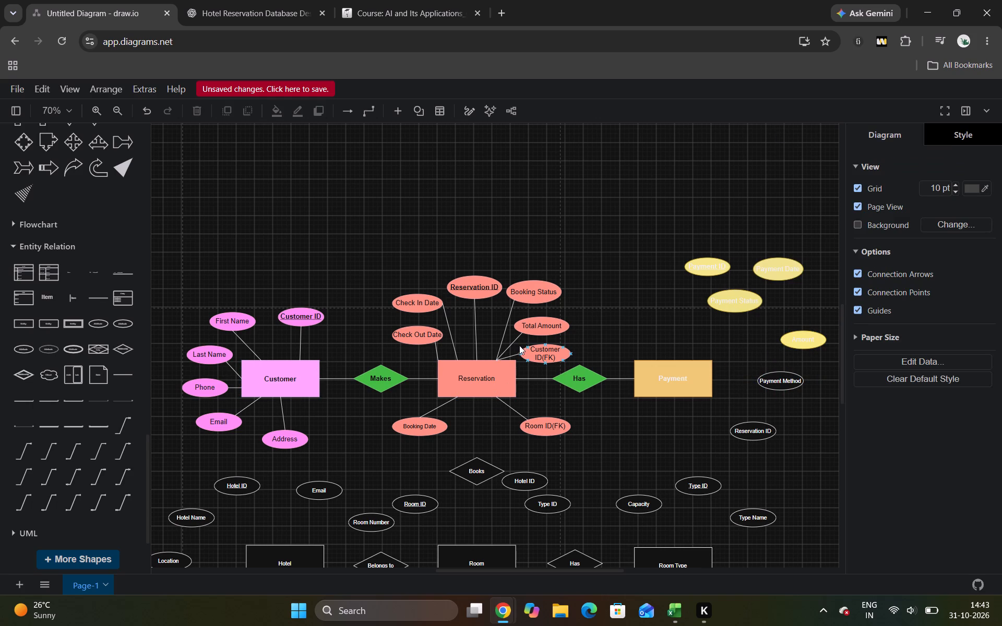
Arrange the Payment ID, Payment Date, Payment Status and Amount ellipses in an arc close above the Payment entity.
scroll(425, 297, down, 3)
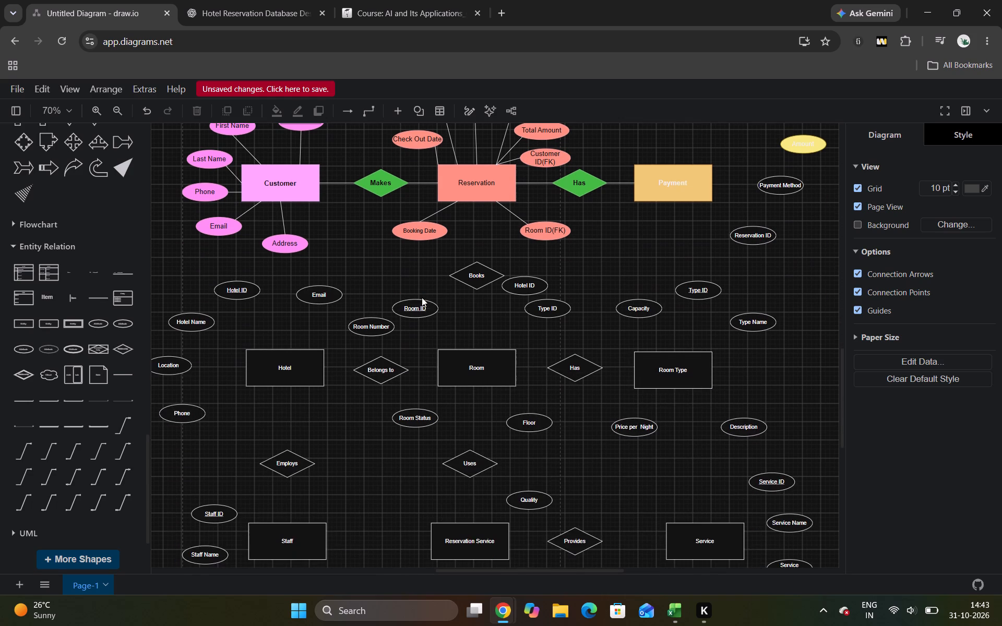
scroll(421, 292, up, 2)
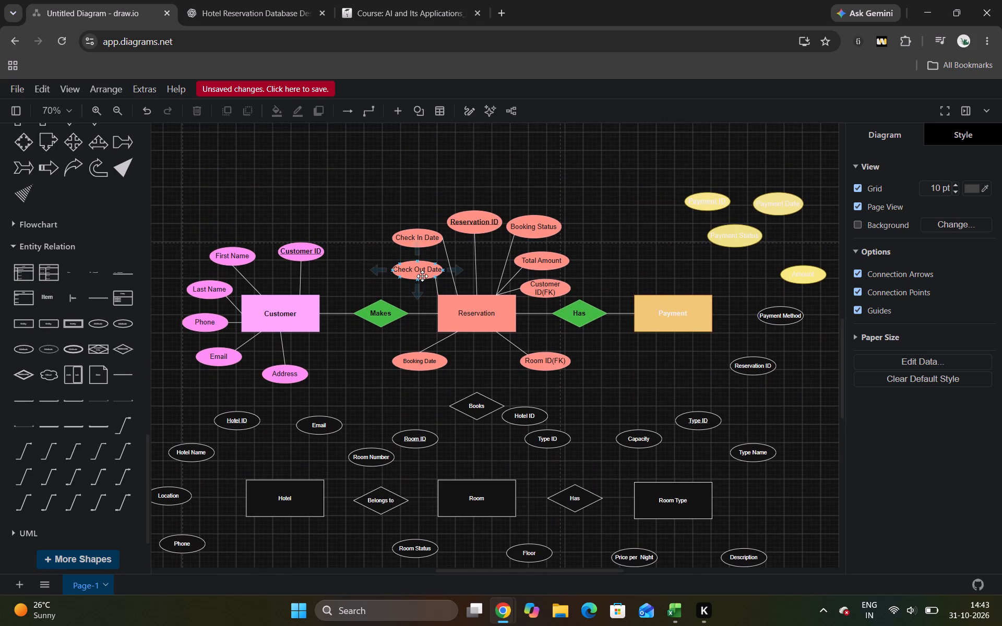
drag(709, 203, 622, 244)
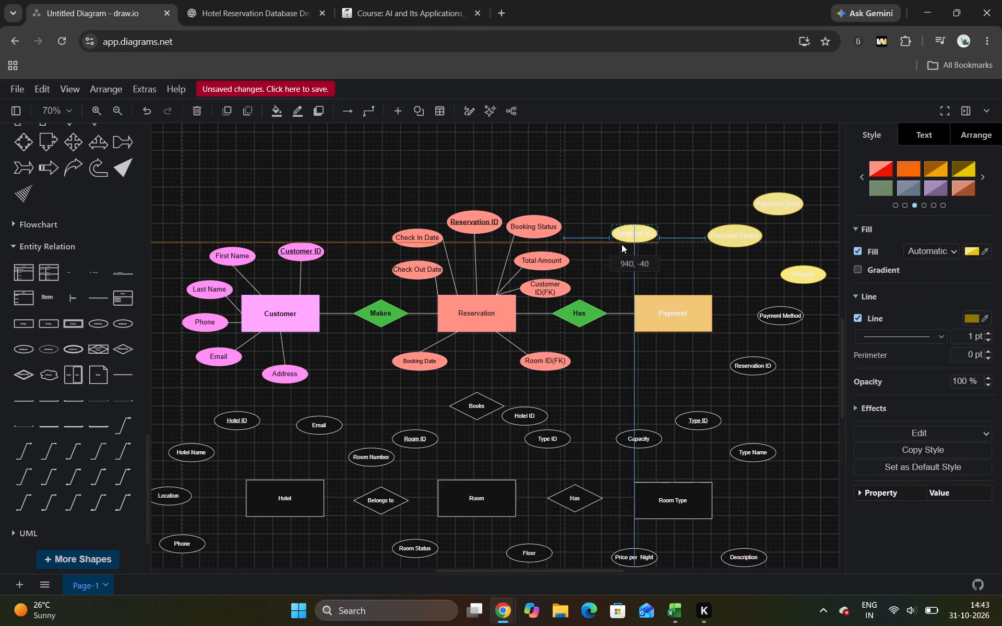
drag(622, 244, 624, 239)
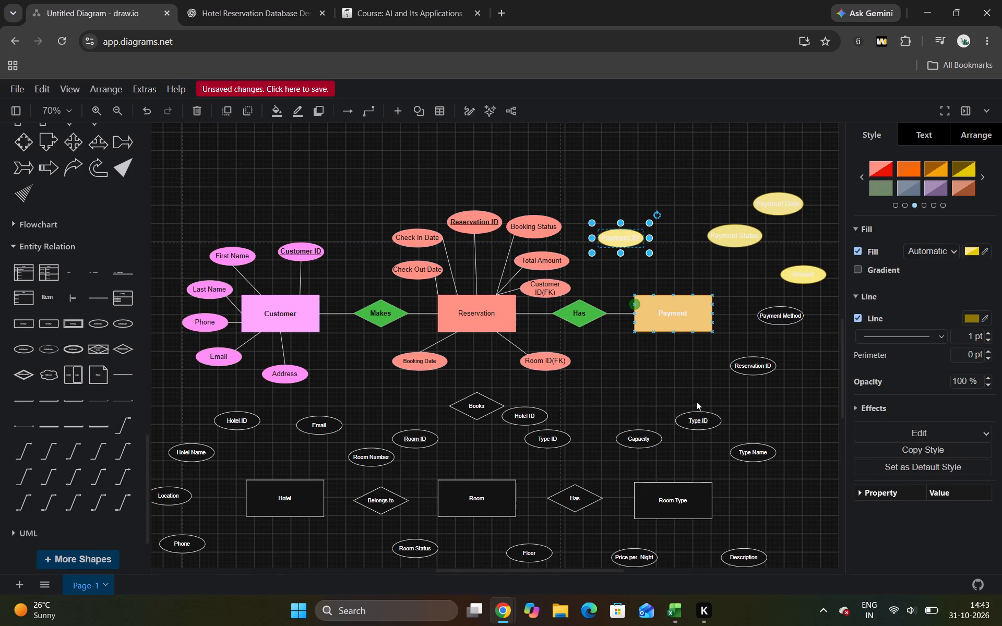
drag(729, 235, 725, 242)
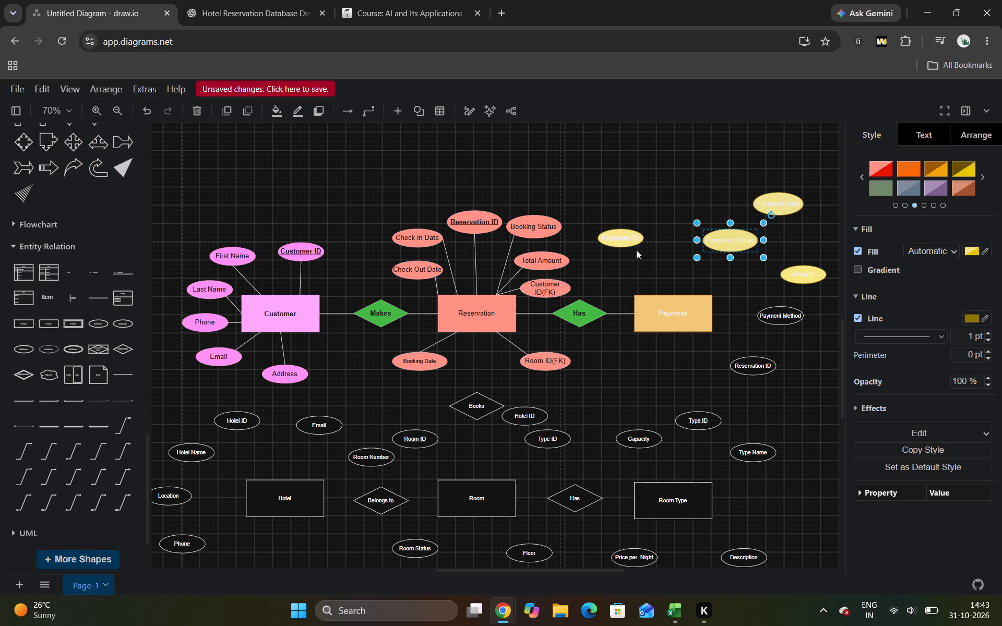
drag(621, 237, 627, 236)
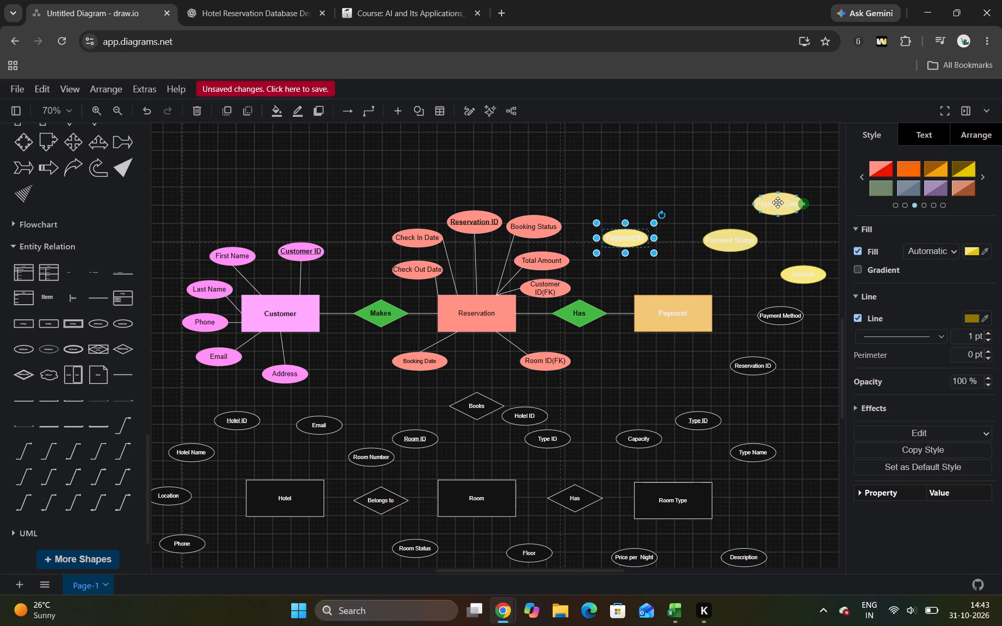
drag(778, 202, 631, 272)
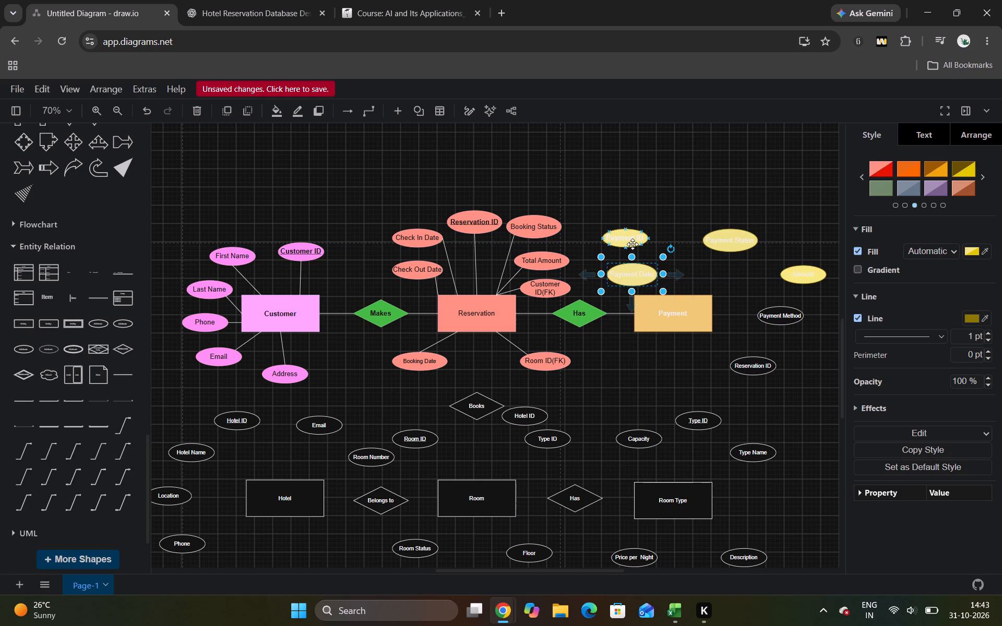
drag(629, 243, 684, 234)
drag(736, 244, 740, 245)
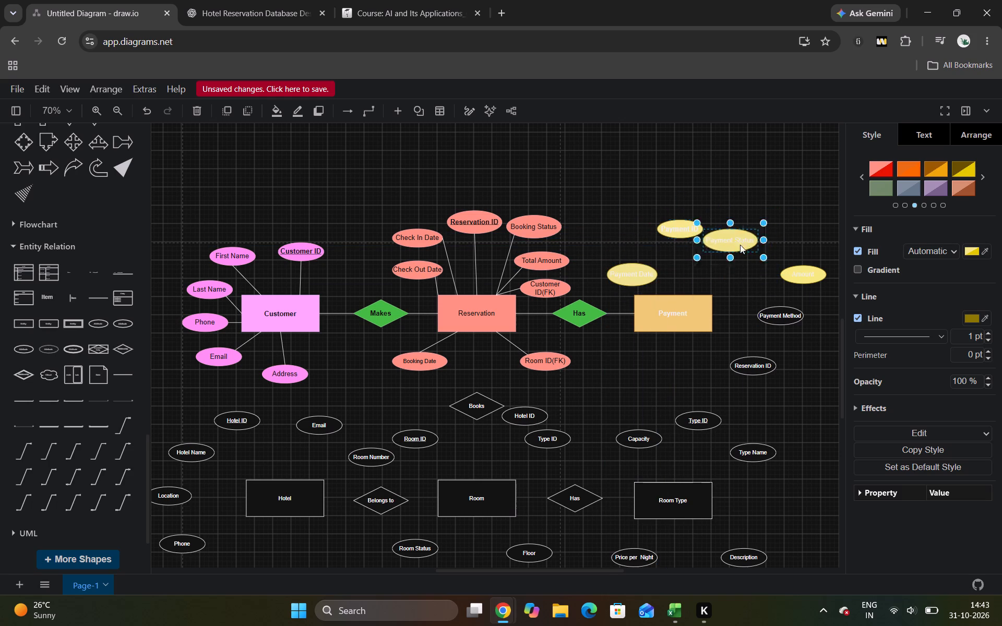
drag(740, 245, 765, 237)
drag(806, 278, 764, 279)
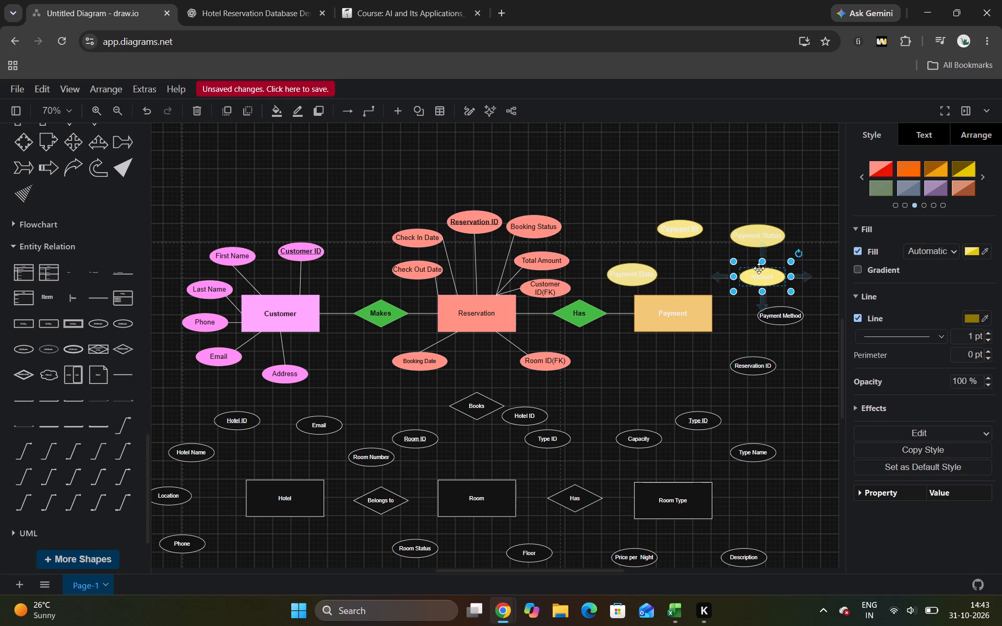
drag(747, 236, 725, 246)
drag(679, 232, 648, 247)
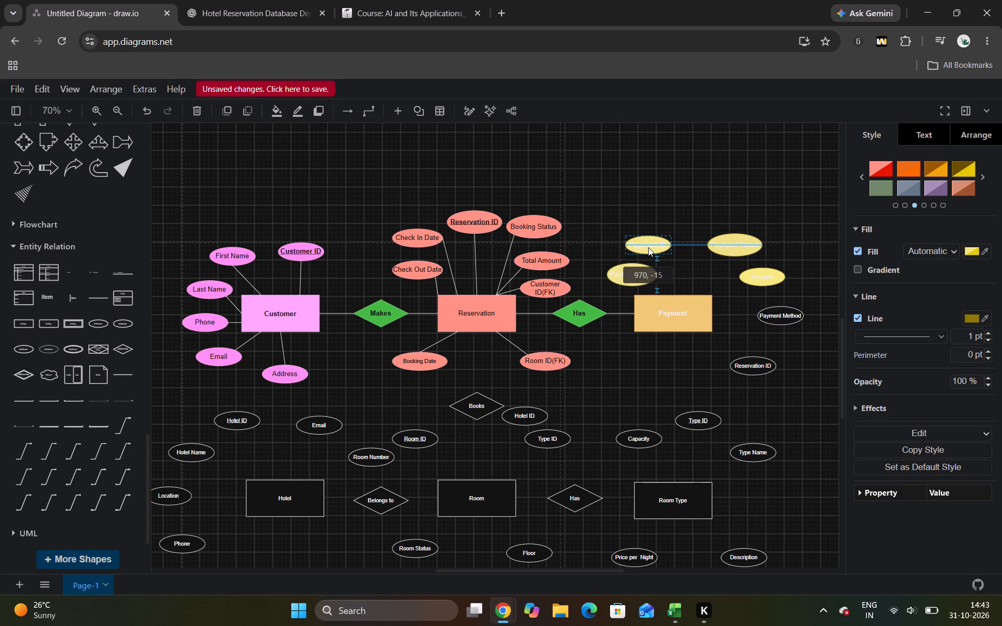
drag(648, 247, 645, 245)
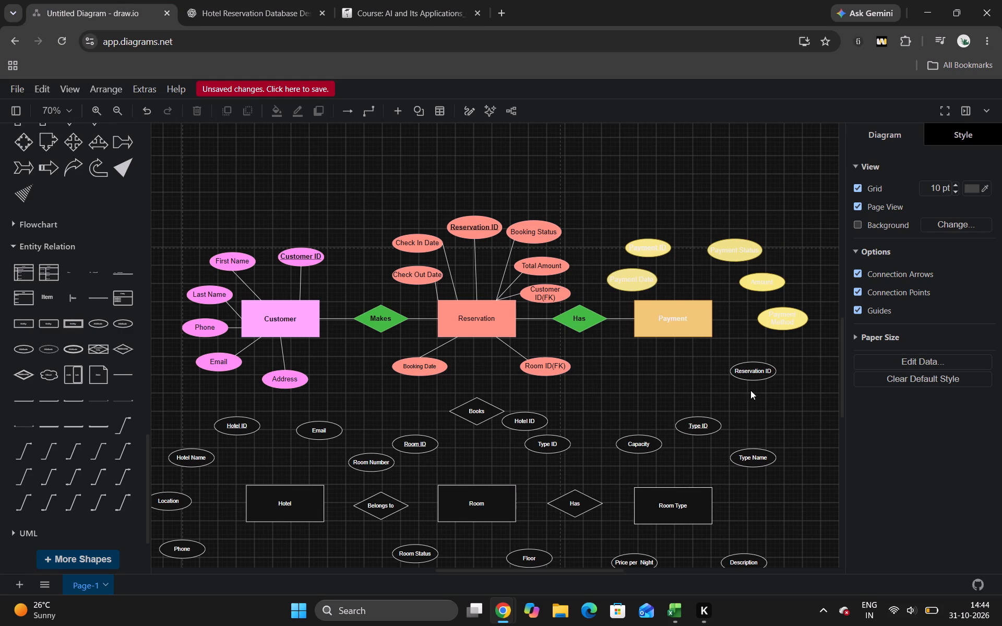
click(293, 0)
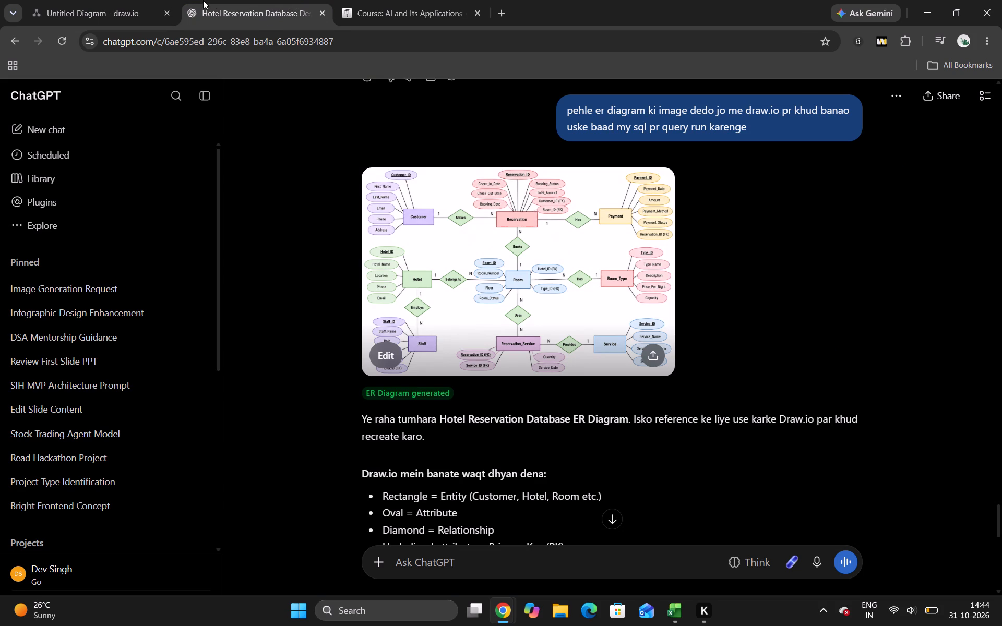
click(111, 0)
Append (FK) to the Reservation ID label below the Payment attributes and try to set its text size to 15 px.
double_click(751, 372)
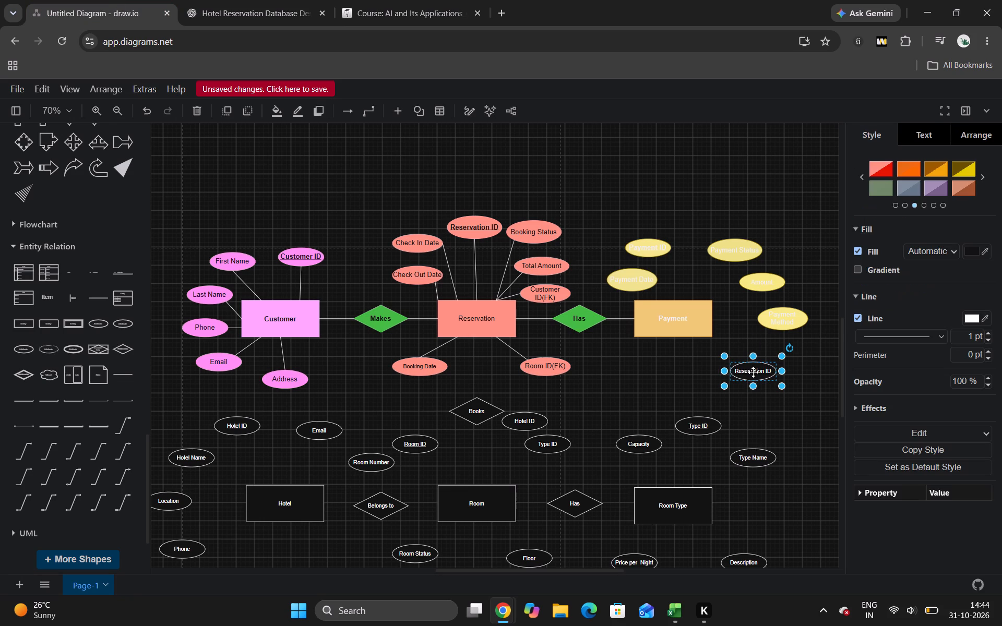
click(754, 372)
double_click(754, 372)
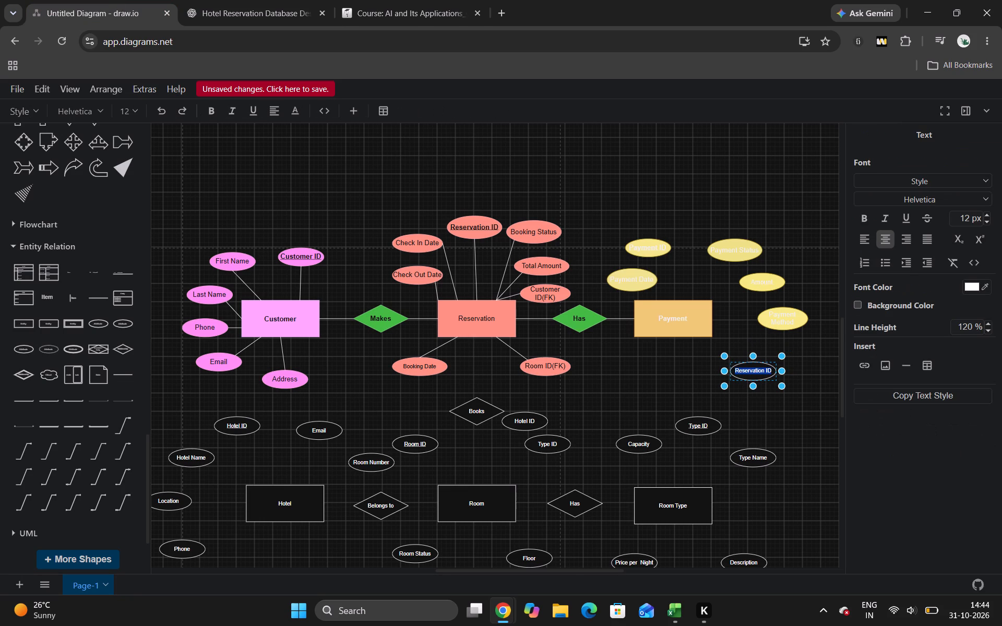
key(Right)
text((FK)
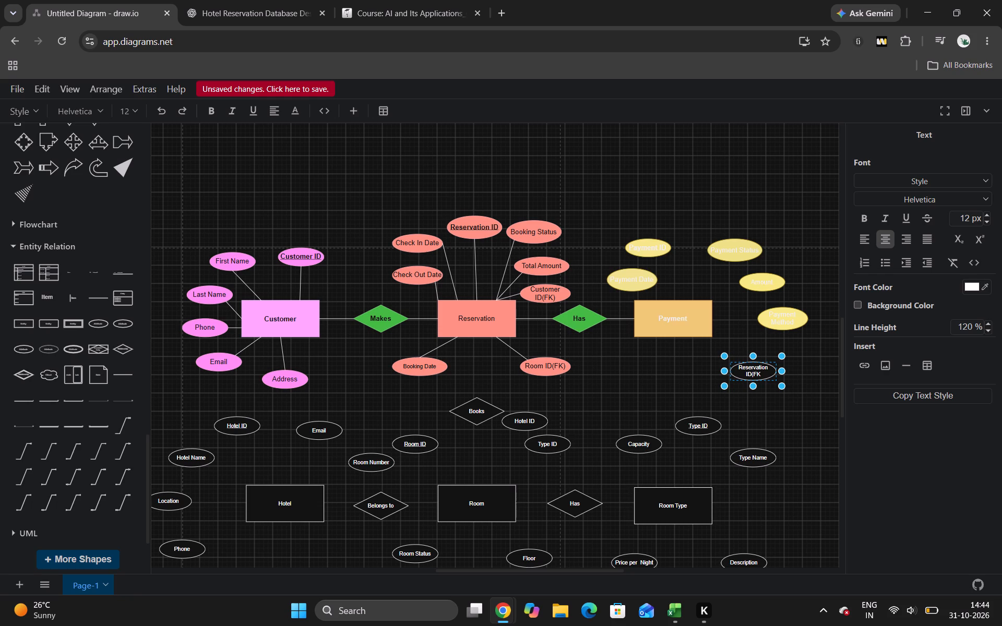
key(shift+parenright)
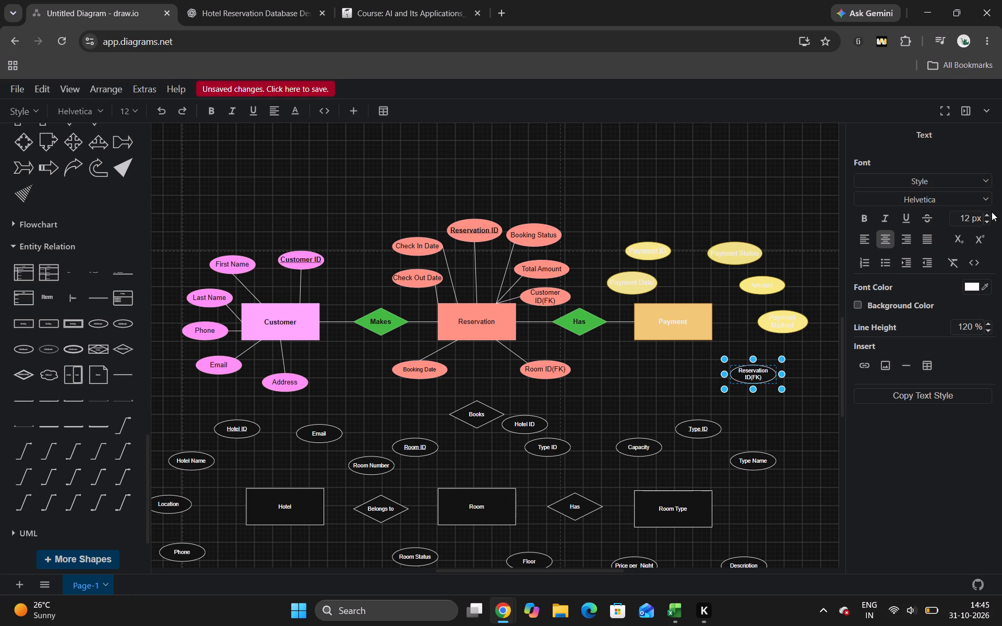
click(988, 214)
click(984, 214)
click(987, 213)
click(778, 153)
Enlarge the Reservation ID(FK) ellipse near the Payment entity to 110 x 50.
click(765, 381)
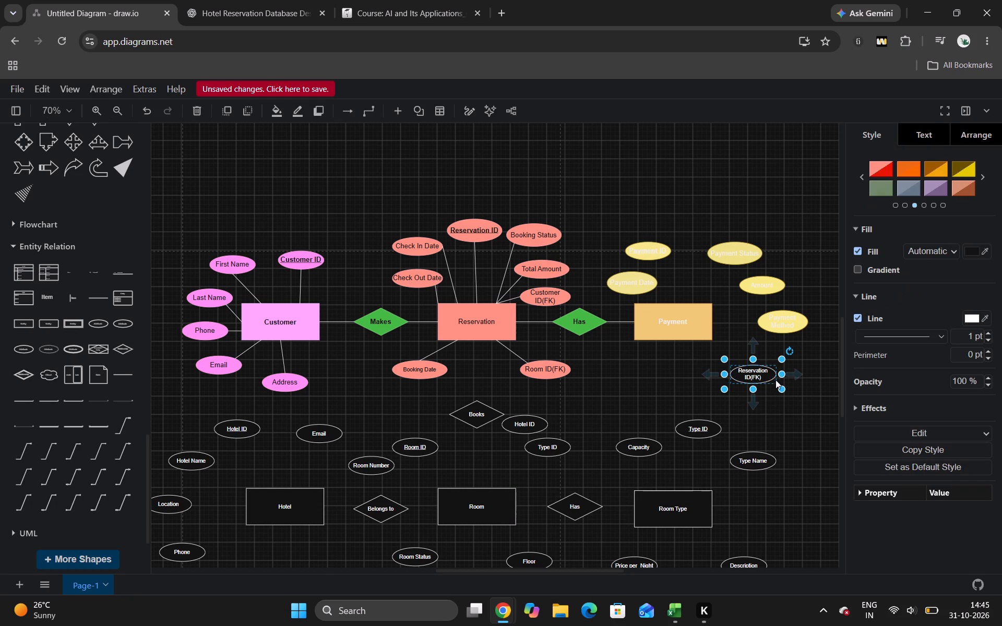
click(783, 361)
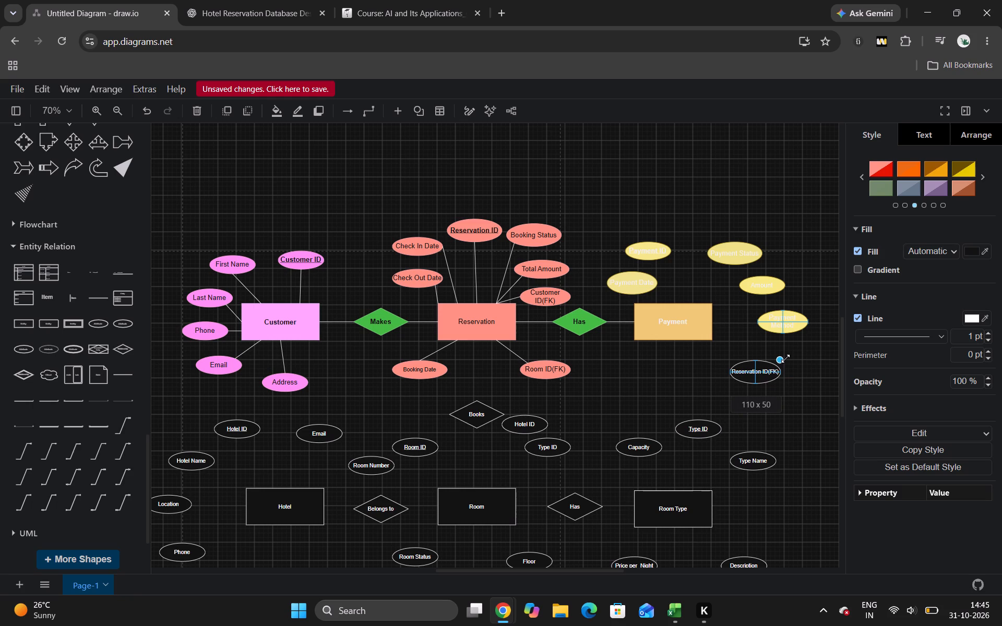
click(736, 334)
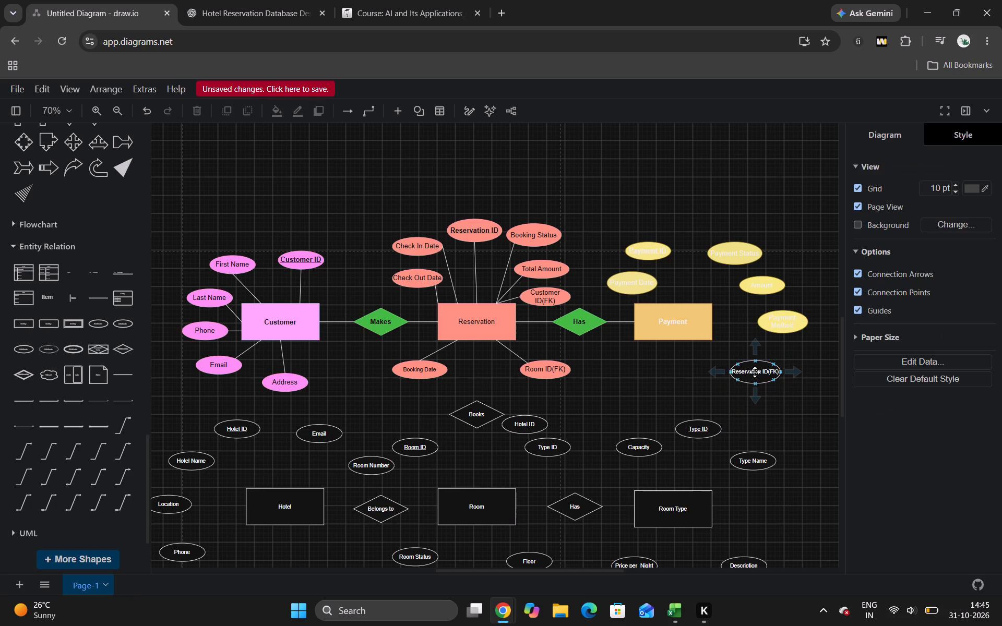
Apply the dark yellow preset style to the Reservation ID(FK) ellipse near Payment and give it a custom pale yellow fill.
click(755, 367)
click(971, 174)
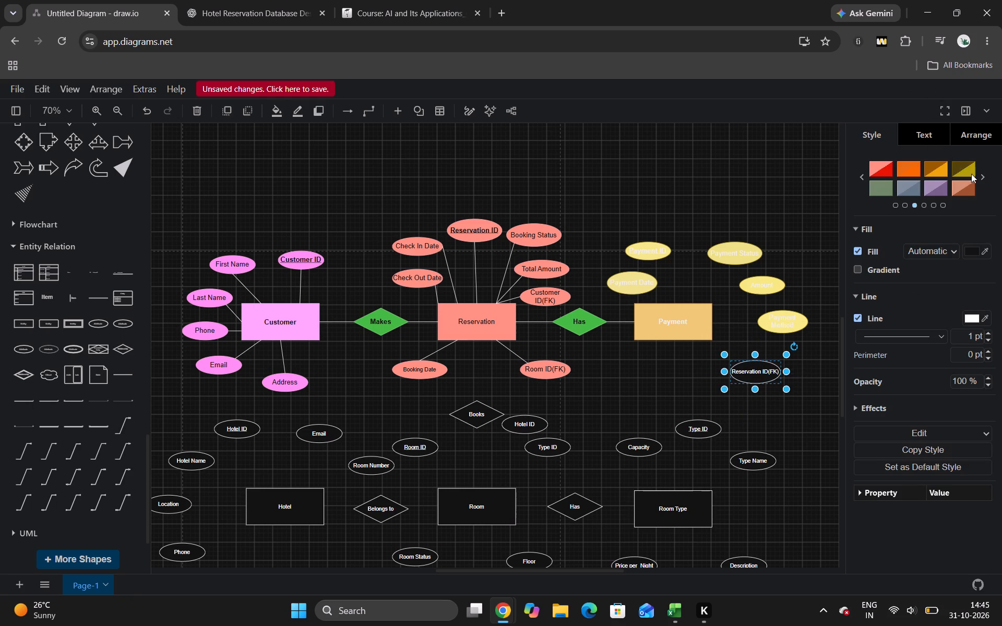
click(980, 248)
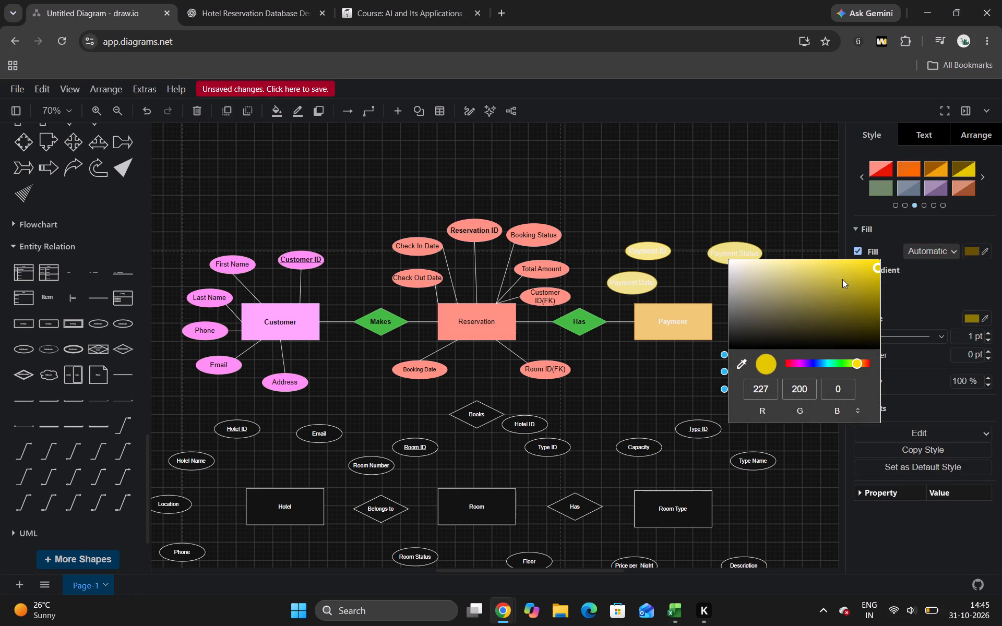
drag(875, 269, 791, 262)
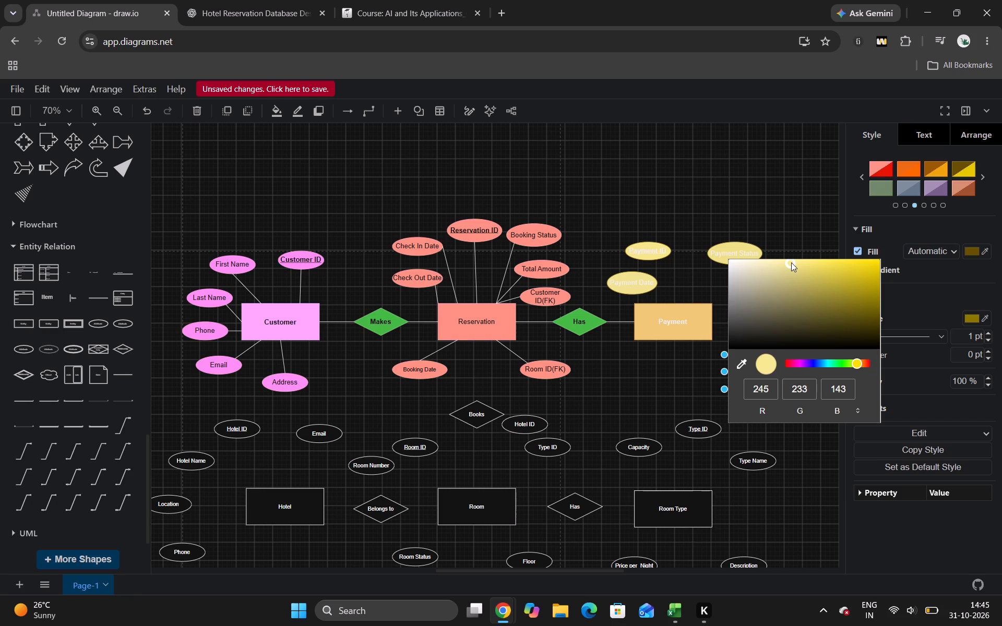
drag(791, 262, 788, 262)
click(813, 154)
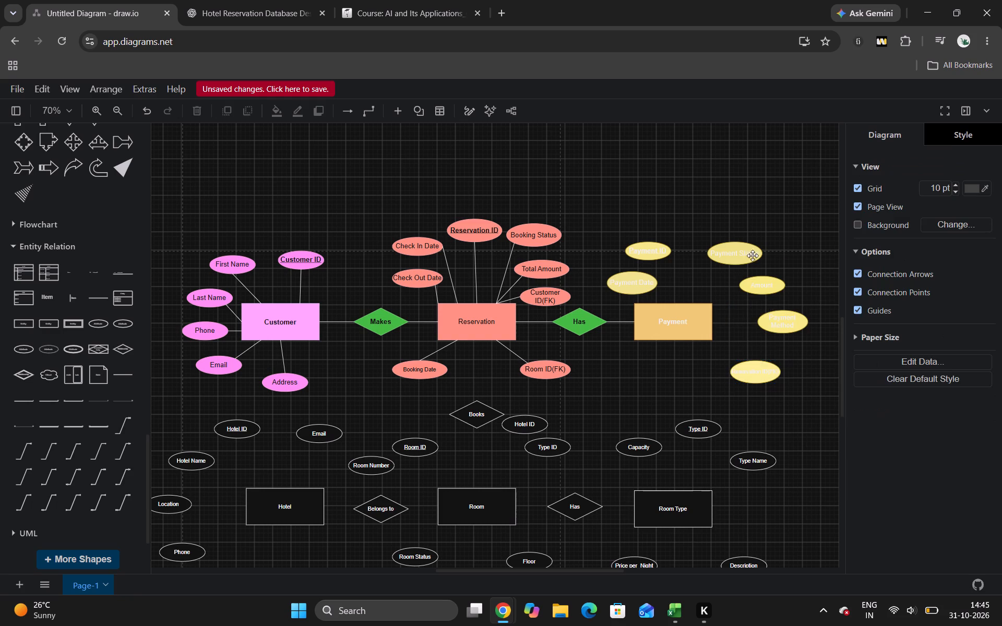
Restyle the Payment entity rectangle with the dark yellow preset and a custom pale yellow fill matching its attributes.
click(702, 319)
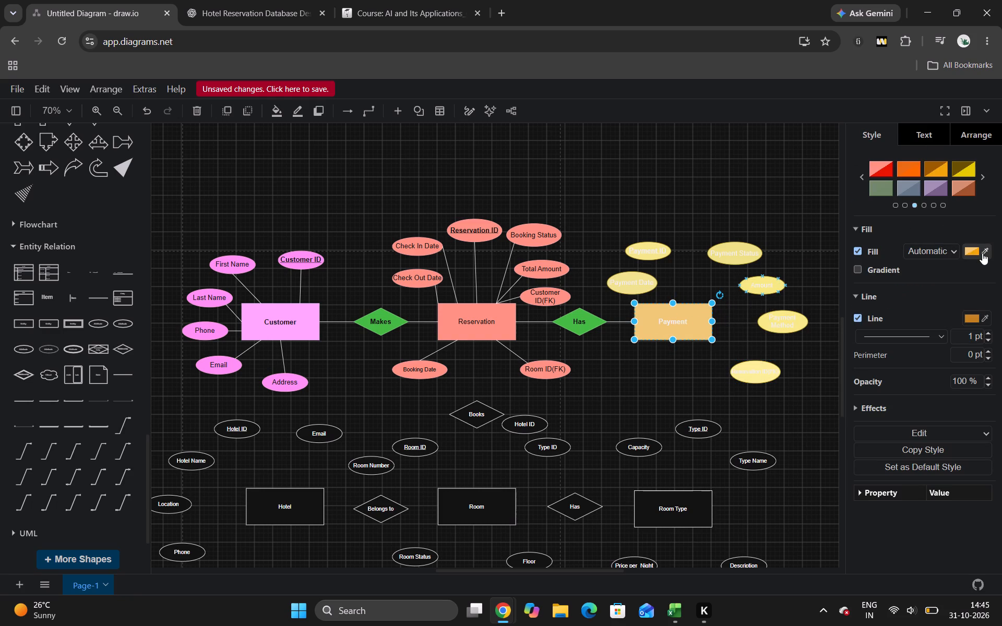
click(983, 252)
click(969, 171)
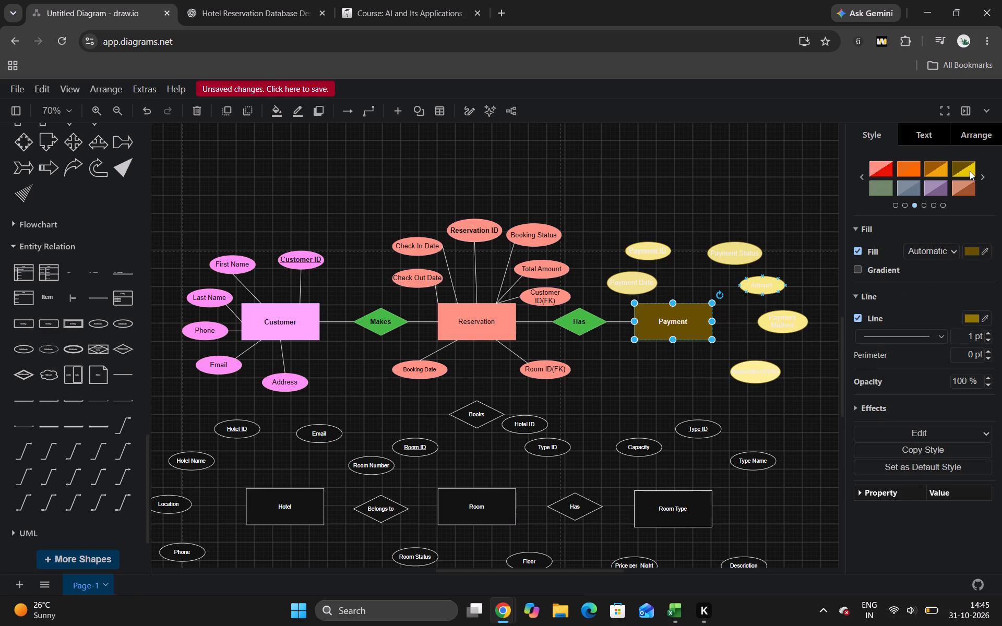
click(985, 250)
drag(877, 263, 798, 264)
click(803, 165)
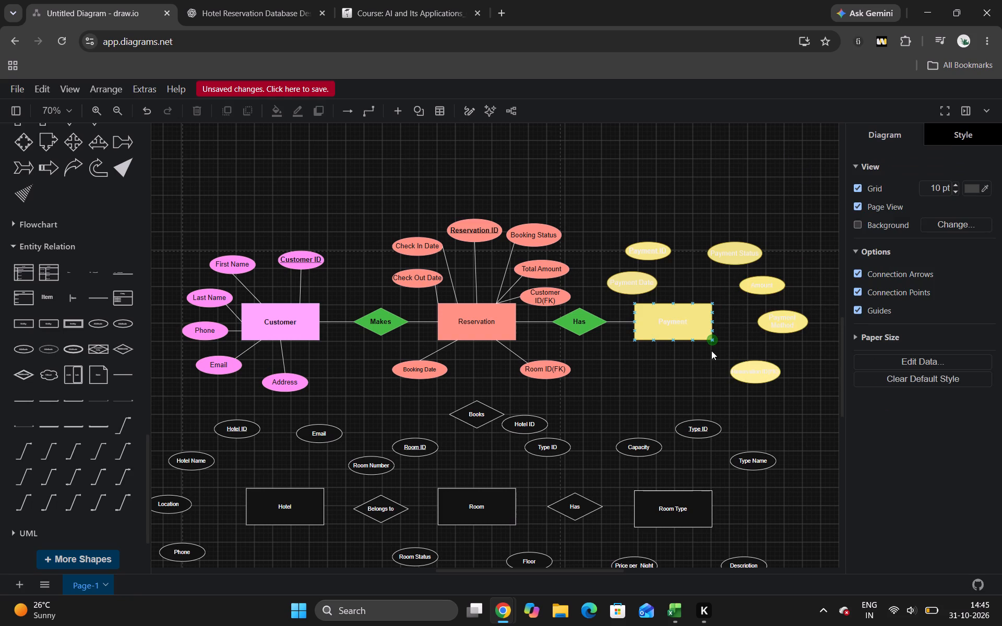
Insert a plain relation line connecting the Payment Date ellipse to the top edge of the Payment entity.
click(123, 378)
drag(533, 344, 533, 343)
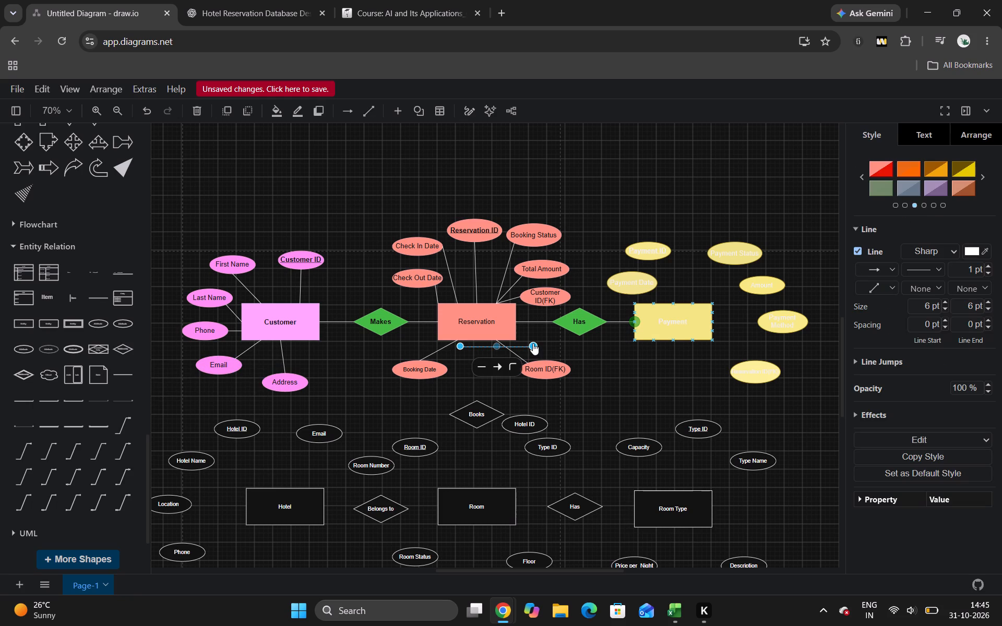
drag(533, 343, 655, 286)
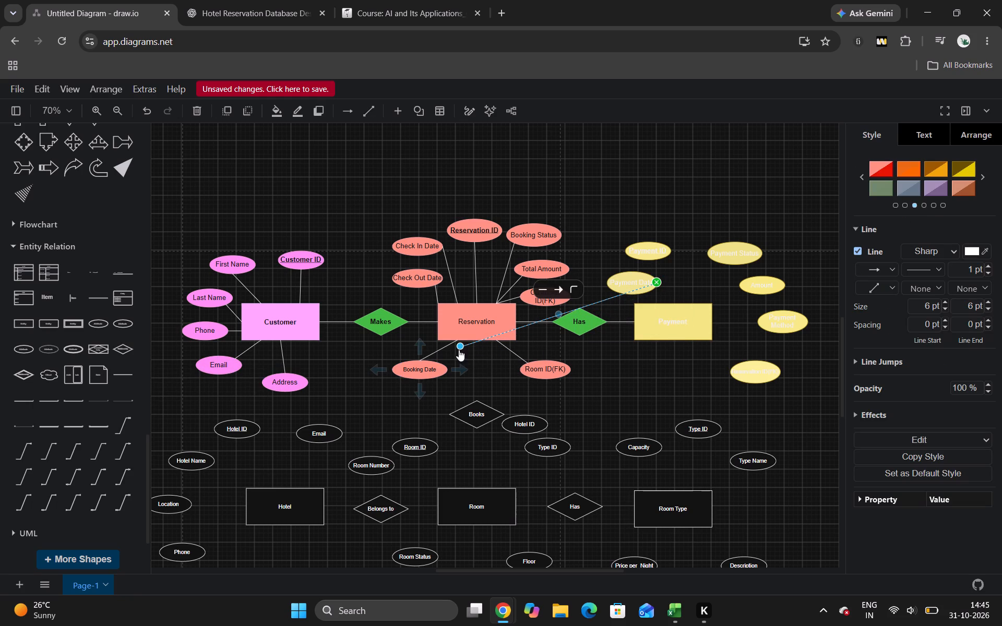
drag(458, 343, 651, 306)
click(683, 178)
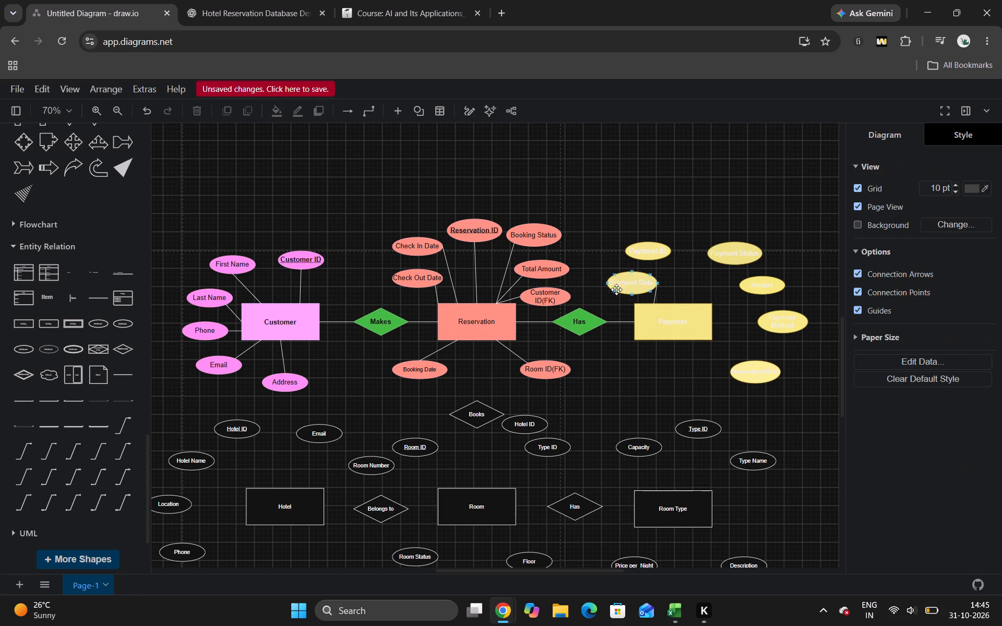
Move the Payment Date ellipse slightly up and to the left, away from the Payment entity.
drag(621, 286, 609, 281)
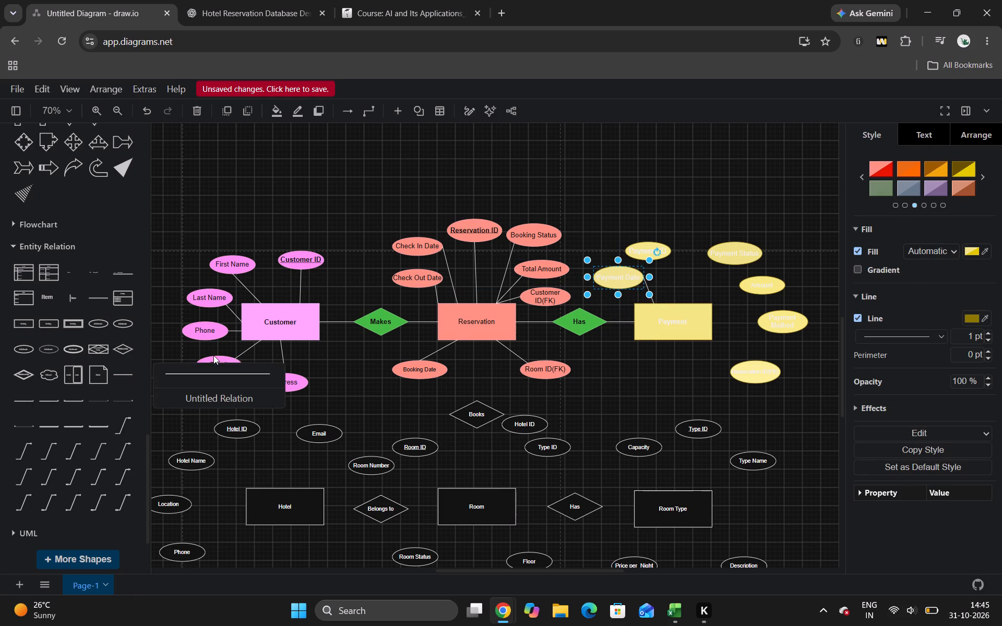
click(685, 277)
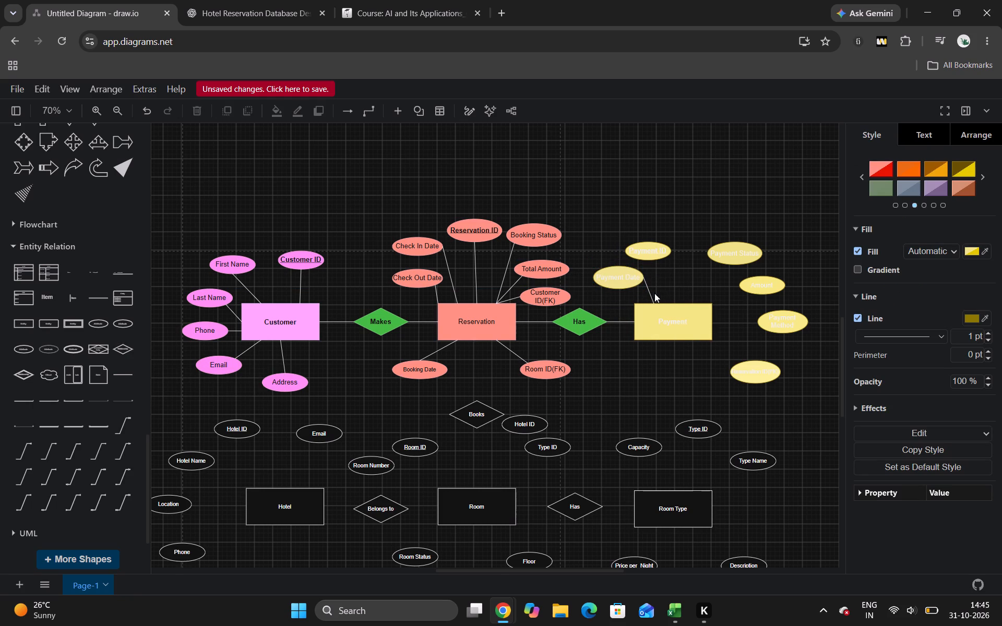
Duplicate the Payment Date connector line and attach the copy between the Payment ID ellipse and the Payment entity's top centre.
click(647, 292)
key(ctrl+c)
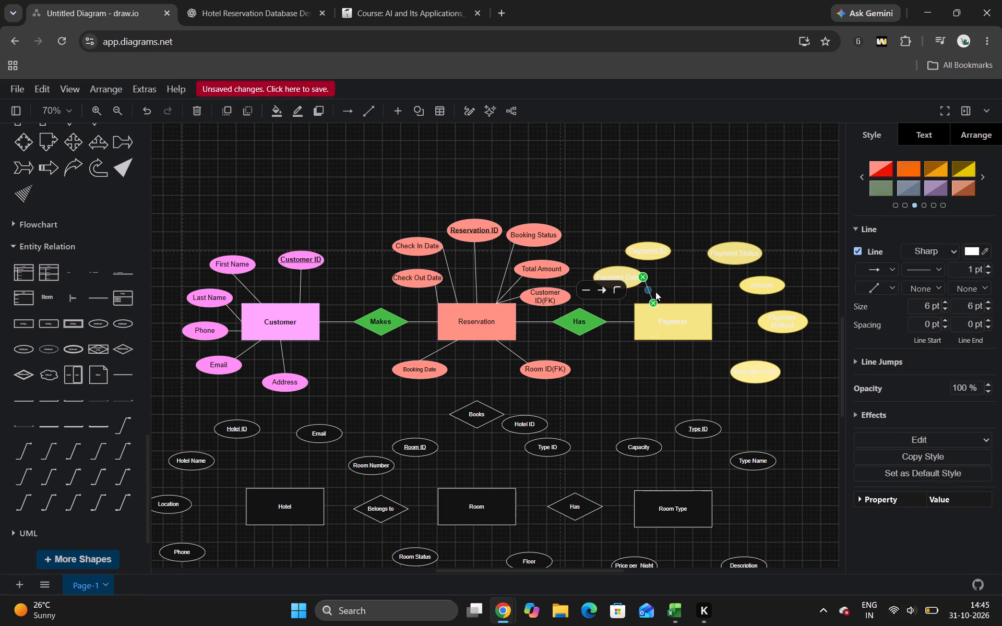
click(681, 269)
key(ctrl+v)
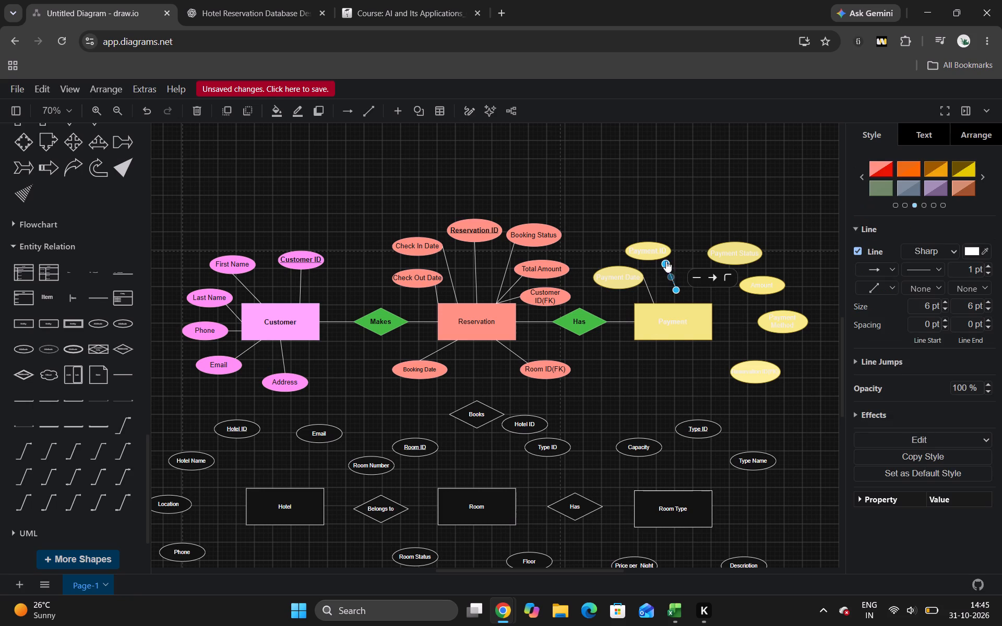
drag(666, 261, 661, 257)
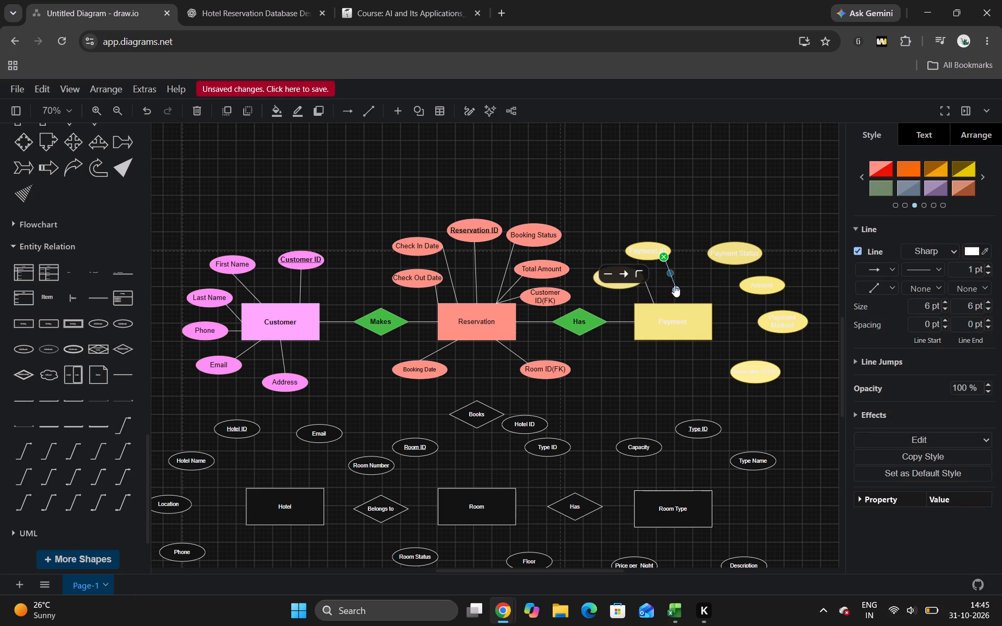
drag(675, 285, 673, 301)
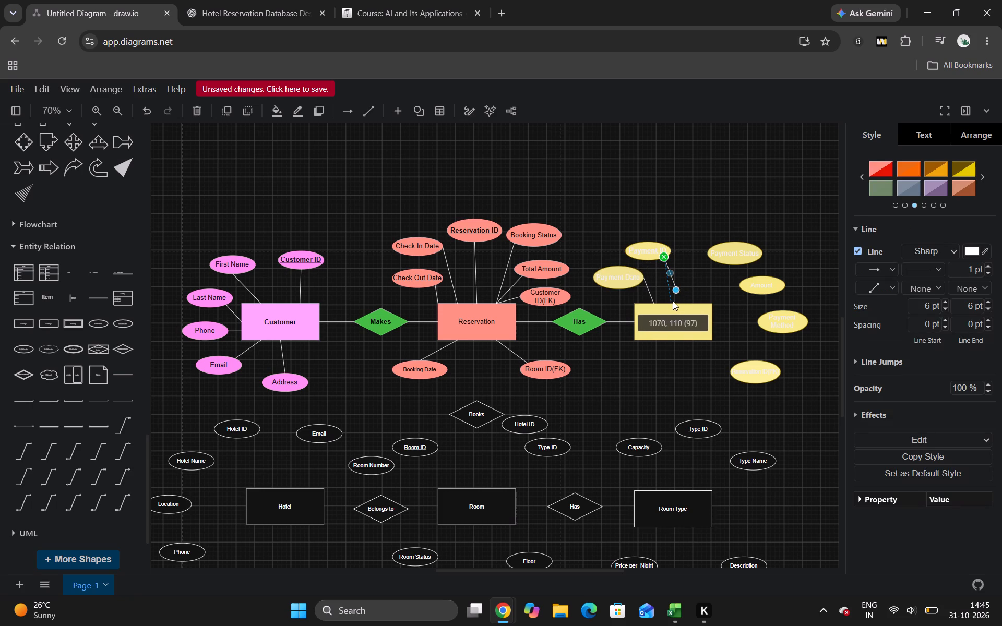
drag(673, 301, 675, 292)
drag(674, 286, 672, 305)
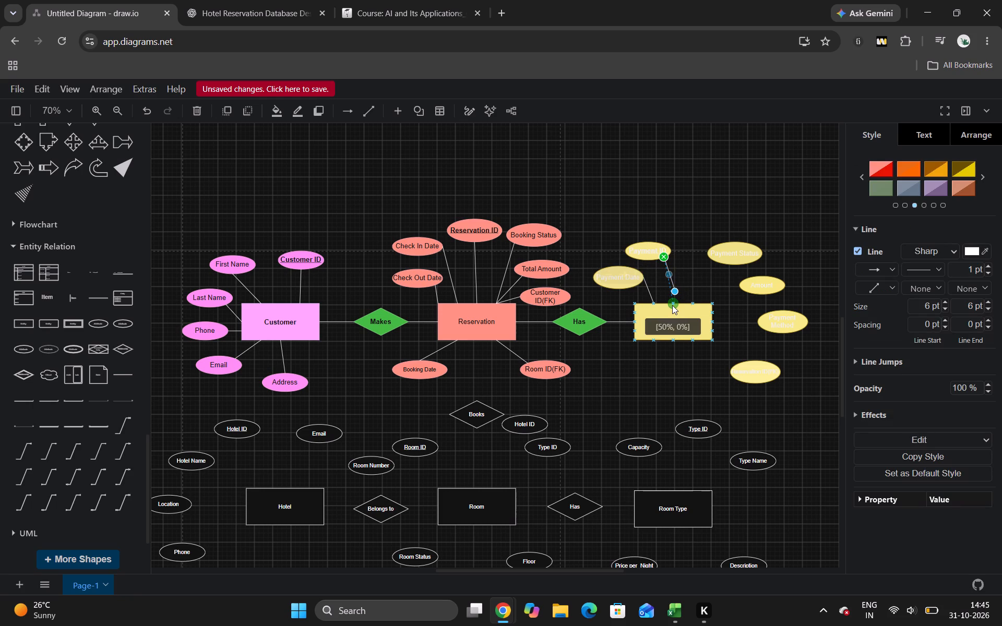
drag(672, 305, 672, 305)
click(710, 214)
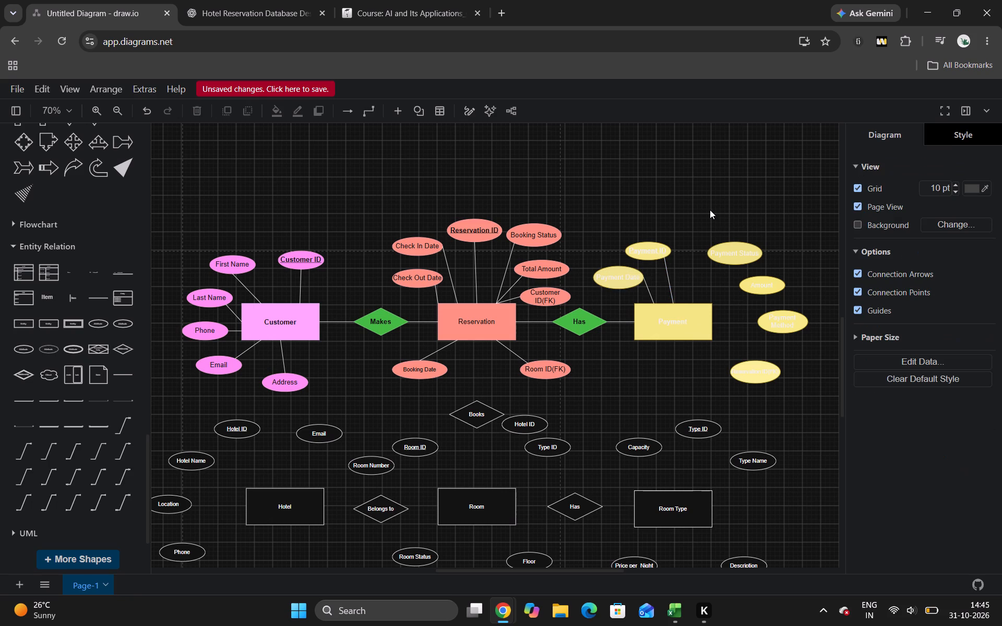
Add another copy of the connector line joining the Payment Status ellipse to the top centre of the Payment entity.
key(ctrl+v)
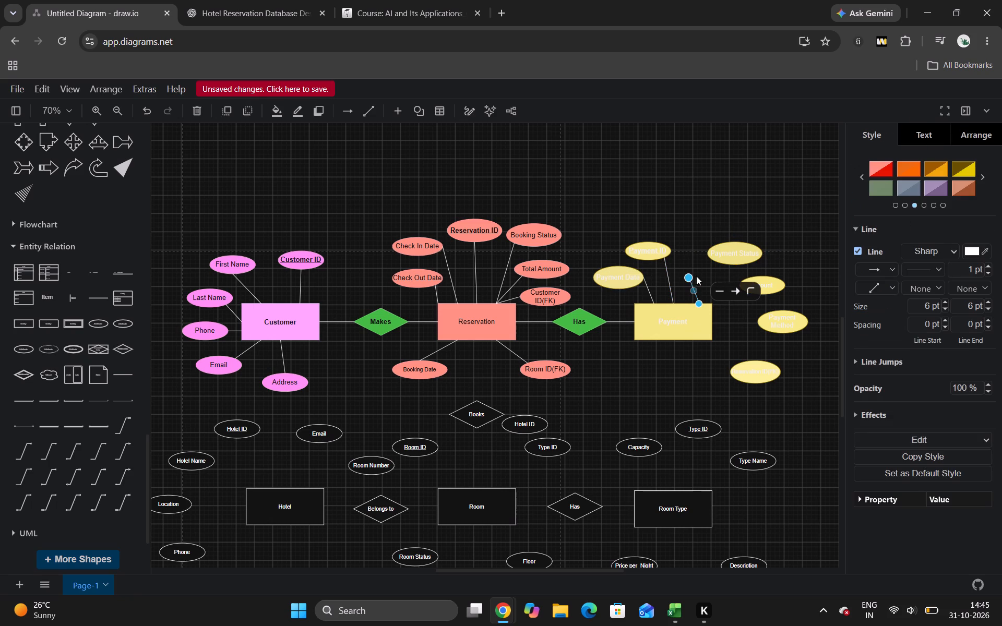
drag(686, 276, 709, 256)
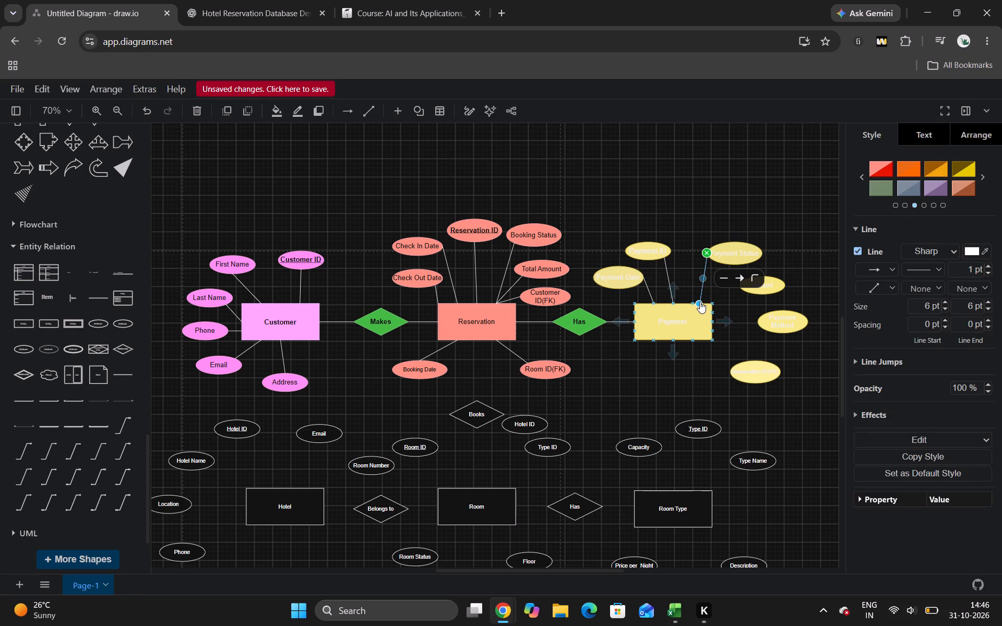
drag(700, 302, 674, 302)
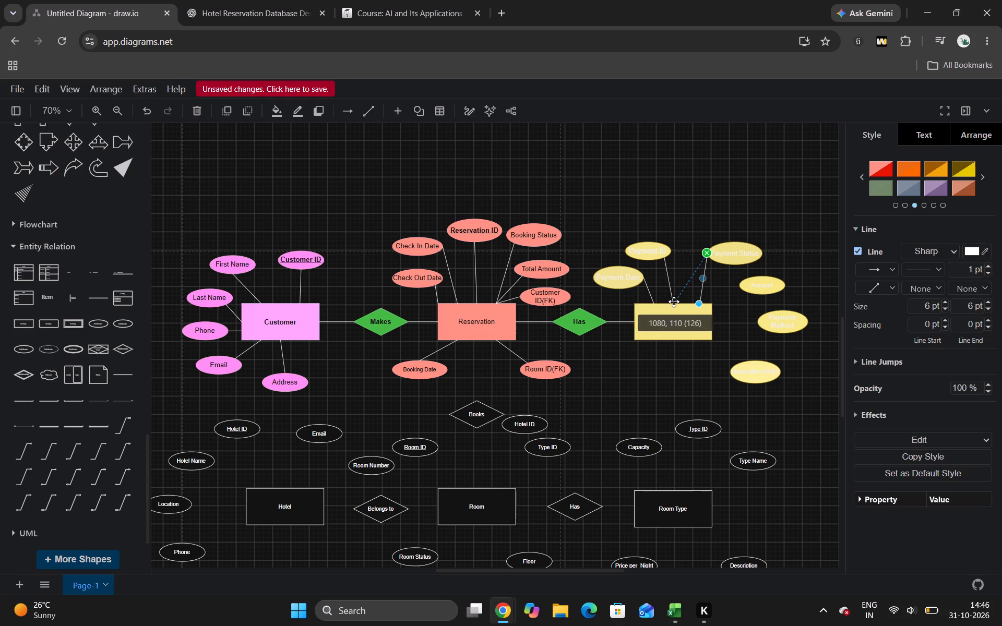
drag(674, 302, 674, 305)
click(666, 216)
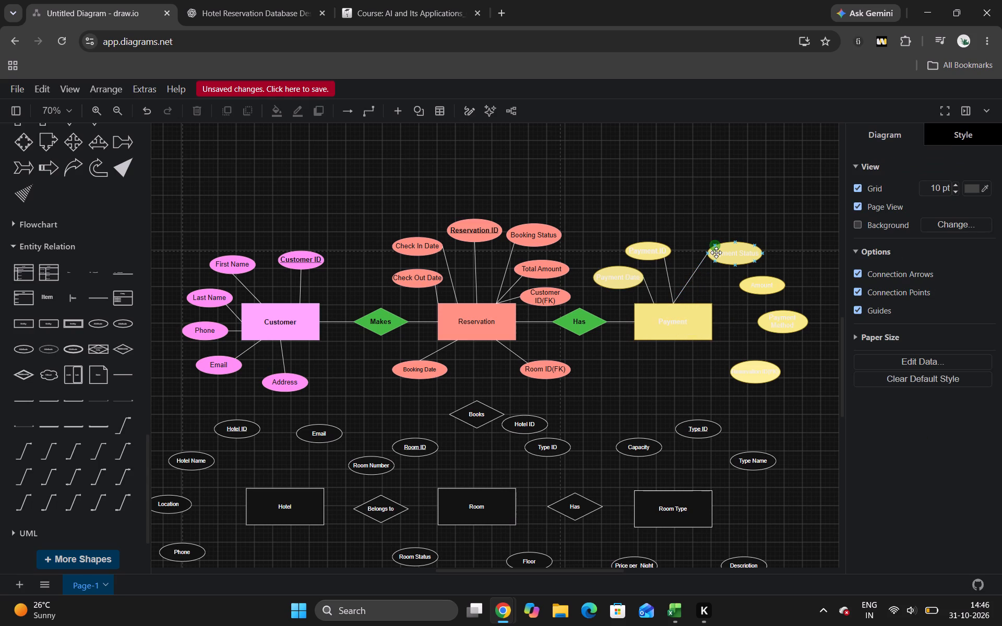
Add a copied connector line joining the Amount ellipse to the Payment entity.
key(ctrl+v)
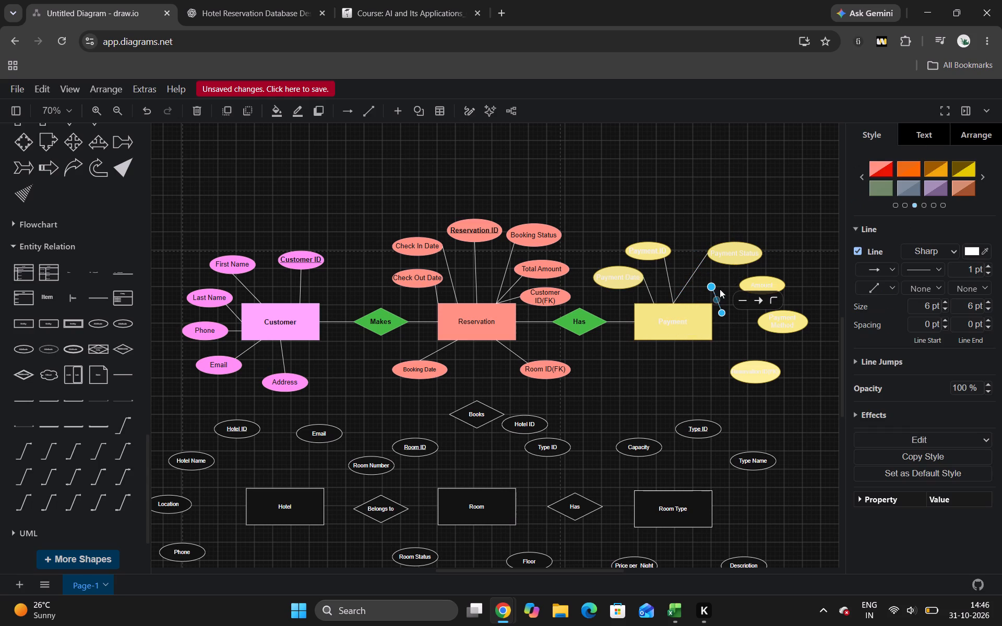
drag(707, 282, 732, 285)
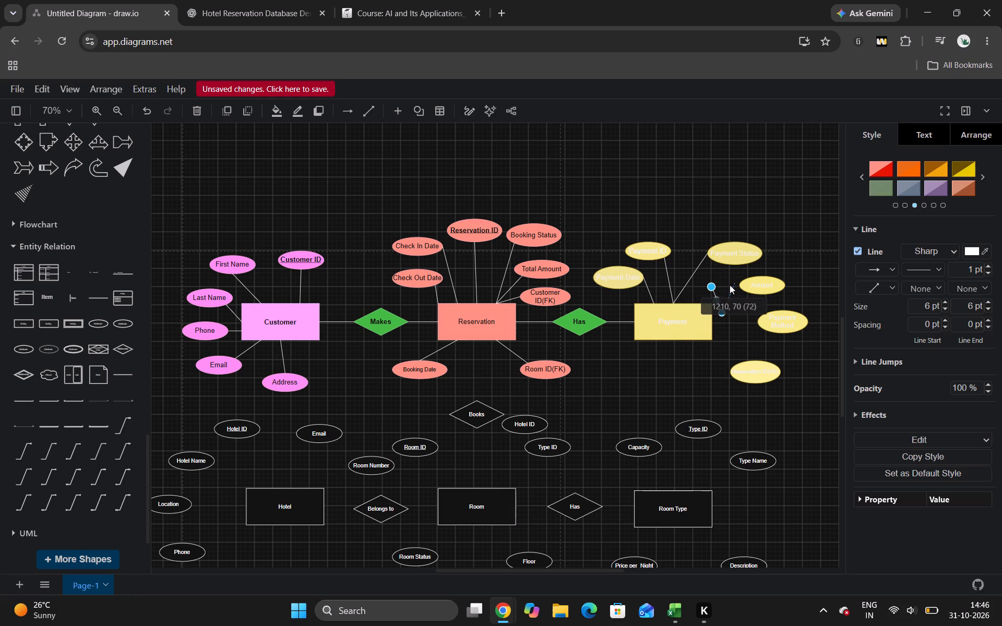
drag(729, 280, 741, 286)
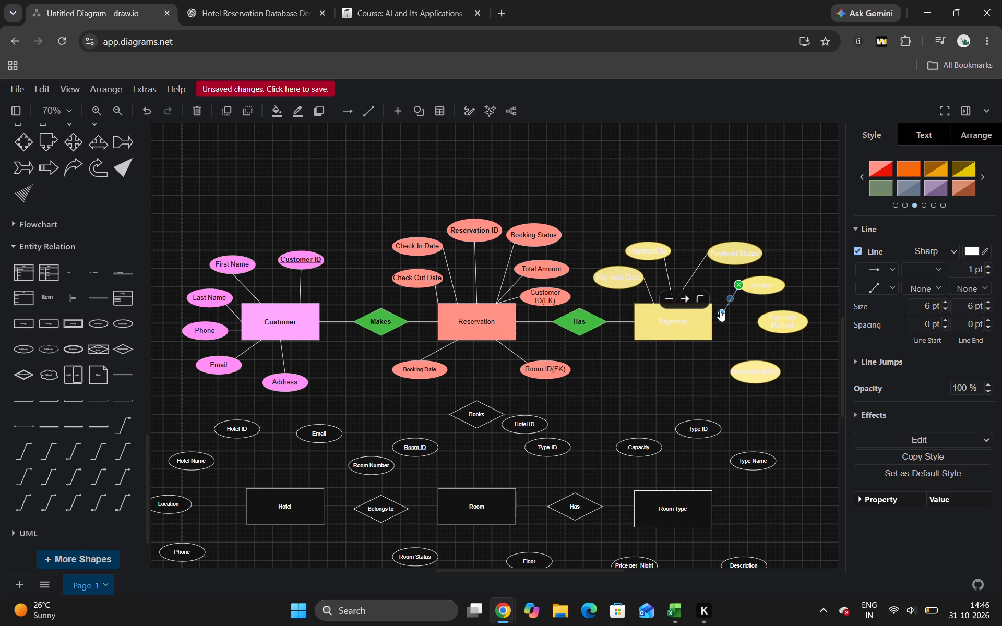
drag(720, 312, 692, 307)
click(625, 139)
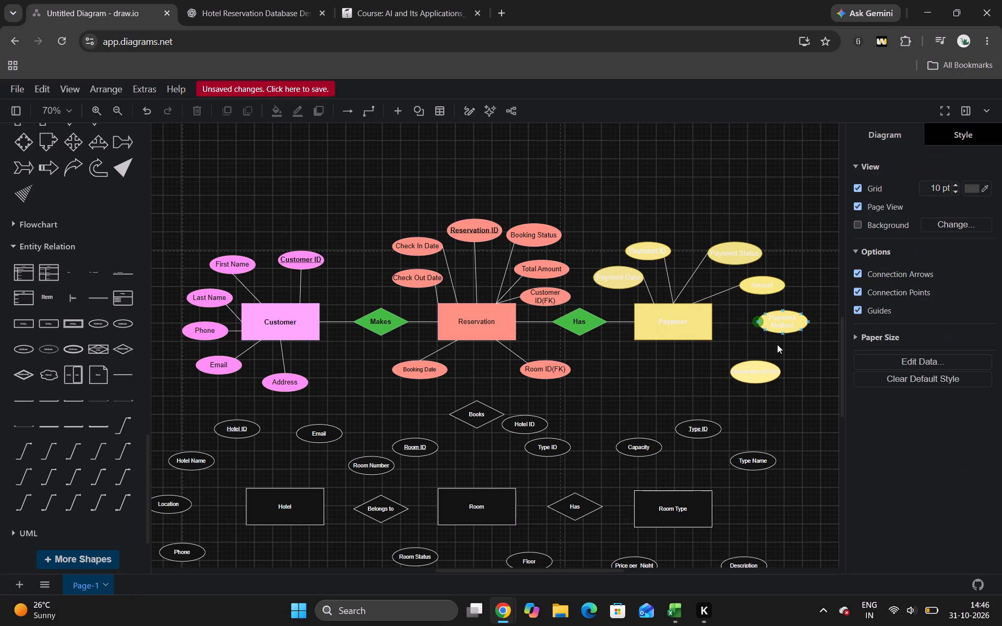
Add a copied connector line joining the Payment Method ellipse to the right edge of the Payment entity.
key(ctrl+v)
drag(772, 338, 756, 332)
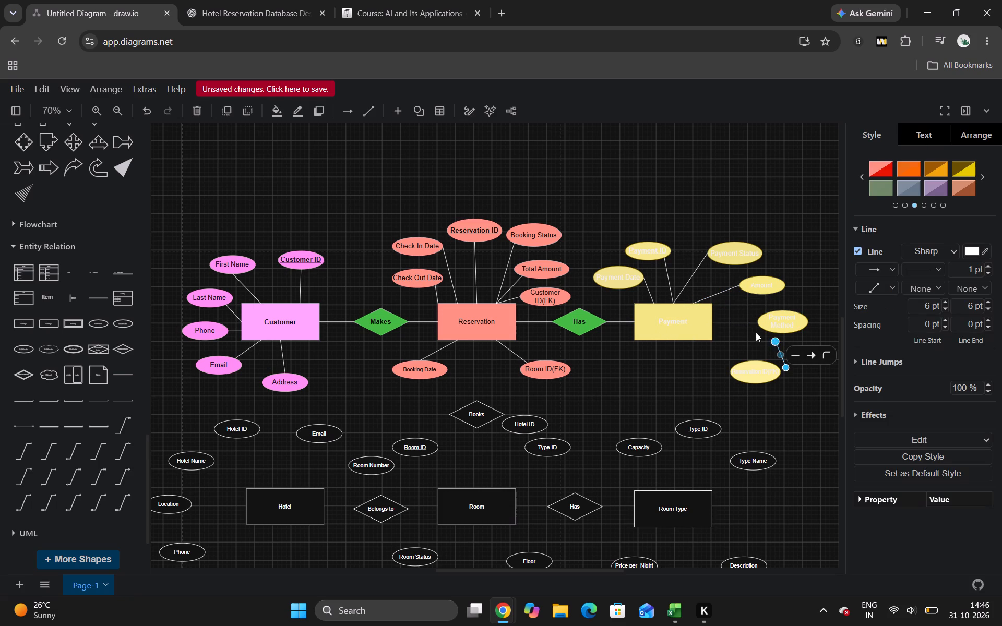
drag(756, 332, 757, 320)
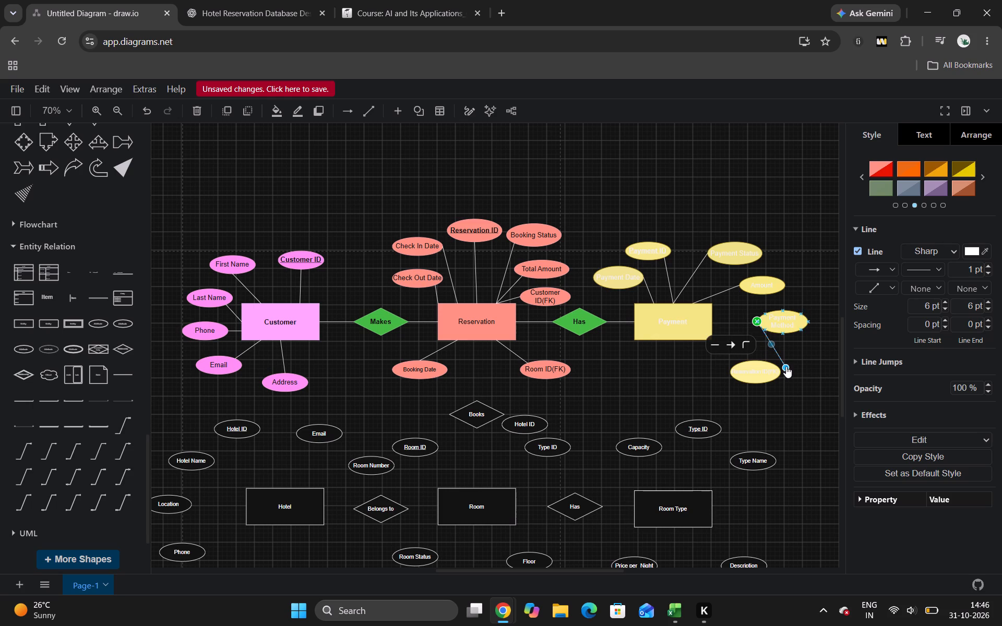
drag(785, 365, 713, 322)
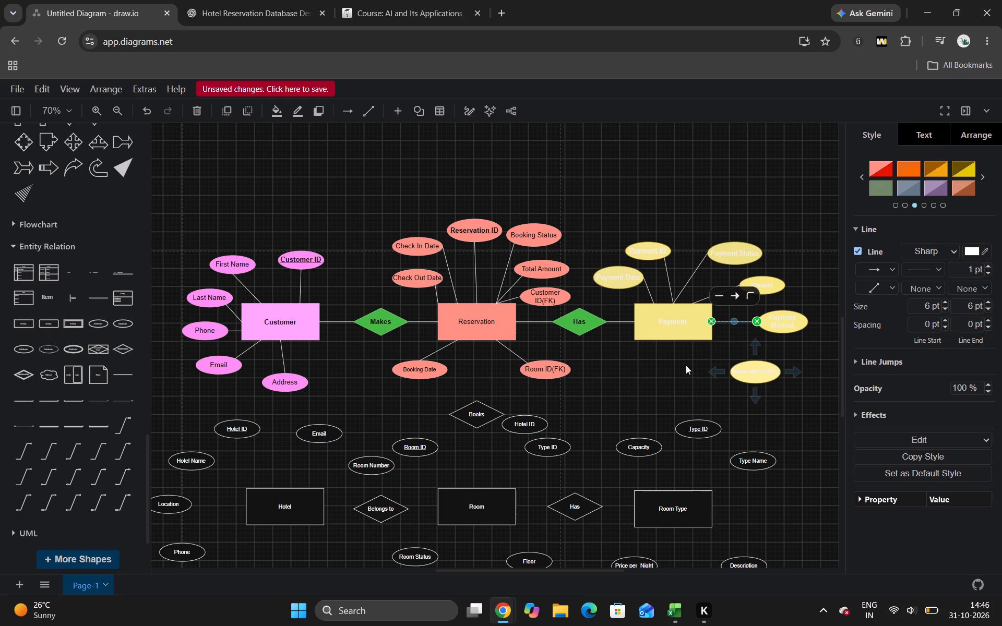
Add a copied connector line from the Payment entity's bottom edge to the Reservation ID(FK) ellipse.
key(ctrl+v)
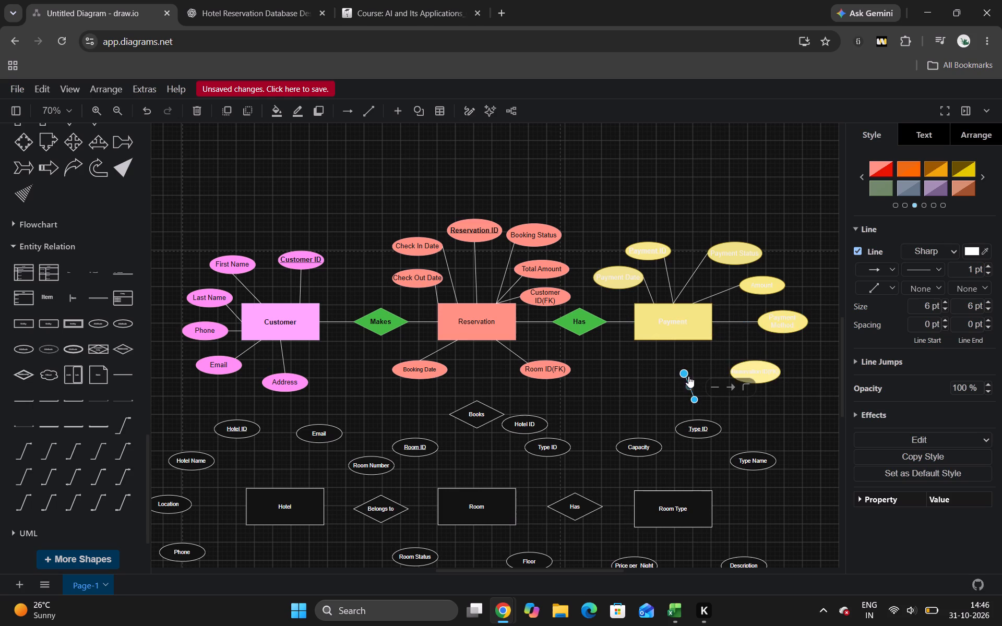
drag(684, 371, 690, 347)
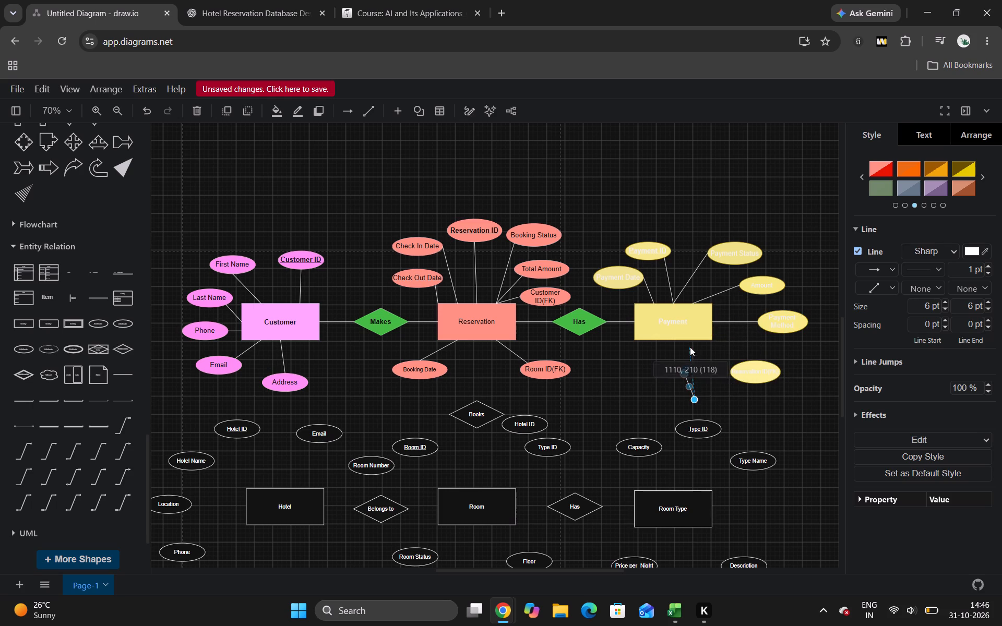
drag(690, 347, 693, 339)
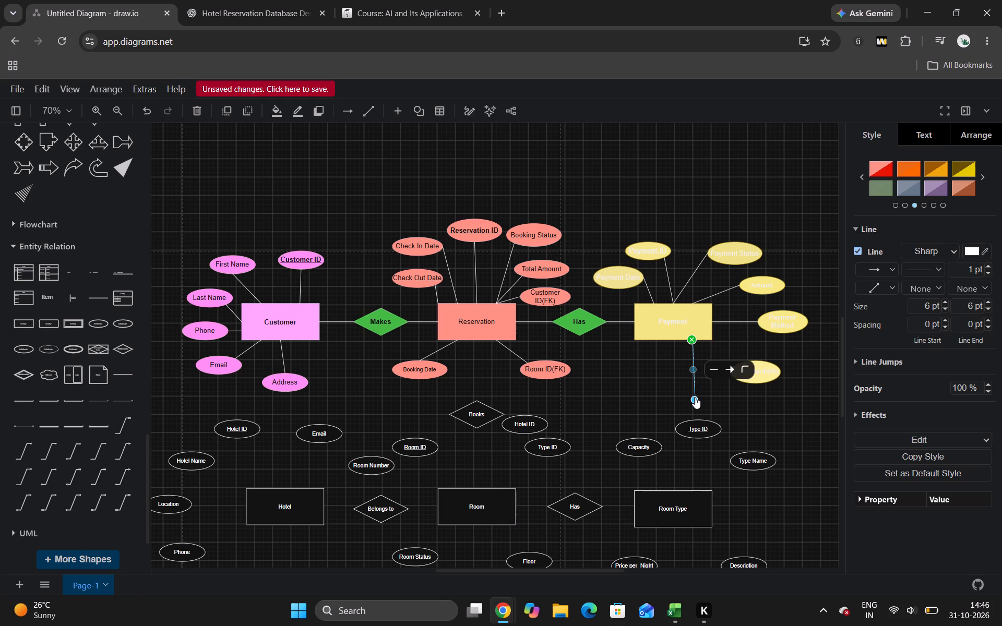
drag(695, 398, 729, 369)
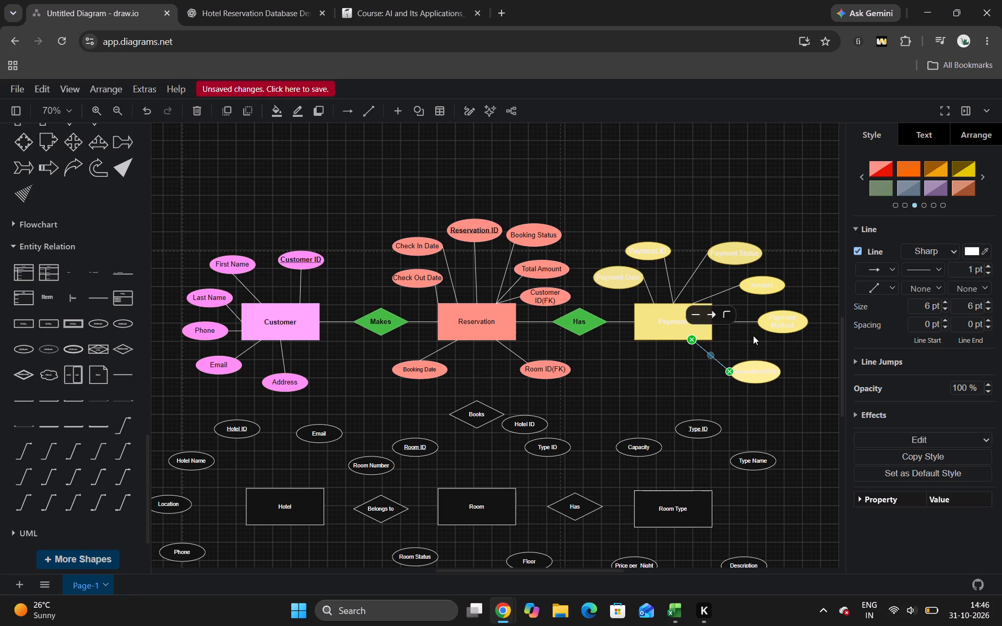
click(753, 335)
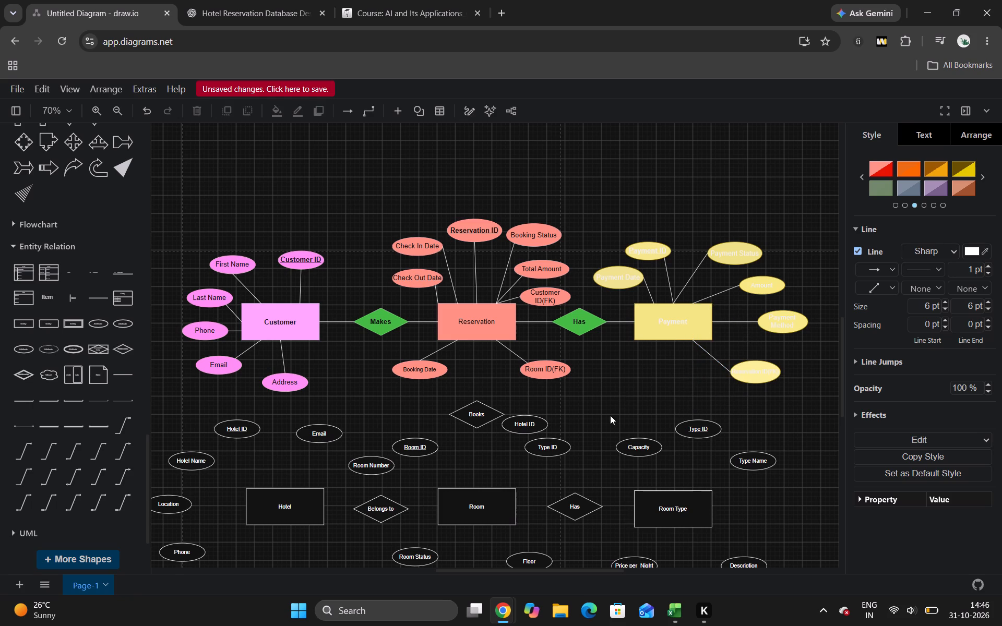
Set the font size of the Hotel entity's label to 15 px.
scroll(600, 395, down, 2)
scroll(276, 315, down, 1)
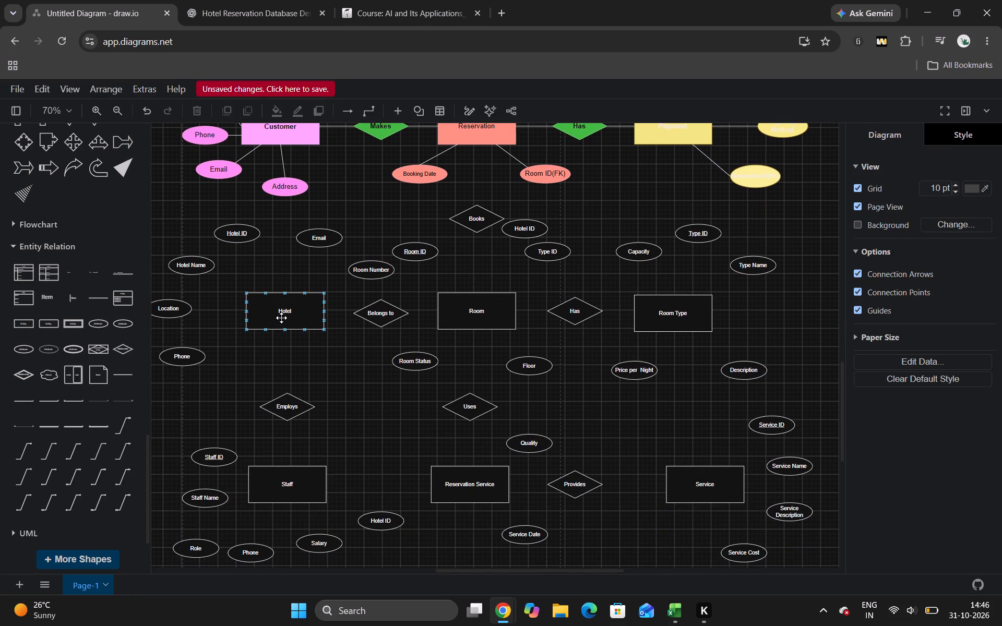
drag(340, 383, 375, 403)
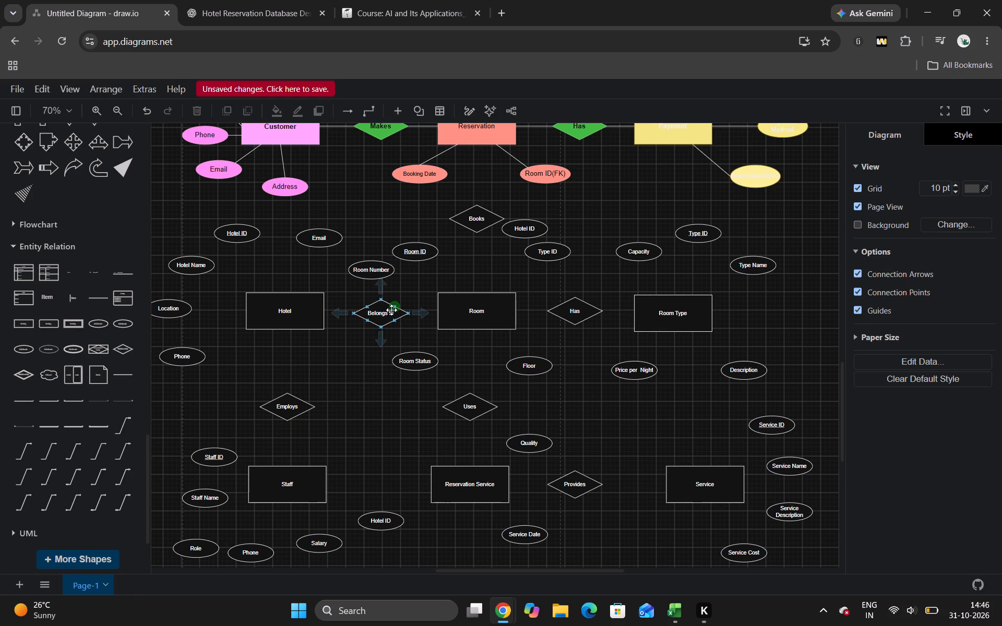
double_click(287, 312)
click(862, 222)
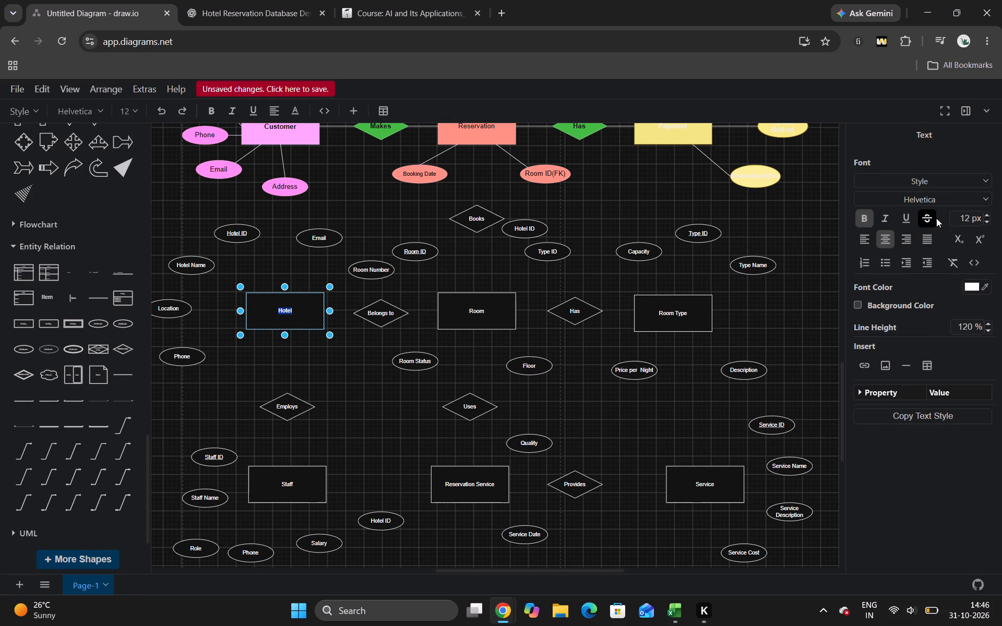
triple_click(987, 213)
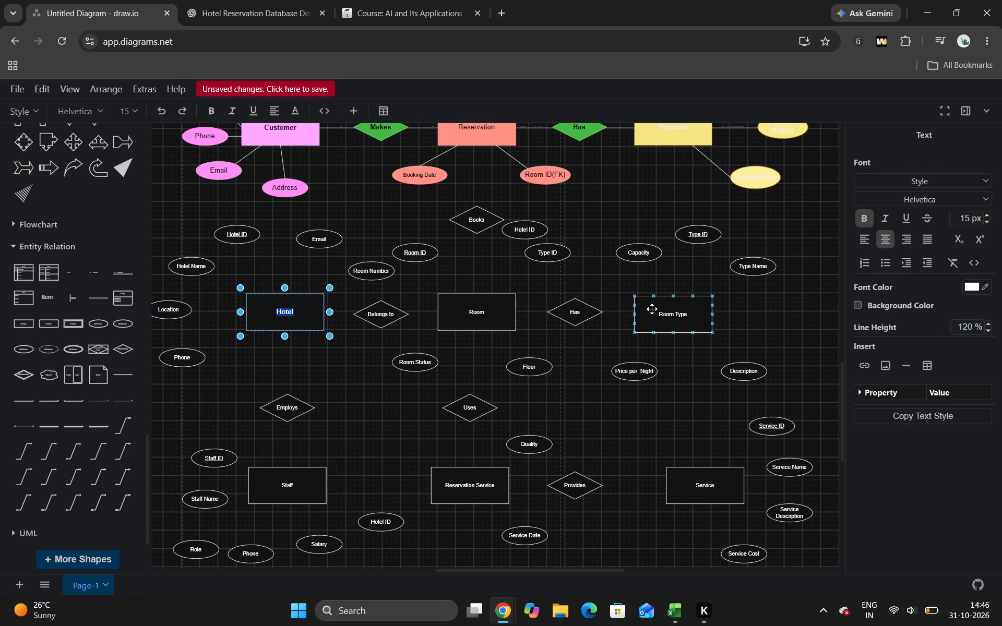
click(363, 363)
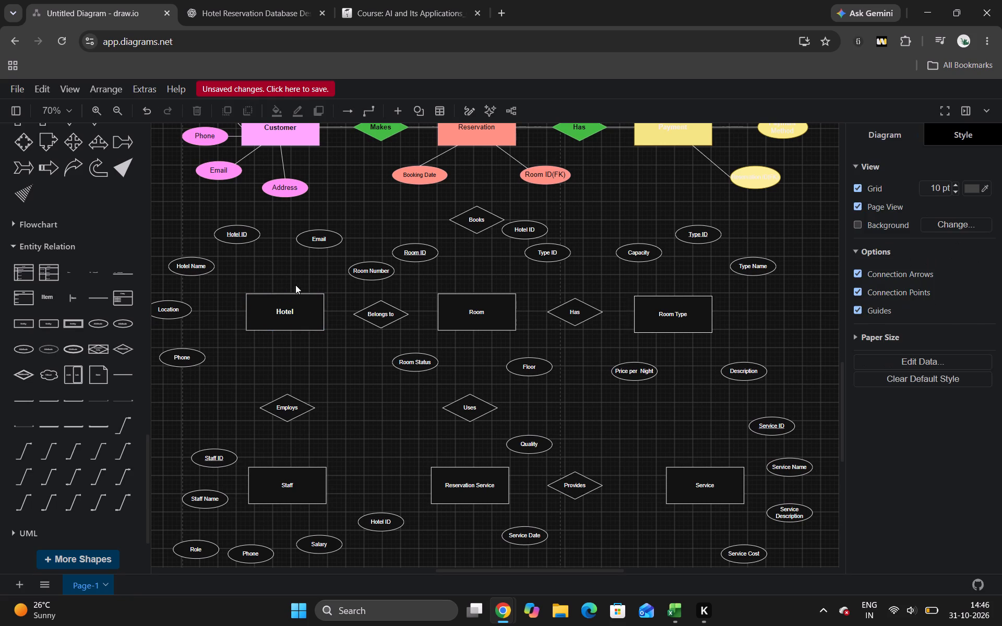
Open the Payment ID label for editing to check its text formatting.
scroll(276, 277, up, 3)
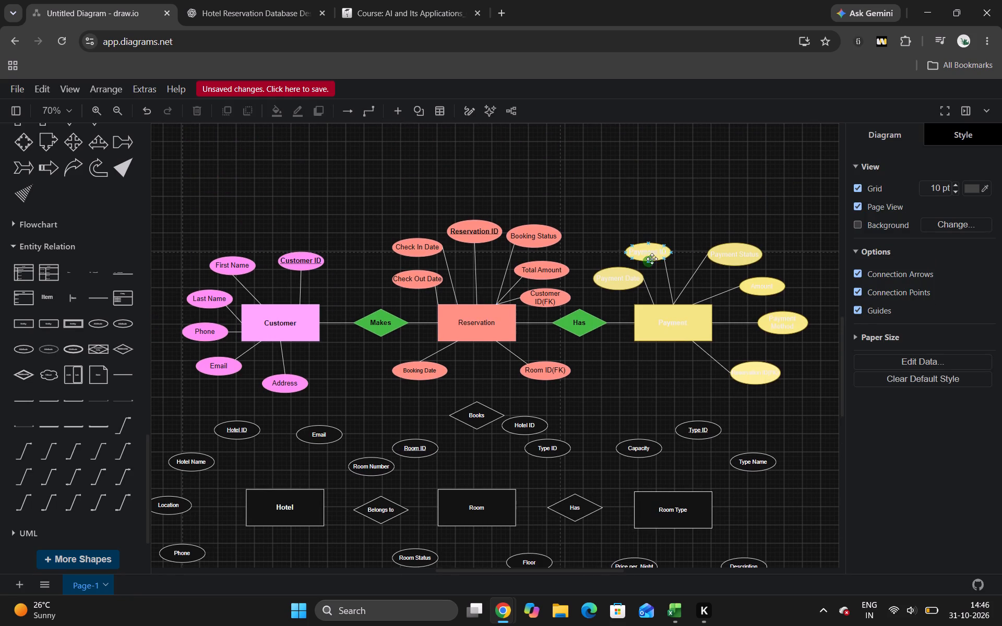
double_click(656, 251)
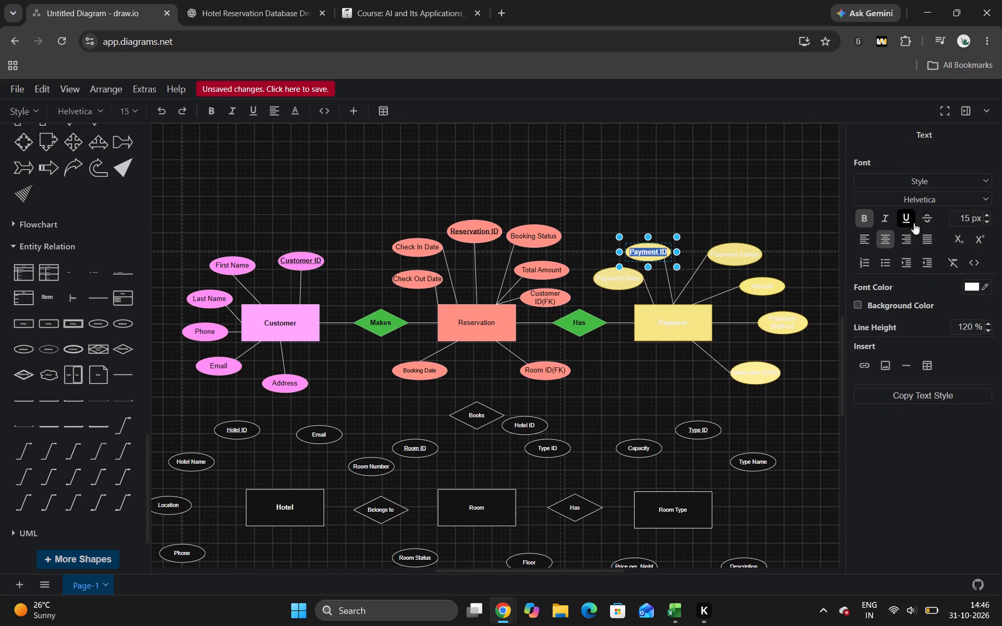
click(694, 180)
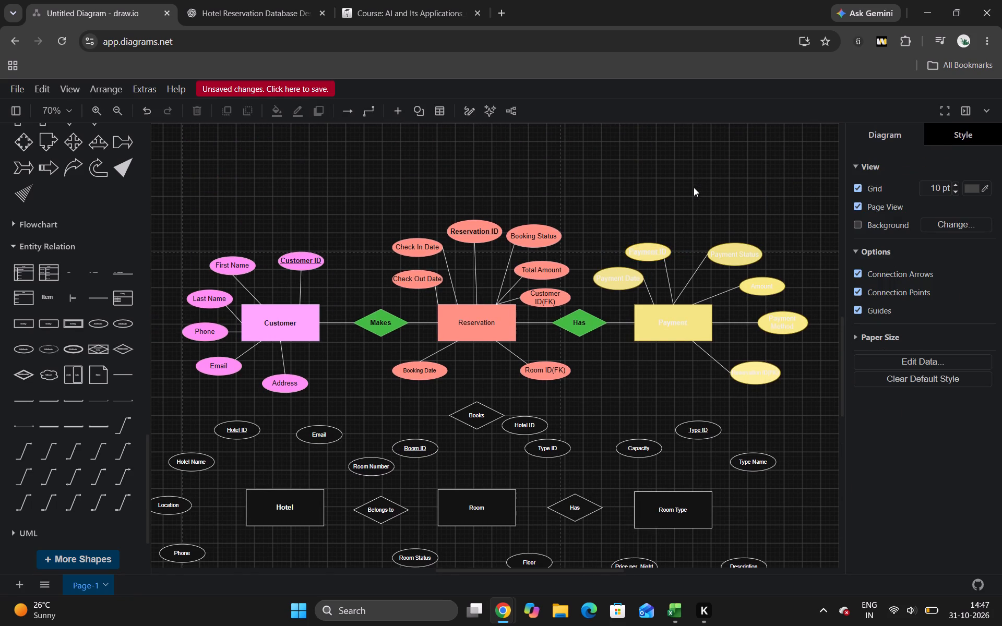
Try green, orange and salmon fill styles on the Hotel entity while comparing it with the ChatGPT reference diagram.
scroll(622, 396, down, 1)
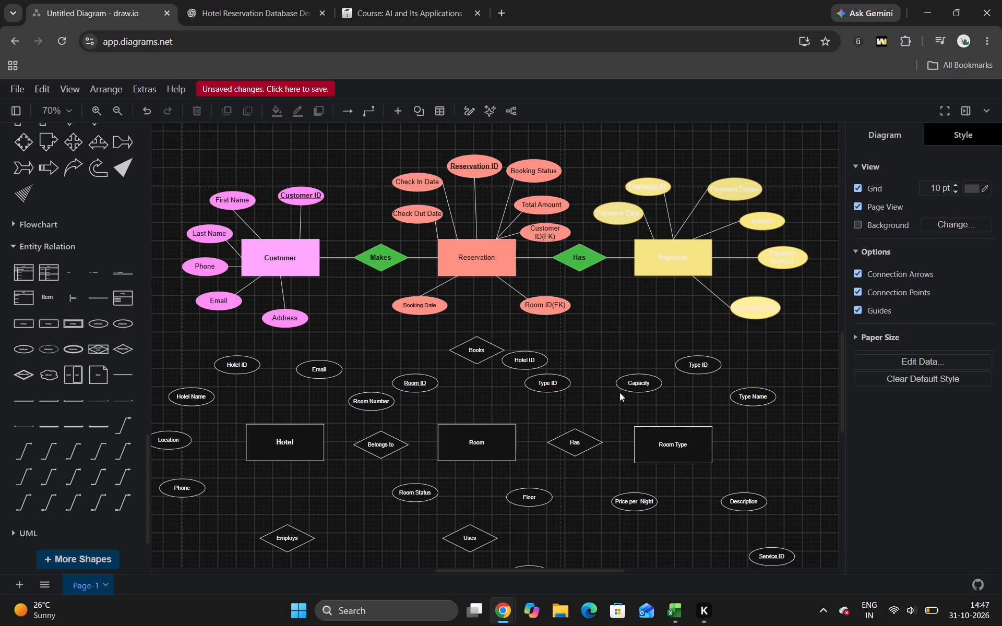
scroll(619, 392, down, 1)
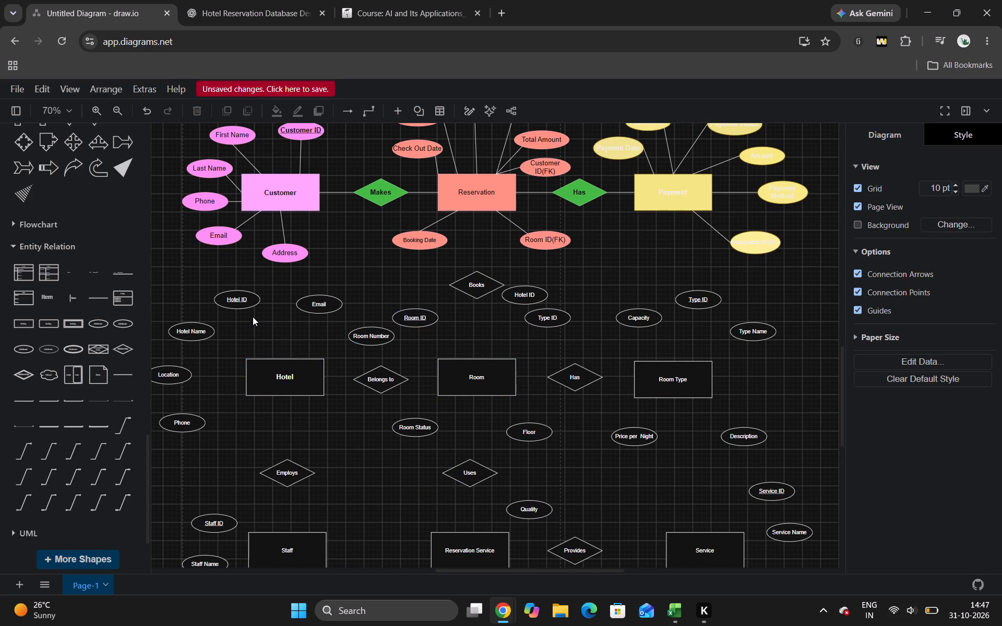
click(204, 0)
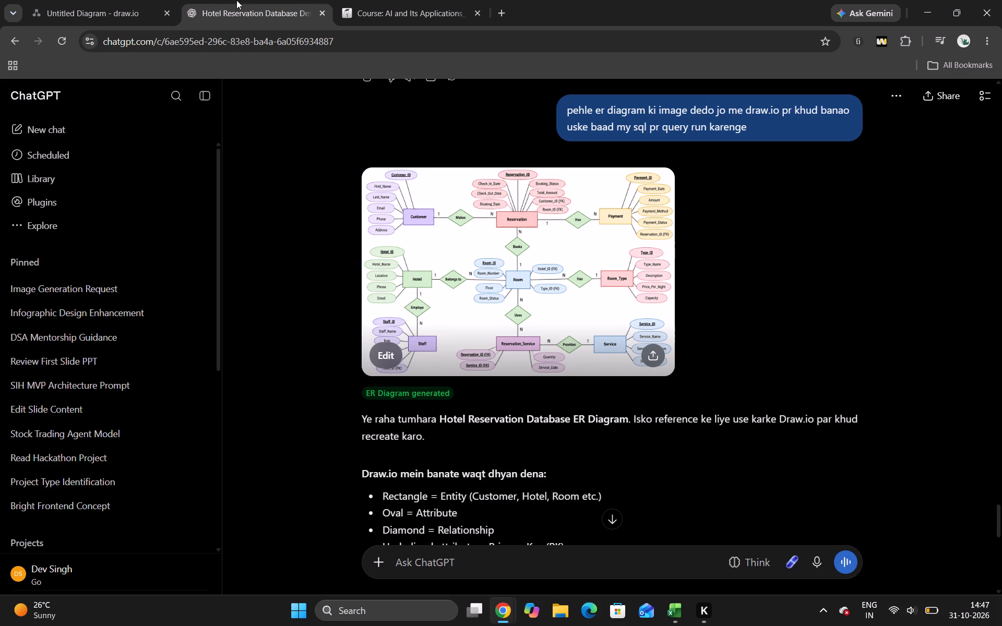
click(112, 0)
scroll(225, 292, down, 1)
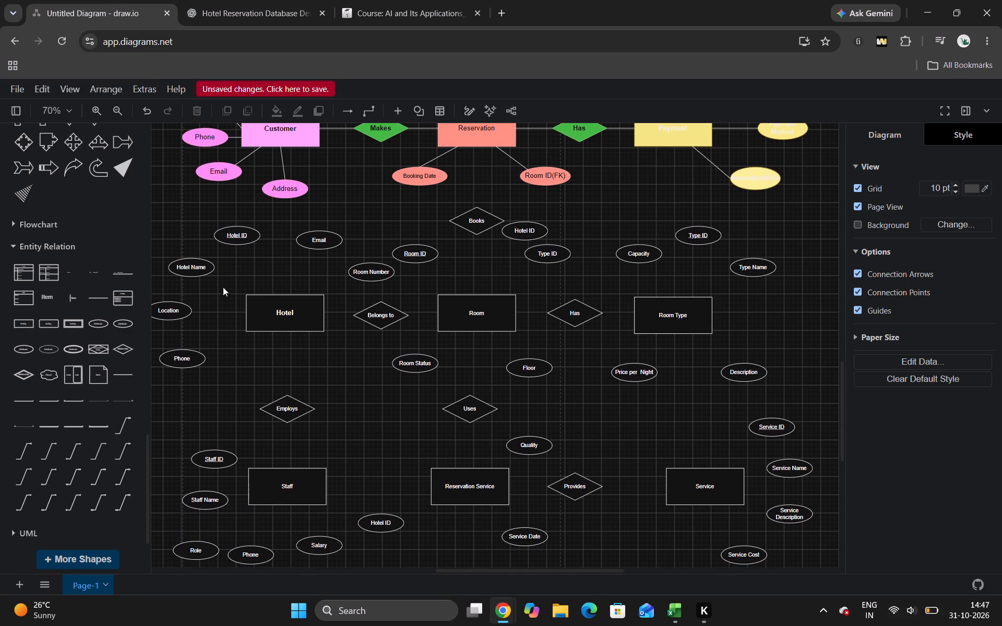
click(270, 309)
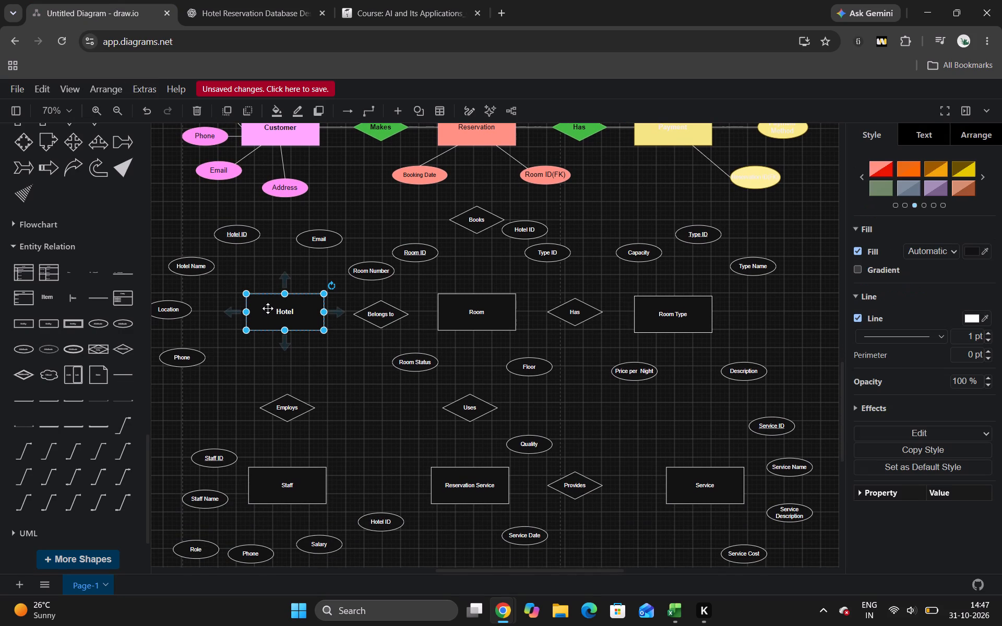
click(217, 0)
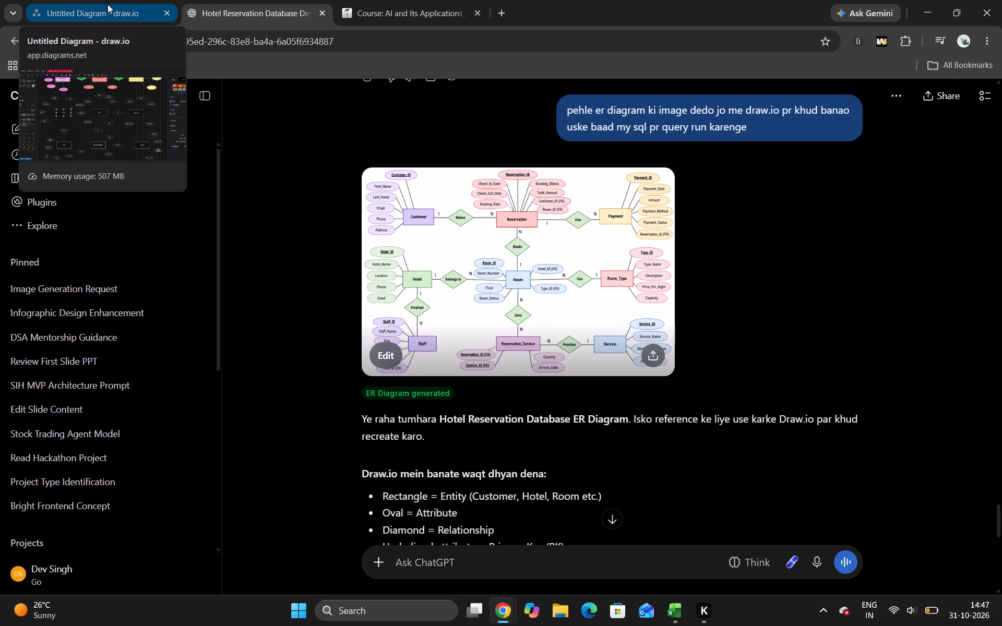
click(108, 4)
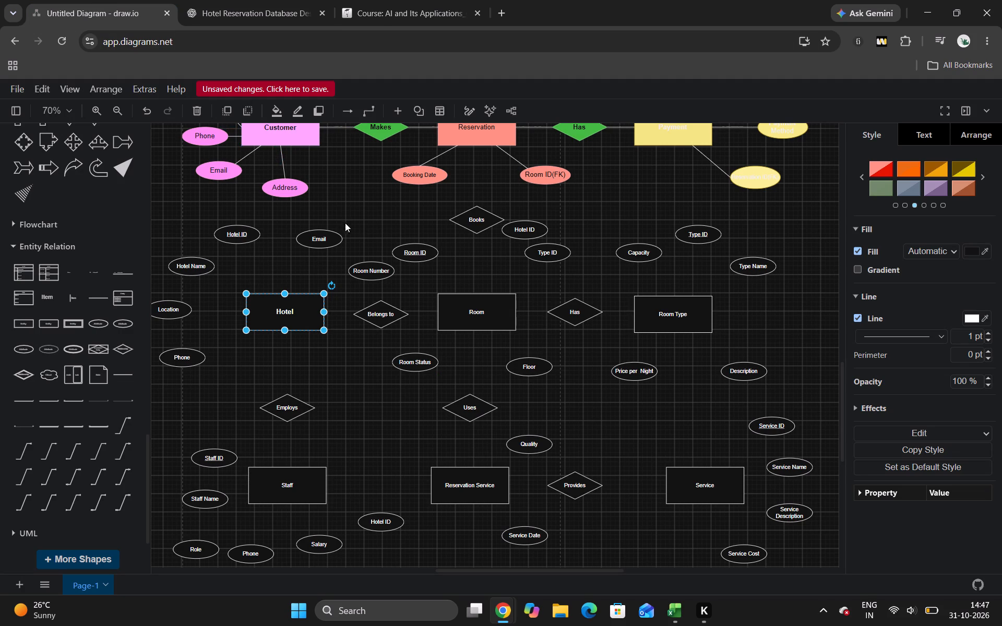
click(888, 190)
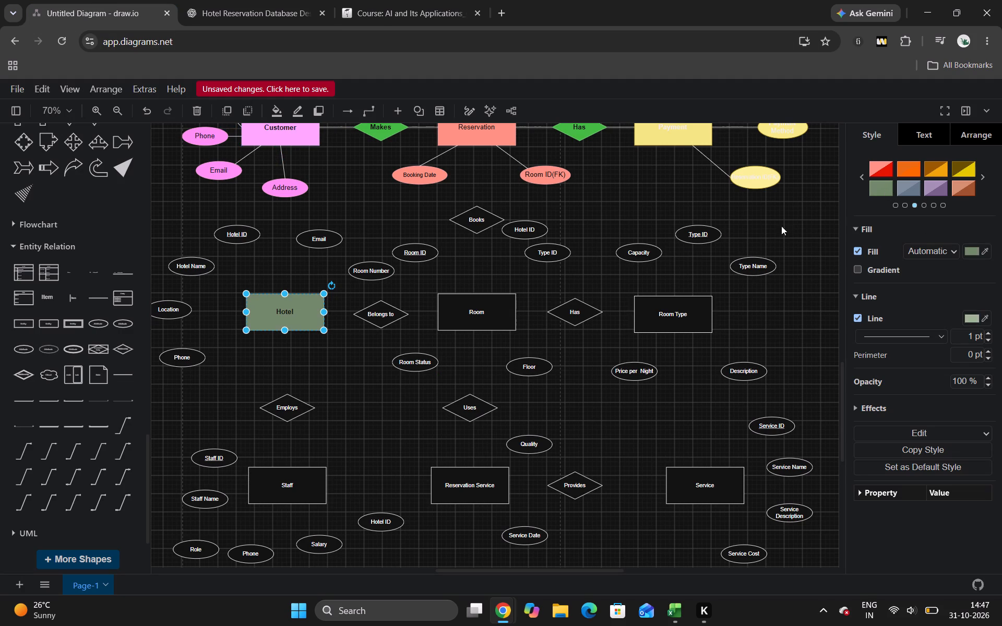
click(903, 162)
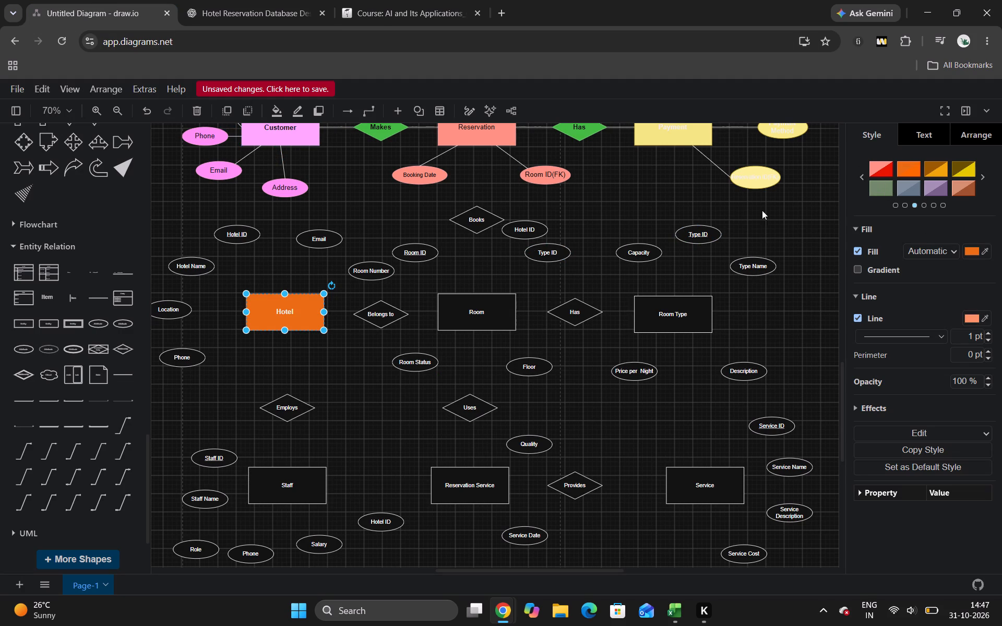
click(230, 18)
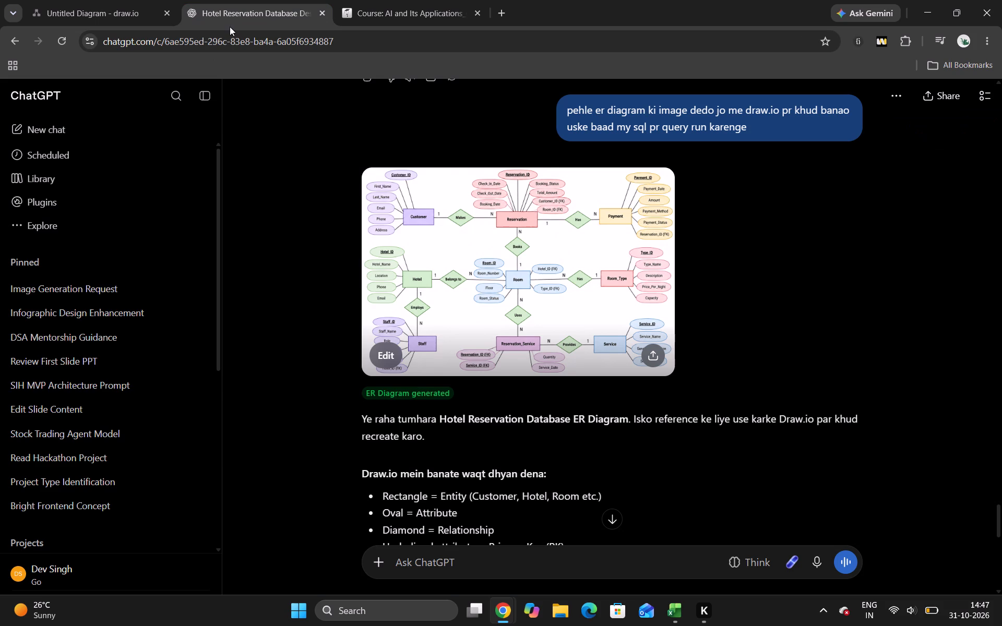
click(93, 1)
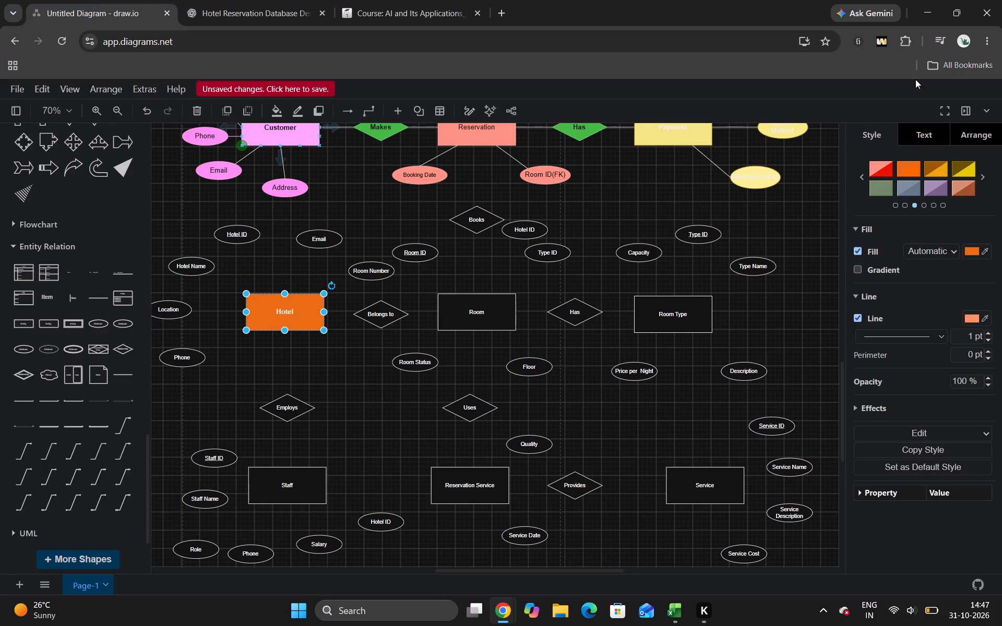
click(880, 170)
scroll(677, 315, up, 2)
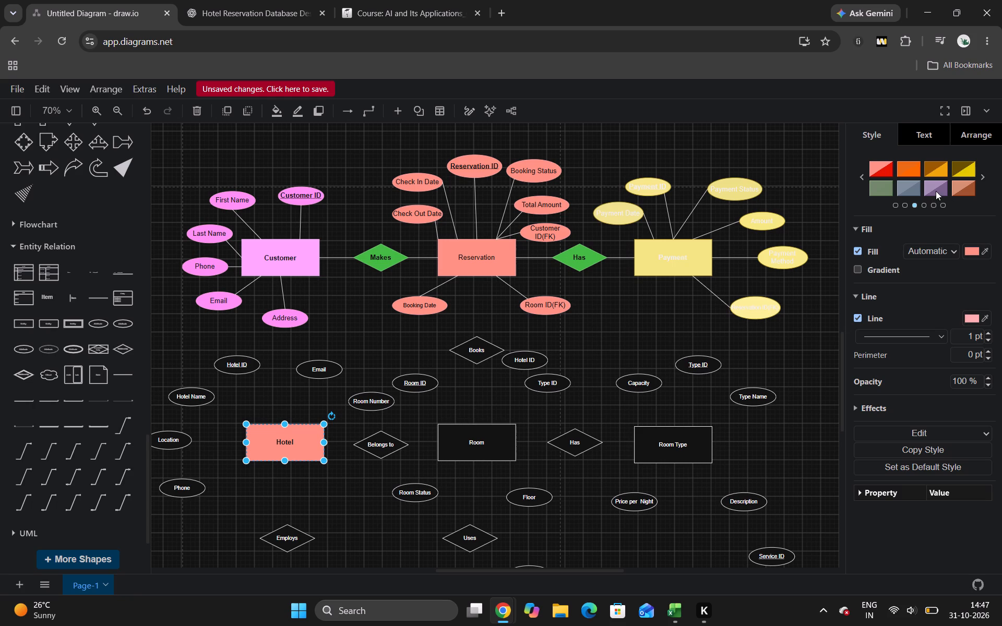
Apply the light blue fill style to the Hotel entity and check its label's text formatting.
click(866, 178)
click(890, 187)
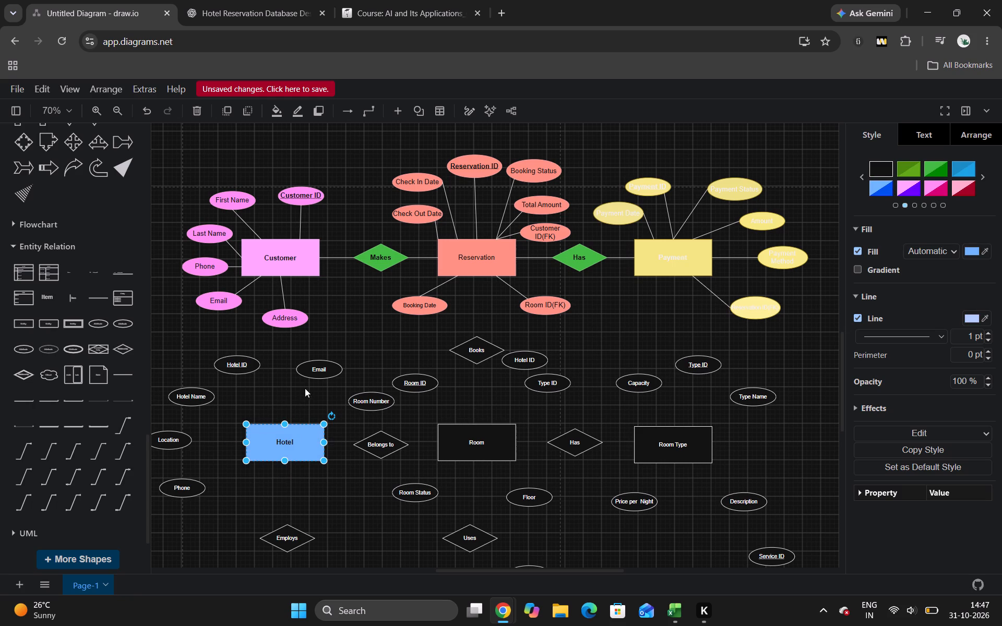
triple_click(287, 442)
click(288, 441)
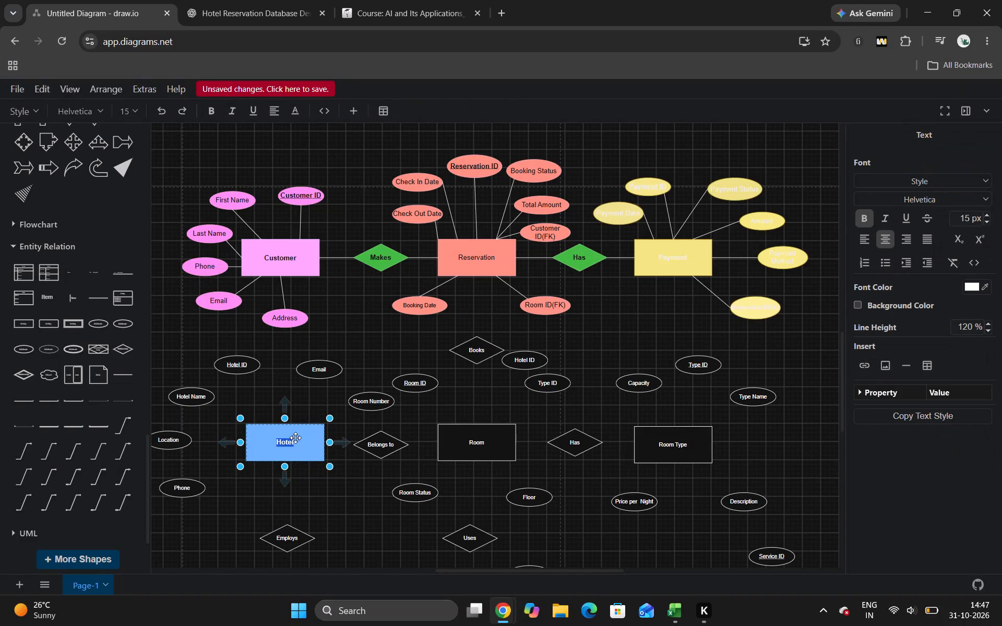
click(278, 387)
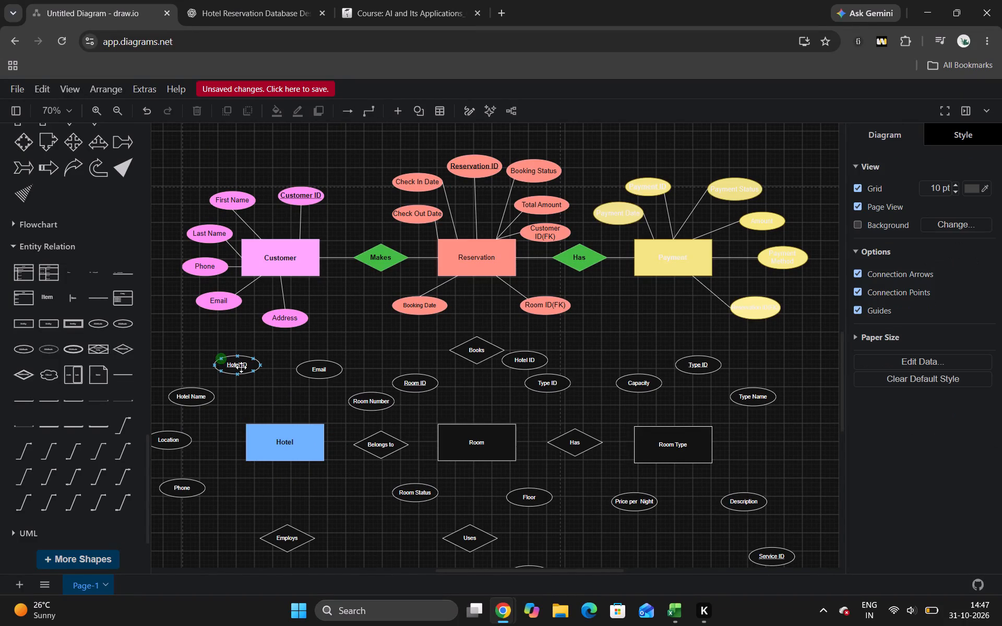
Make the Hotel ID attribute's label bold and larger, and give its ellipse the same light blue fill style as Hotel.
double_click(244, 364)
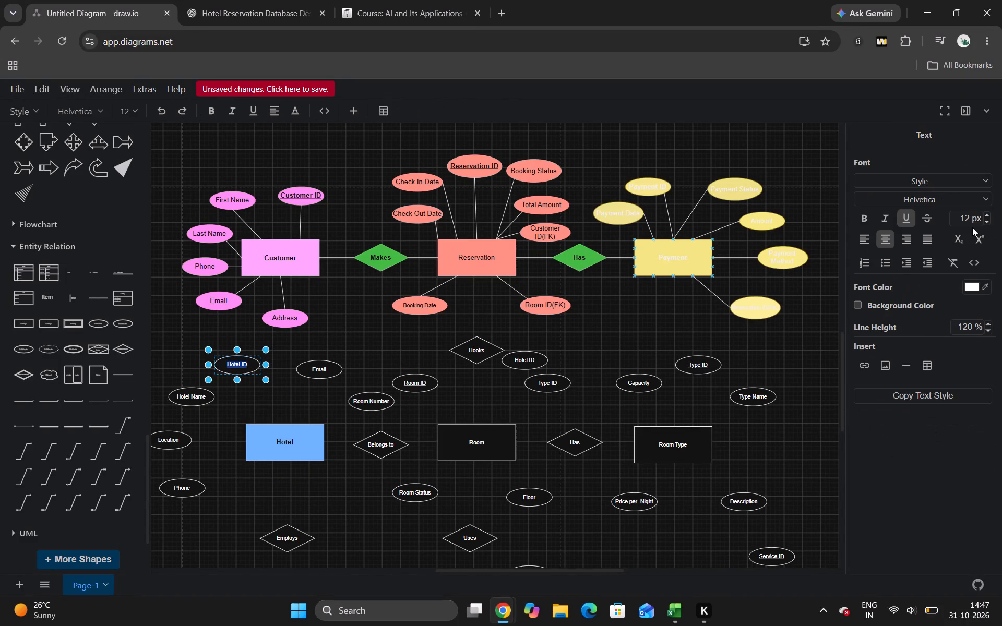
click(865, 216)
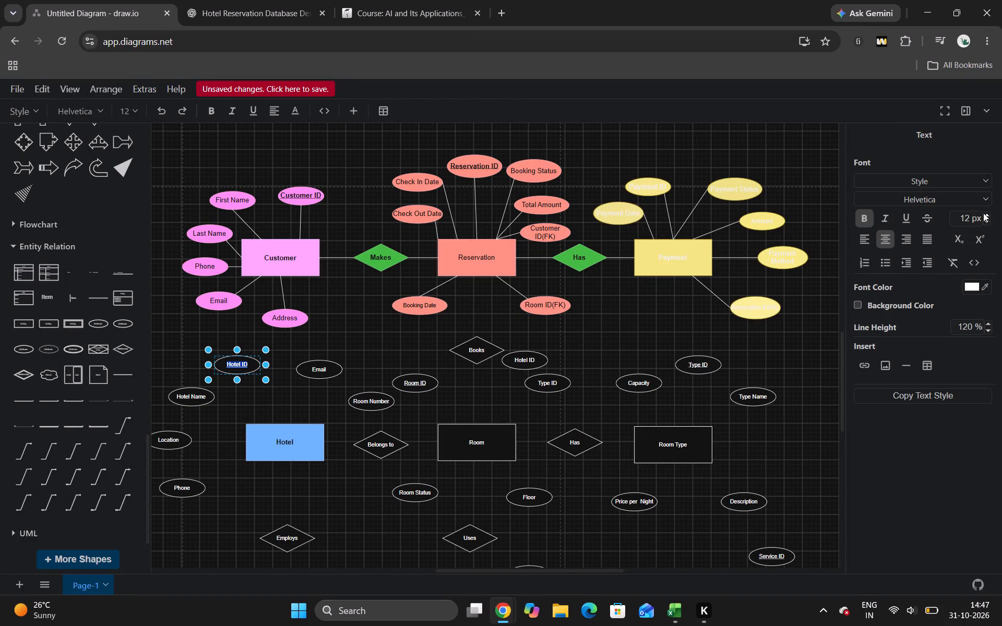
triple_click(989, 214)
triple_click(987, 214)
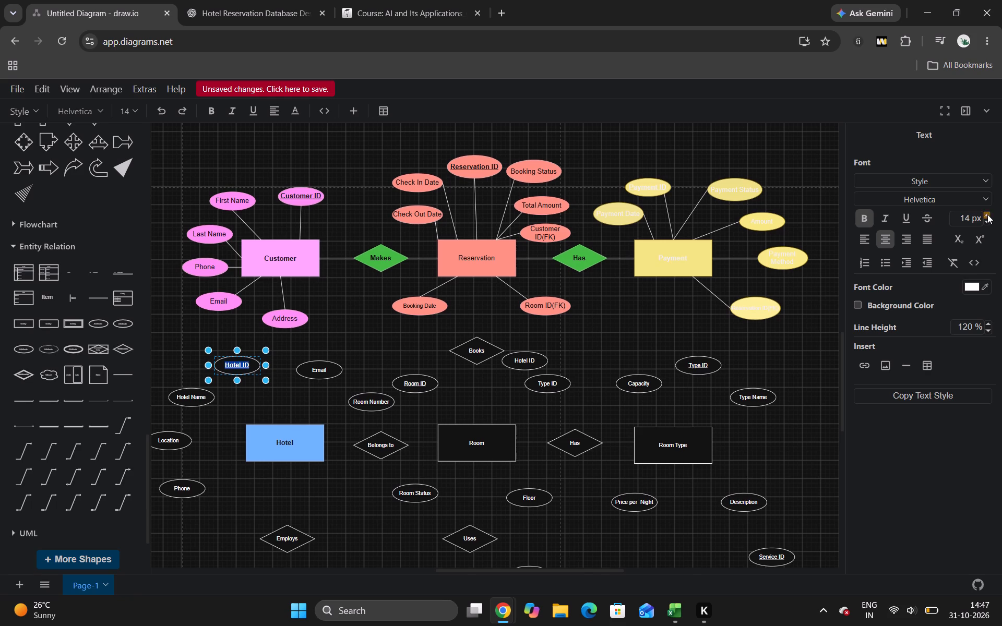
click(372, 342)
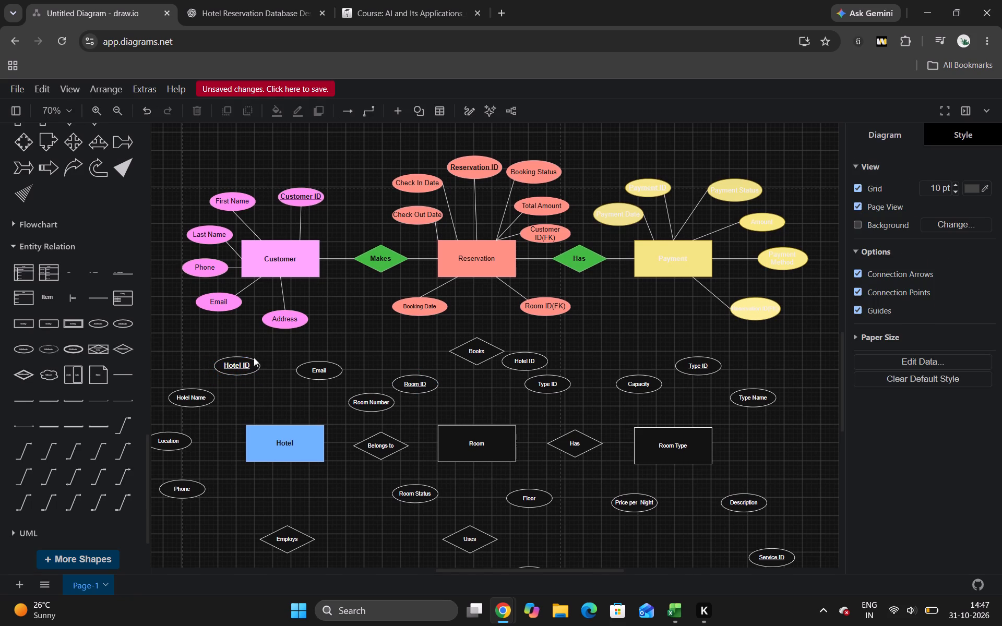
click(249, 361)
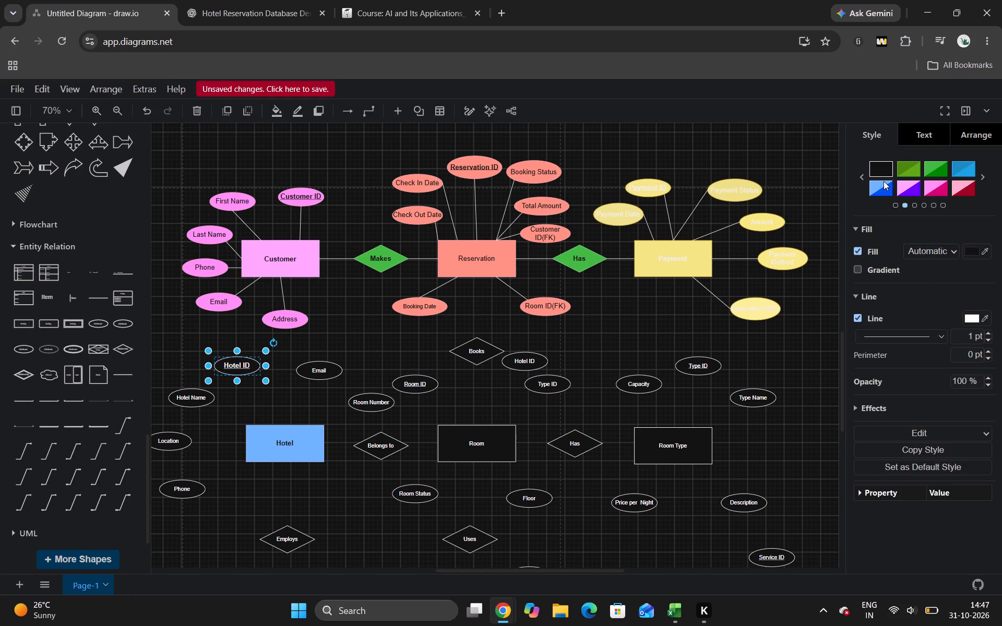
click(883, 181)
Enlarge the label of the Email attribute above Hotel and apply the light blue fill style to its ellipse.
double_click(316, 367)
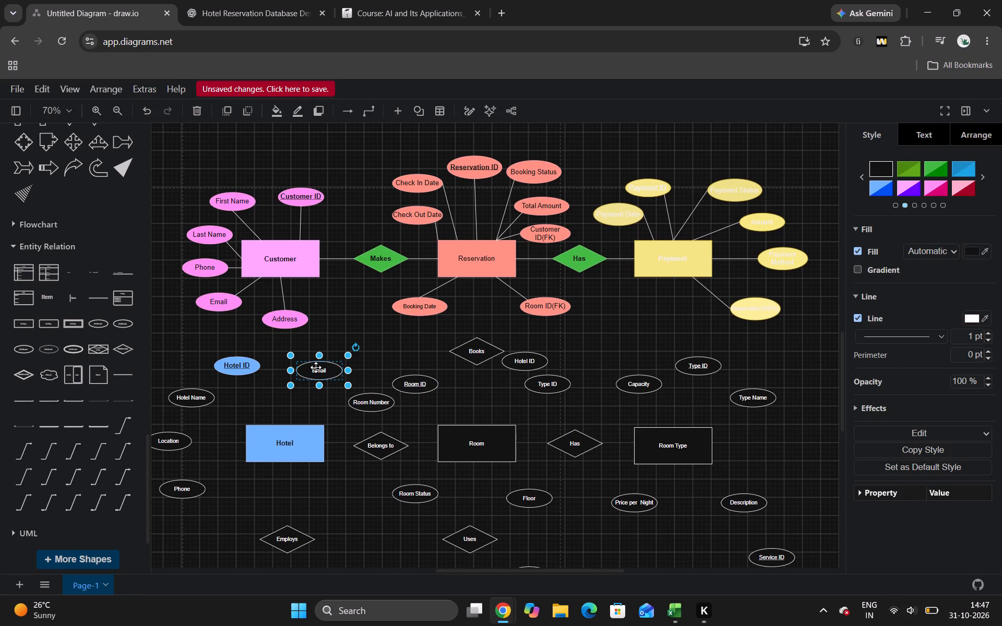
triple_click(987, 215)
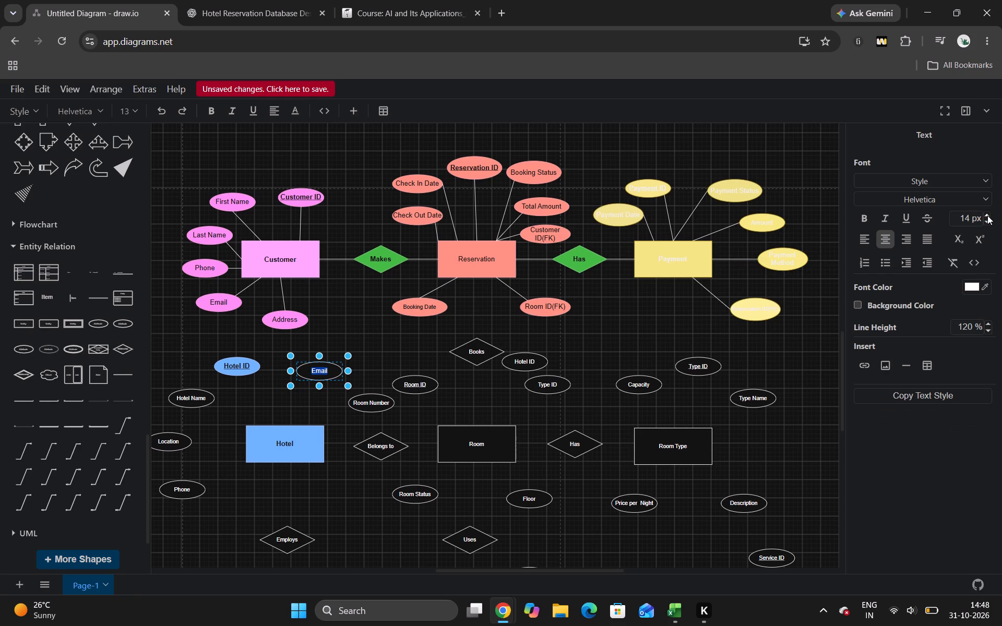
click(785, 148)
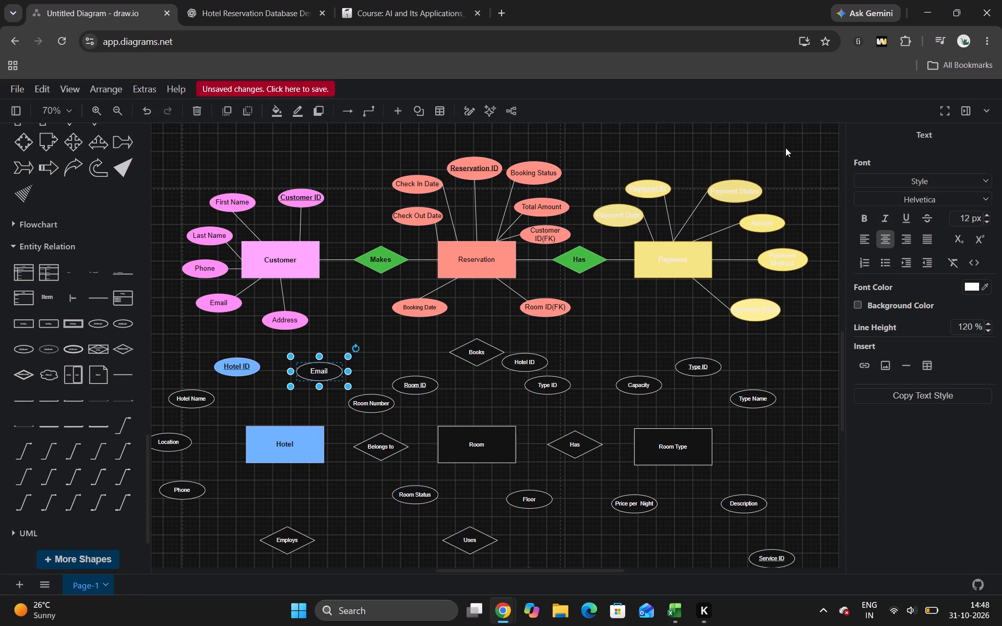
click(317, 370)
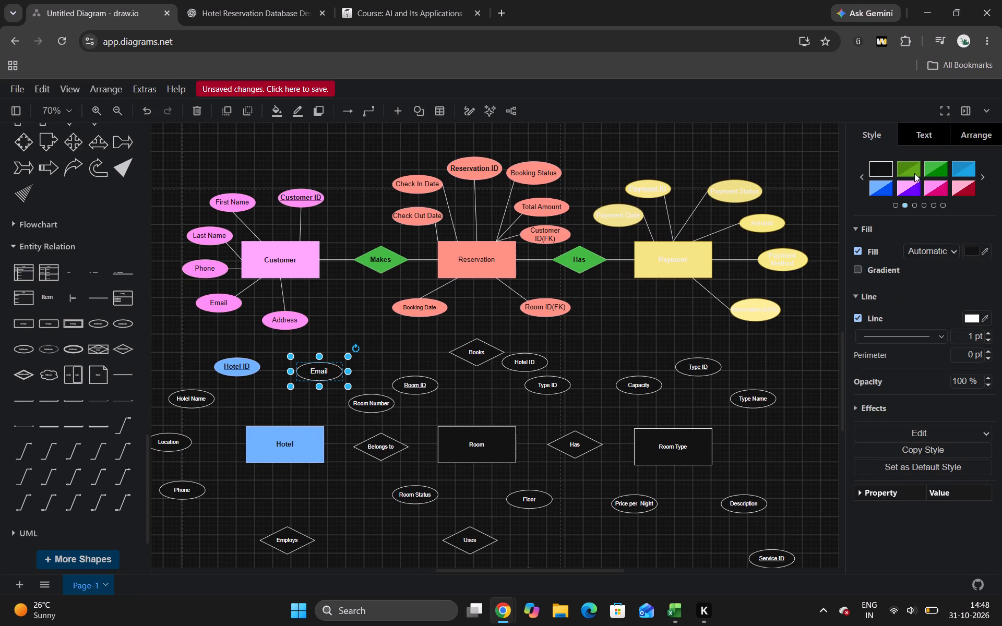
click(877, 184)
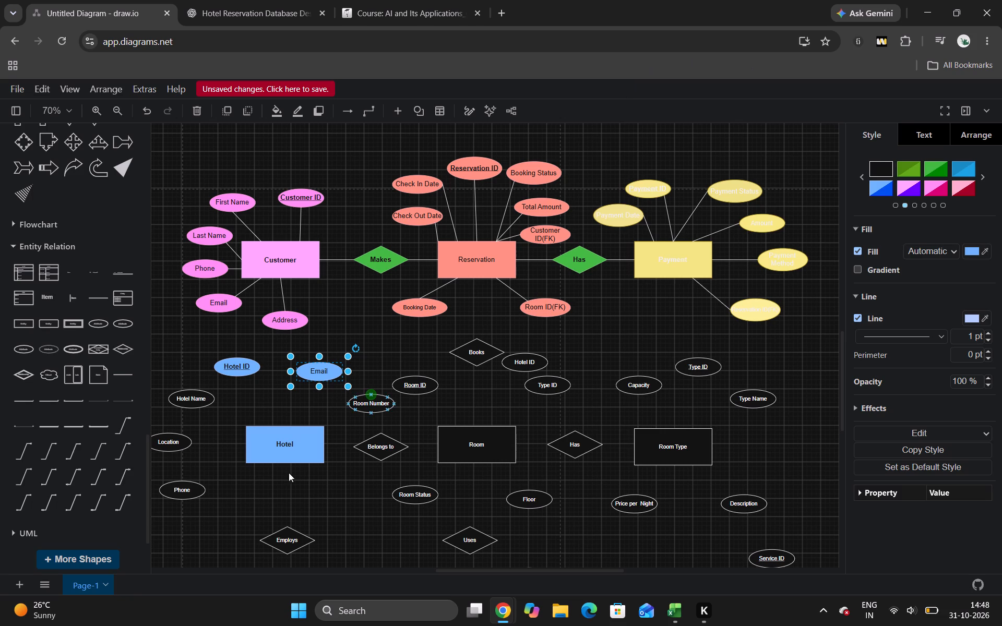
Set the Hotel Name attribute's label to 15 px and apply the light blue fill style to its ellipse.
double_click(195, 398)
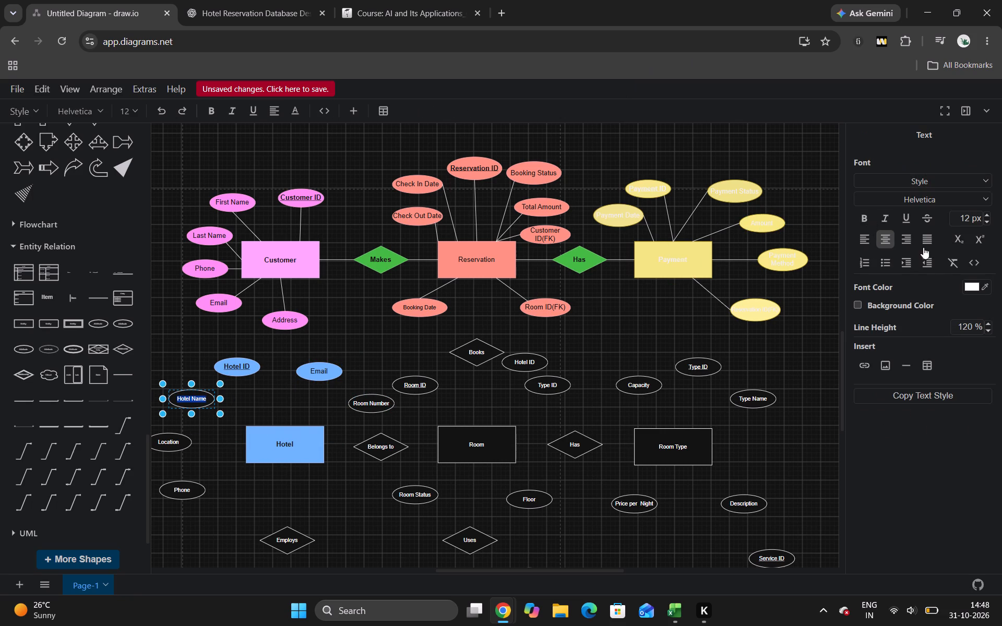
triple_click(989, 216)
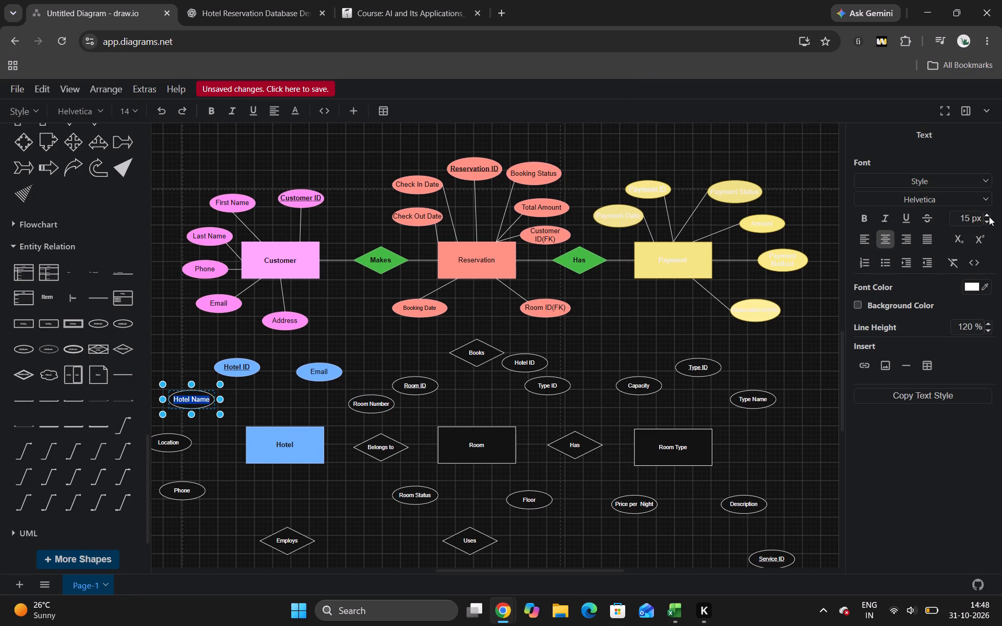
click(177, 345)
click(193, 393)
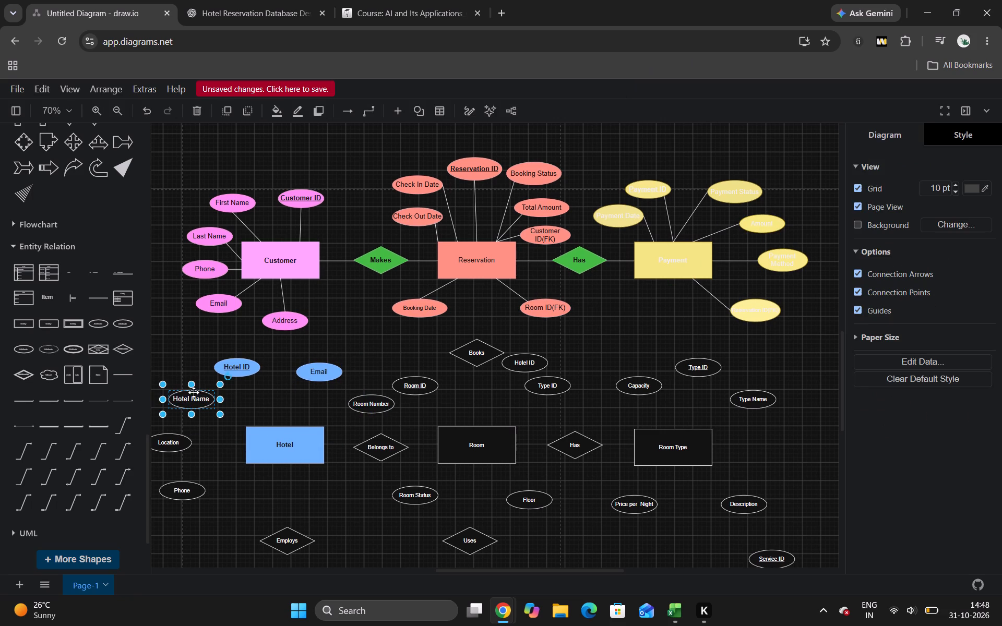
click(874, 182)
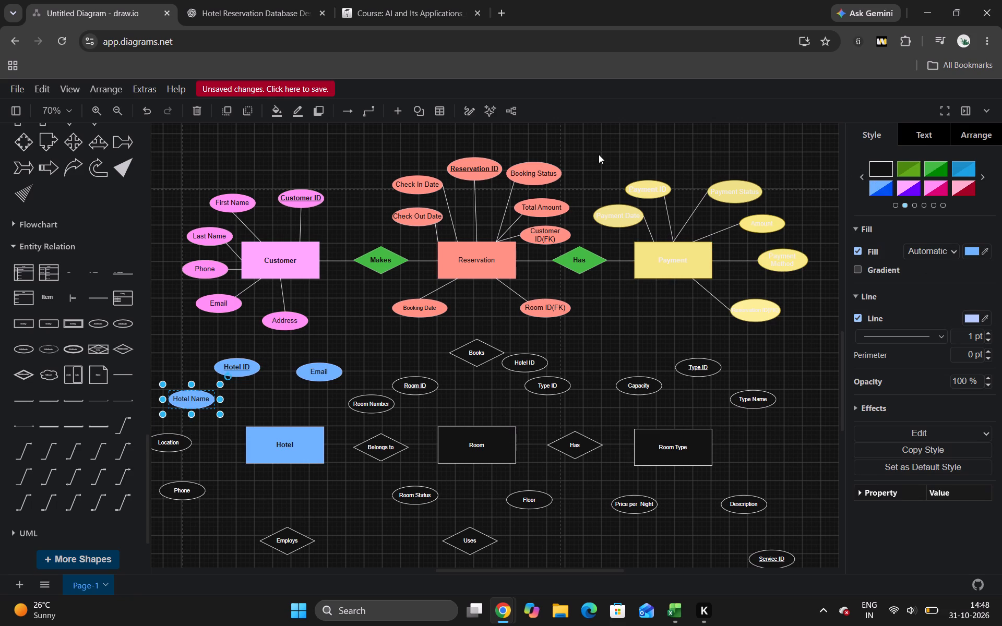
Set the Location attribute's label beside Hotel to 15 px.
scroll(599, 154, right, 1)
scroll(324, 397, down, 1)
scroll(324, 397, left, 1)
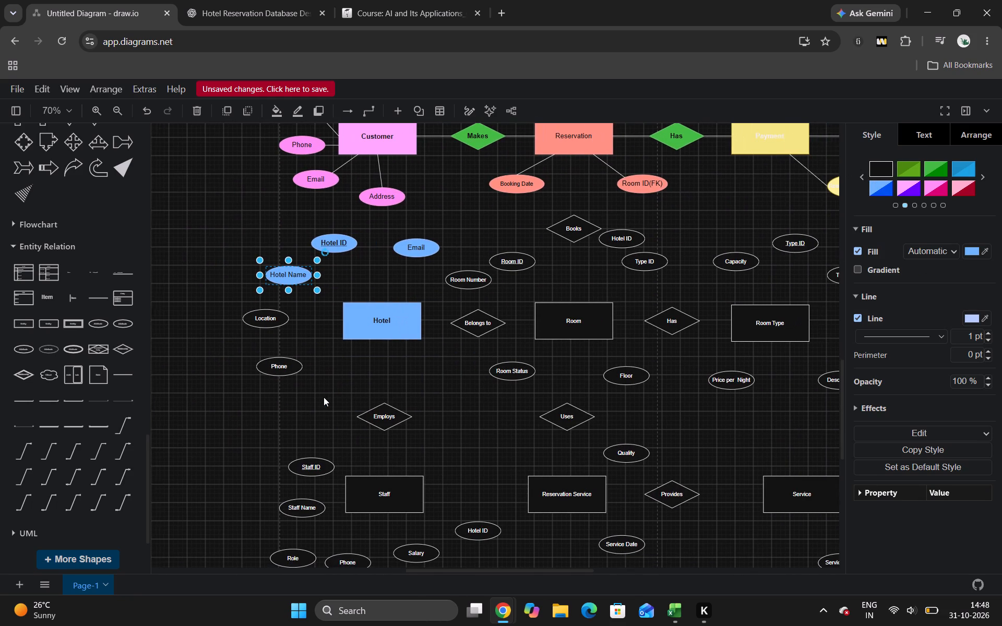
scroll(324, 397, left, 1)
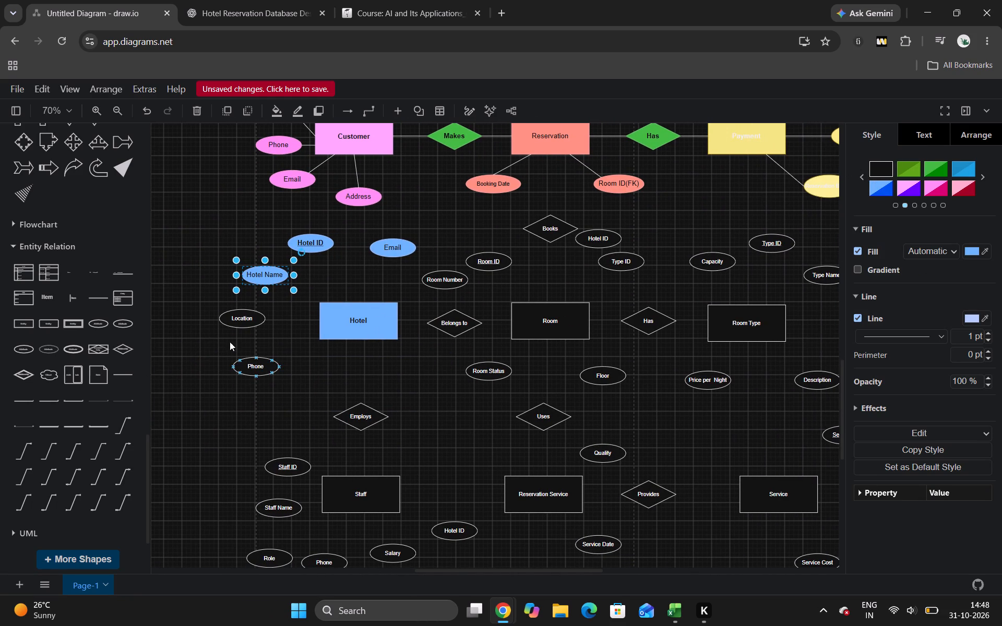
double_click(244, 319)
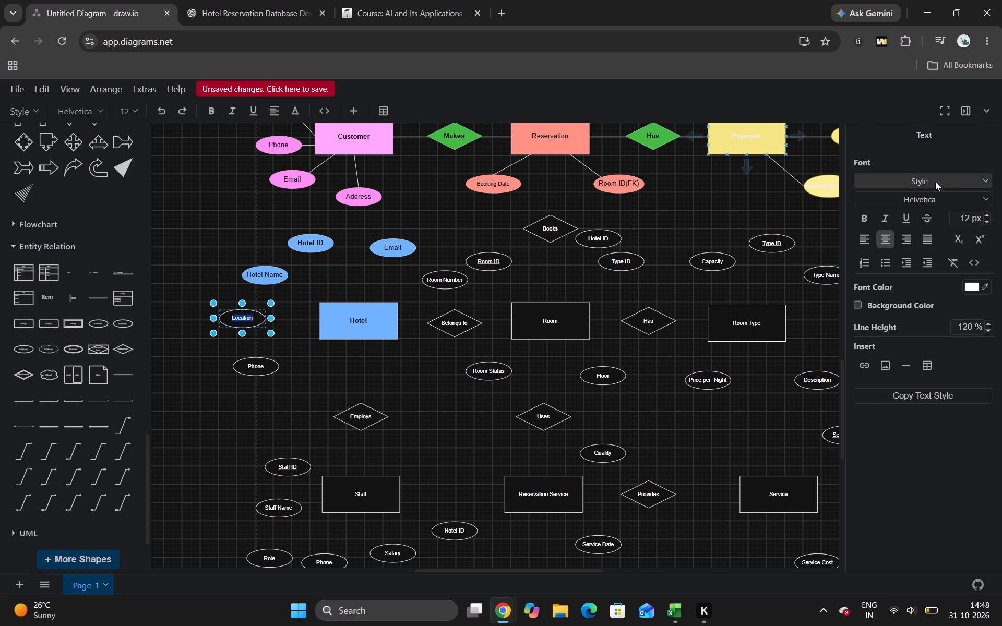
click(986, 213)
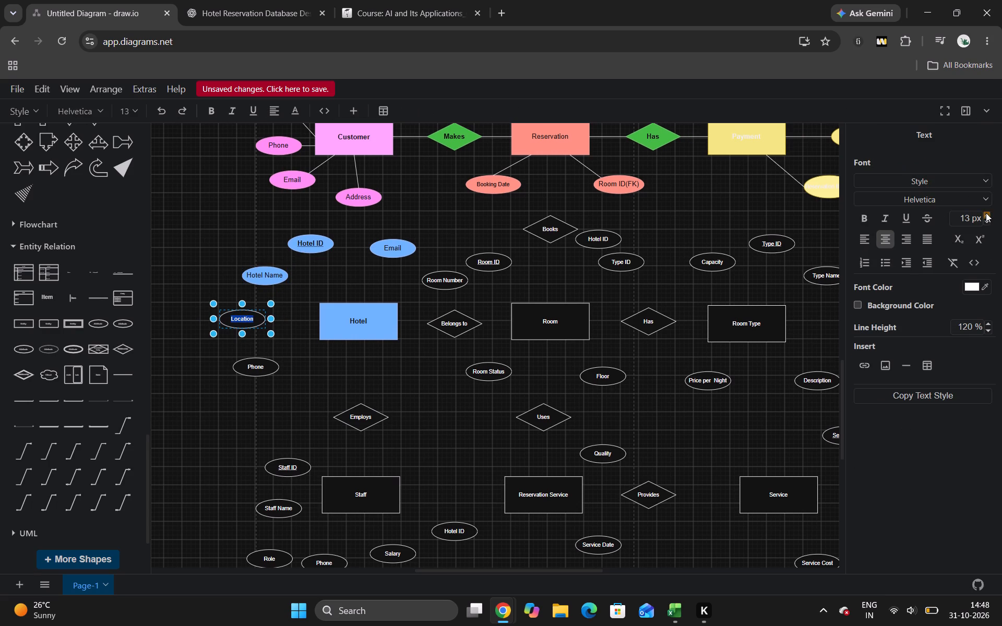
click(986, 213)
click(986, 213)
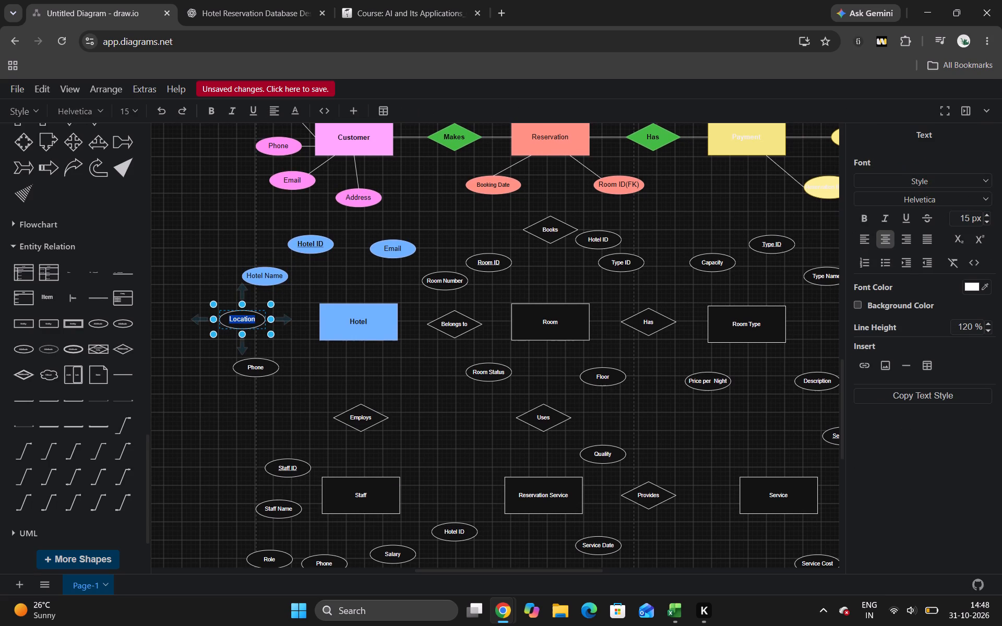
click(297, 335)
double_click(252, 366)
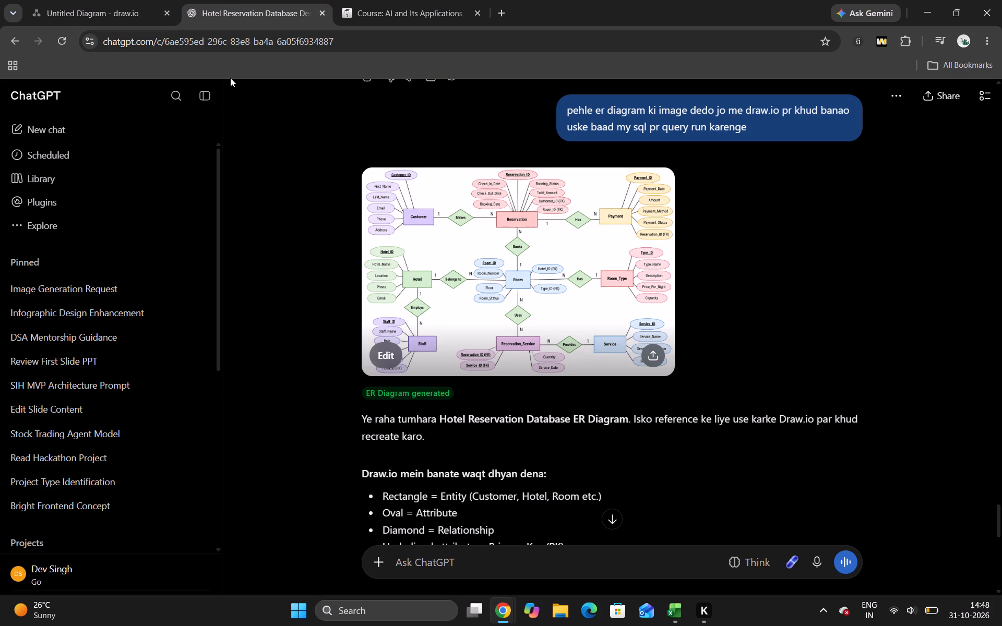
click(58, 0)
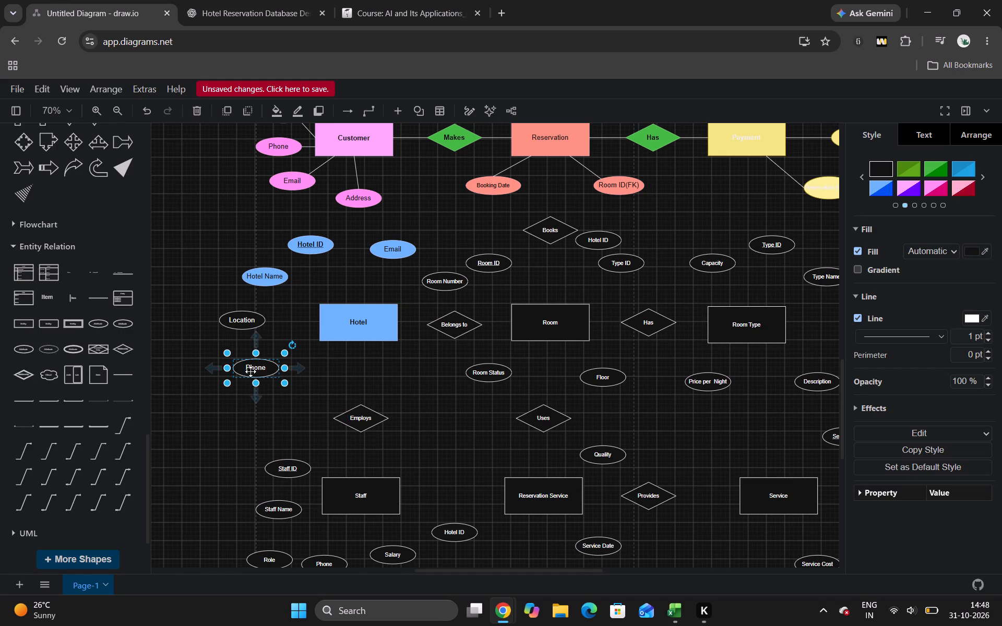
click(247, 321)
click(875, 182)
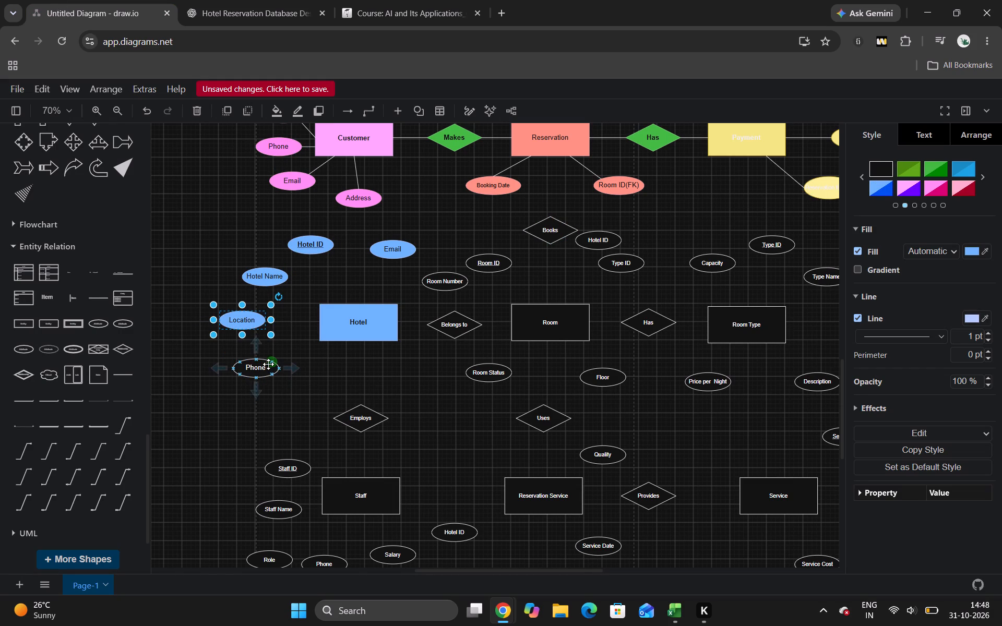
click(270, 363)
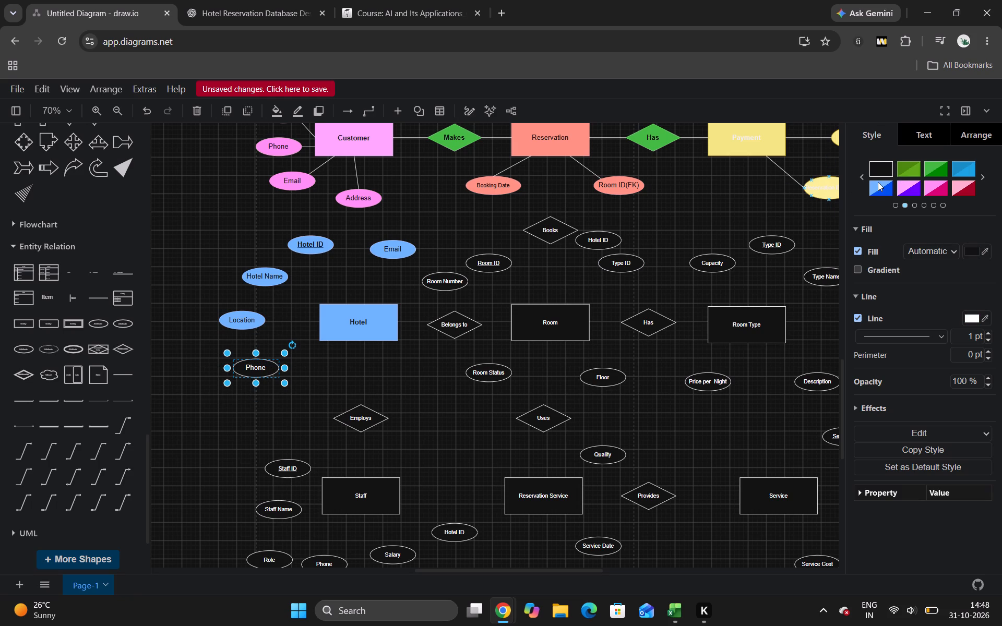
click(875, 183)
Move the Hotel ID, Hotel Name, Location and Phone ellipses closer to Hotel, and place Email below Hotel's lower-right corner.
drag(306, 248, 304, 250)
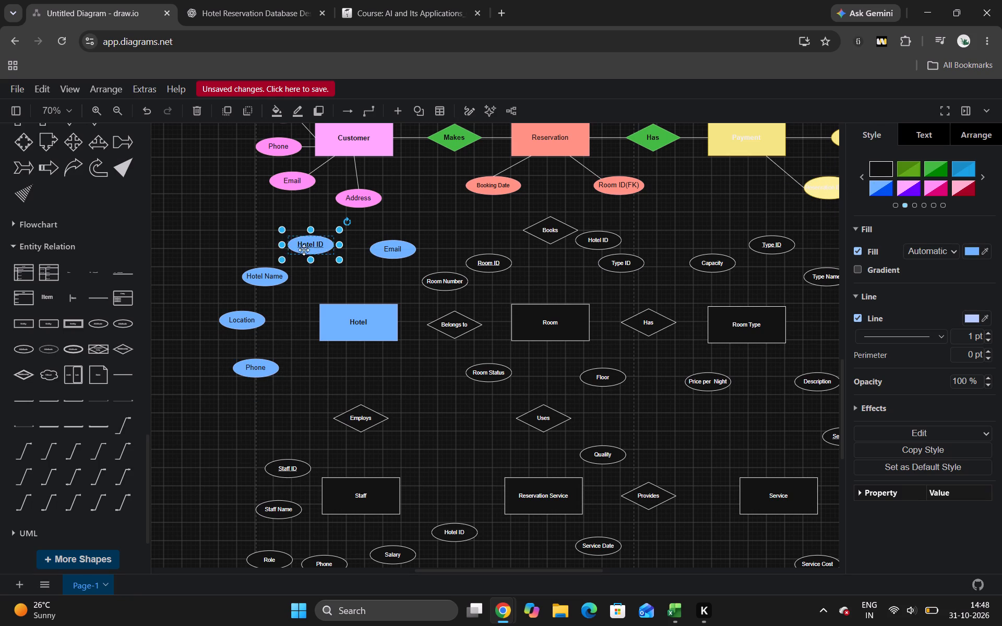
drag(304, 250, 308, 264)
drag(267, 276, 269, 277)
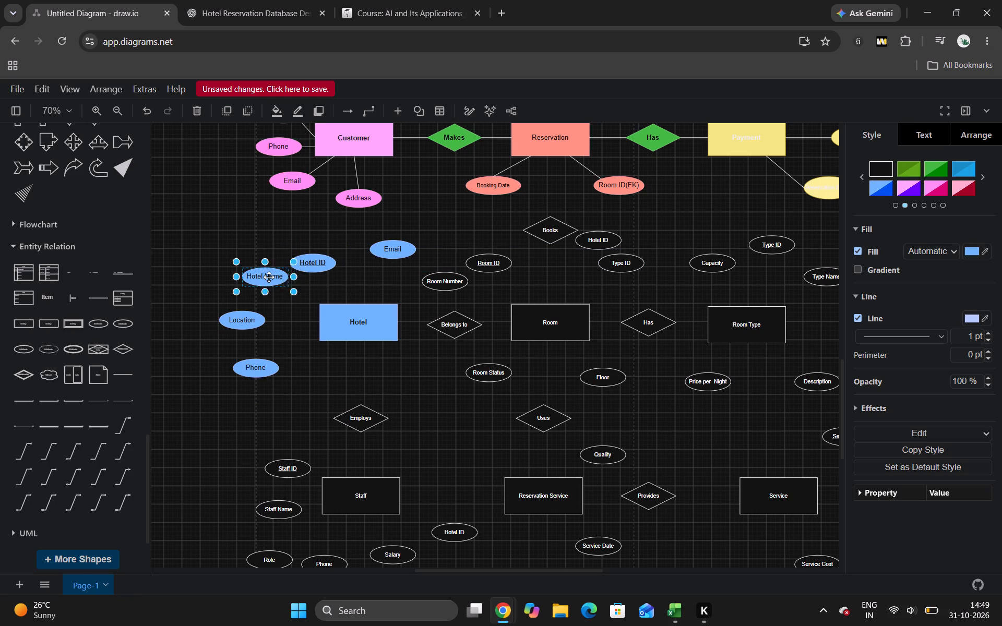
drag(269, 277, 277, 295)
drag(249, 321, 275, 327)
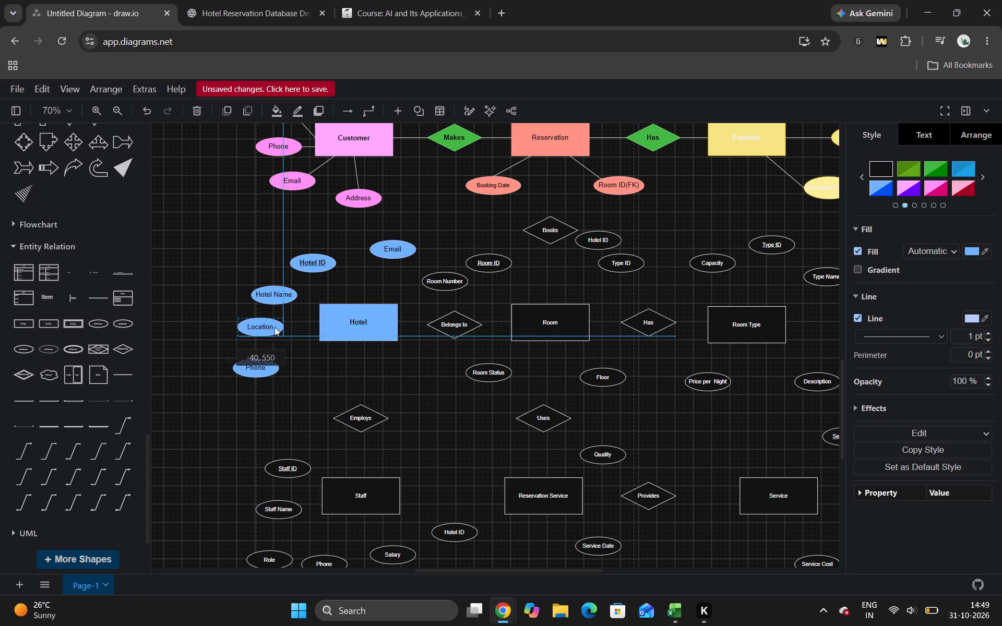
drag(275, 327, 284, 332)
drag(261, 367, 305, 380)
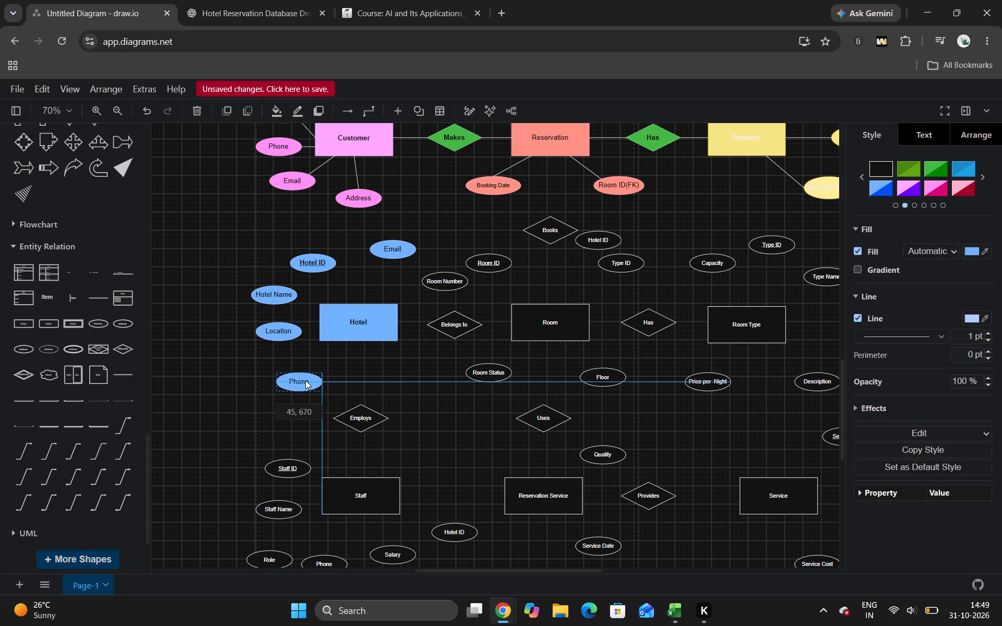
drag(305, 380, 305, 381)
drag(391, 250, 412, 382)
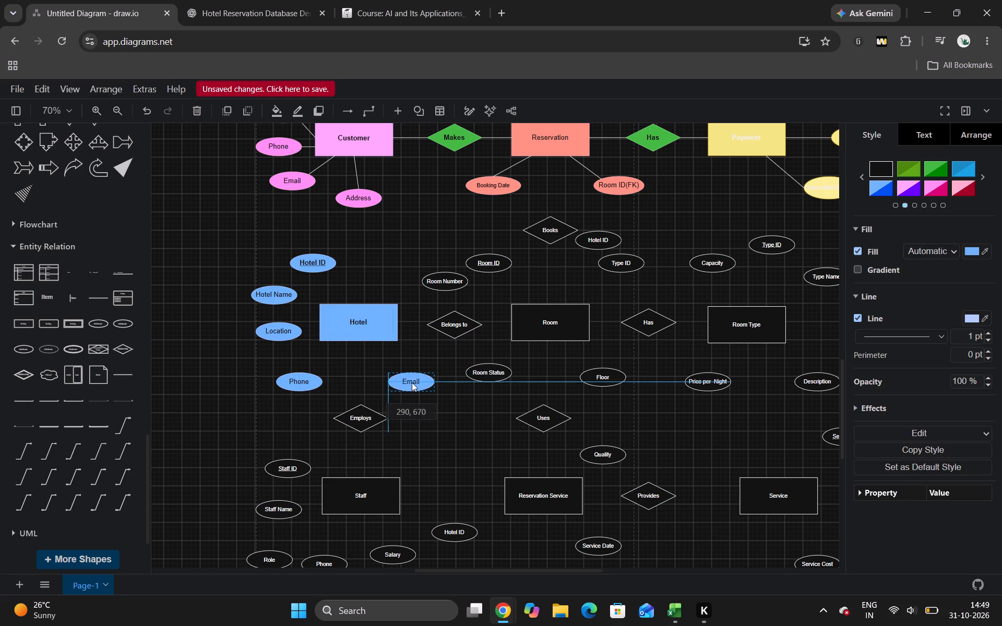
drag(412, 382, 417, 375)
Reposition Hotel ID just above the Hotel entity and shift Hotel Name, Location and Phone upward along its left side.
drag(318, 267, 401, 274)
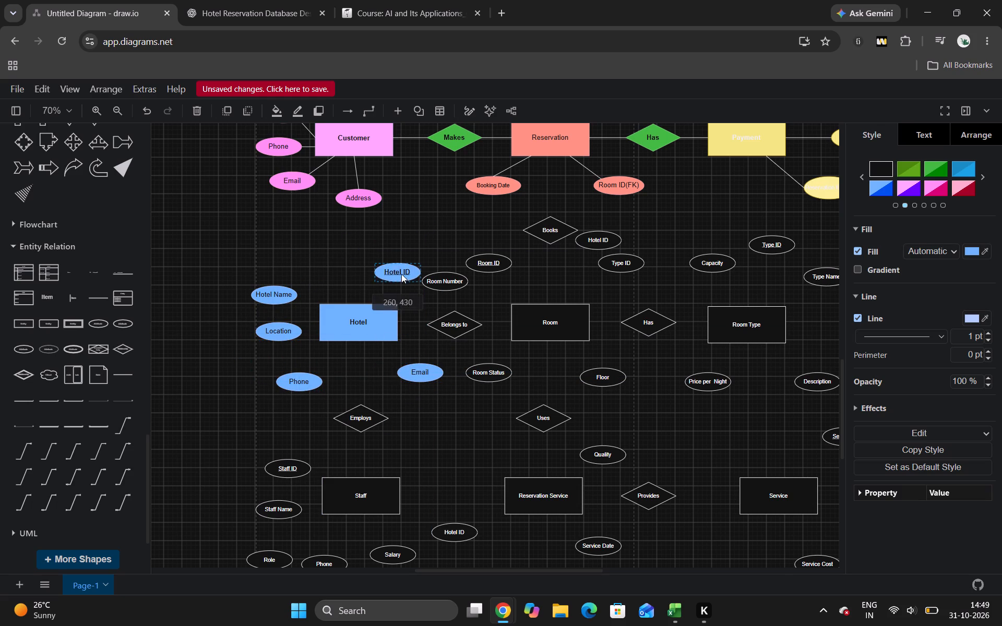
drag(401, 274, 345, 260)
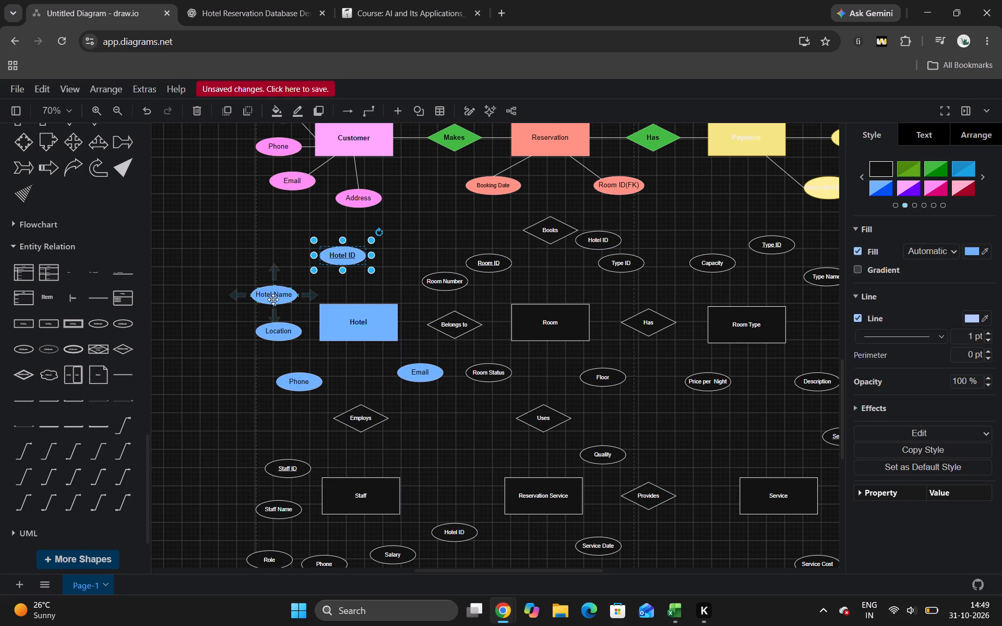
drag(273, 299, 284, 273)
drag(280, 335, 278, 317)
drag(293, 383, 283, 366)
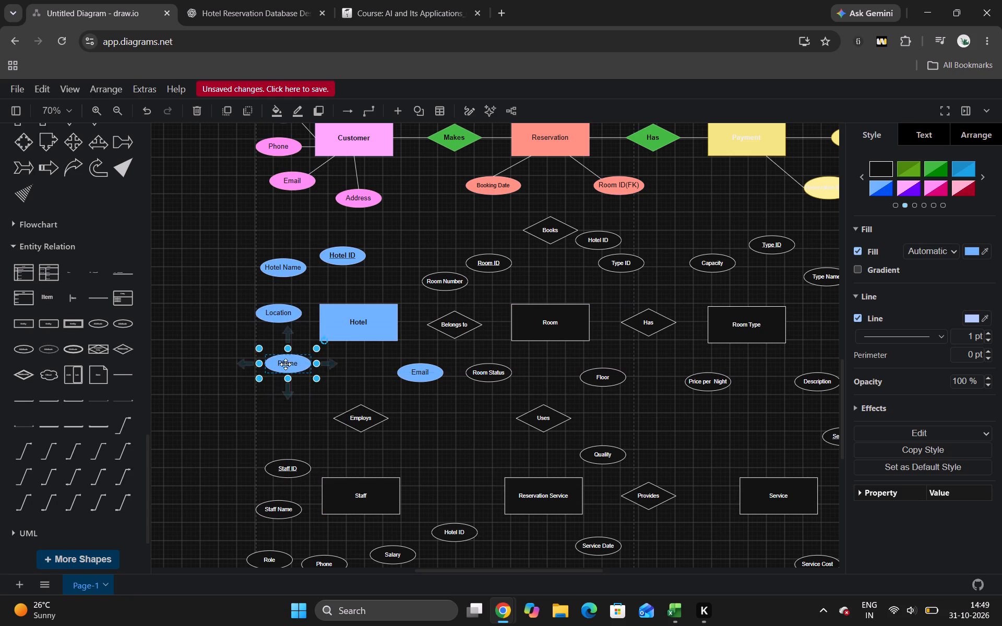
Paste a plain connector line and attach it from Hotel ID to the midpoint of Hotel's top edge.
click(376, 273)
key(ctrl+v)
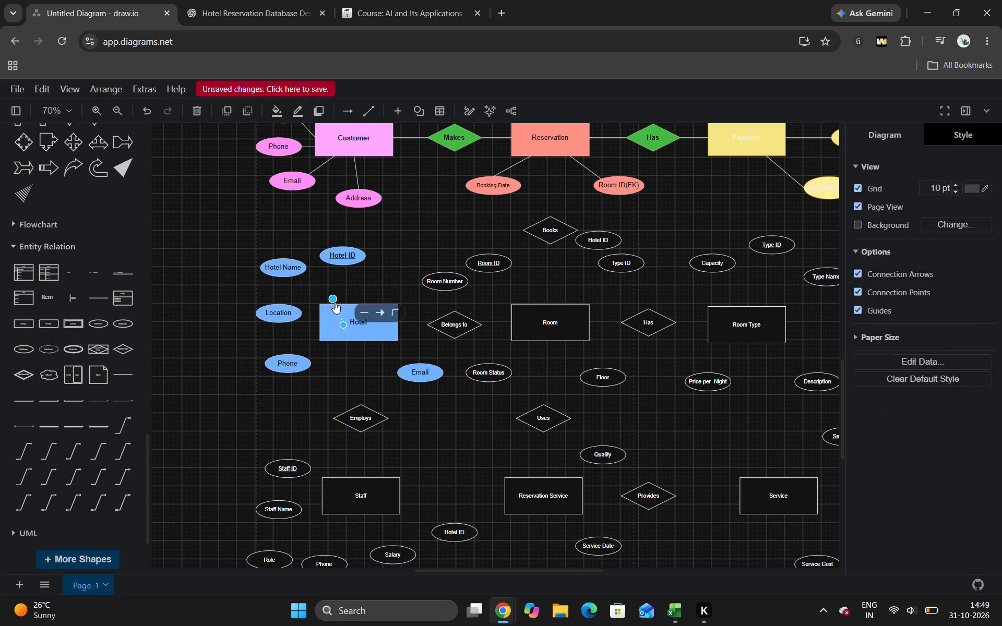
drag(333, 296, 346, 263)
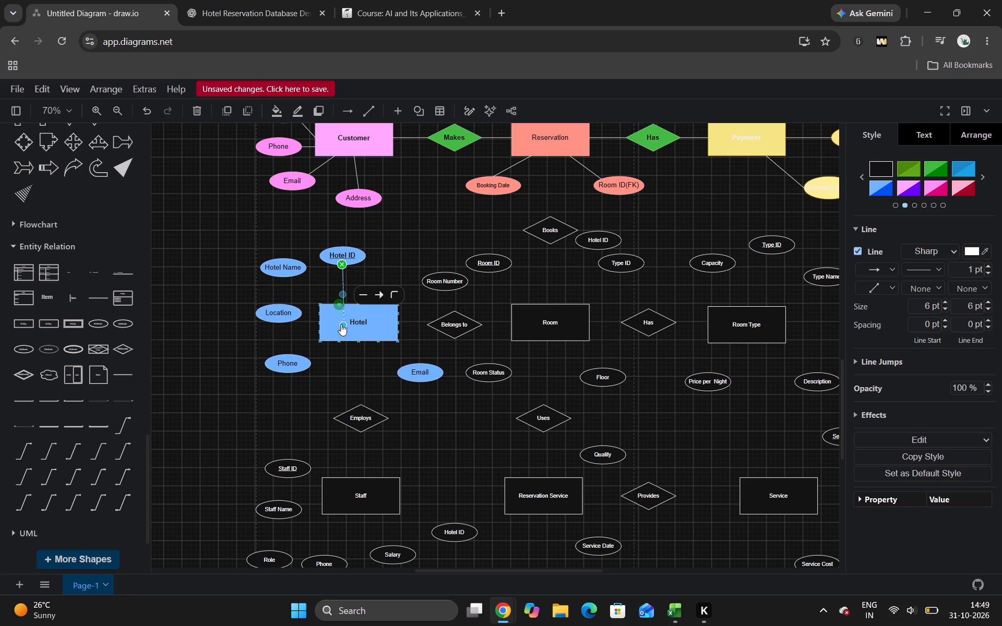
drag(342, 323, 355, 305)
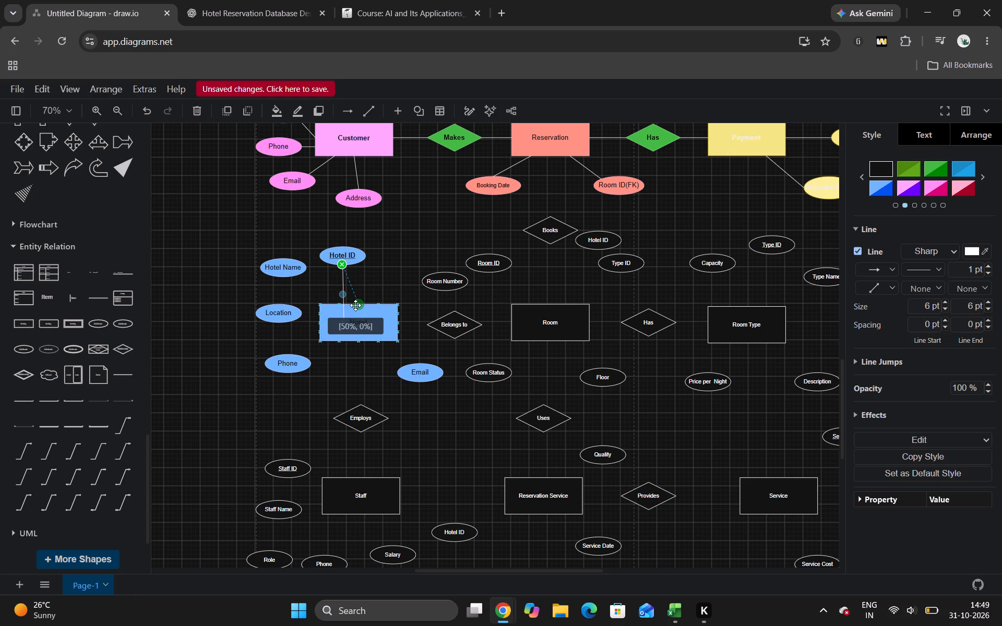
drag(355, 305, 356, 305)
Paste another connector line and attach it from Hotel Name to the left part of Hotel's top edge.
click(329, 299)
key(ctrl+v)
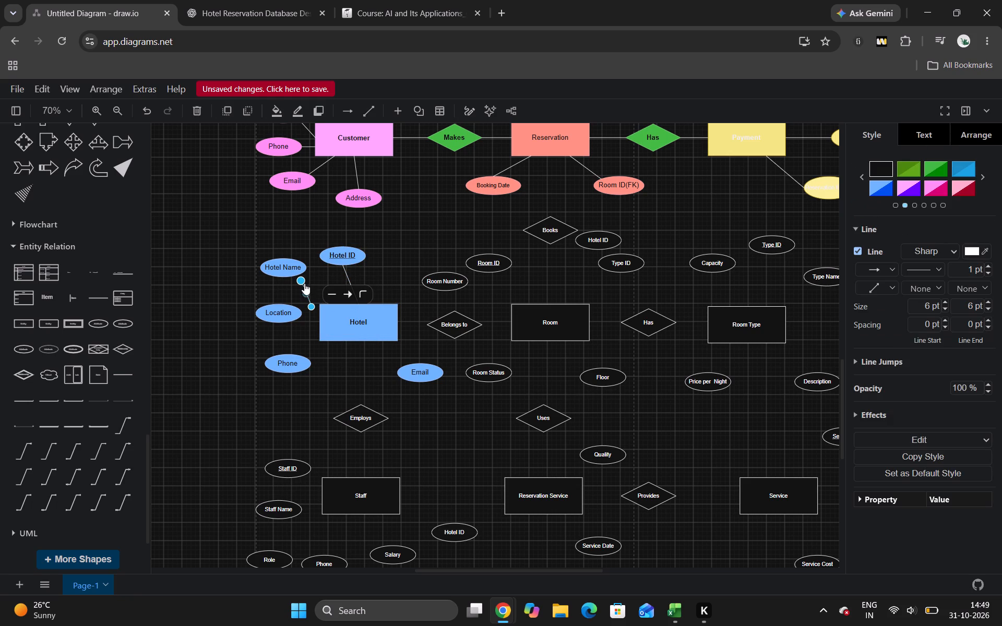
drag(300, 276, 299, 270)
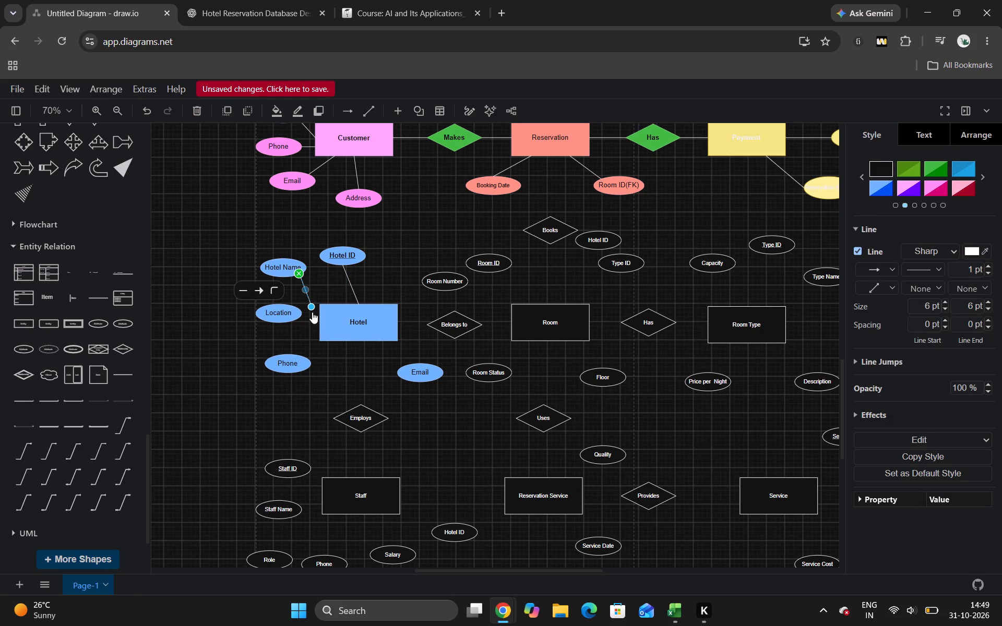
drag(311, 302, 337, 303)
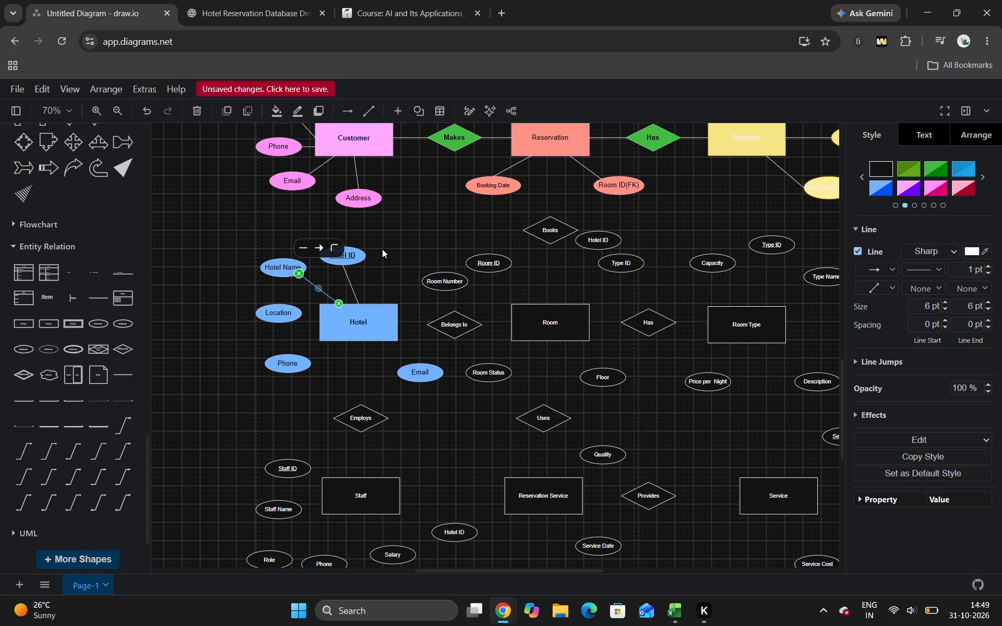
Paste another connector line and attach it from Location to the midpoint of Hotel's left edge.
click(394, 243)
key(ctrl+v)
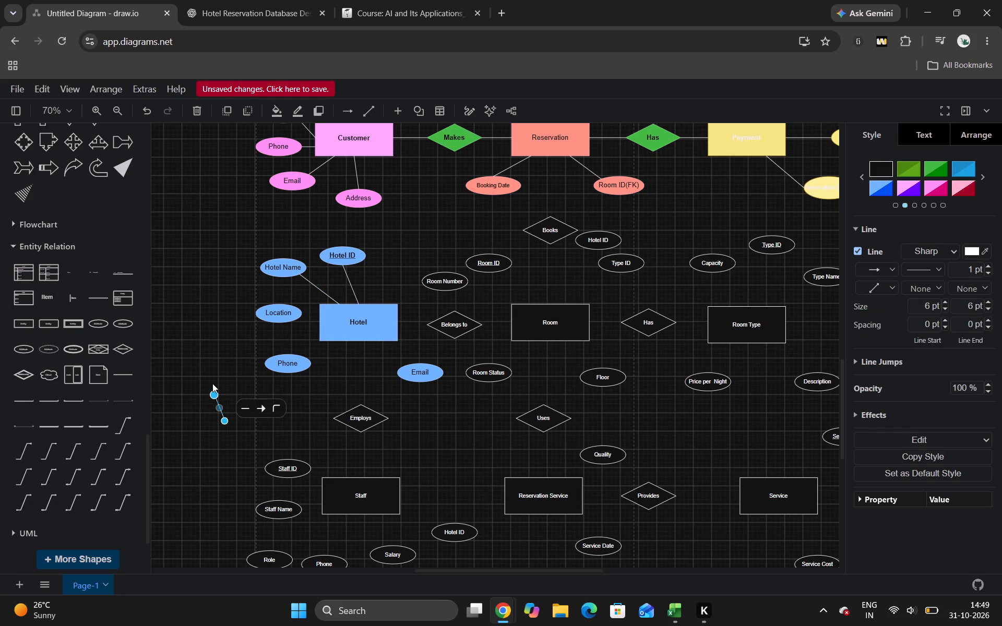
drag(213, 390, 297, 322)
drag(221, 418, 319, 333)
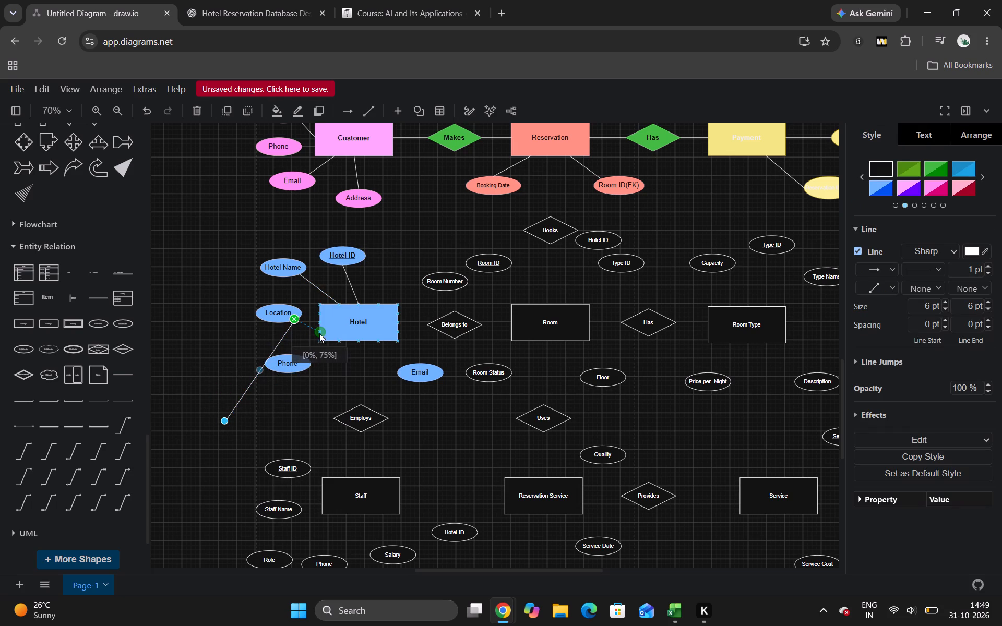
drag(319, 333, 319, 324)
Paste another connector line and attach it from Phone to the midpoint of Hotel's bottom edge.
click(203, 247)
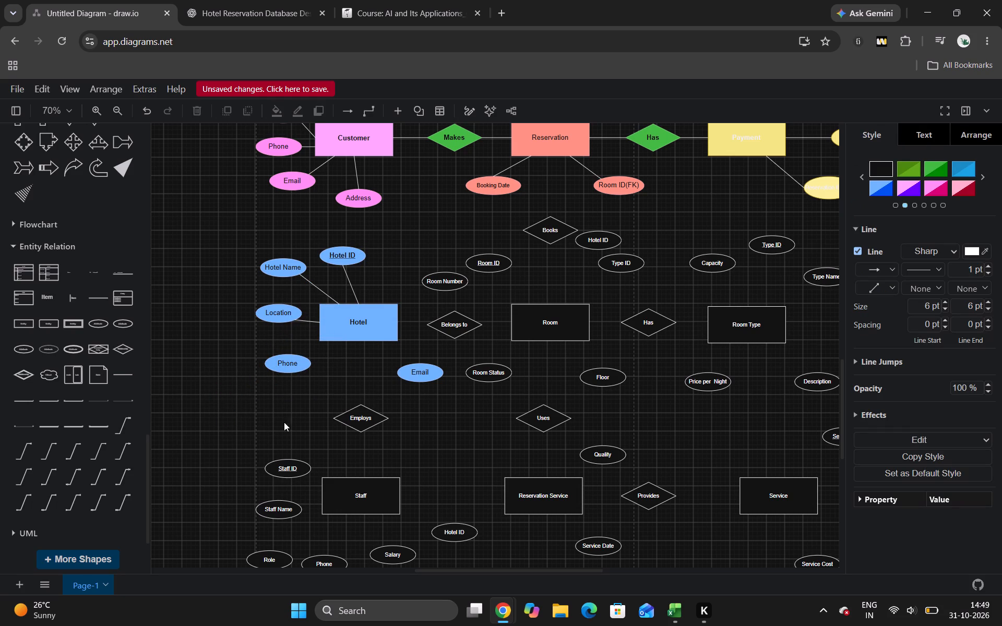
key(ctrl+v)
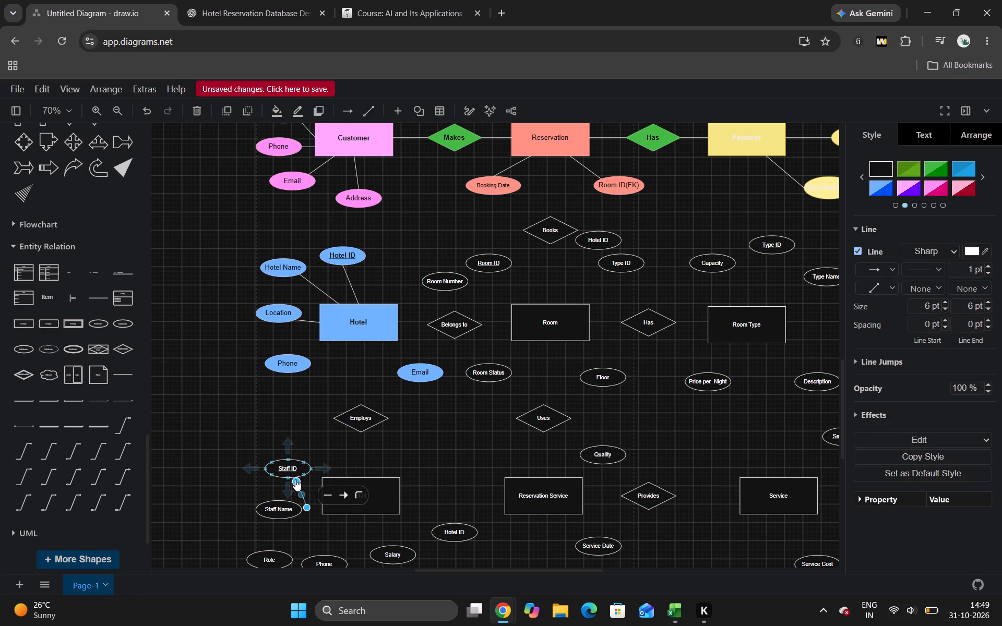
drag(295, 480, 311, 364)
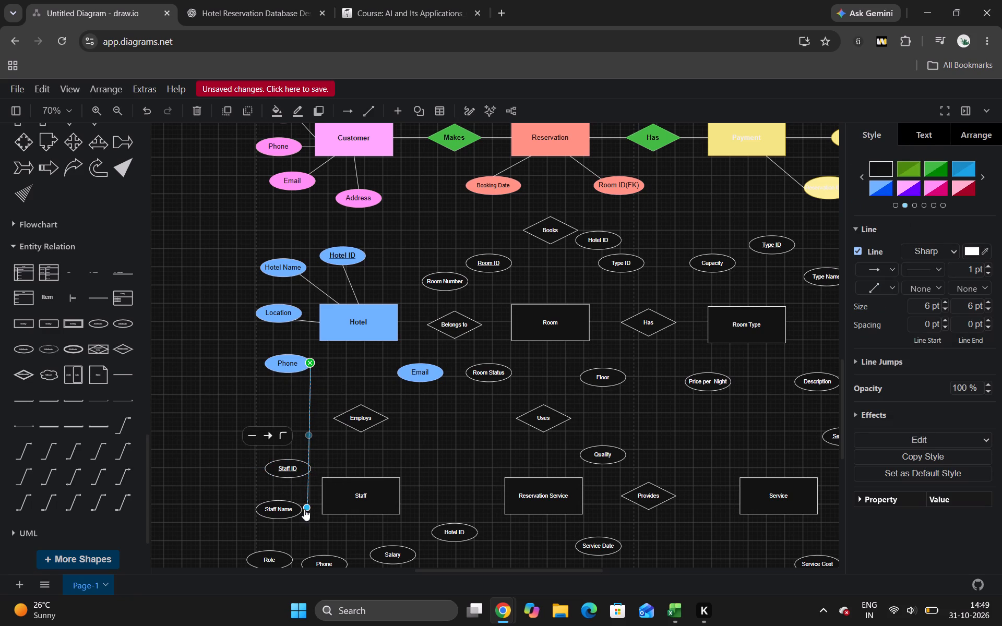
drag(306, 506, 357, 339)
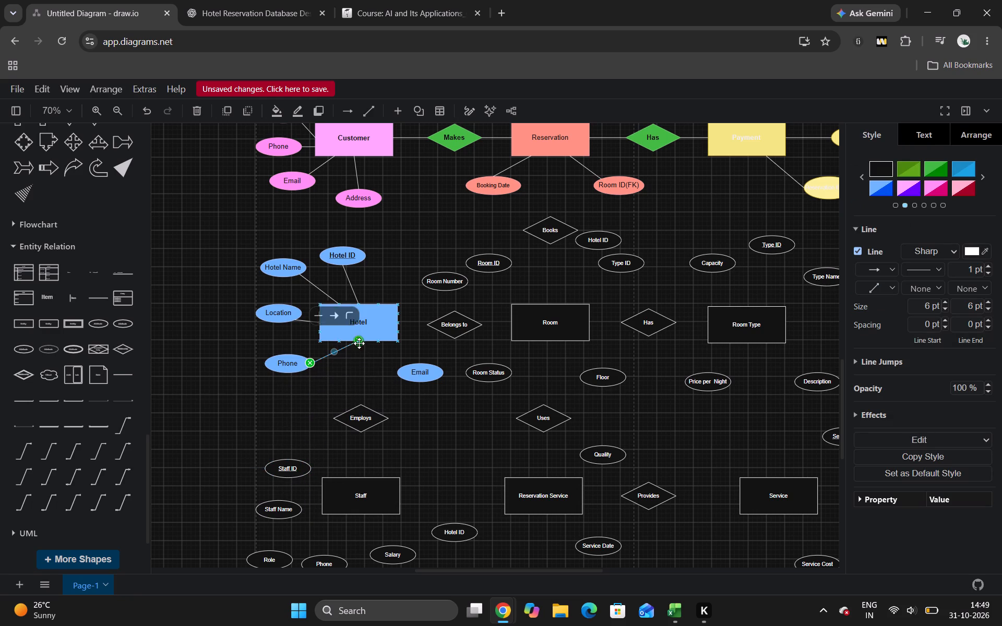
Paste another connector line and attach it from the right part of Hotel's bottom edge to Email.
click(405, 251)
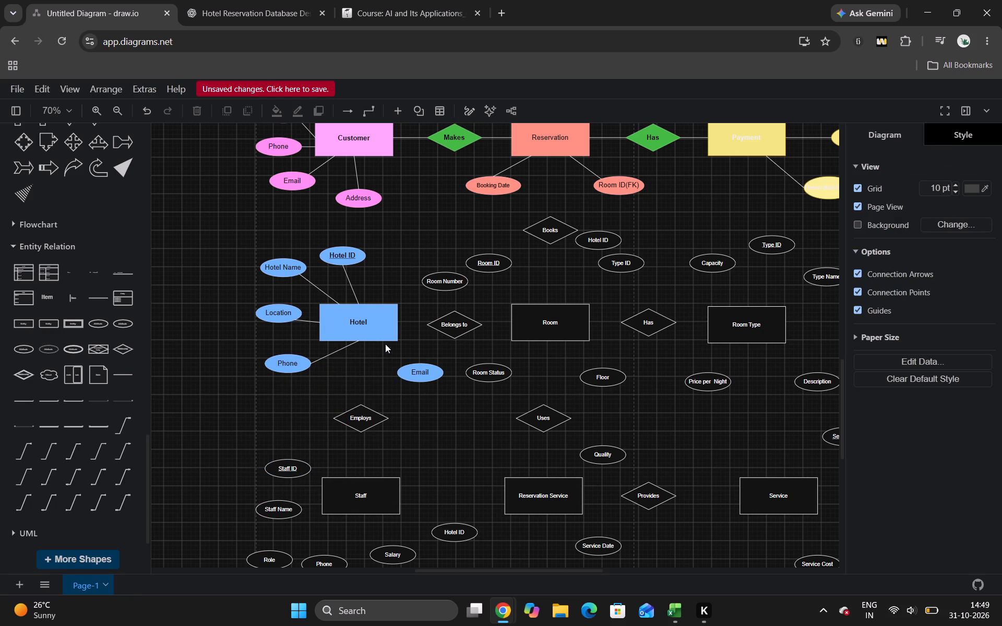
key(ctrl+v)
click(379, 344)
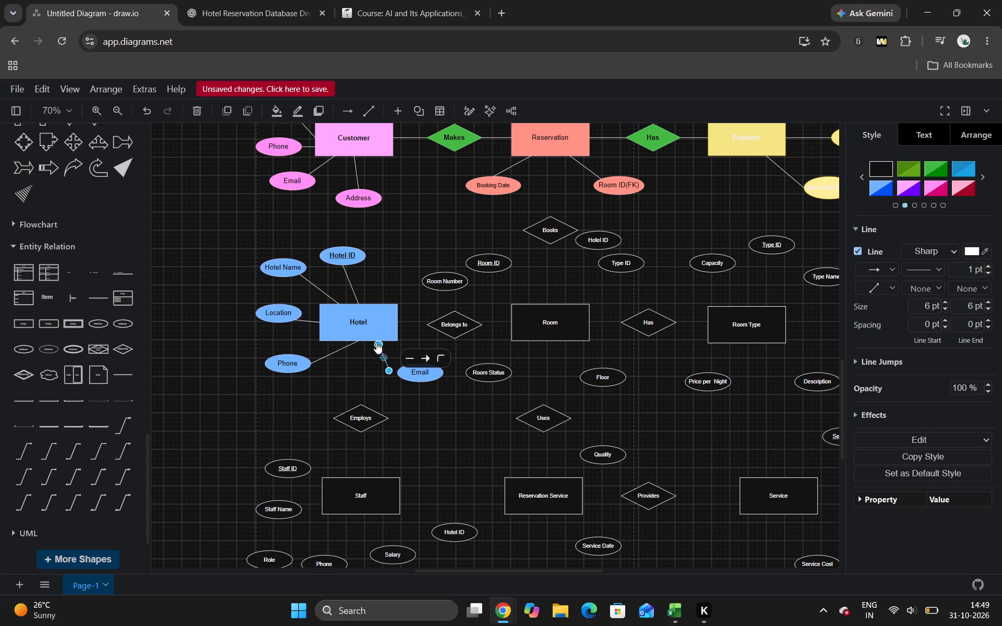
drag(388, 367, 405, 362)
click(413, 270)
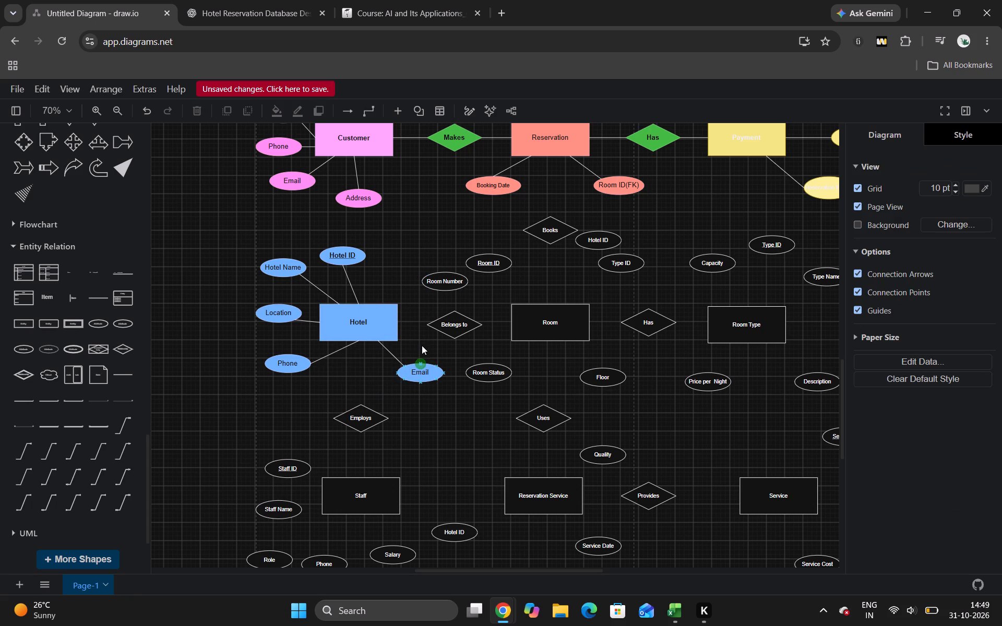
Make the Belongs to diamond's label bold and set its font size to 15 px.
double_click(456, 328)
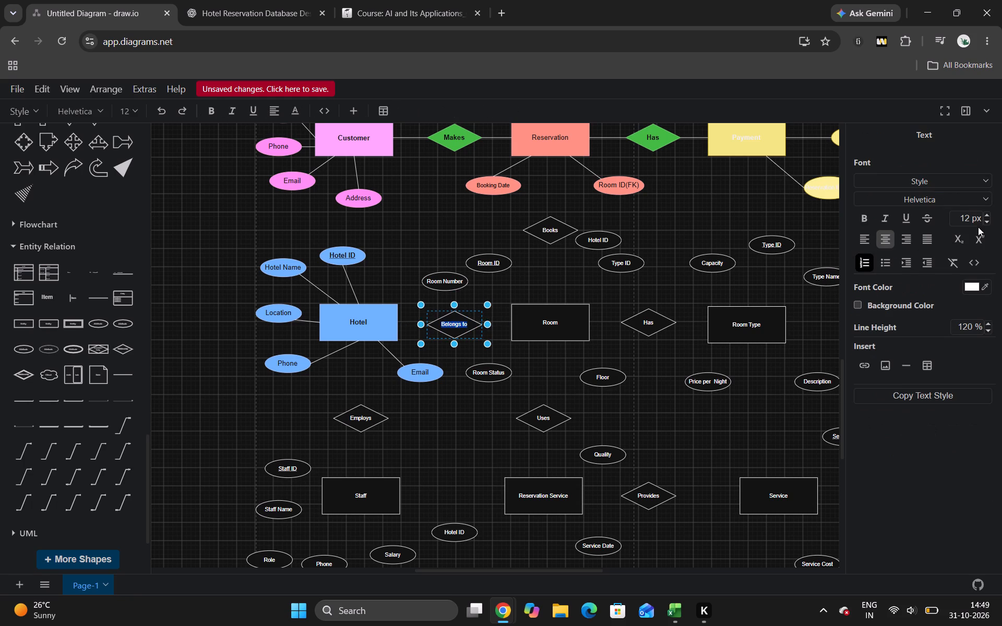
click(866, 217)
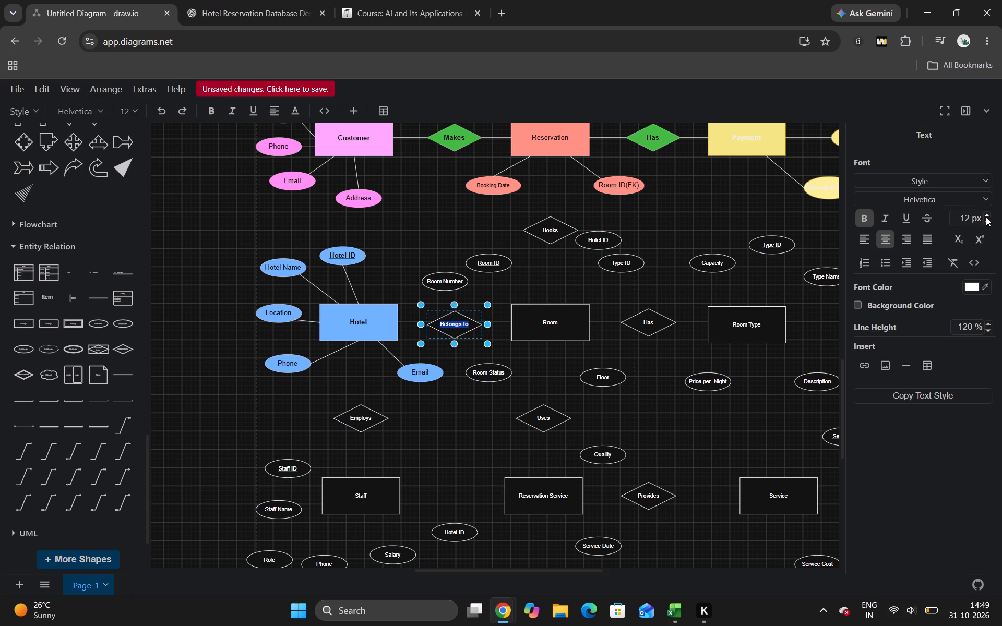
click(990, 214)
click(989, 214)
click(987, 214)
click(987, 214)
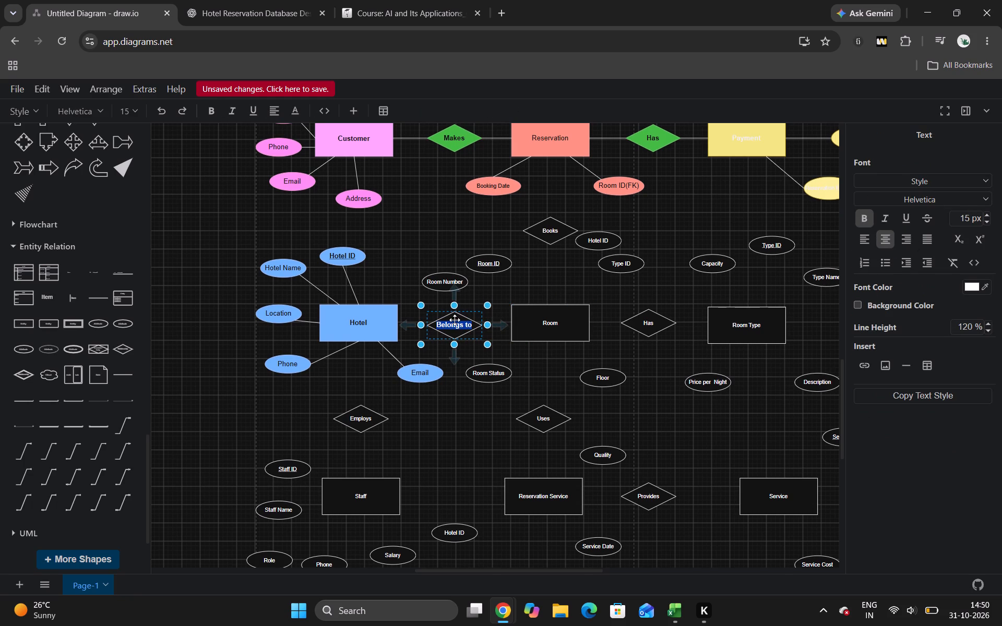
click(496, 292)
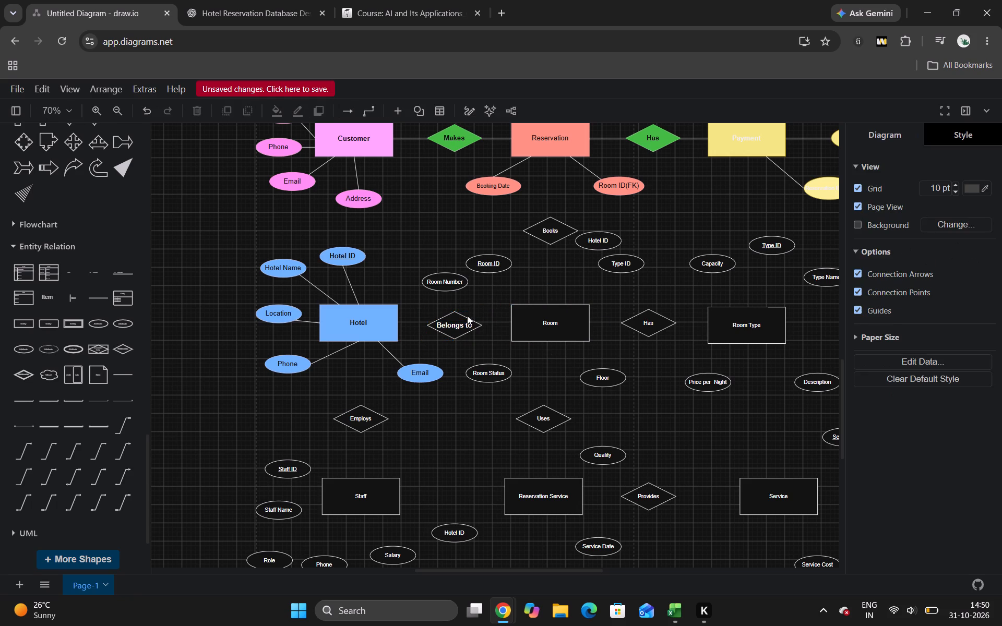
Apply the bright green fill style to the Belongs to diamond, matching the Makes and Has diamonds.
click(459, 318)
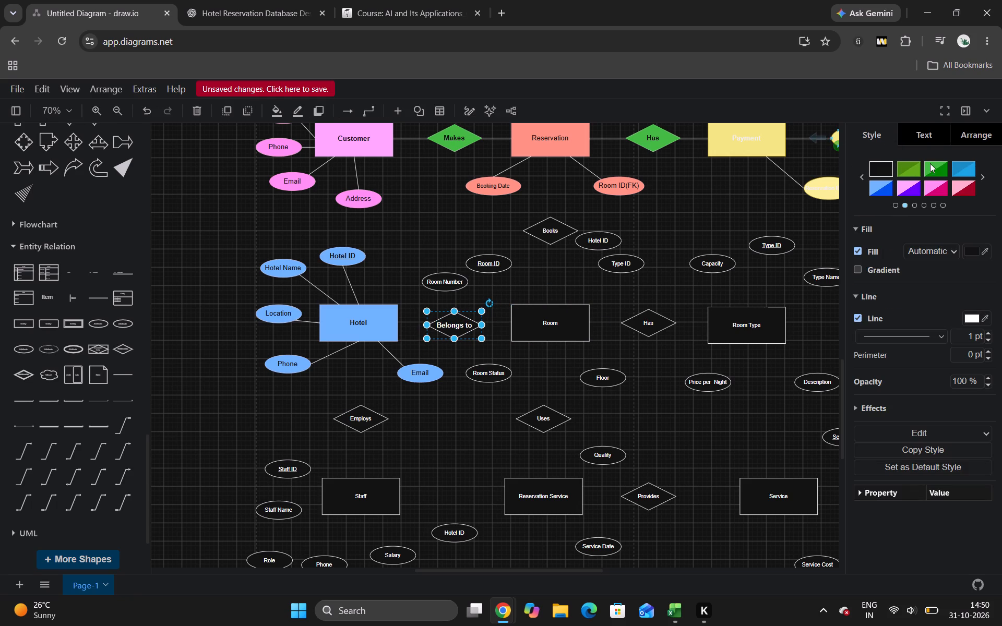
click(930, 163)
click(428, 241)
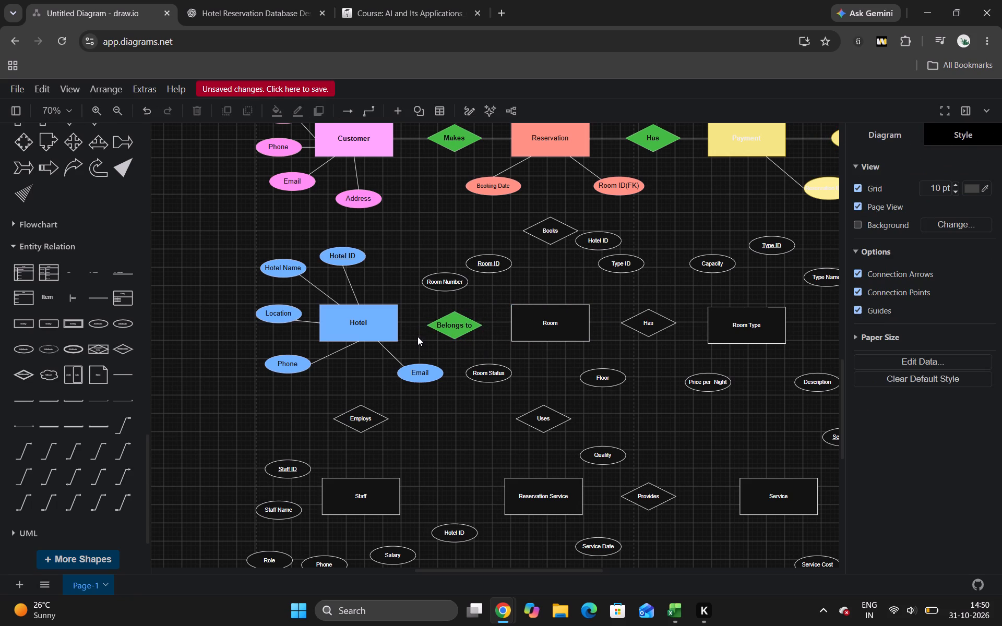
Paste a connector line from Hotel's right edge to the left corner of Belongs to and align the diamond level with Hotel.
key(ctrl+v)
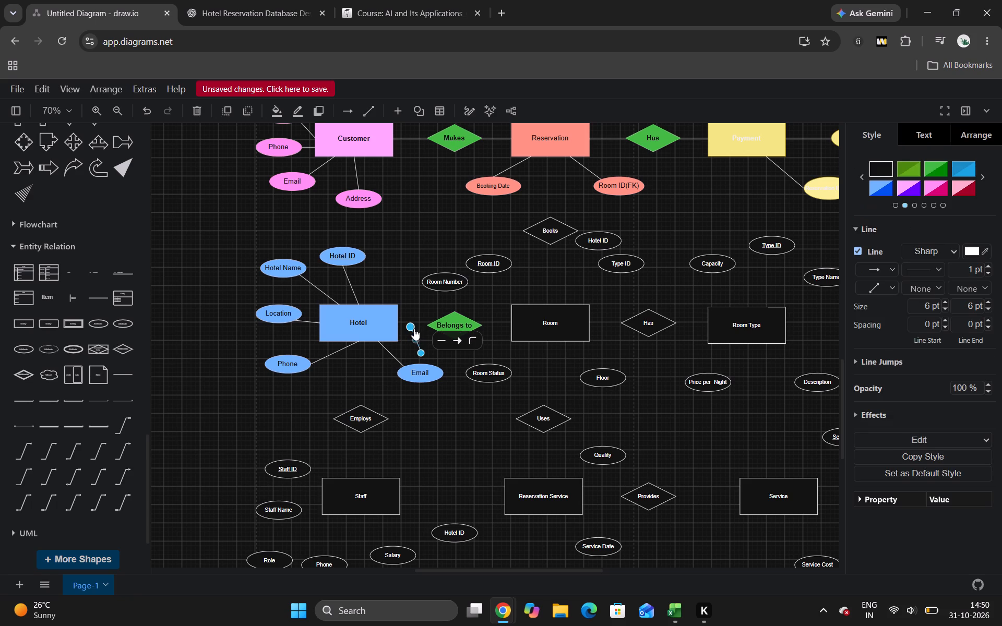
drag(408, 322, 398, 325)
drag(419, 350, 426, 323)
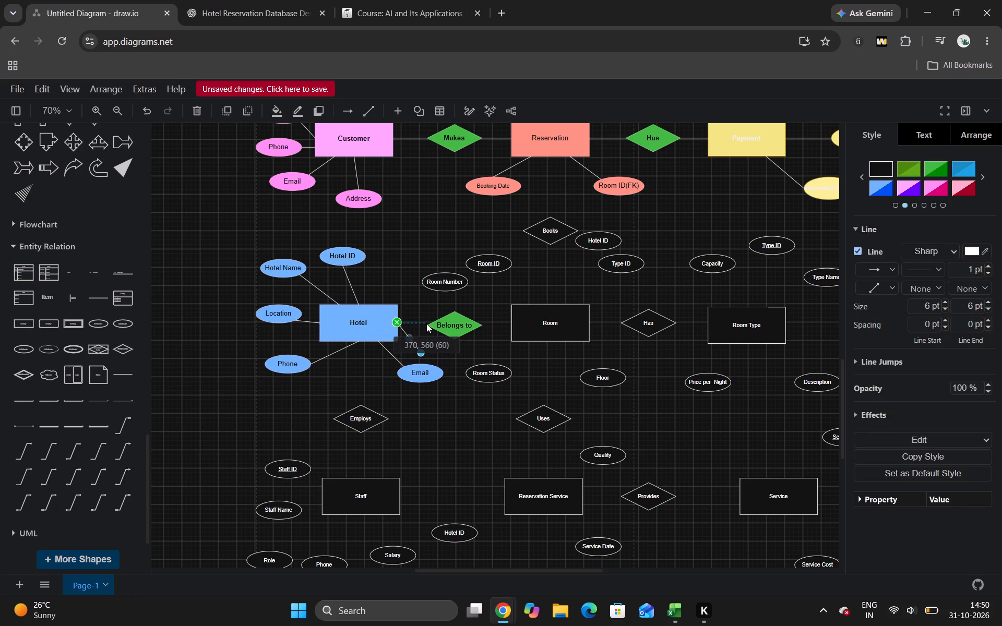
drag(426, 323, 428, 326)
click(455, 324)
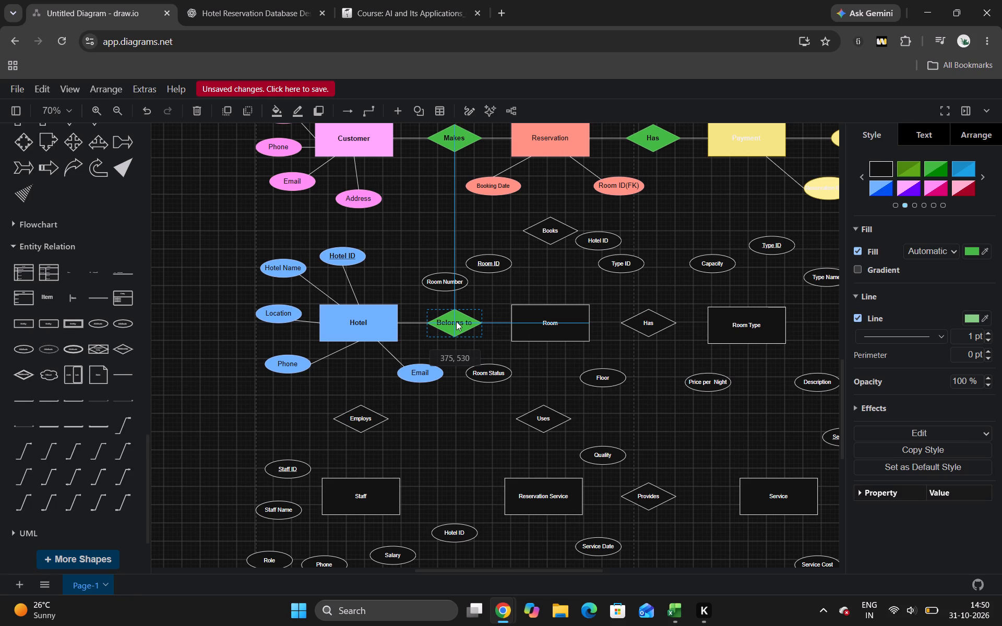
click(412, 274)
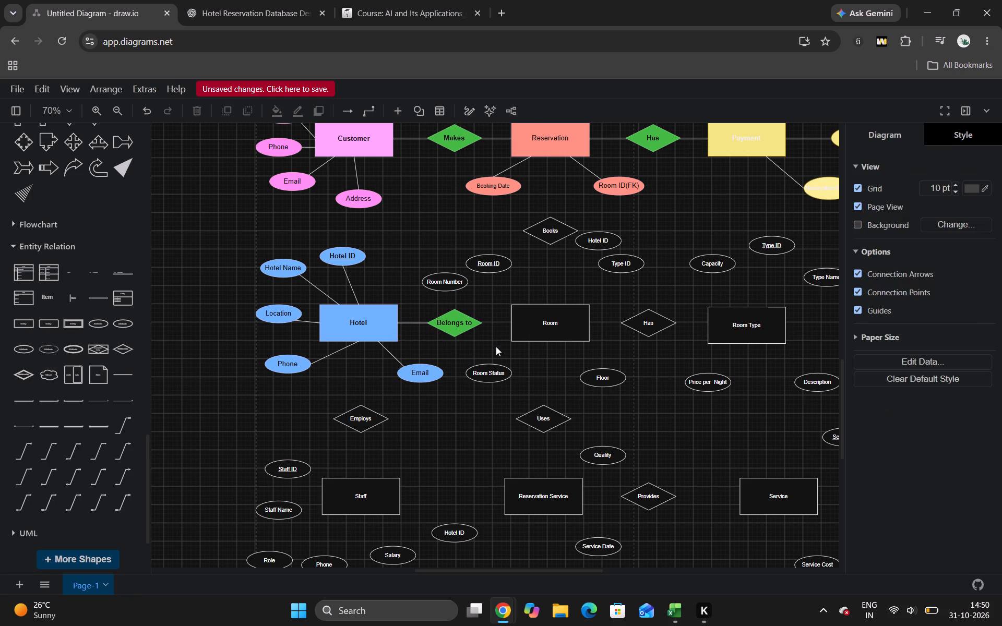
Paste another connector line and attach it from the right corner of Belongs to to the midpoint of Room's left edge.
key(ctrl+v)
drag(491, 341, 482, 323)
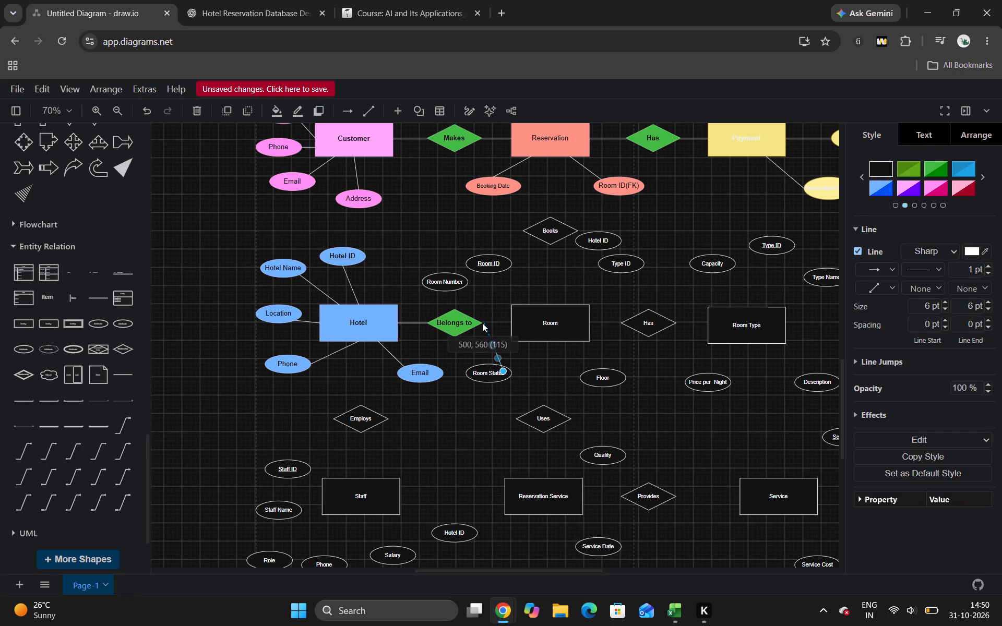
drag(482, 323, 481, 322)
drag(501, 368, 501, 367)
drag(501, 367, 514, 325)
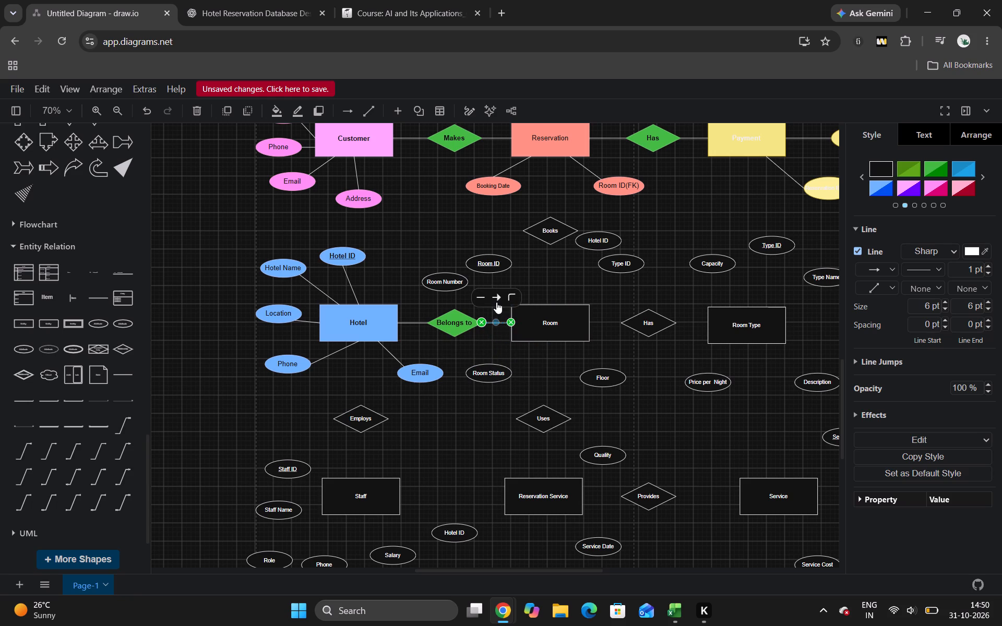
click(496, 302)
click(536, 266)
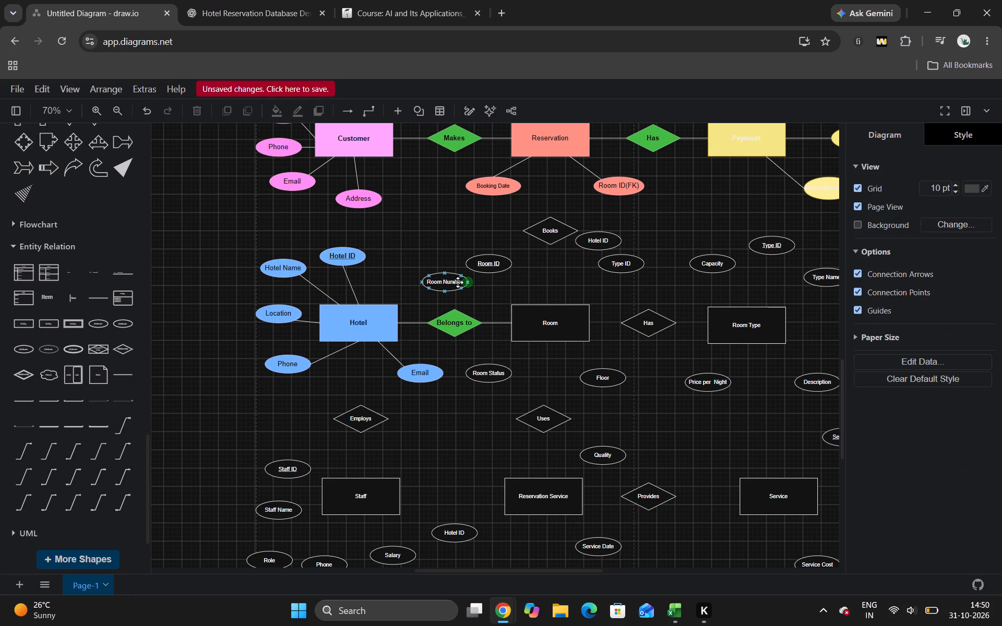
Rearrange the Room ID, Room Number, Type ID and Hotel ID attributes closer around the upper side of Room.
drag(618, 265, 632, 273)
drag(488, 262, 496, 279)
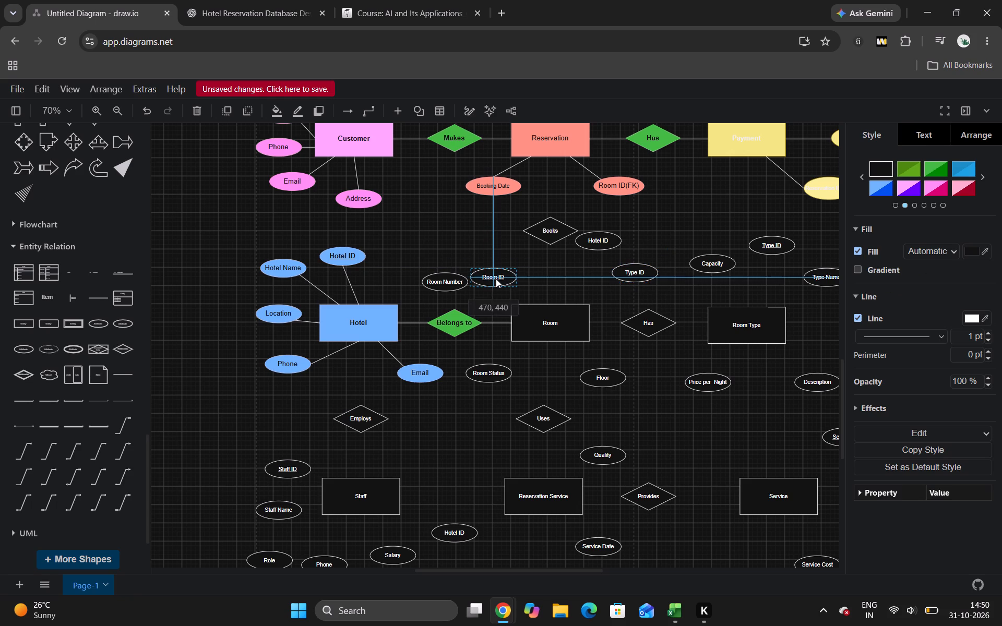
drag(496, 279, 496, 278)
drag(490, 277, 493, 264)
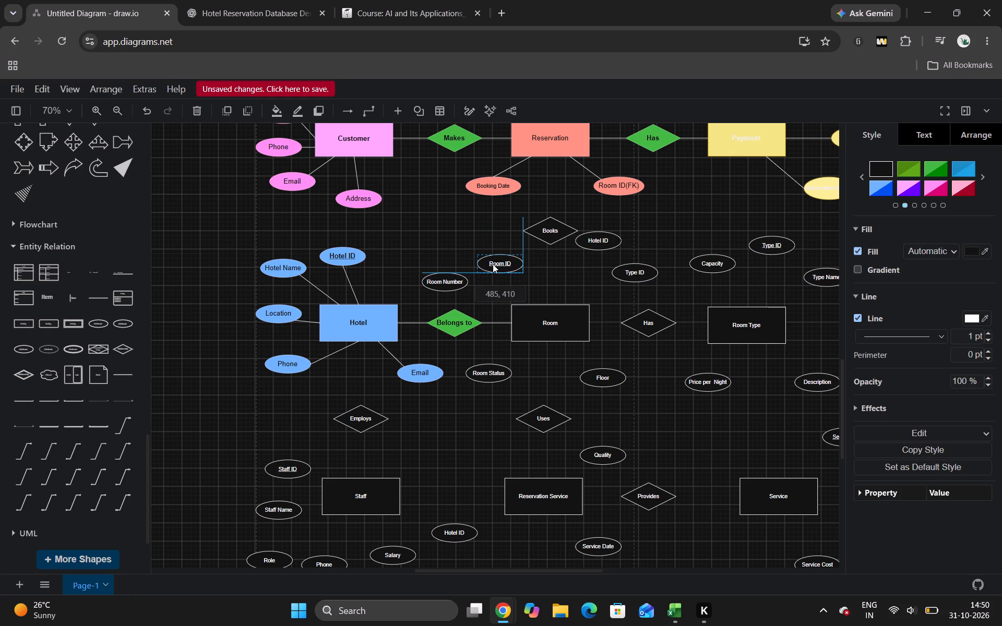
drag(493, 264, 493, 263)
drag(447, 284, 486, 296)
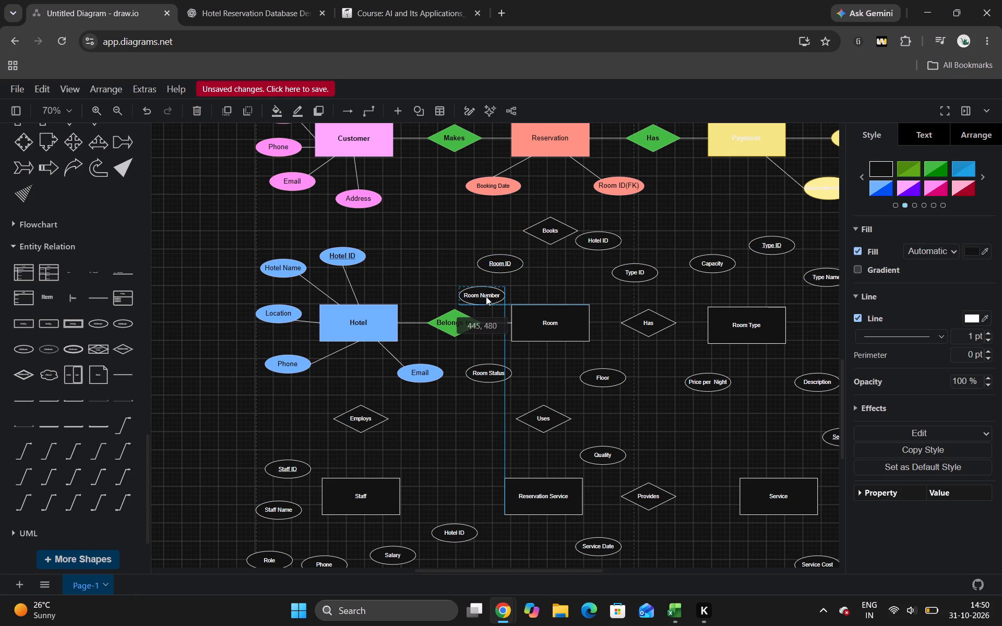
drag(486, 296, 491, 296)
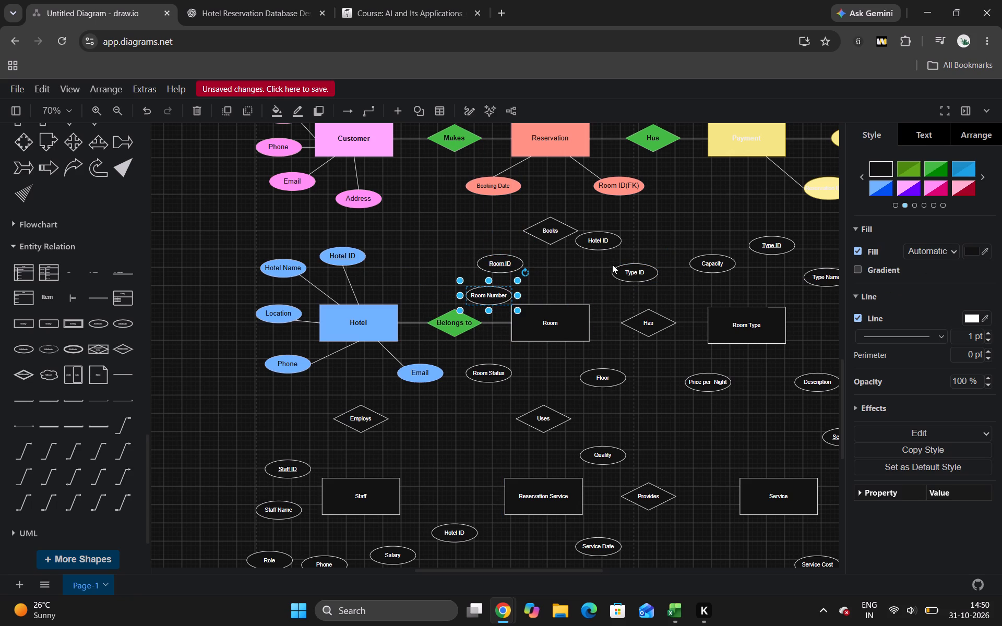
drag(630, 273, 616, 285)
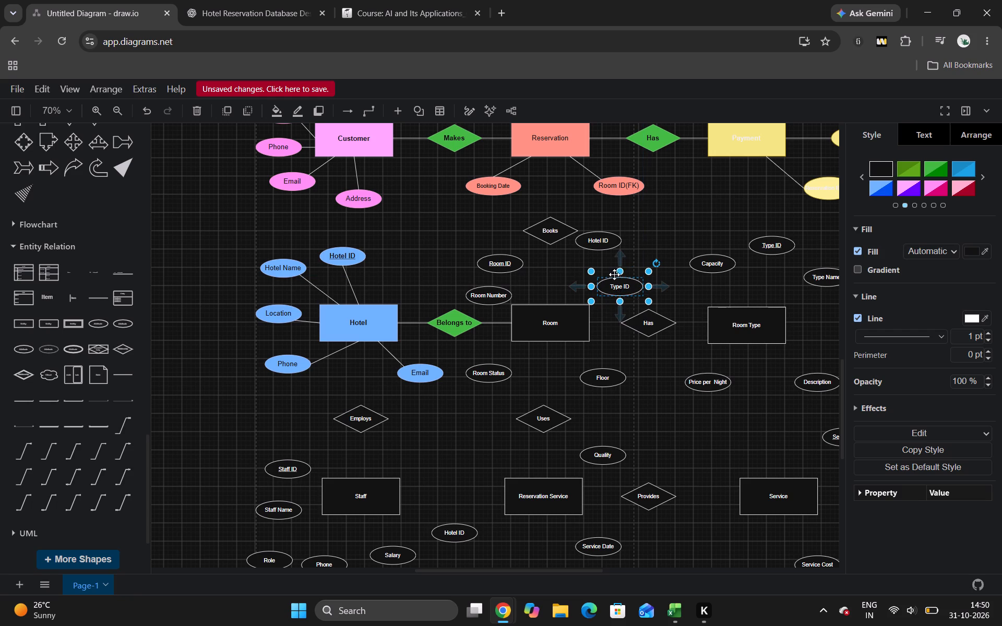
drag(603, 243, 600, 263)
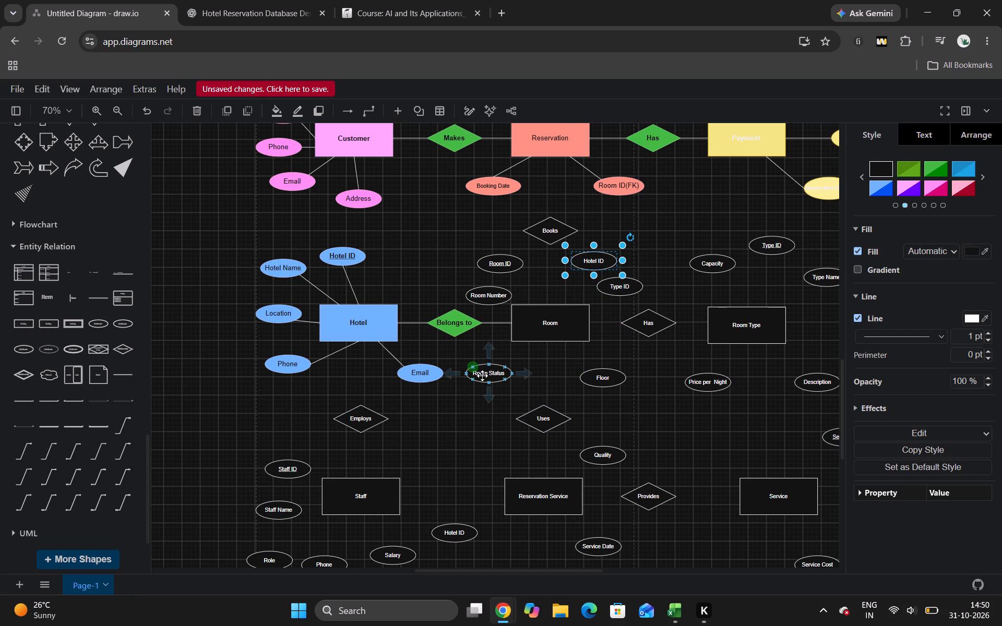
Move the Room Status and Floor attributes slightly closer to the underside of Room.
drag(482, 375, 485, 366)
drag(595, 379, 601, 375)
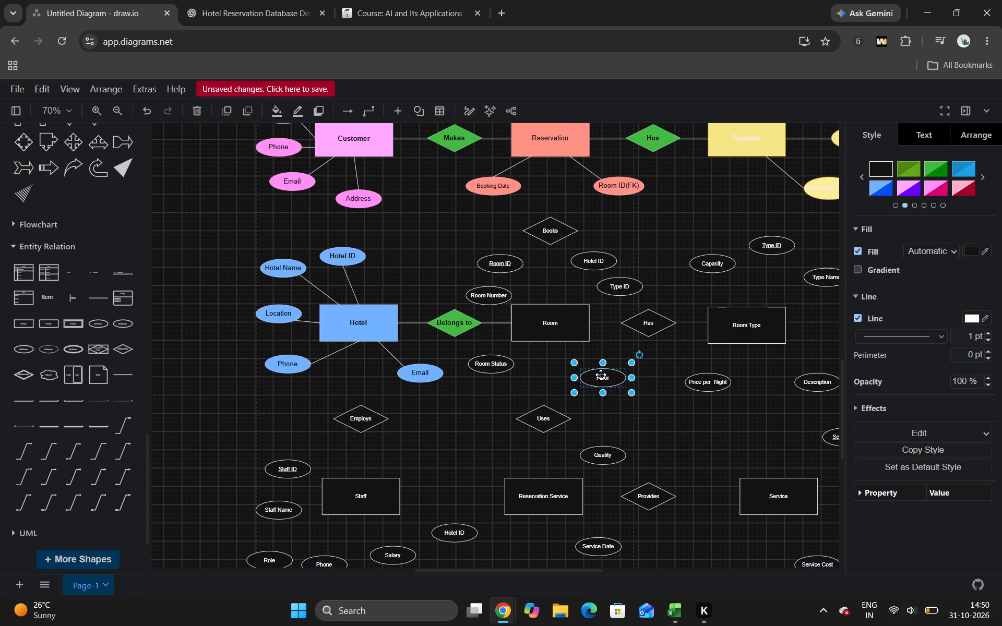
drag(601, 375, 591, 374)
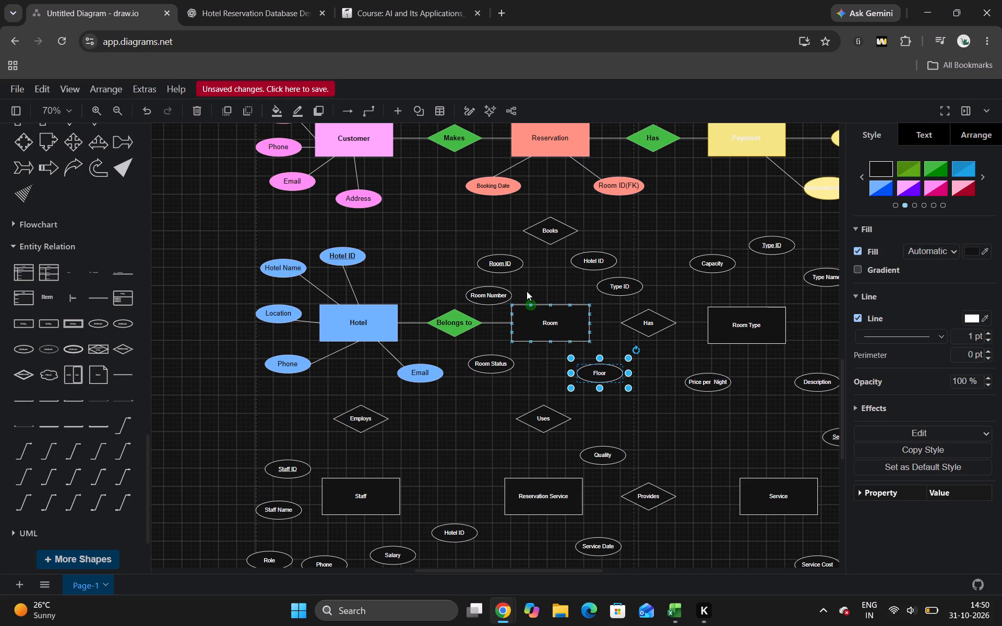
Nudge the Room Number and Room ID attributes slightly upward, away from Room and the Belongs to diamond.
drag(491, 293, 492, 288)
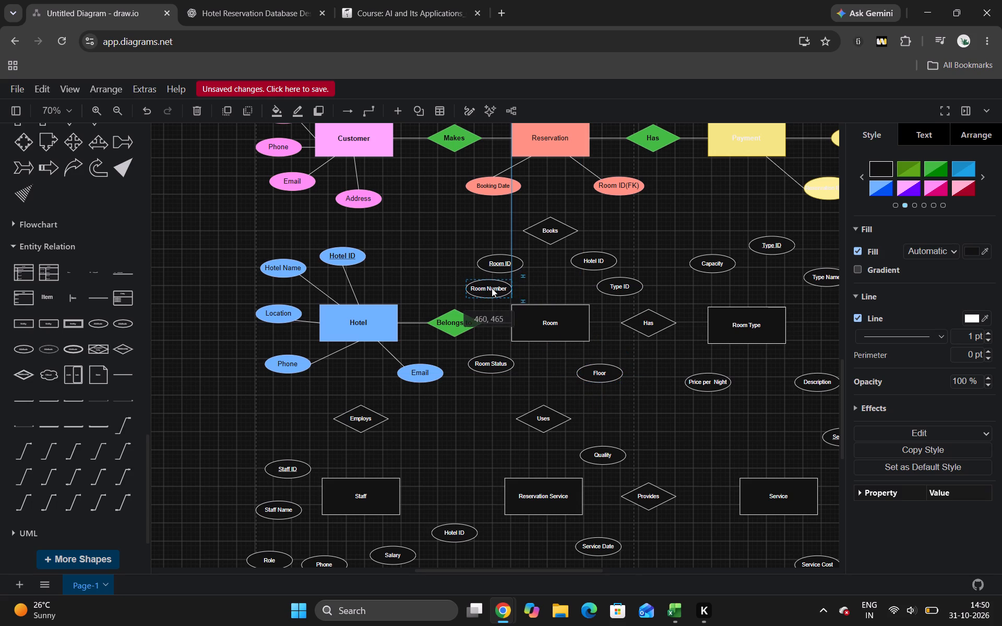
drag(492, 288, 492, 288)
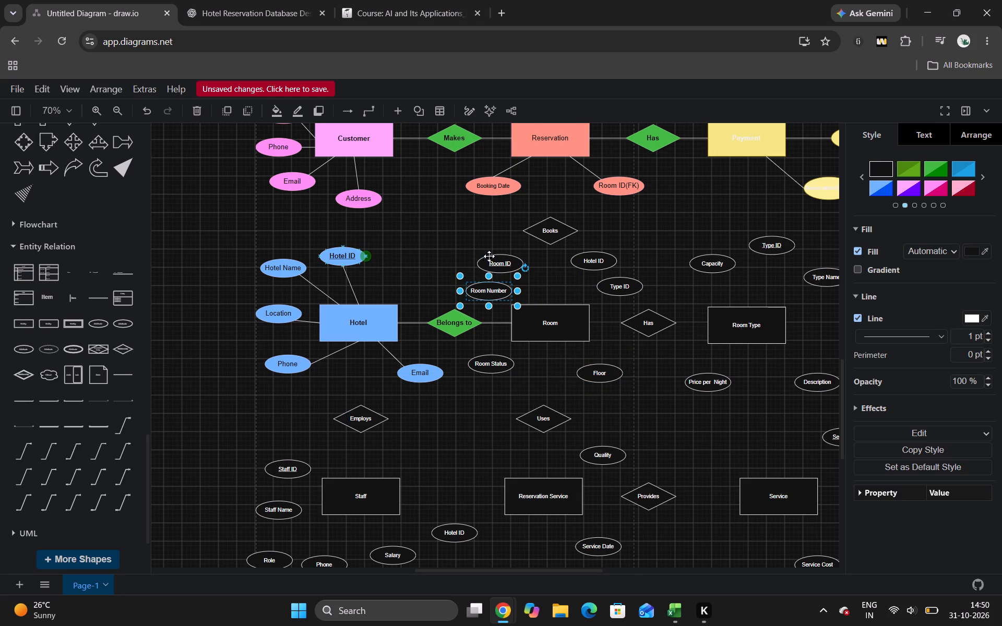
drag(495, 260, 495, 255)
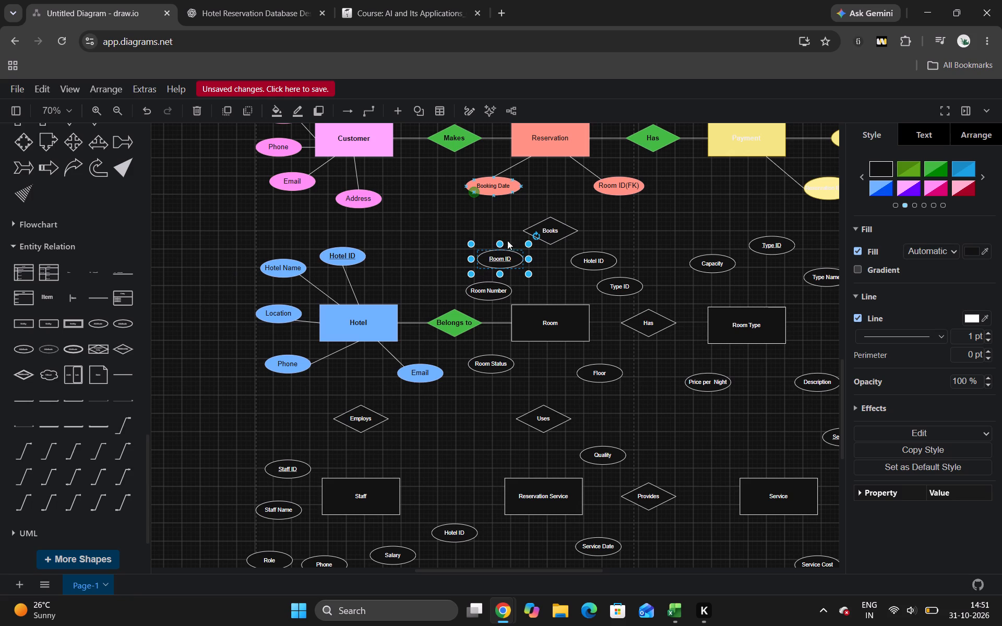
Paste another connector line and attach it from the midpoint of Reservation's bottom edge to the top corner of Books.
key(ctrl+v)
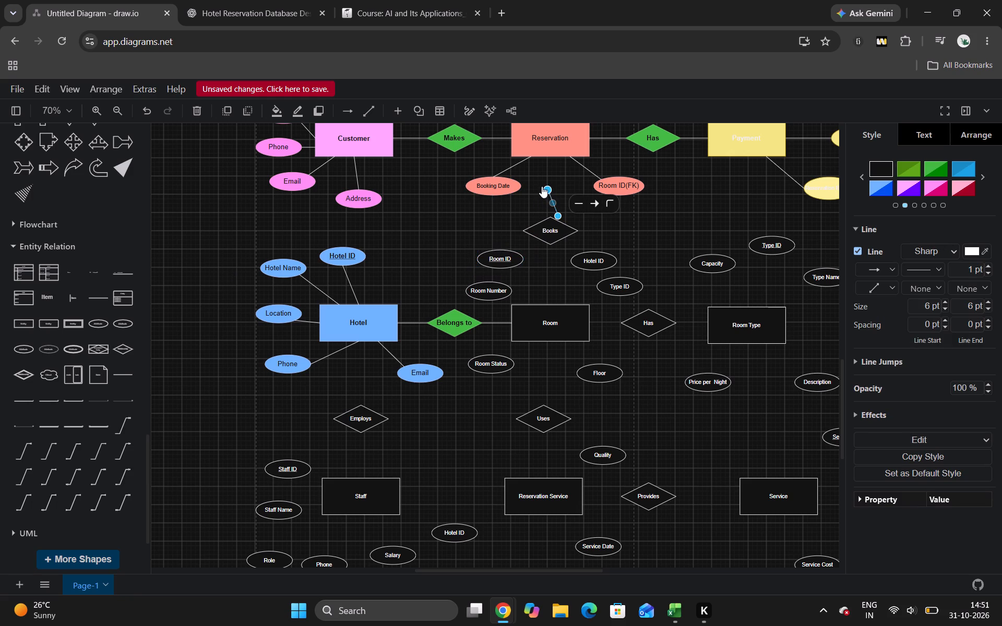
drag(547, 185, 550, 153)
drag(558, 215, 548, 212)
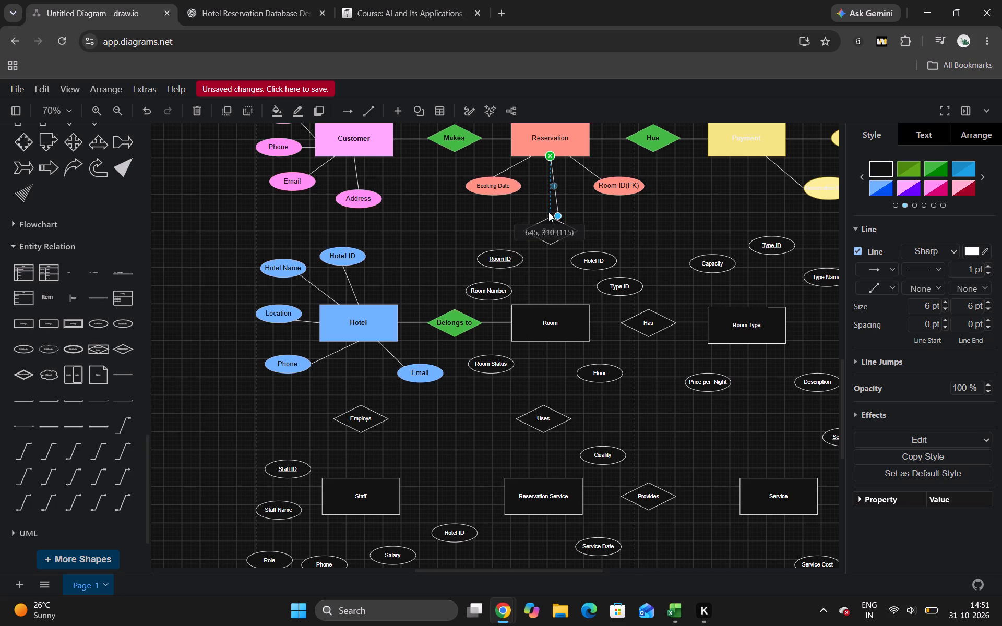
drag(548, 212, 551, 218)
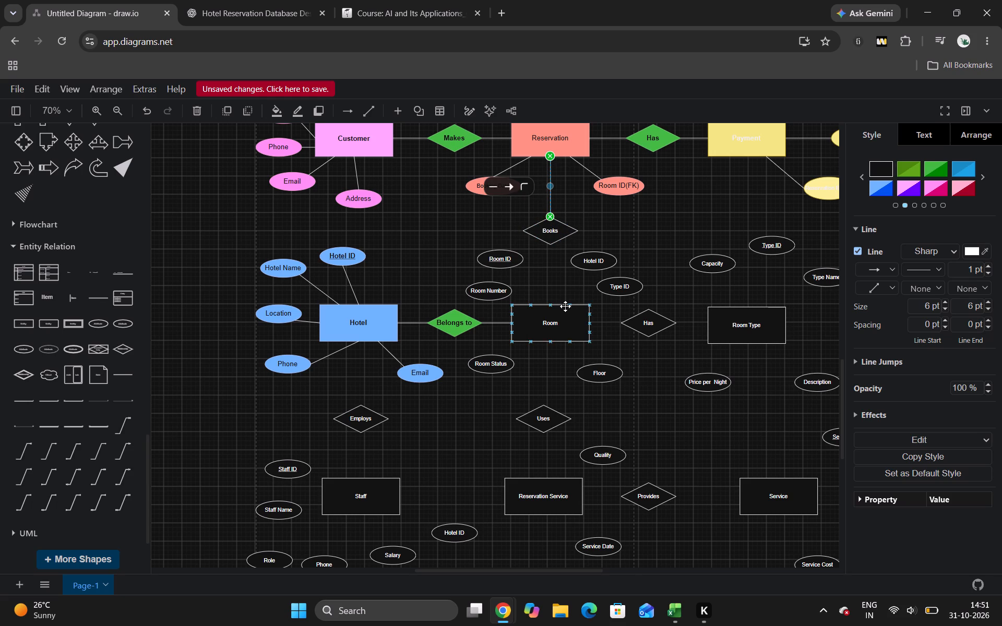
click(560, 284)
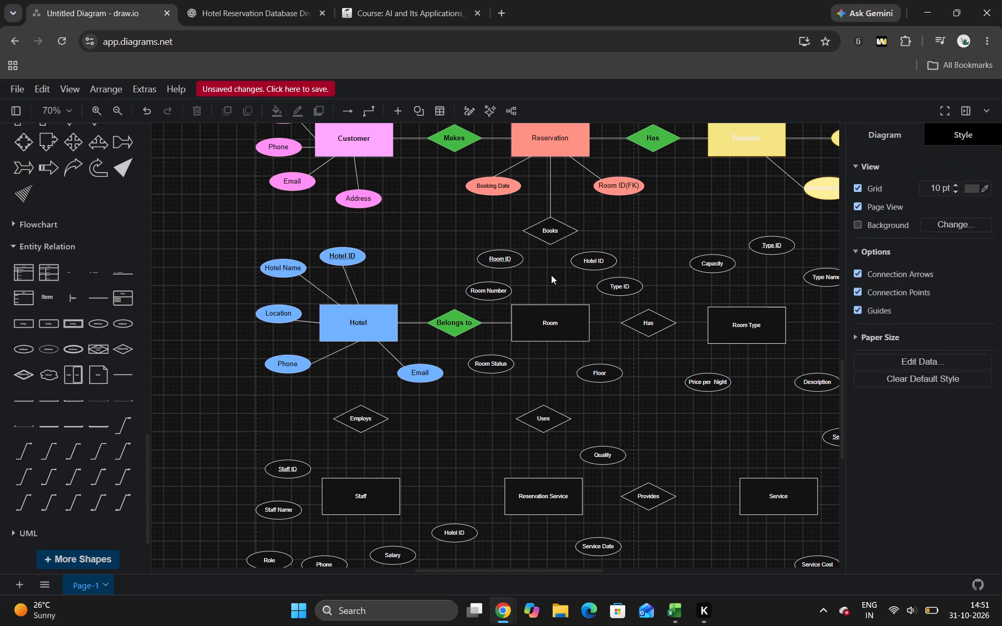
Paste another connector line and attach it from the bottom corner of Books to the midpoint of Room's top edge.
key(ctrl+v)
drag(545, 269, 551, 242)
drag(557, 296, 547, 301)
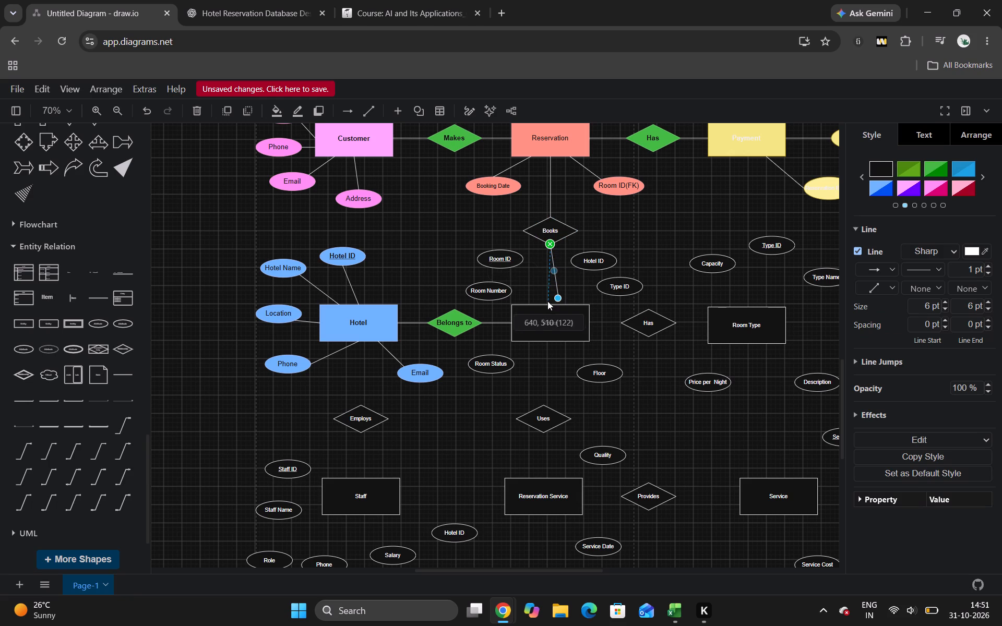
drag(547, 301, 550, 306)
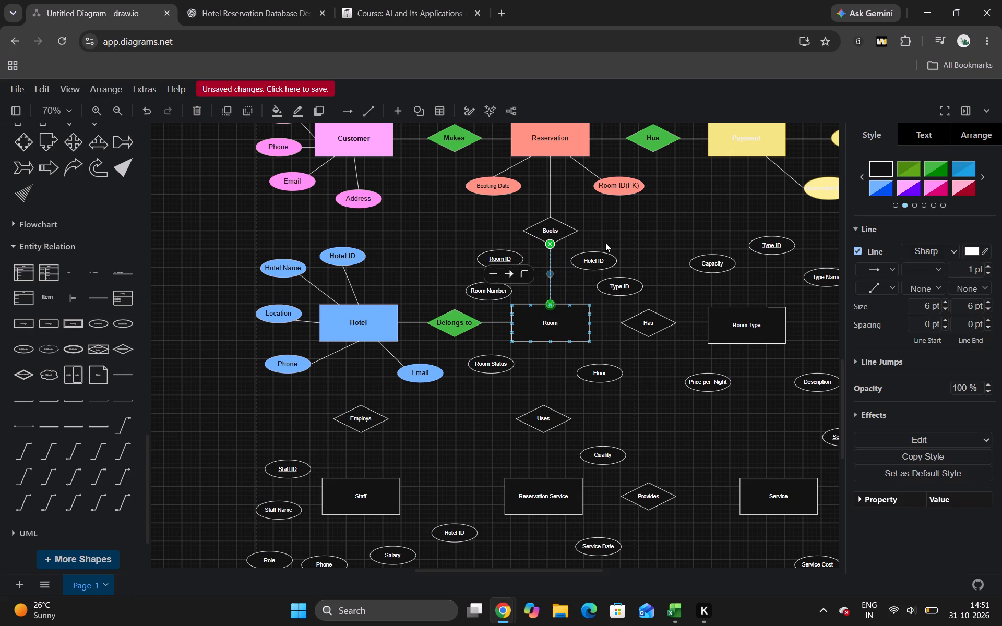
click(619, 229)
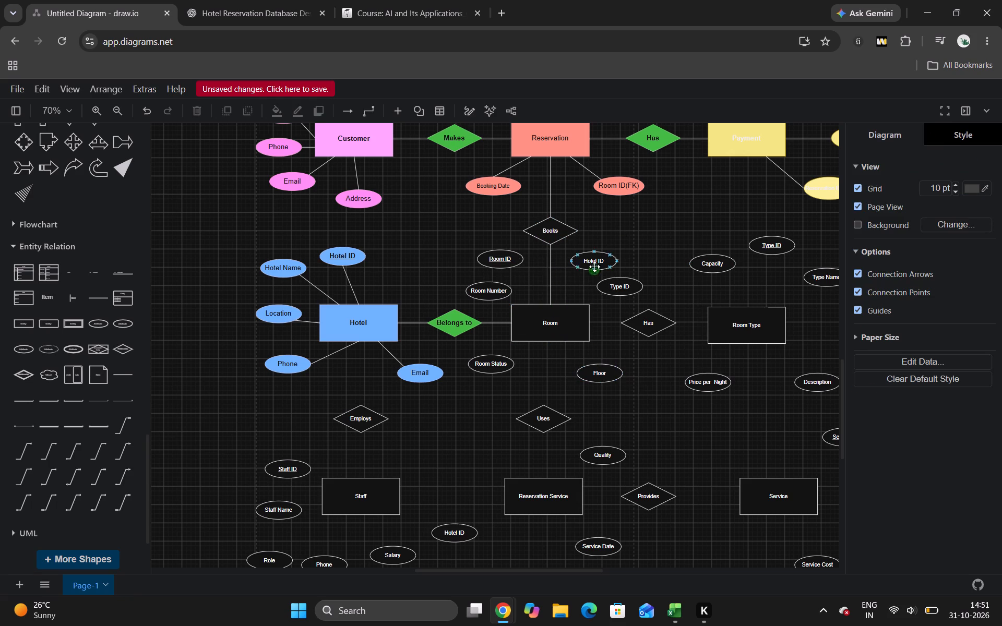
Format the Books relationship diamond with a bold 15 px label and the same green fill as the Belongs to diamond.
double_click(556, 233)
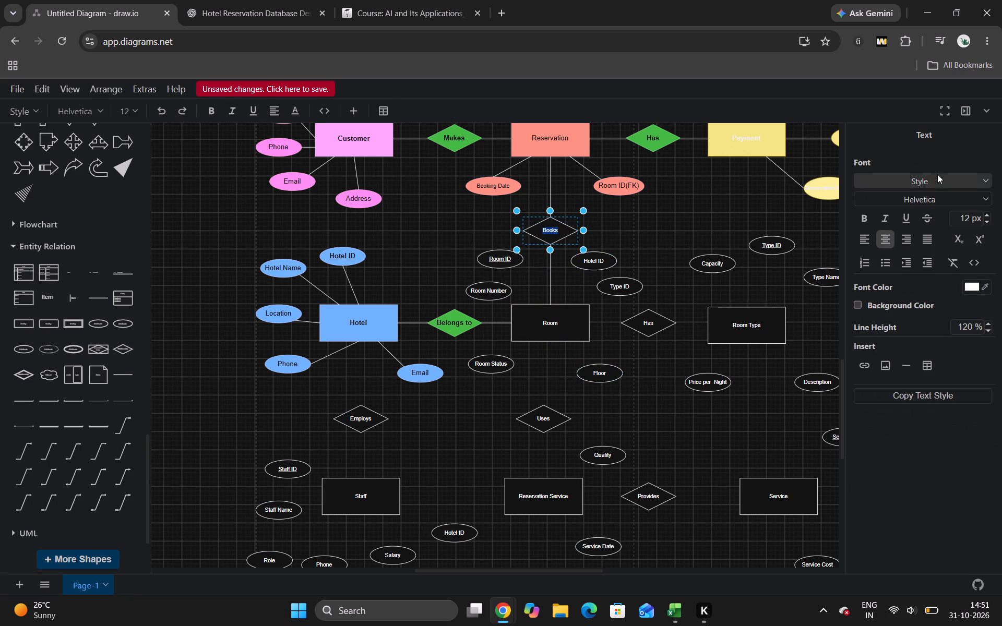
click(860, 219)
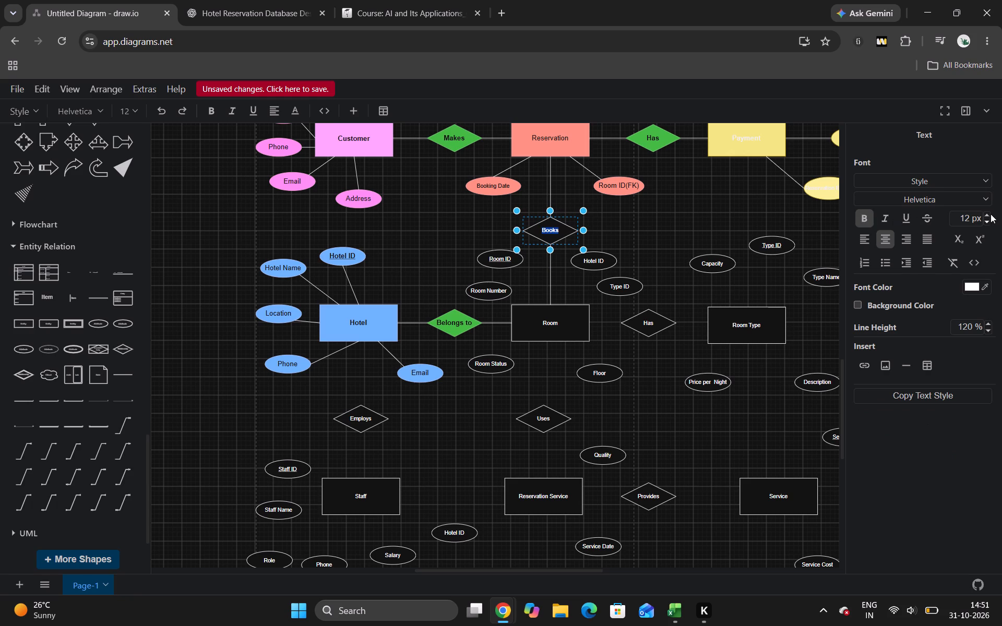
double_click(988, 214)
click(988, 213)
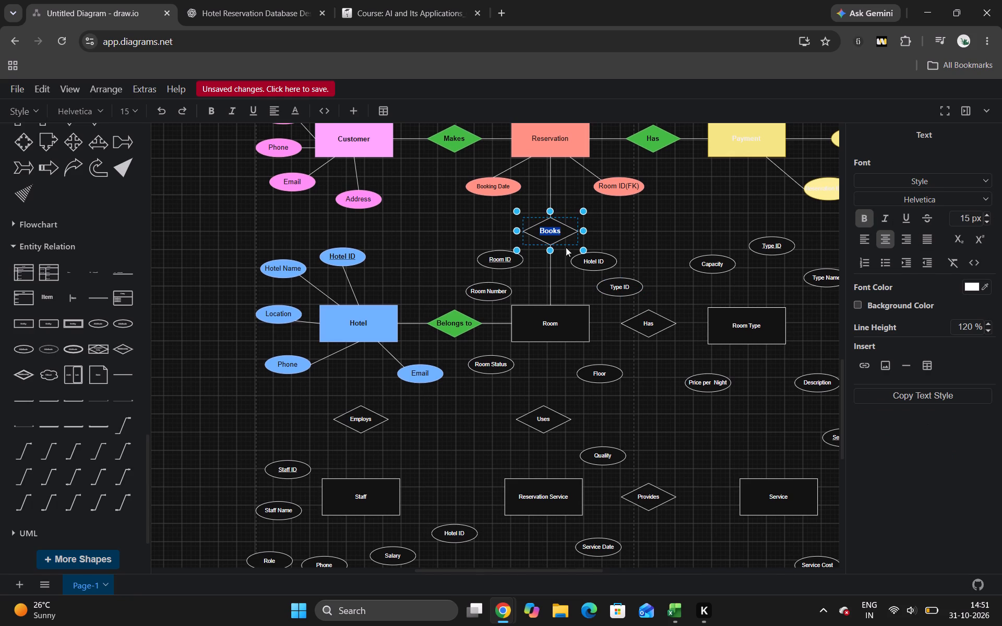
click(569, 230)
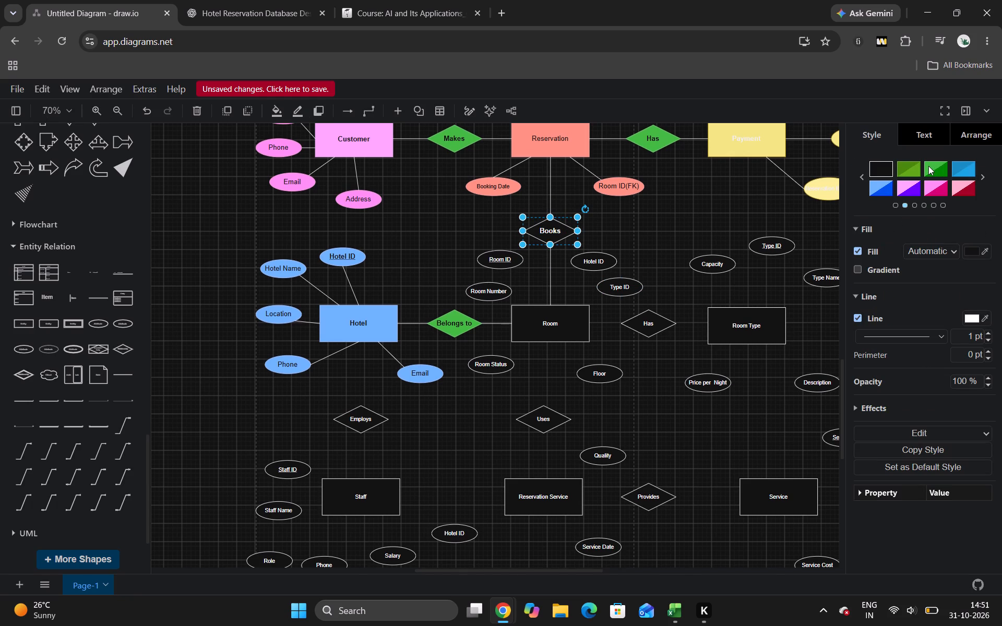
click(928, 166)
click(623, 249)
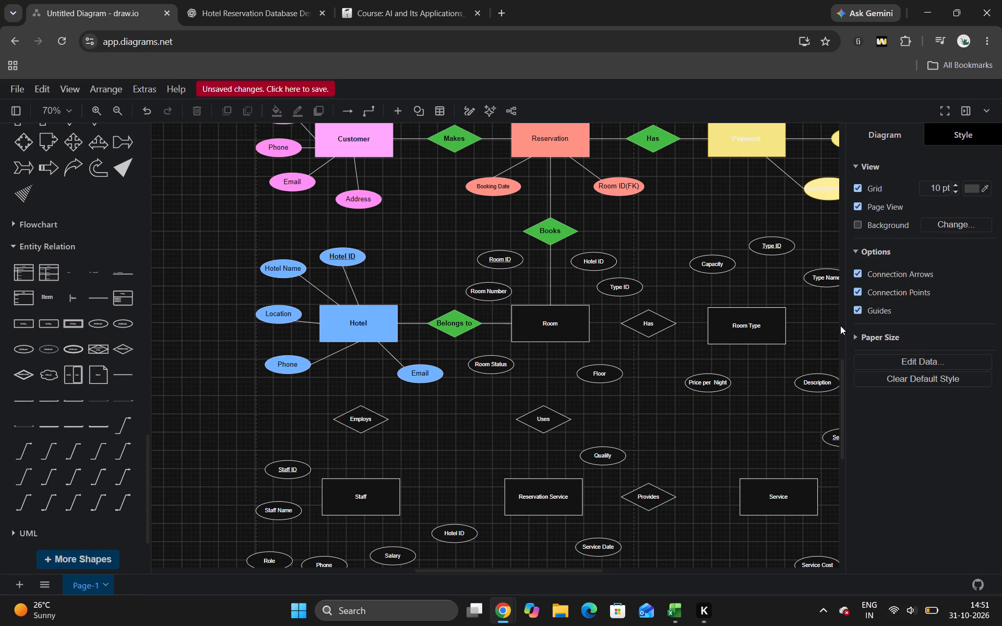
click(688, 222)
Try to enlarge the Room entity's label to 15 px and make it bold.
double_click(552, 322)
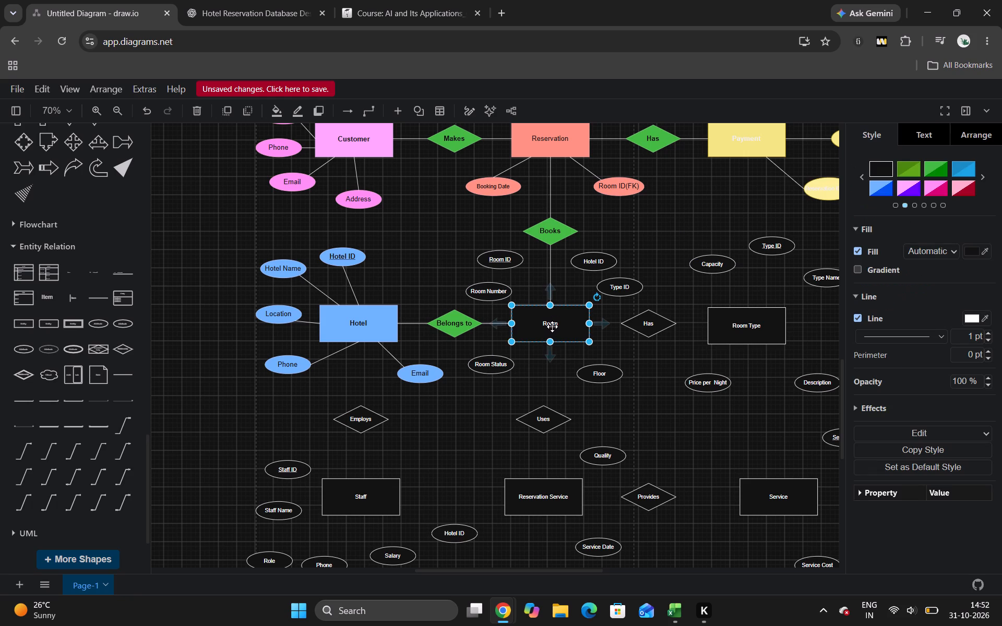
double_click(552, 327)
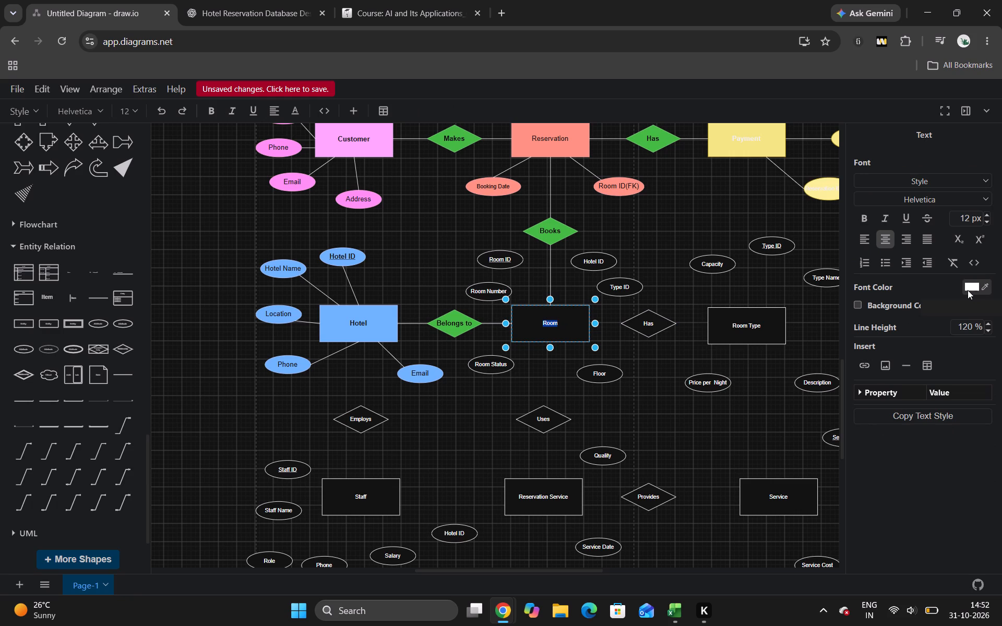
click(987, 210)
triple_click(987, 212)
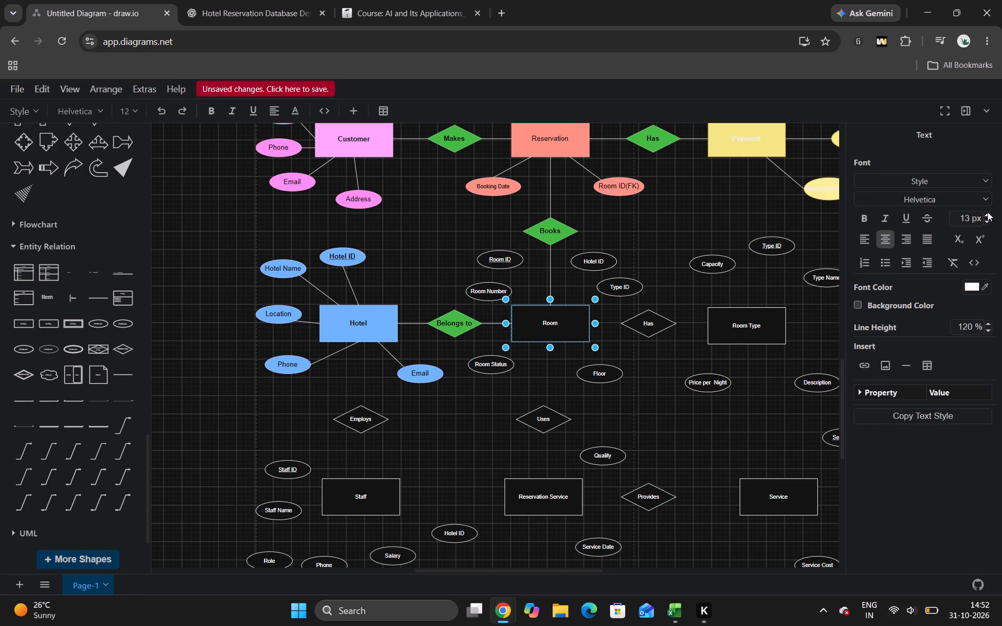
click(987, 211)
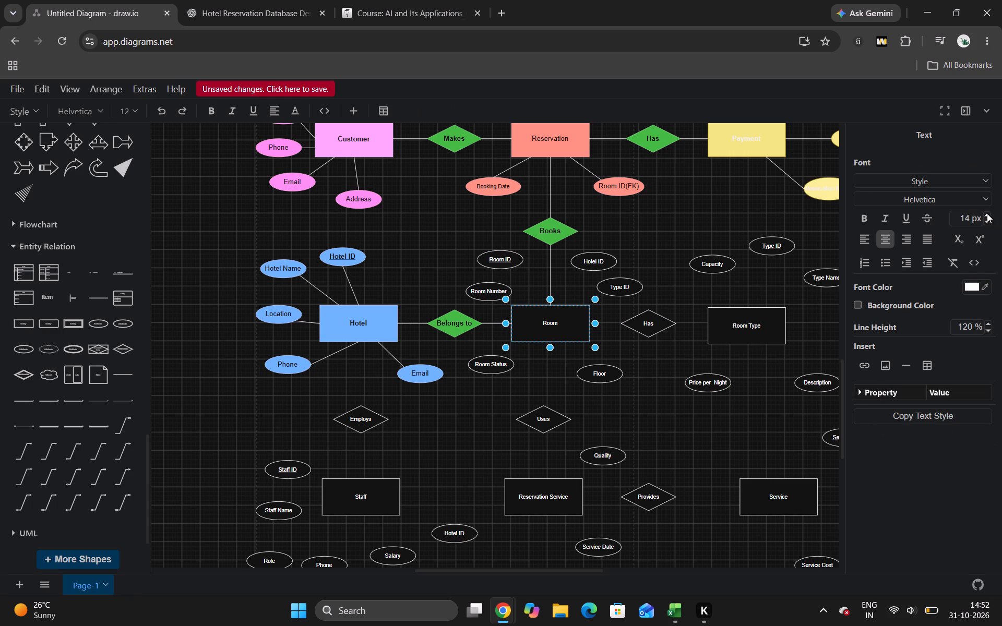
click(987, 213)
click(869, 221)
Select the Room entity's label text and set it to 15 px bold.
double_click(546, 320)
click(990, 215)
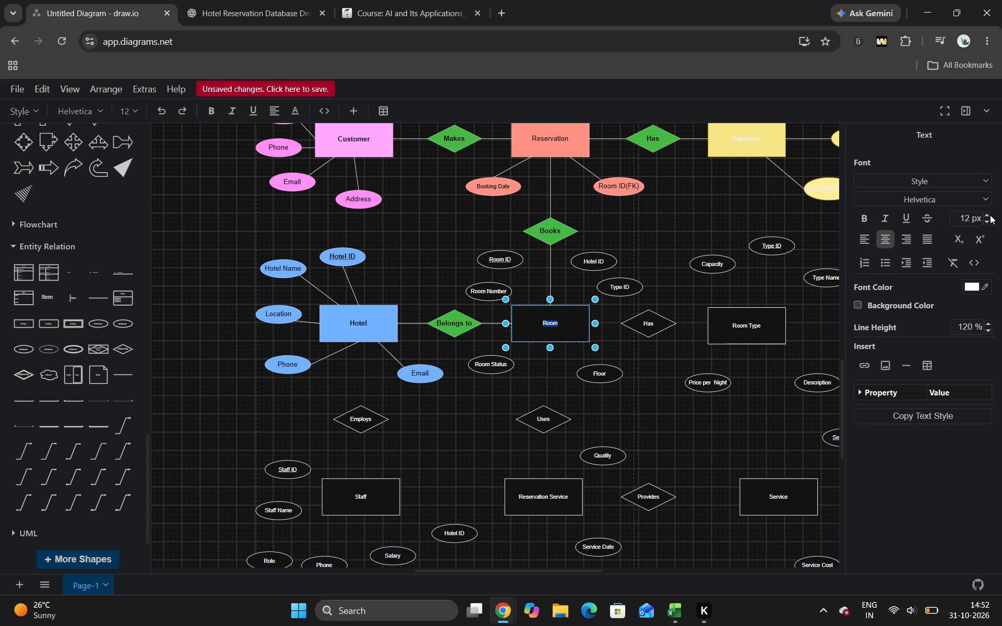
triple_click(989, 215)
click(857, 217)
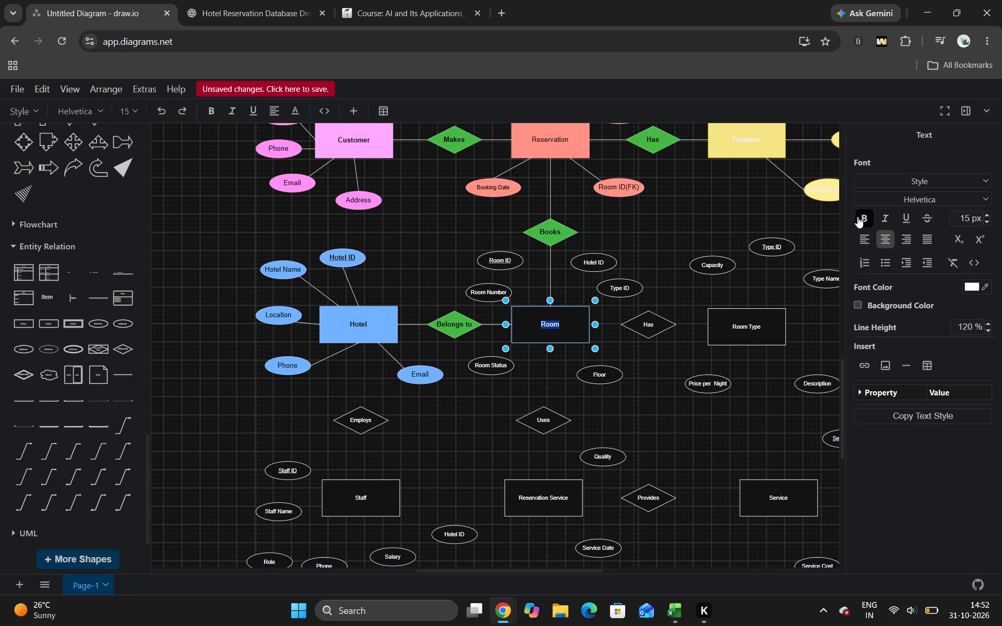
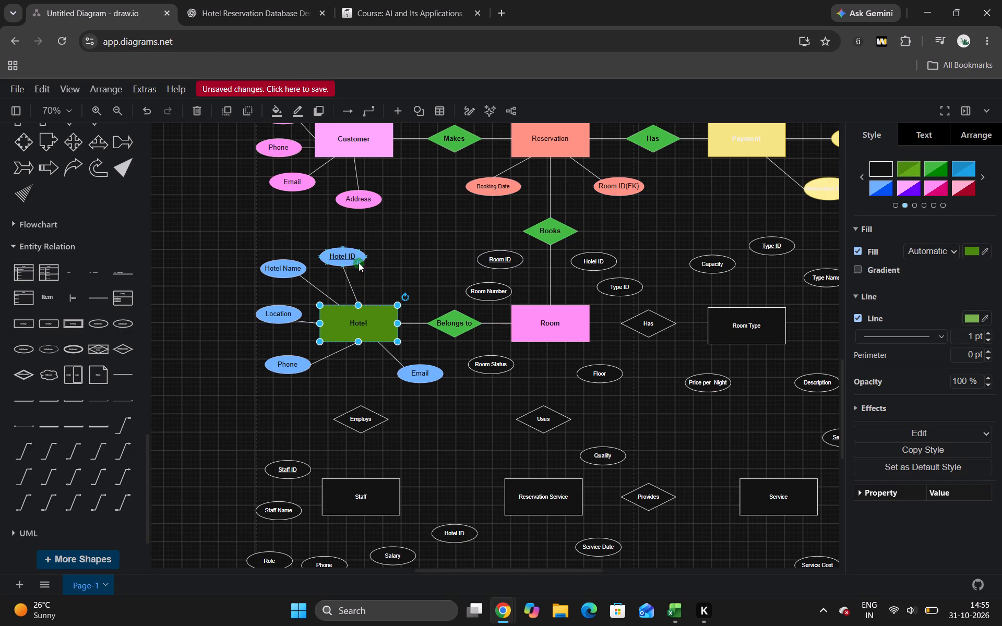
Apply the olive green preset to the Hotel entity's Hotel ID, Hotel Name, Location, Phone and Email attributes.
click(356, 255)
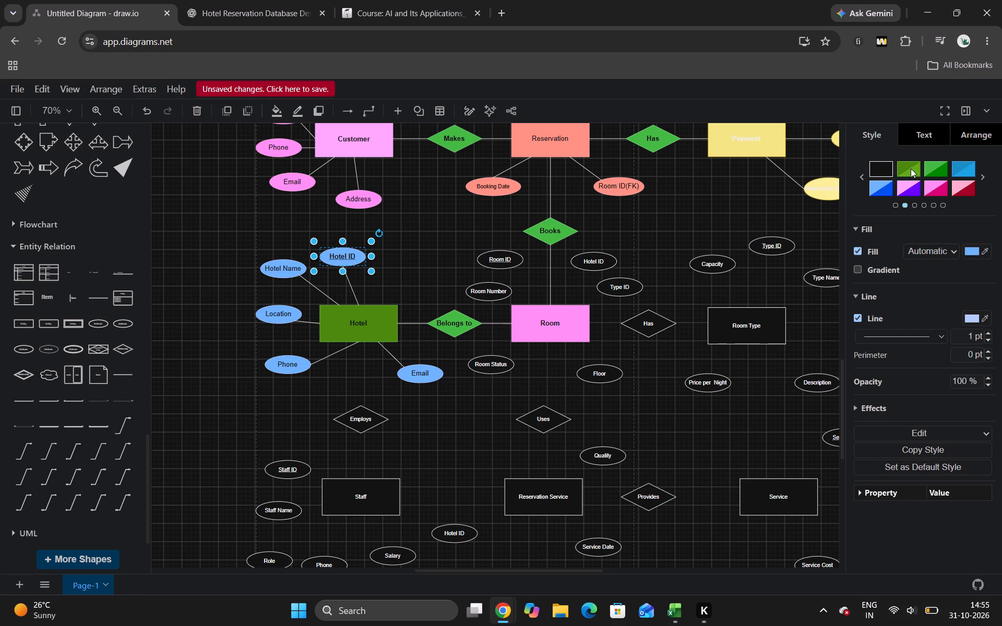
click(911, 168)
click(295, 269)
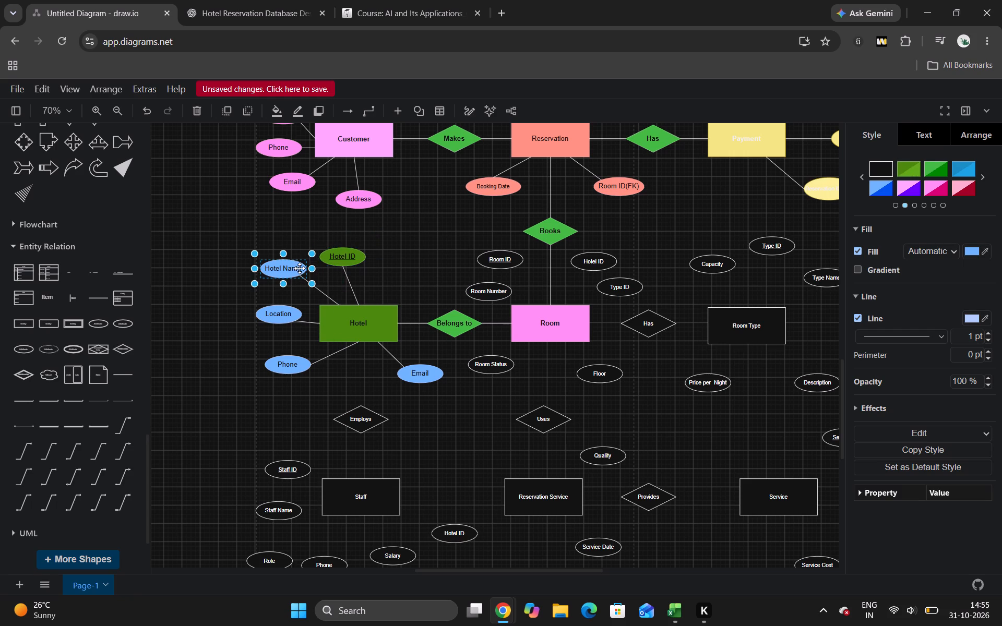
click(915, 169)
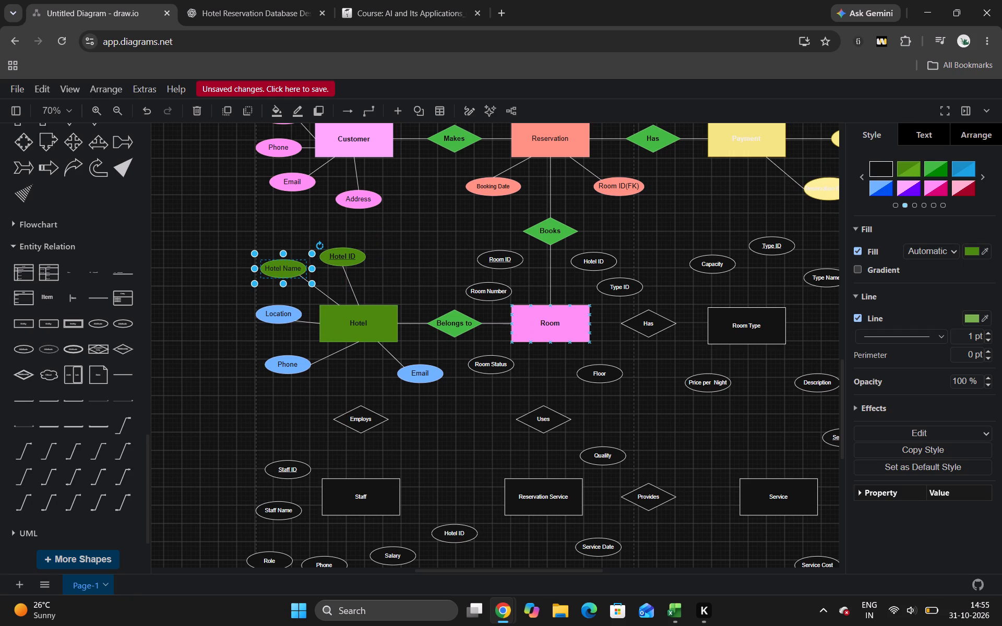
click(289, 316)
click(906, 178)
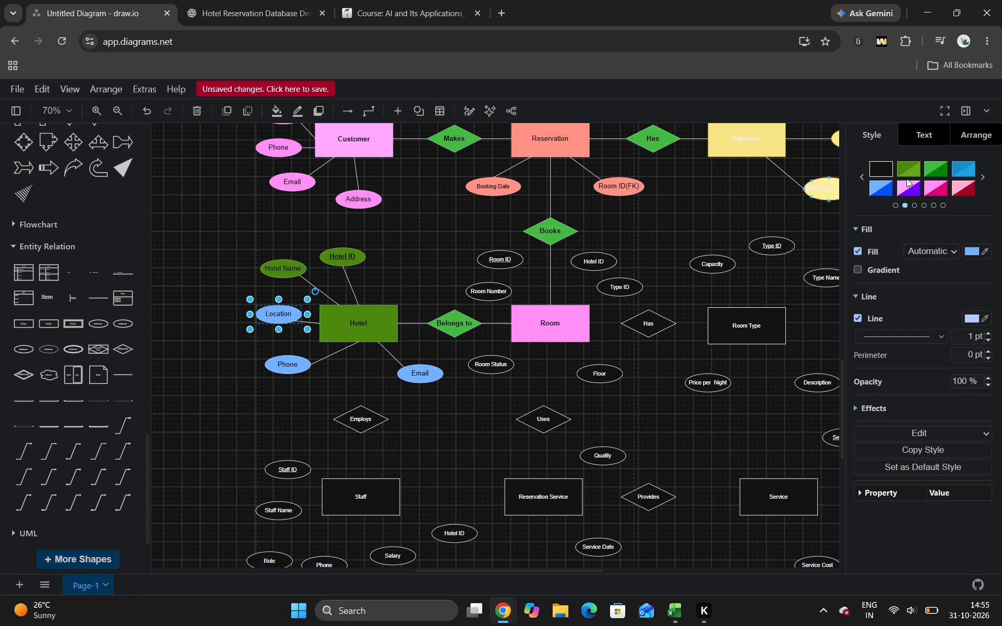
click(913, 169)
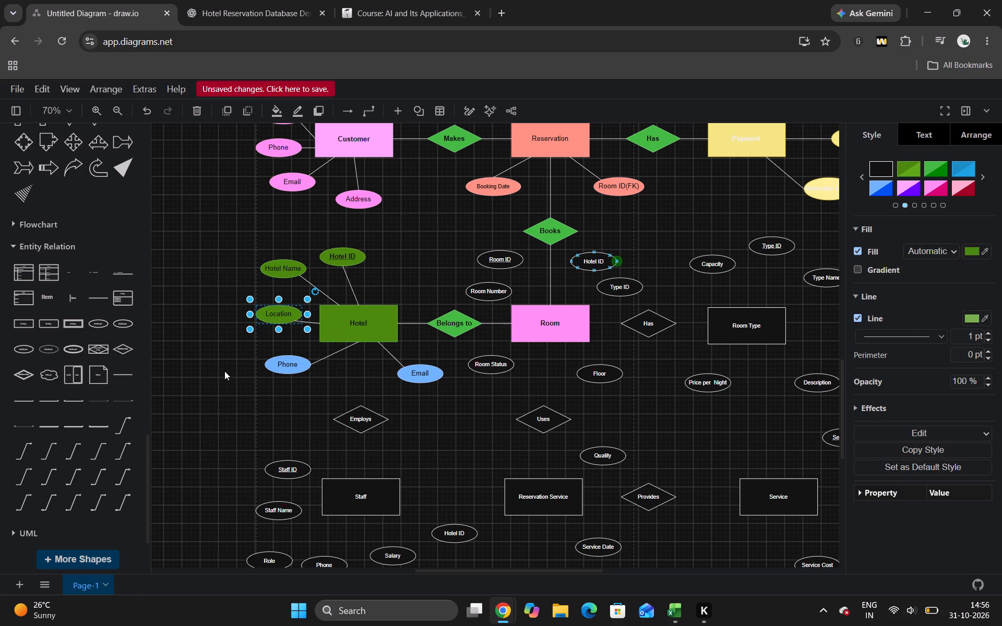
click(279, 361)
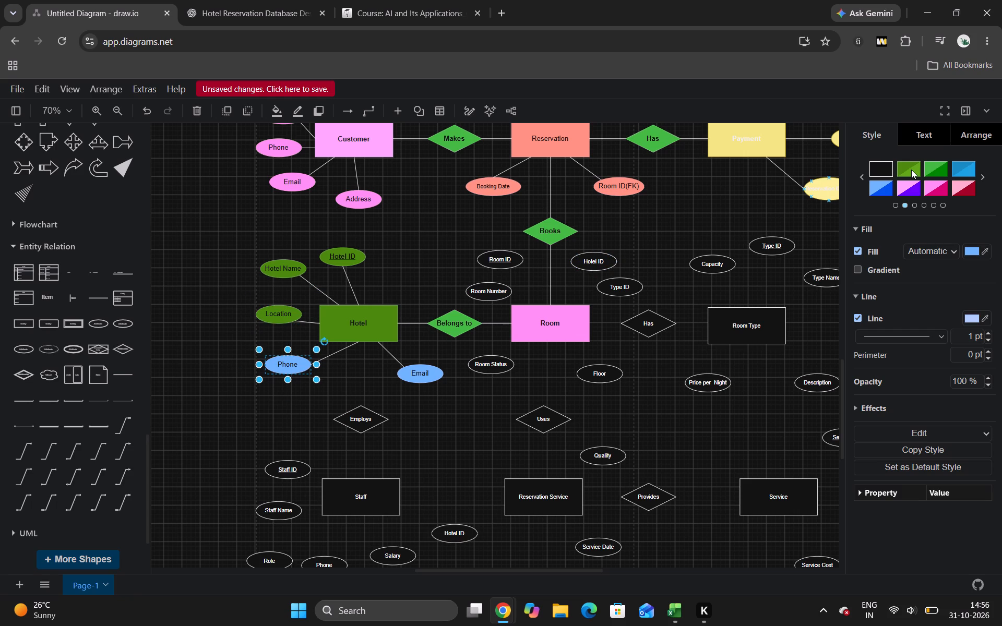
click(911, 170)
click(427, 377)
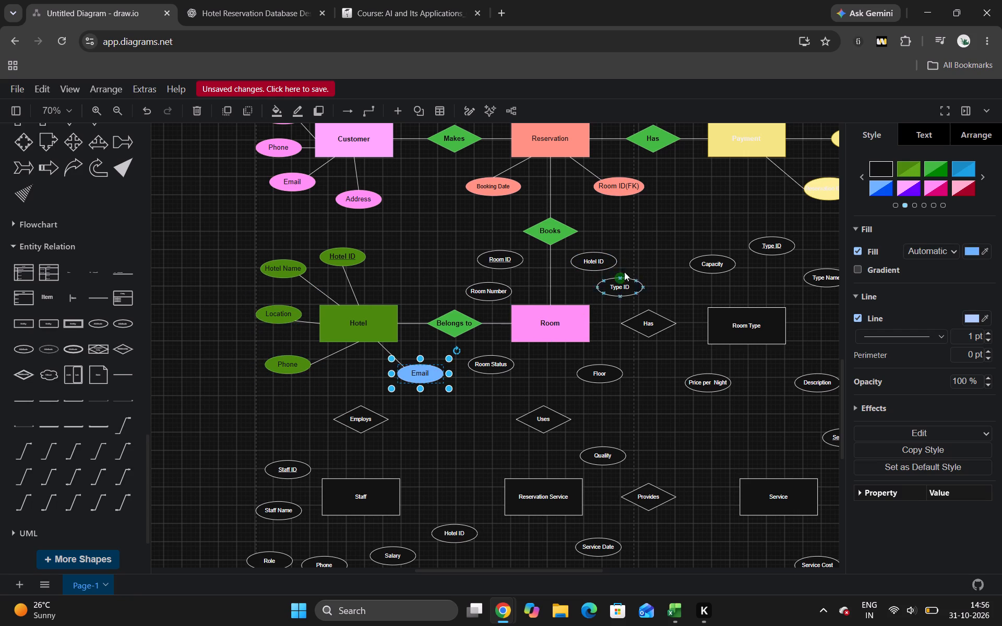
click(907, 169)
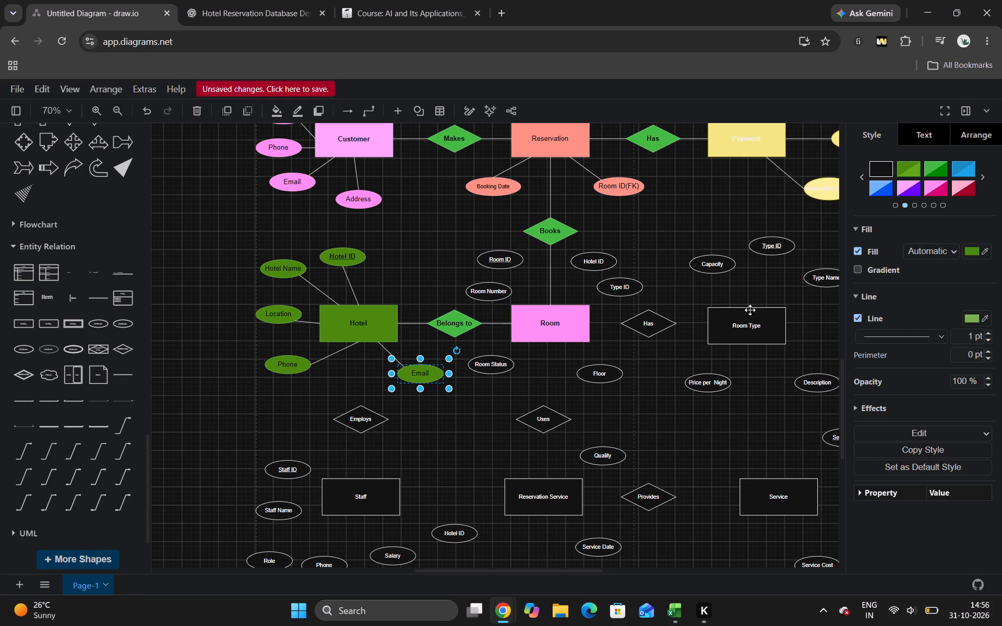
Apply the medium blue colour preset to the Room entity.
click(550, 332)
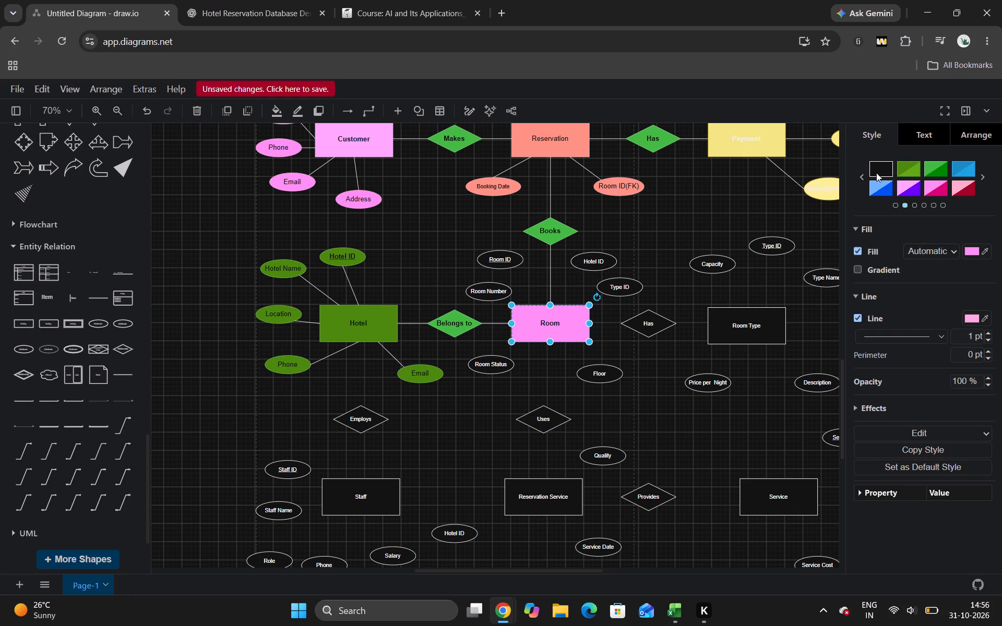
click(875, 187)
Make the Room ID attribute's text 15 px and bold, and apply the medium blue preset to its oval.
double_click(500, 264)
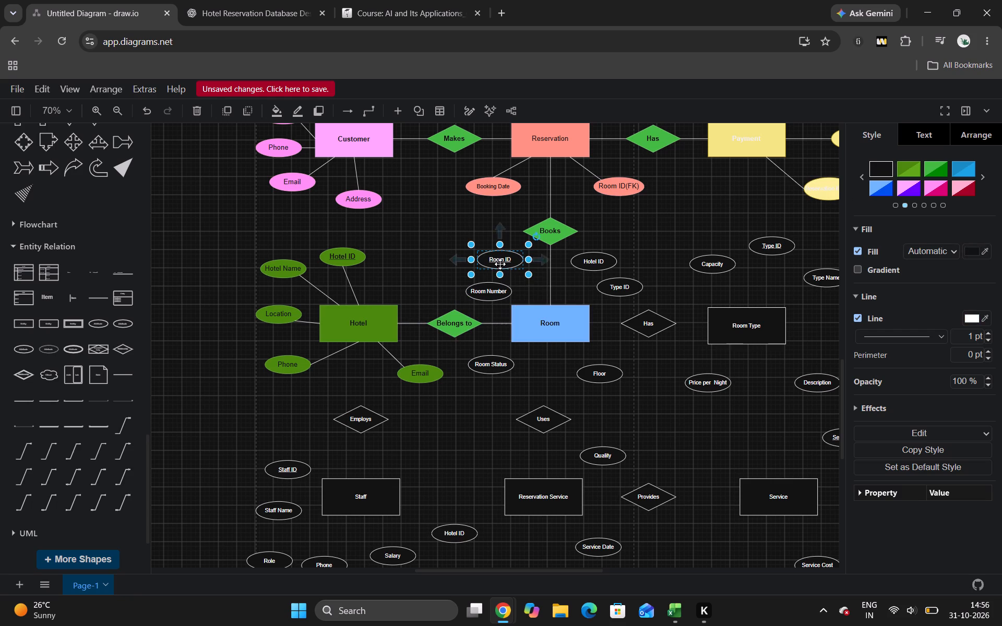
triple_click(986, 213)
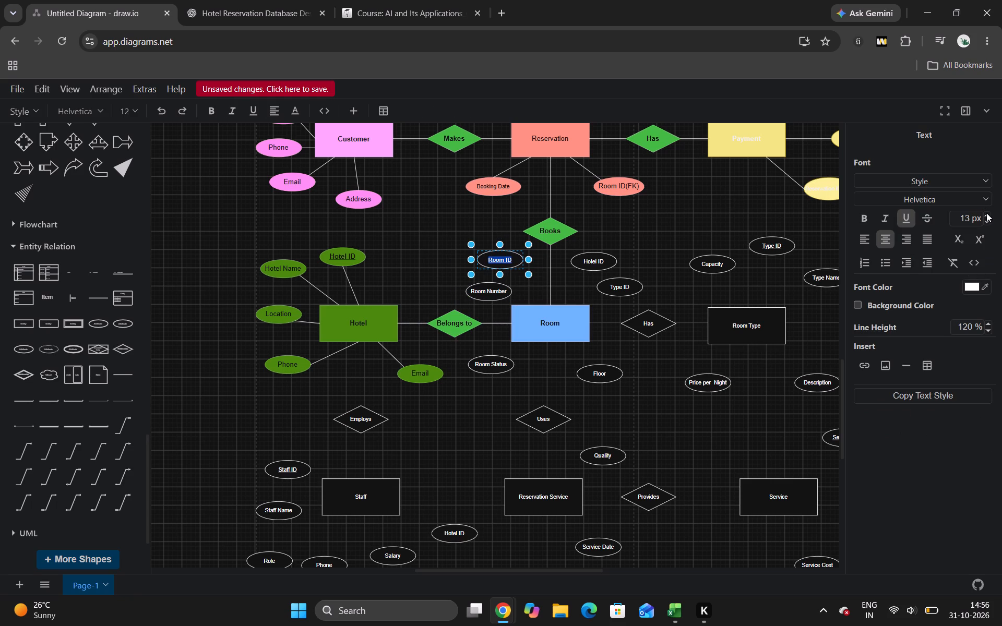
click(866, 224)
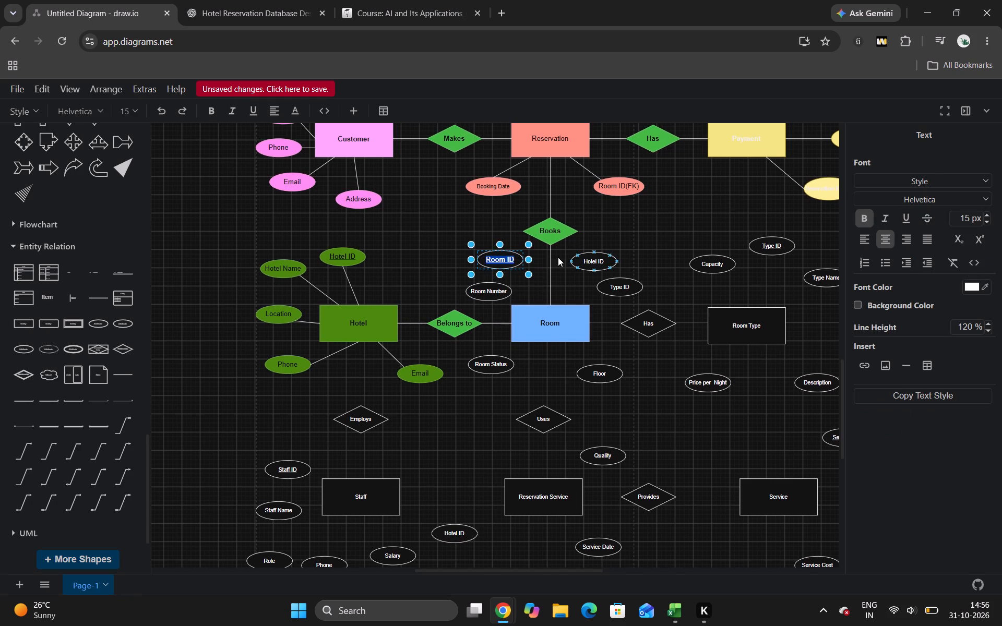
click(655, 223)
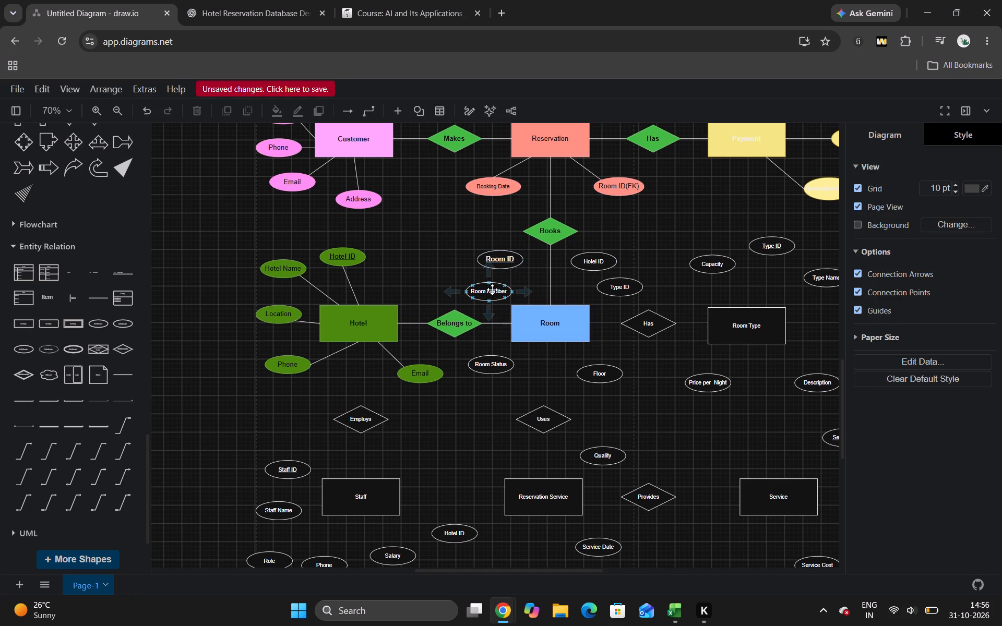
click(492, 290)
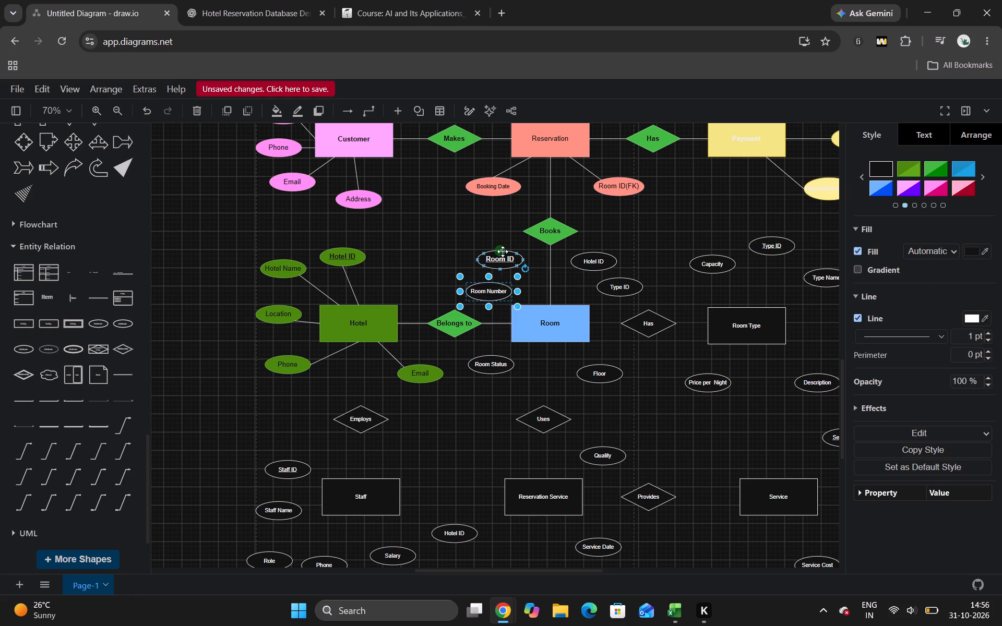
click(502, 257)
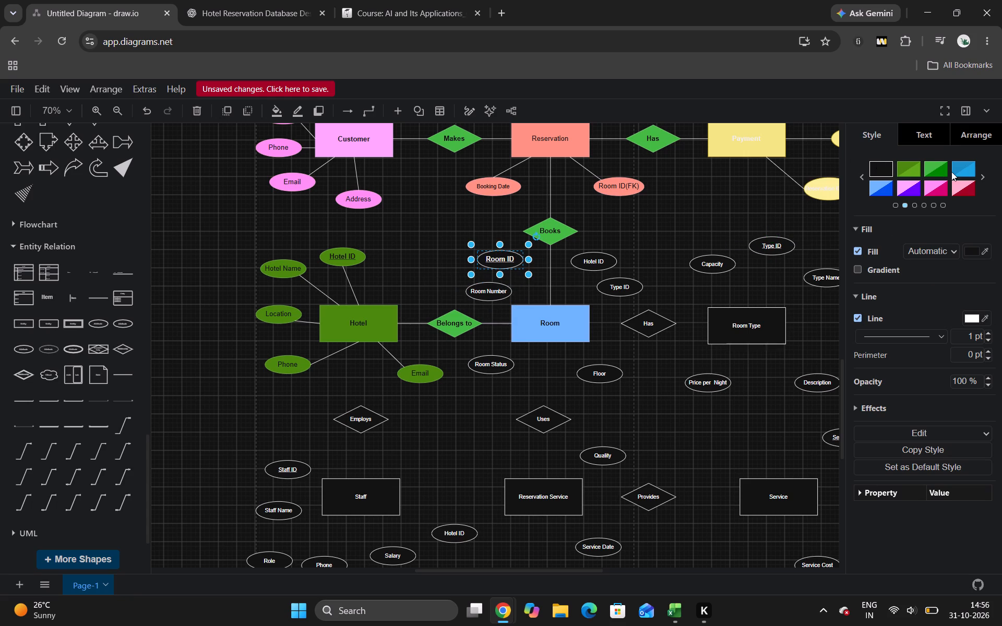
click(876, 184)
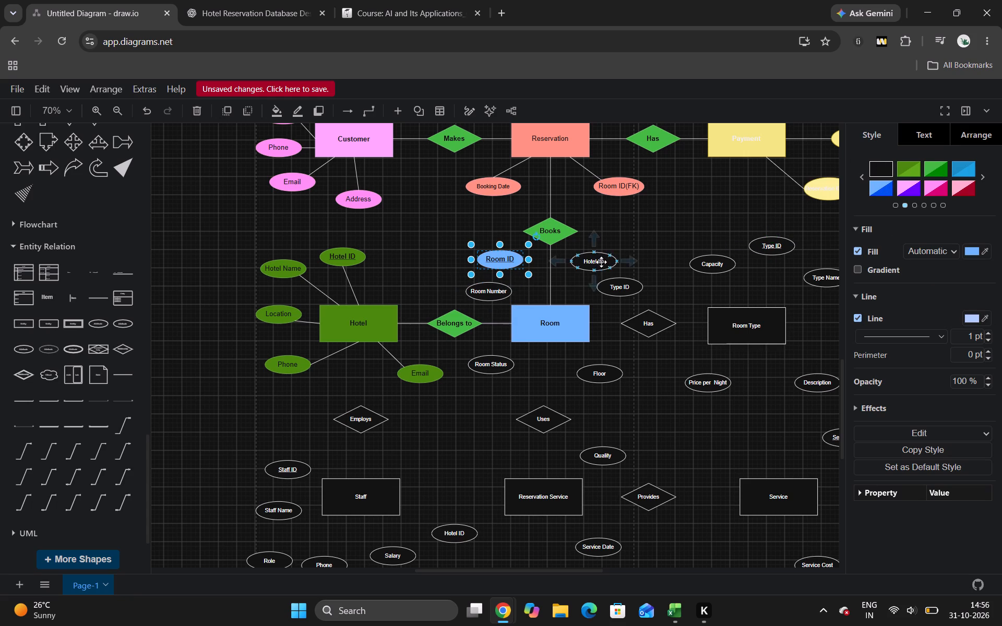
Rename the Room entity's Hotel ID attribute as Hotel ID(FK).
double_click(601, 262)
double_click(597, 260)
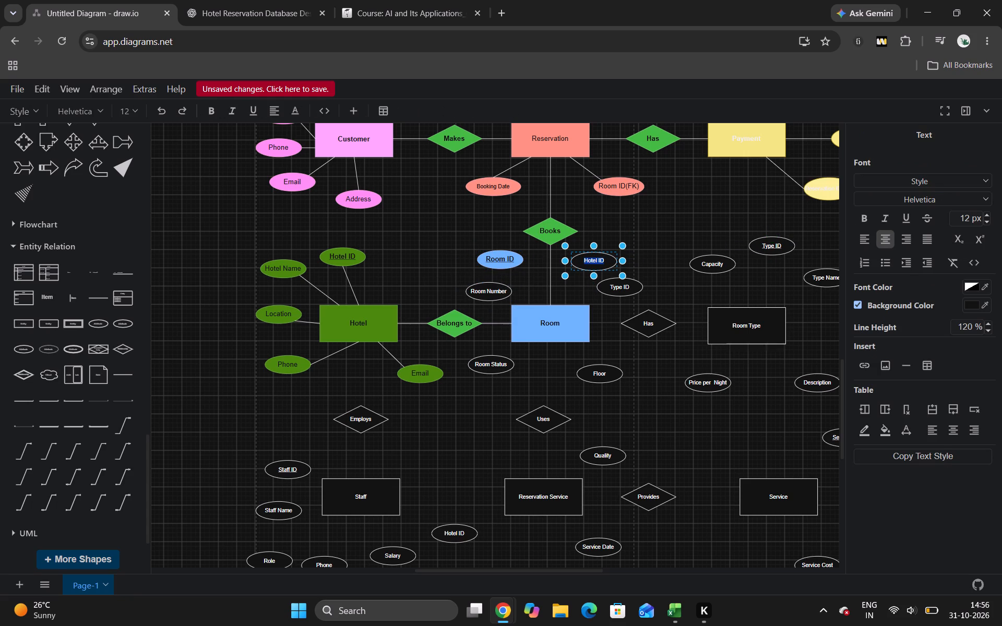
key(Right)
text((FK))
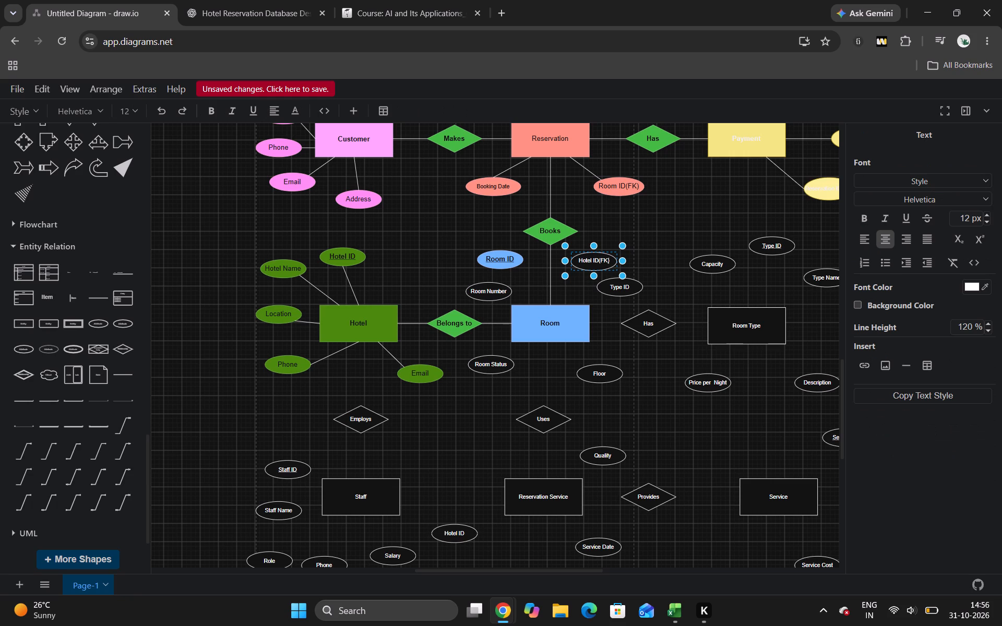
double_click(600, 262)
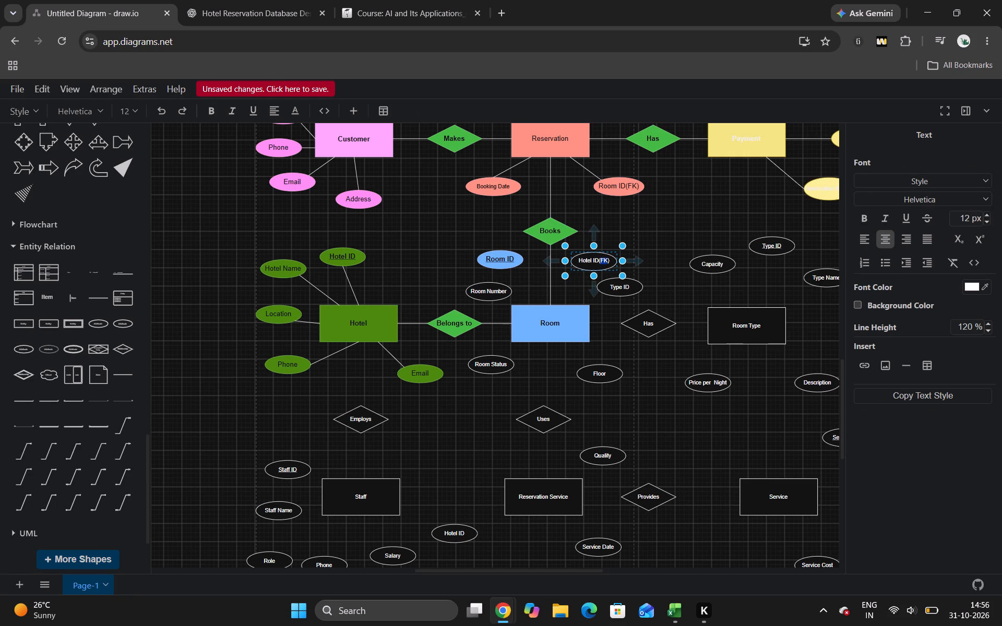
click(653, 233)
Enlarge the Hotel ID(FK) attribute's text and apply the medium blue preset to its oval.
double_click(589, 261)
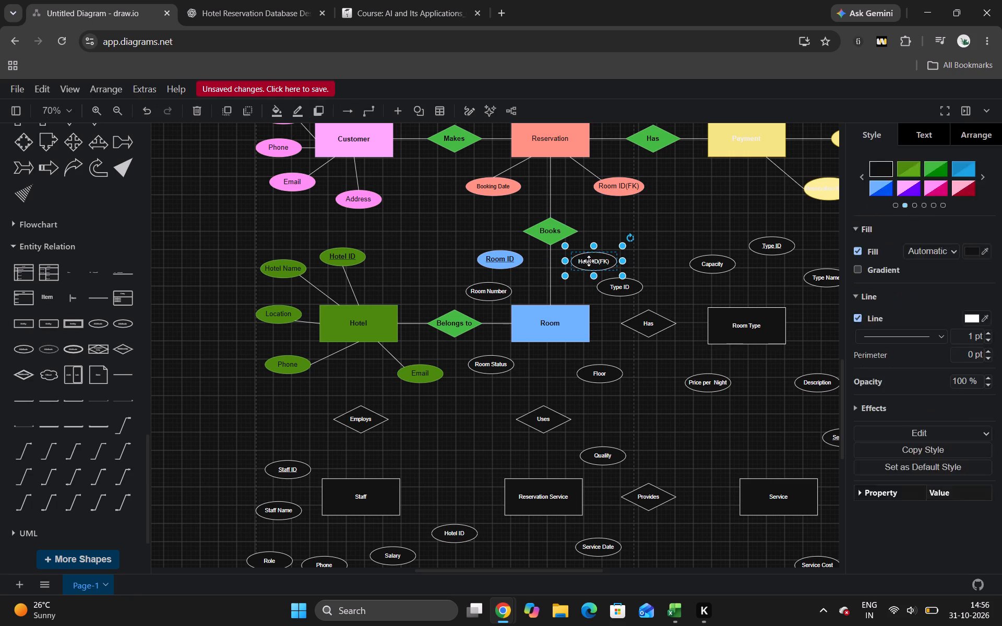
double_click(985, 216)
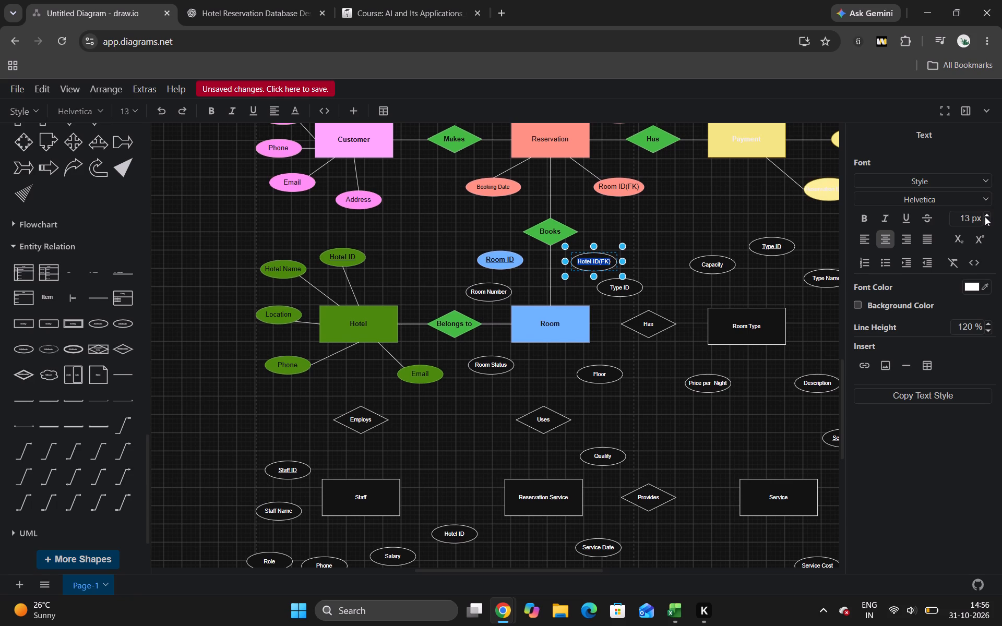
click(985, 216)
click(761, 209)
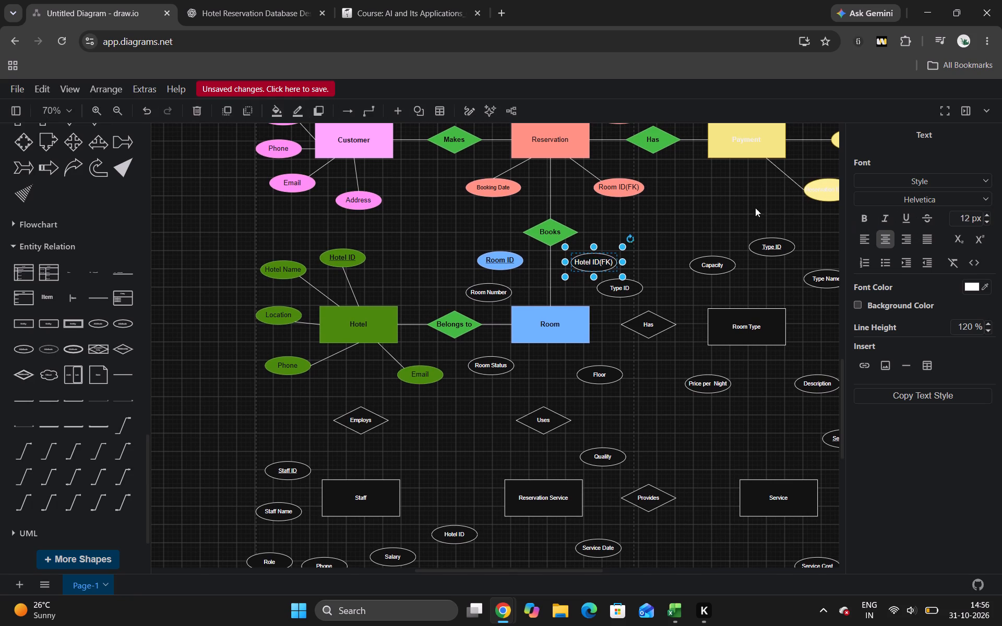
click(594, 260)
click(879, 184)
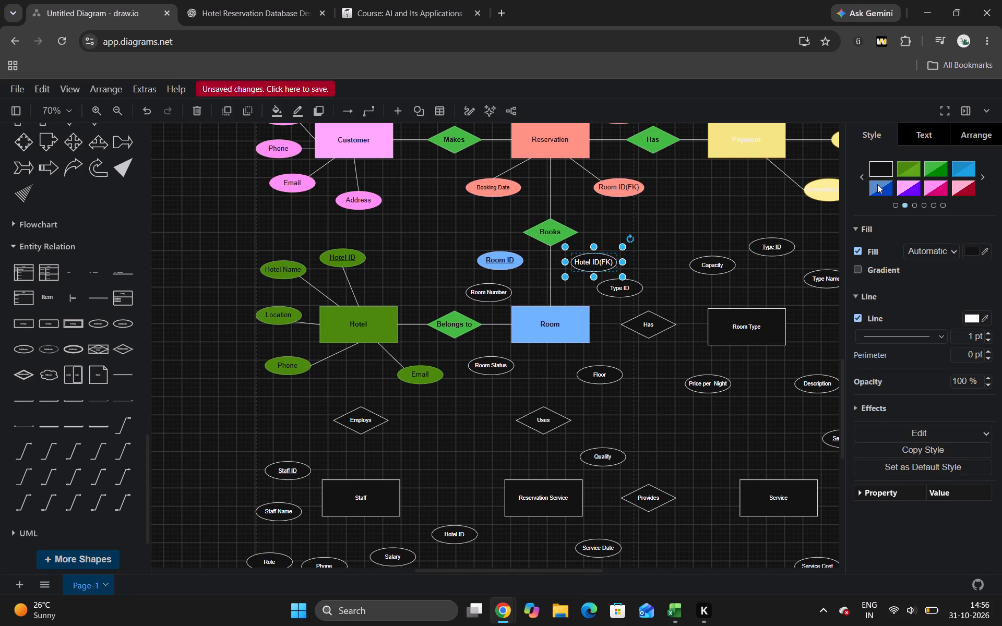
click(697, 235)
Set the text of the Type ID attribute near Room to 15 px and apply the medium blue preset.
double_click(623, 286)
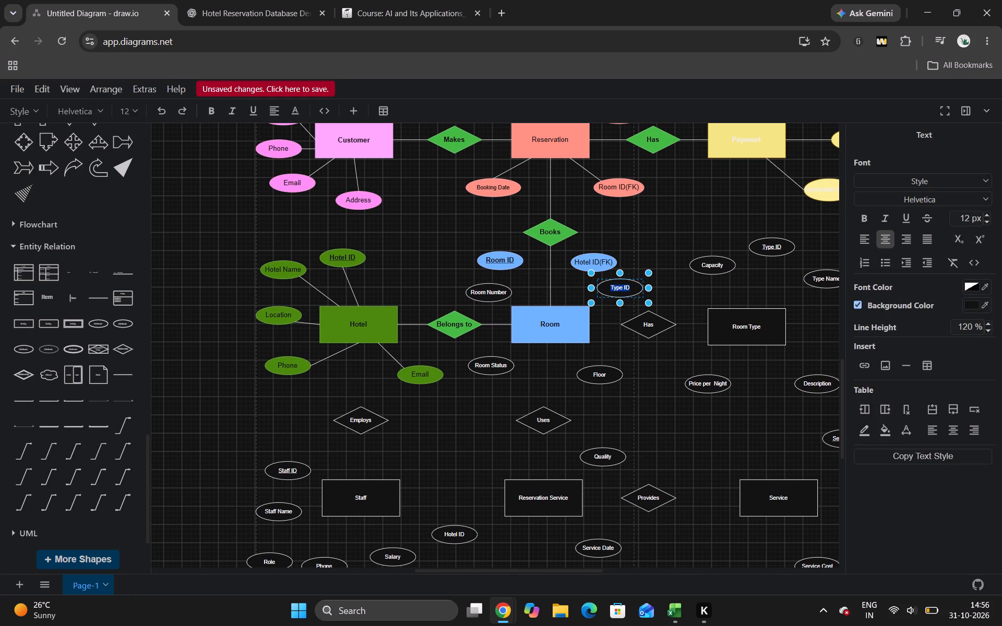
click(986, 211)
click(990, 215)
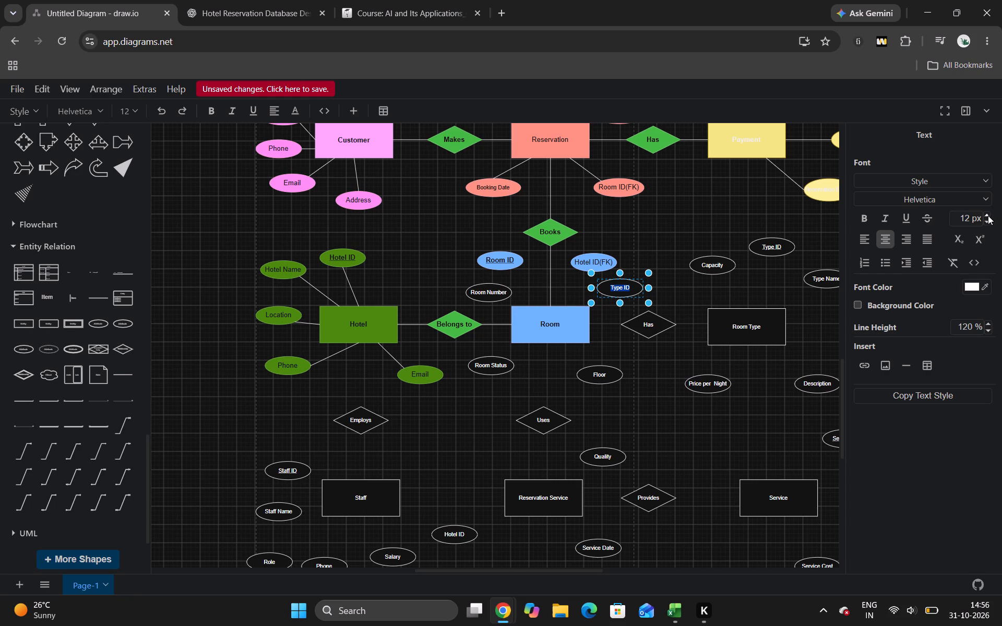
click(988, 215)
click(987, 215)
click(986, 215)
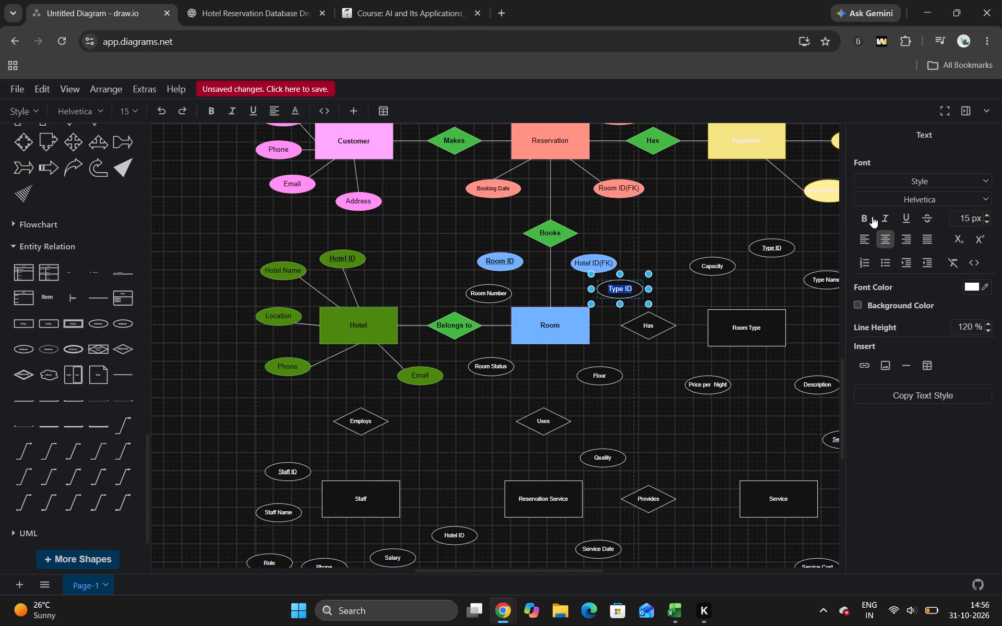
click(741, 211)
click(614, 290)
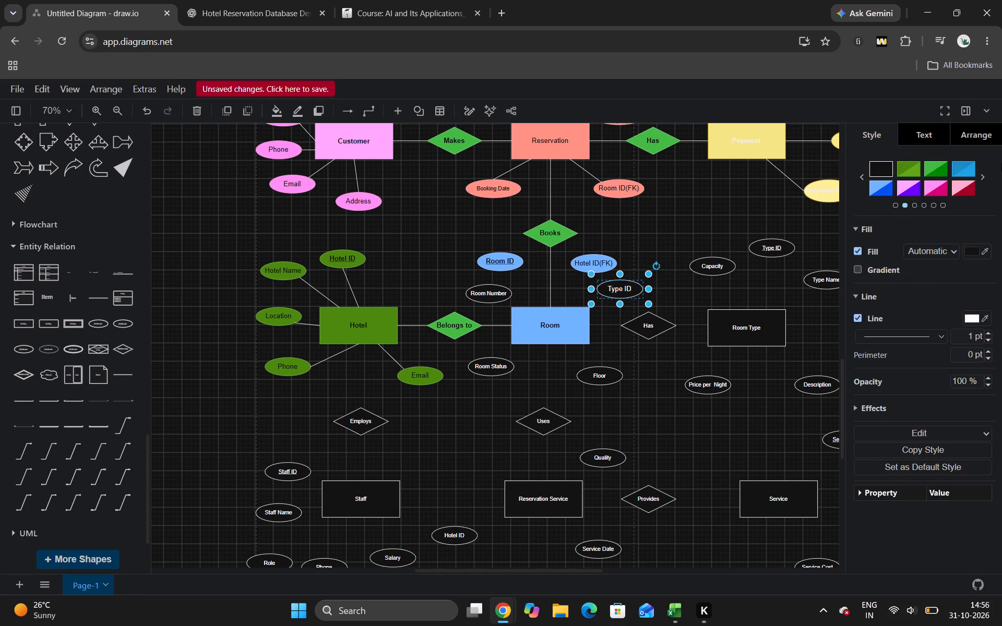
click(874, 184)
click(680, 187)
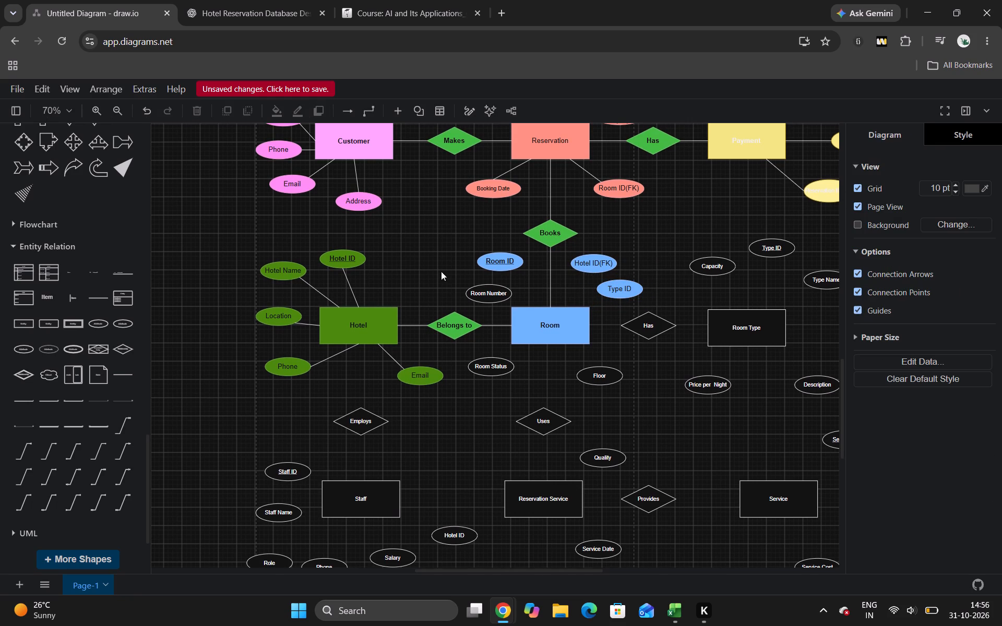
Apply the medium blue preset to the Room Number attribute and enlarge its text.
click(491, 291)
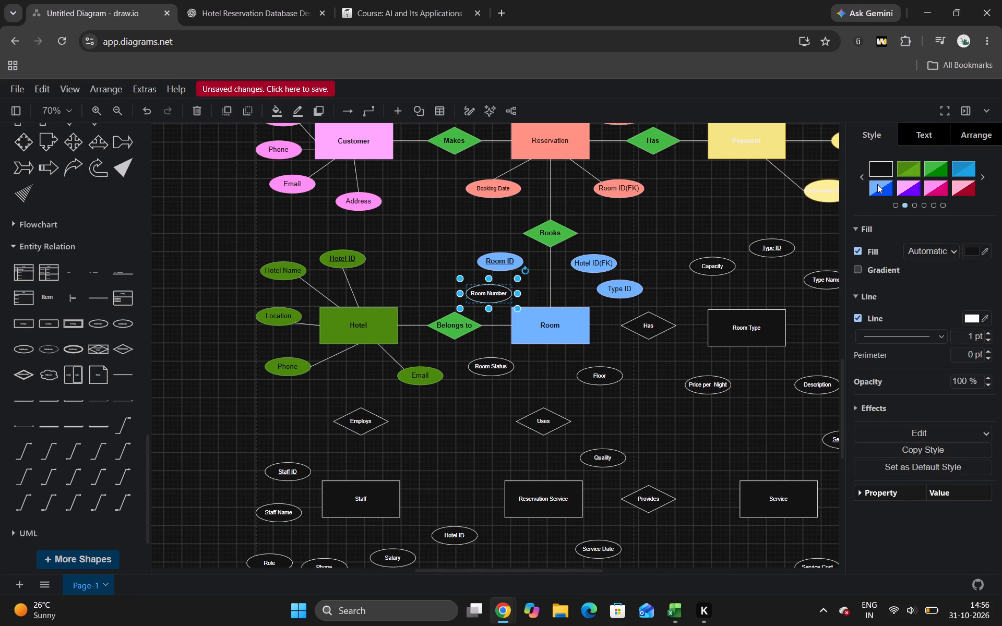
click(876, 186)
click(712, 214)
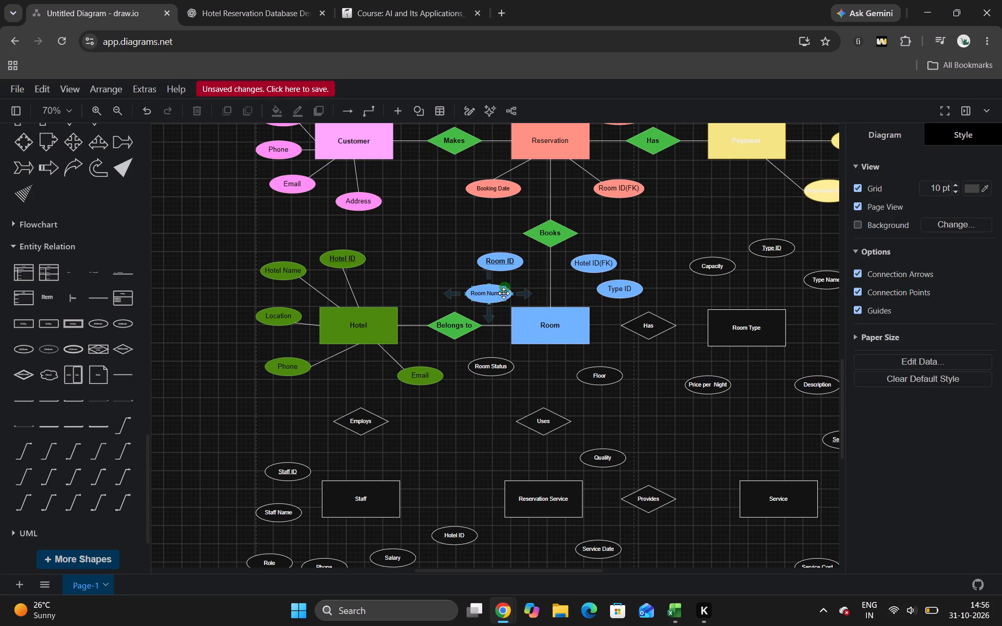
double_click(498, 294)
double_click(986, 216)
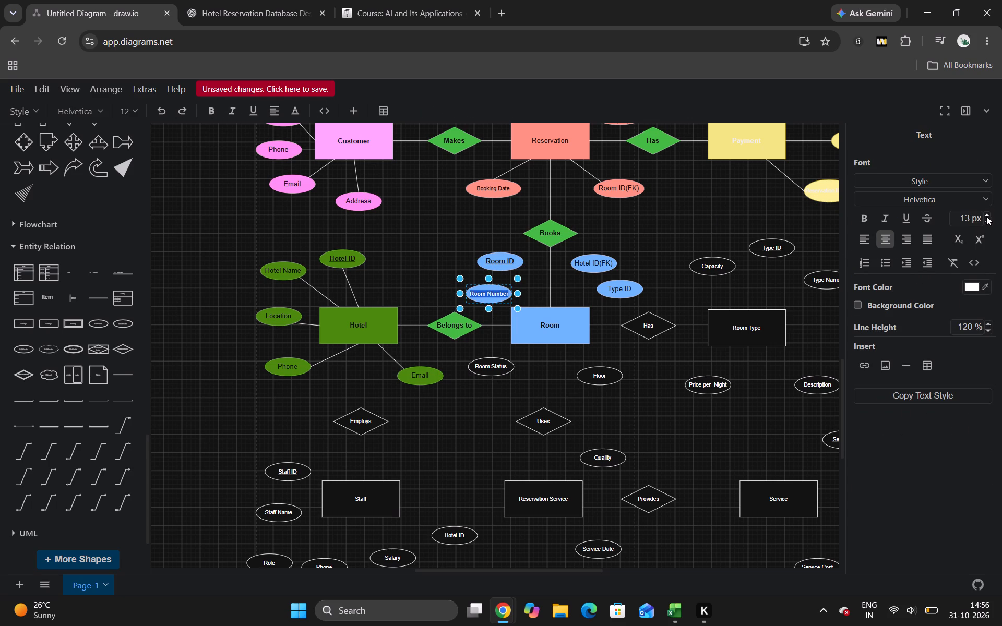
click(986, 216)
click(714, 229)
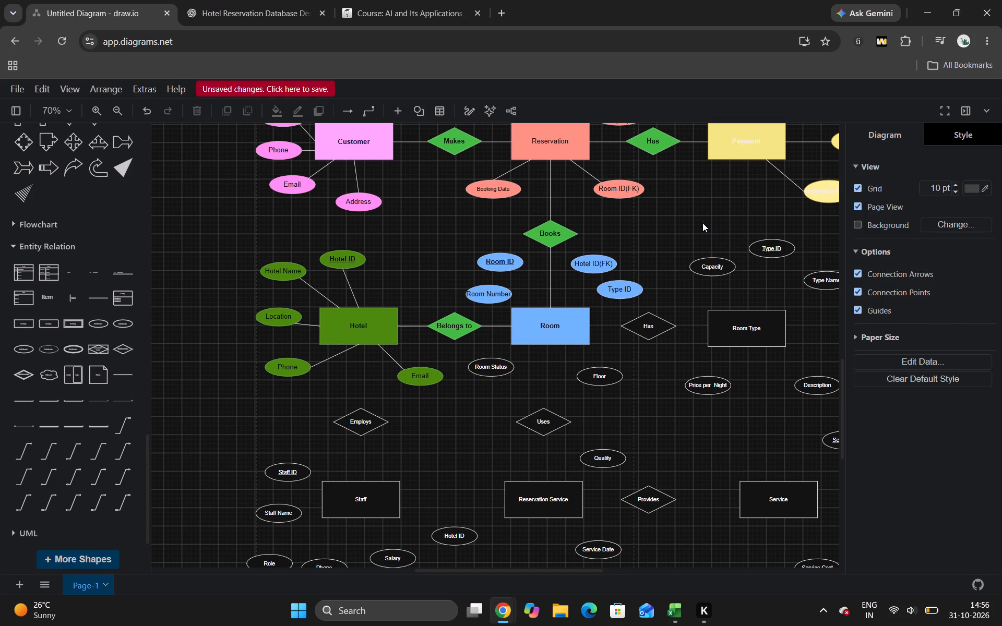
Widen the Room Number oval slightly so that it fits its label.
click(488, 293)
click(518, 279)
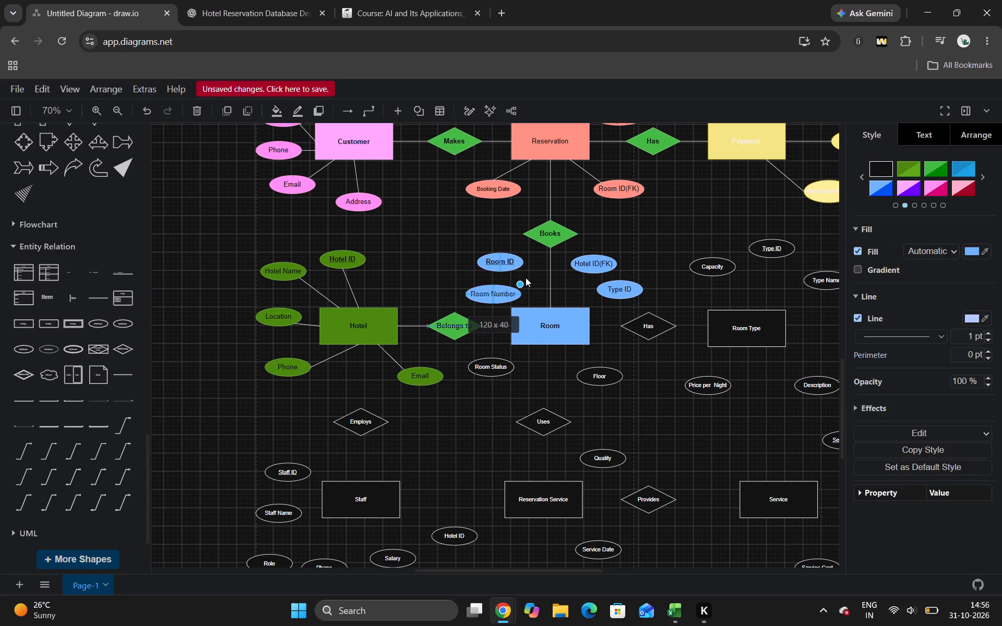
click(708, 230)
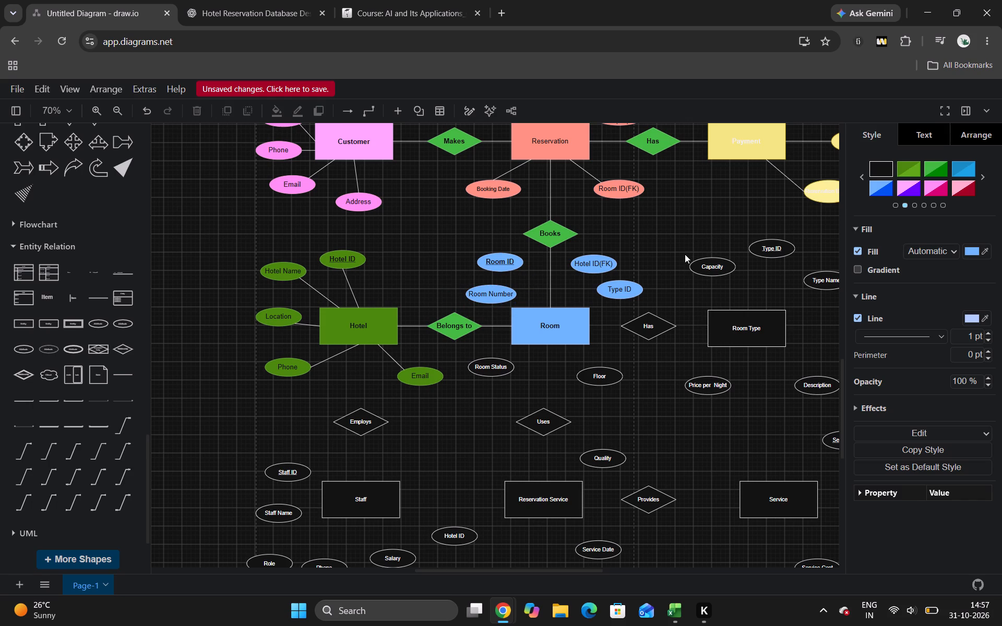
Set the Room Status attribute's text to 15 px and widen its oval slightly to fit the label.
double_click(498, 366)
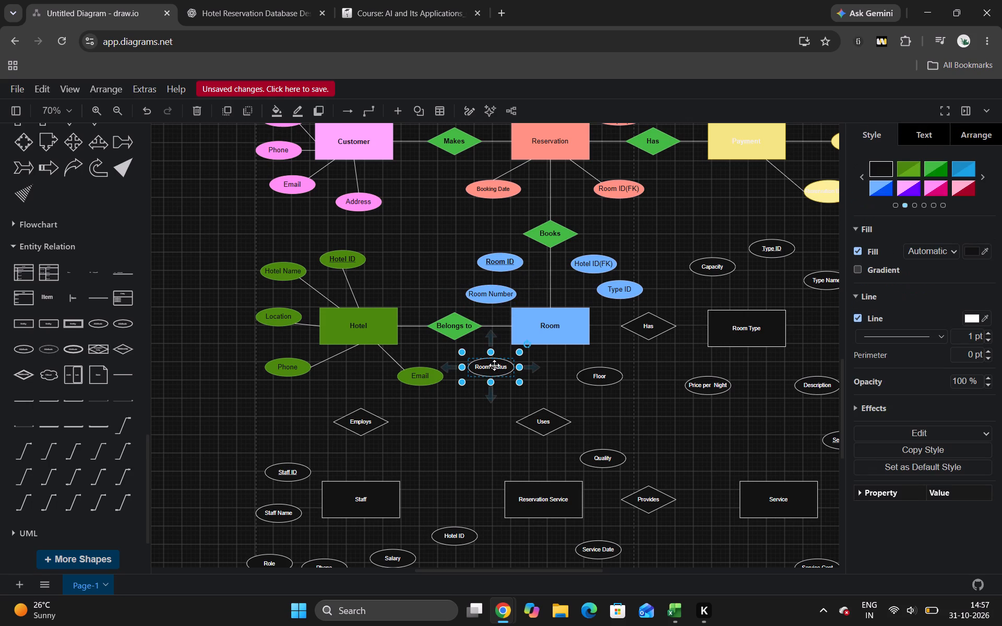
double_click(499, 367)
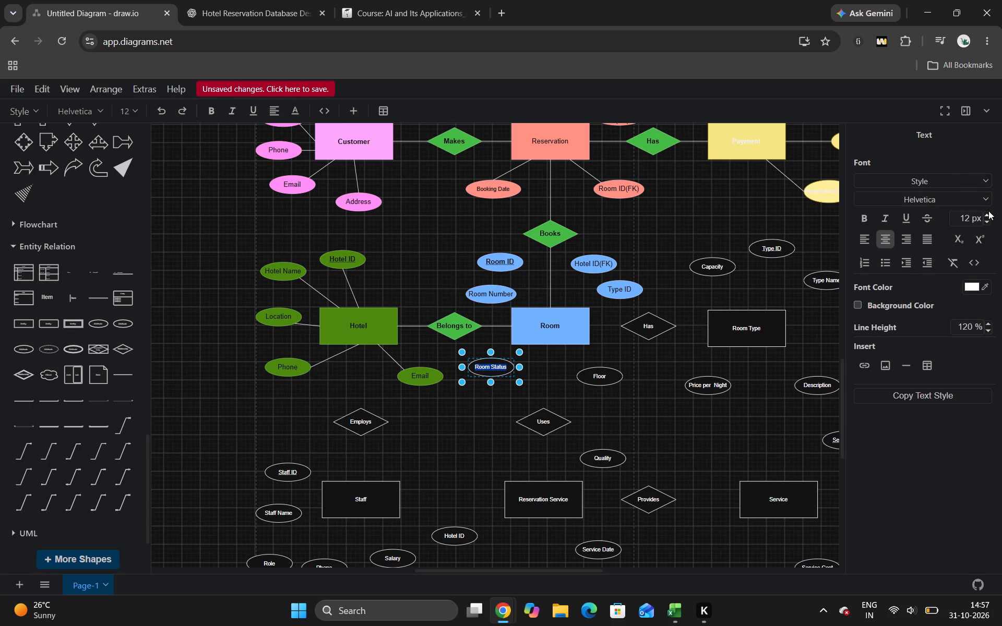
triple_click(988, 214)
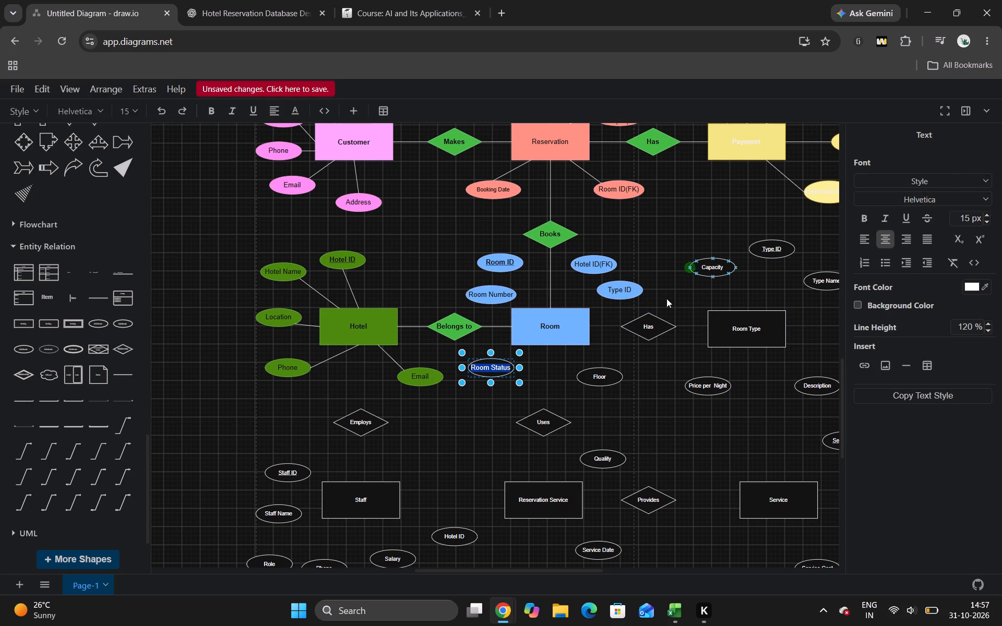
drag(521, 352, 526, 352)
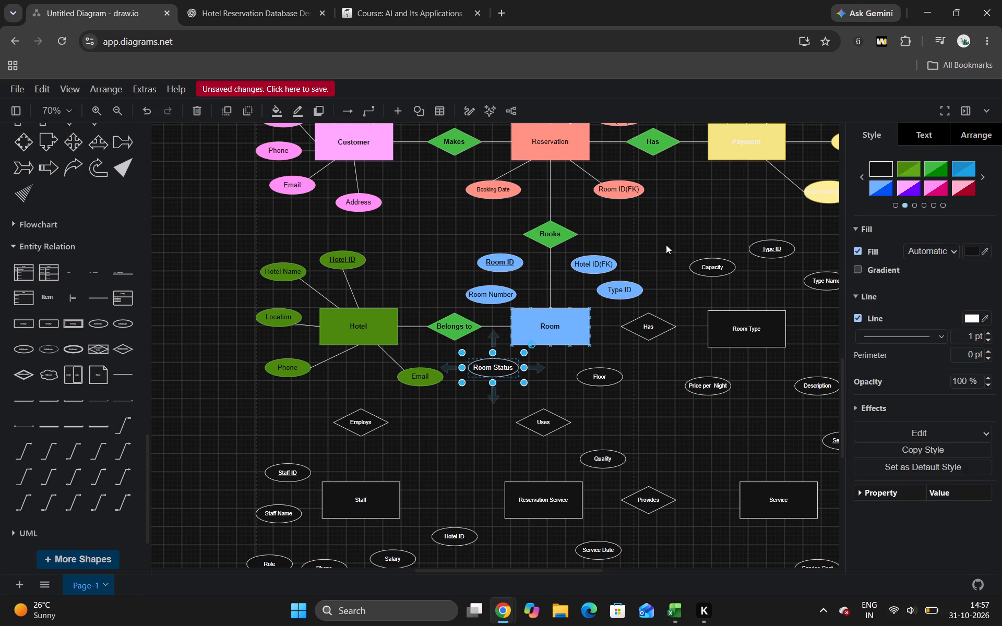
click(693, 206)
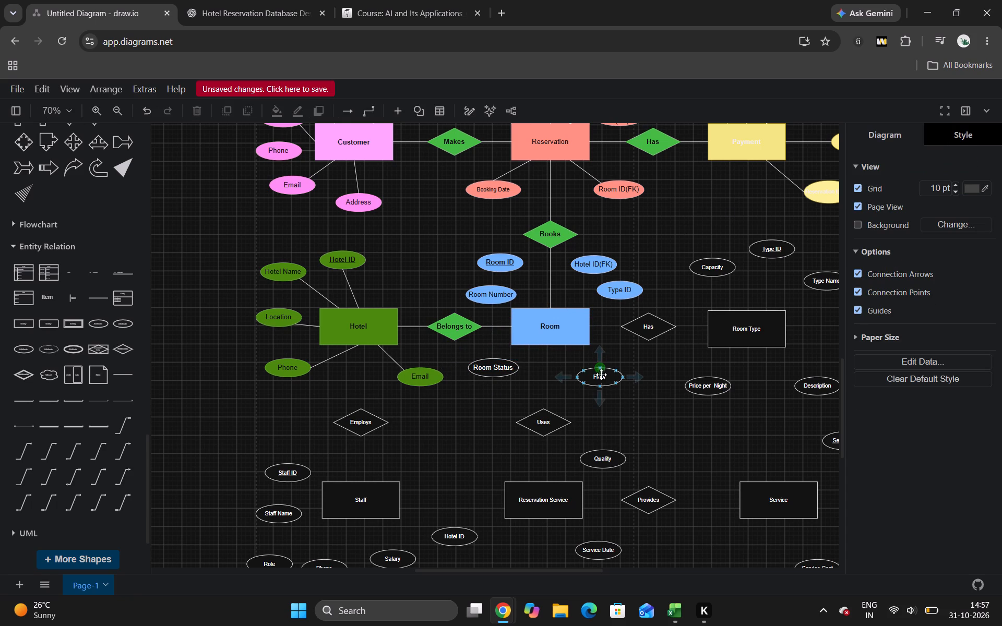
Set the Floor attribute's text to 15 px and widen its oval slightly.
double_click(601, 377)
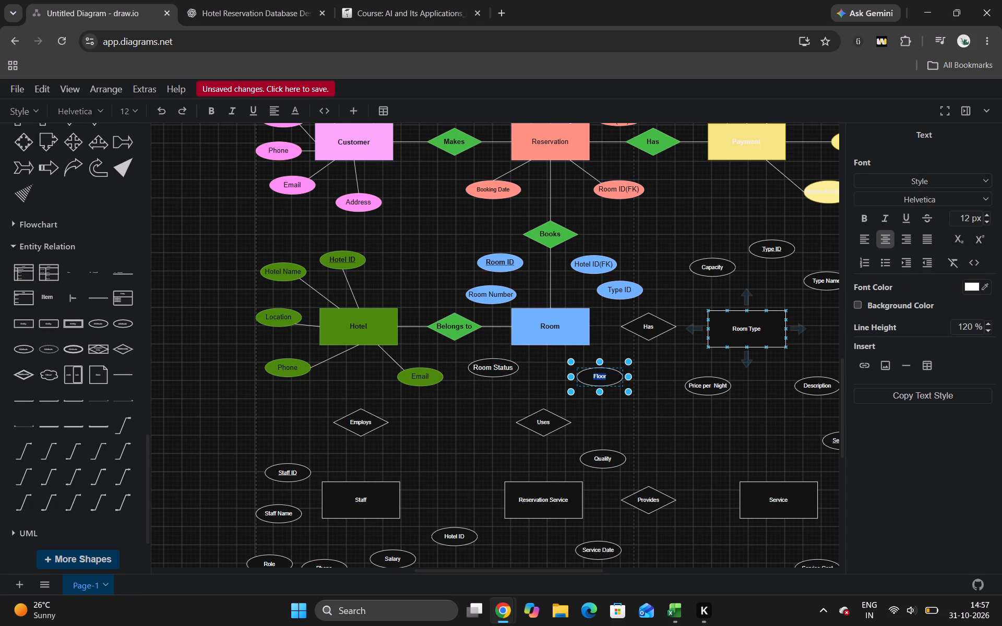
triple_click(986, 215)
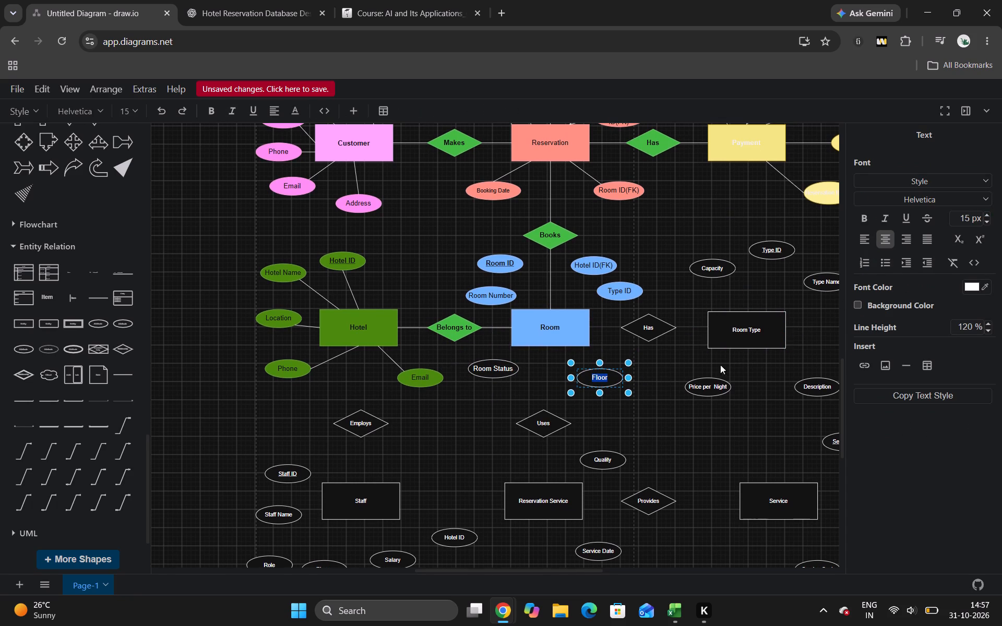
click(601, 344)
double_click(603, 381)
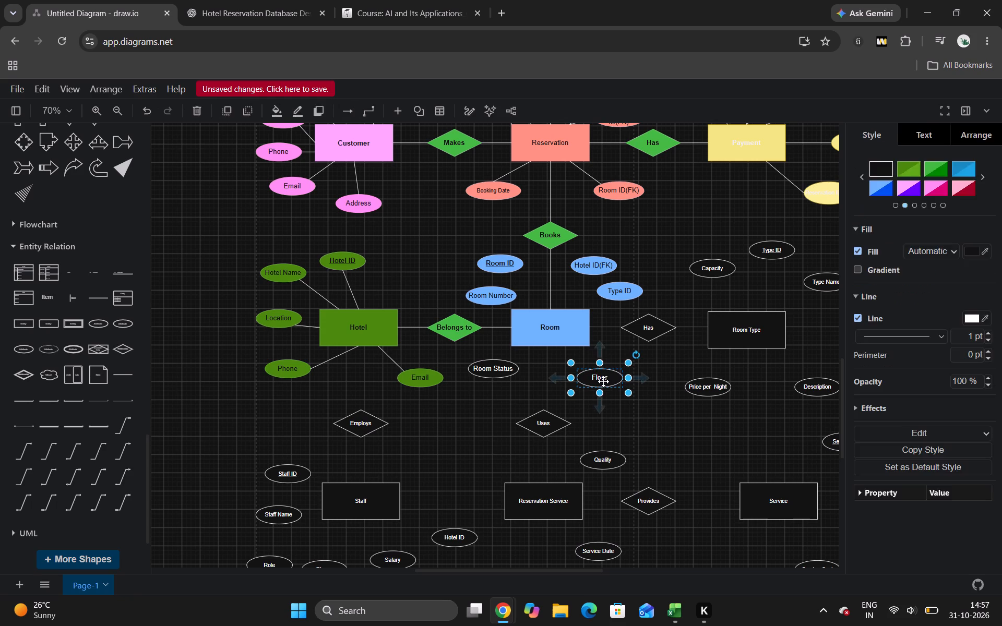
click(628, 362)
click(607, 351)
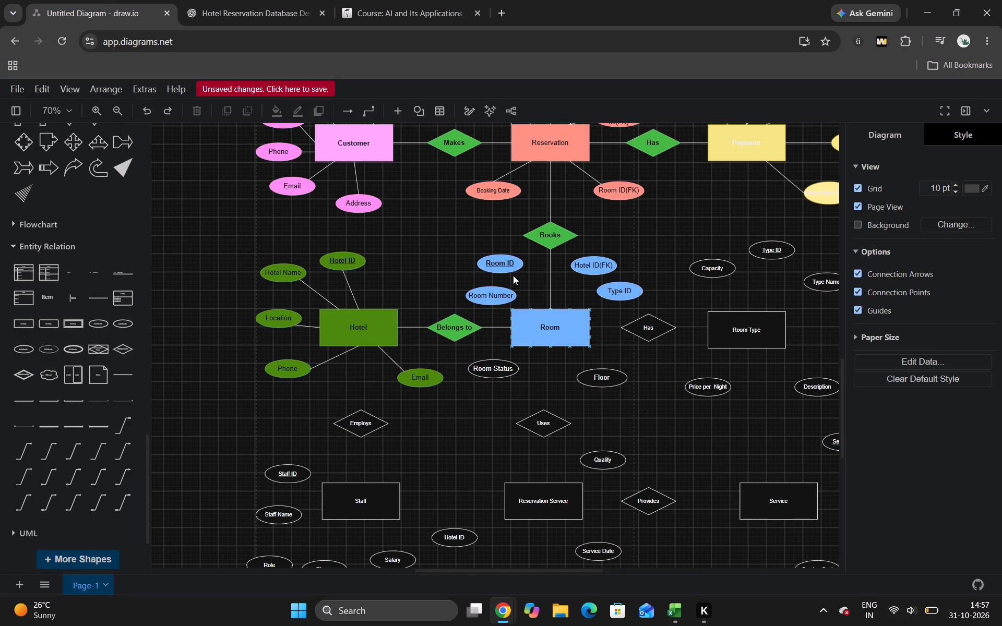
double_click(623, 288)
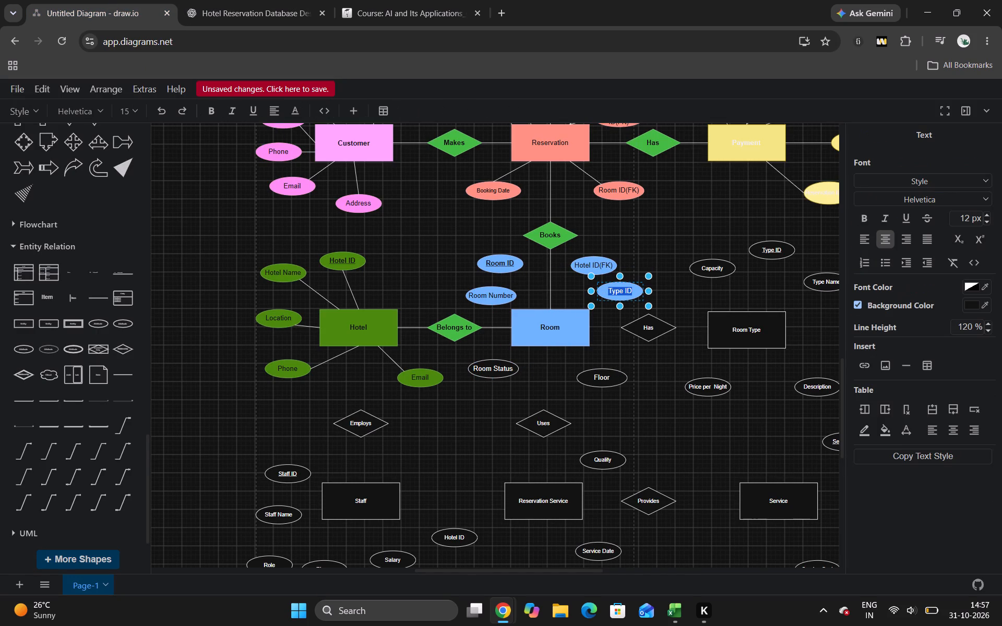
key(Right)
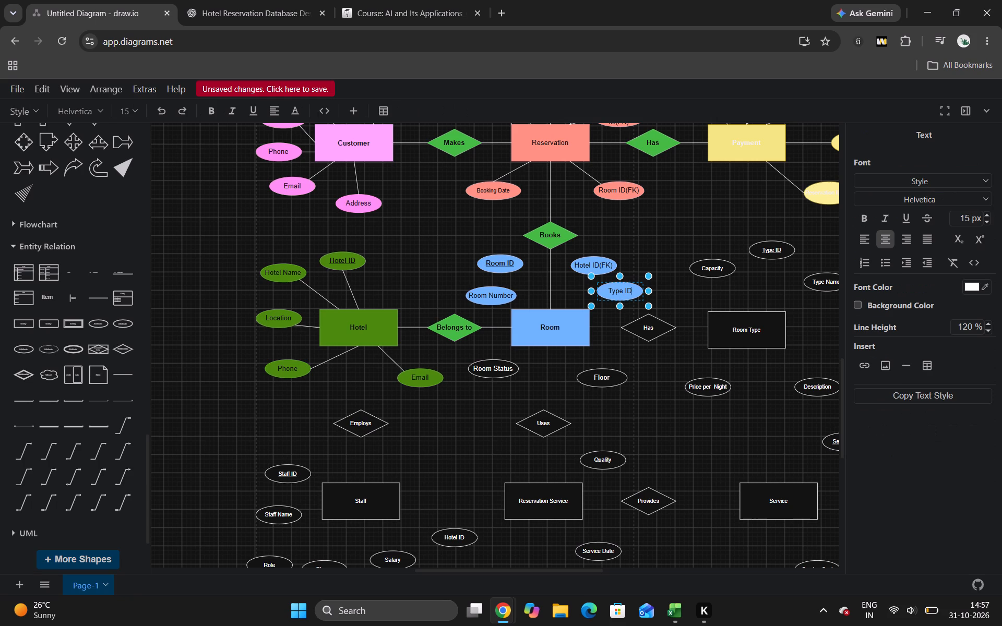
text((FK))
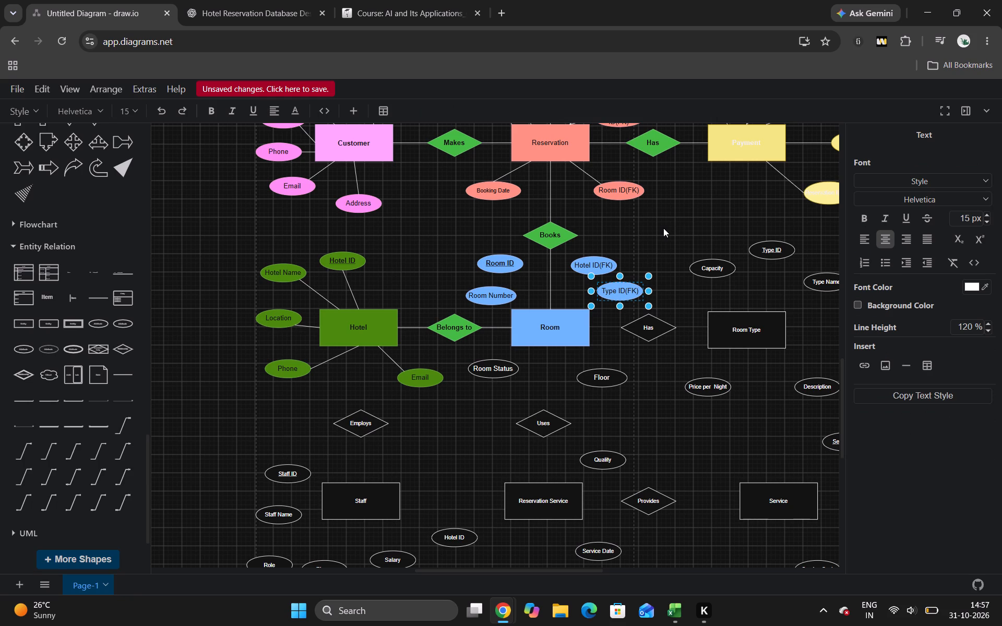
click(663, 228)
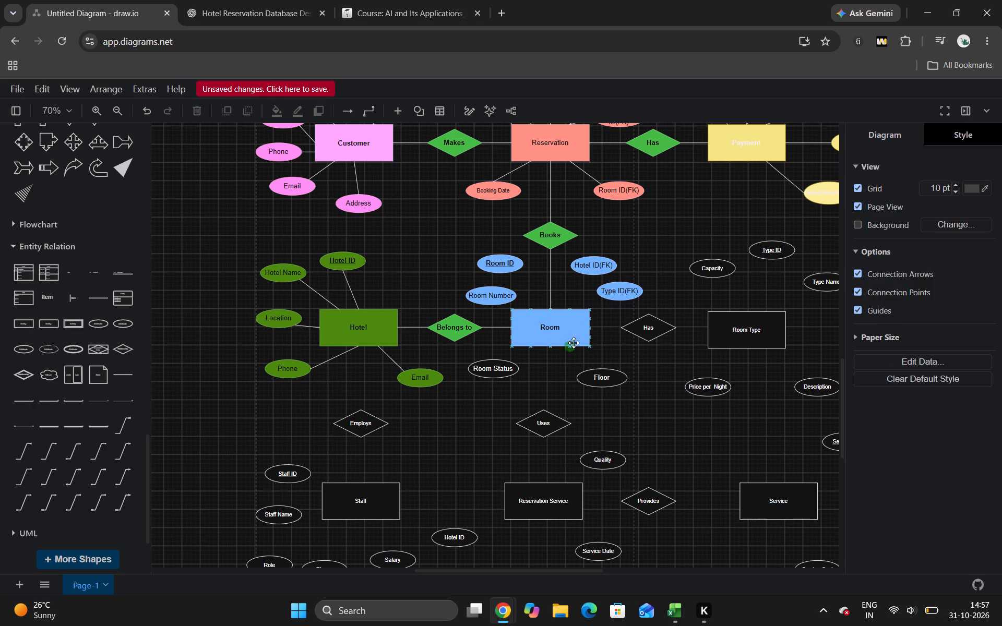
Apply the medium blue preset to the Room Status and Floor attributes and shift Floor slightly up and to the right.
click(496, 372)
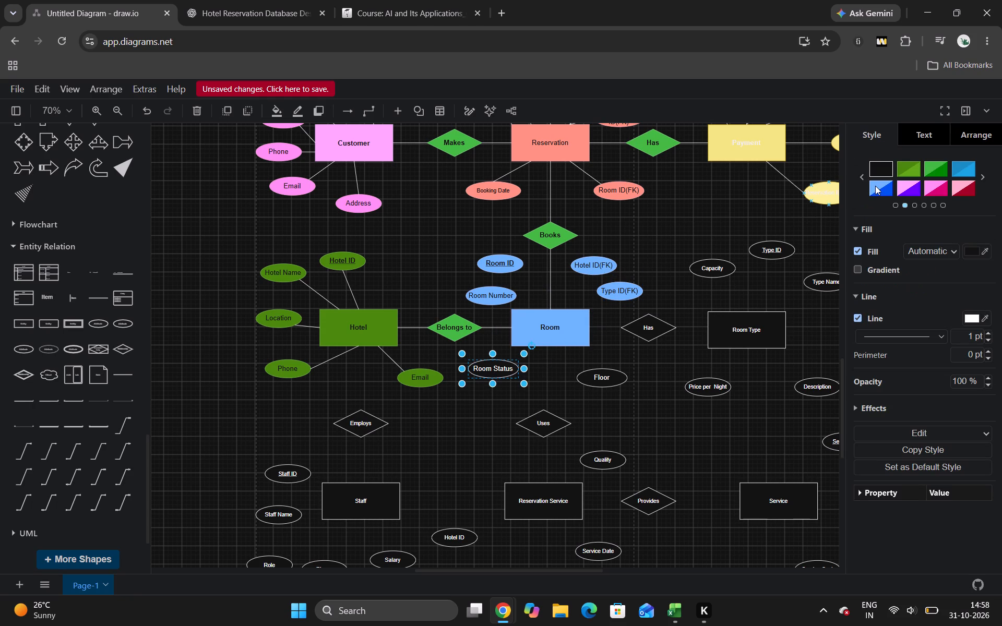
click(876, 186)
click(613, 379)
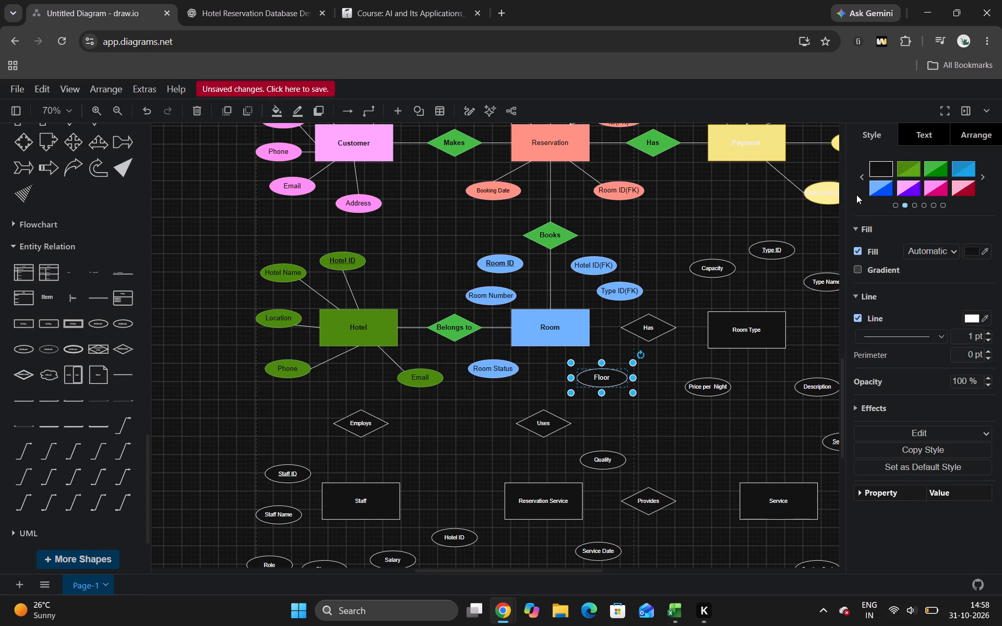
click(875, 184)
click(637, 238)
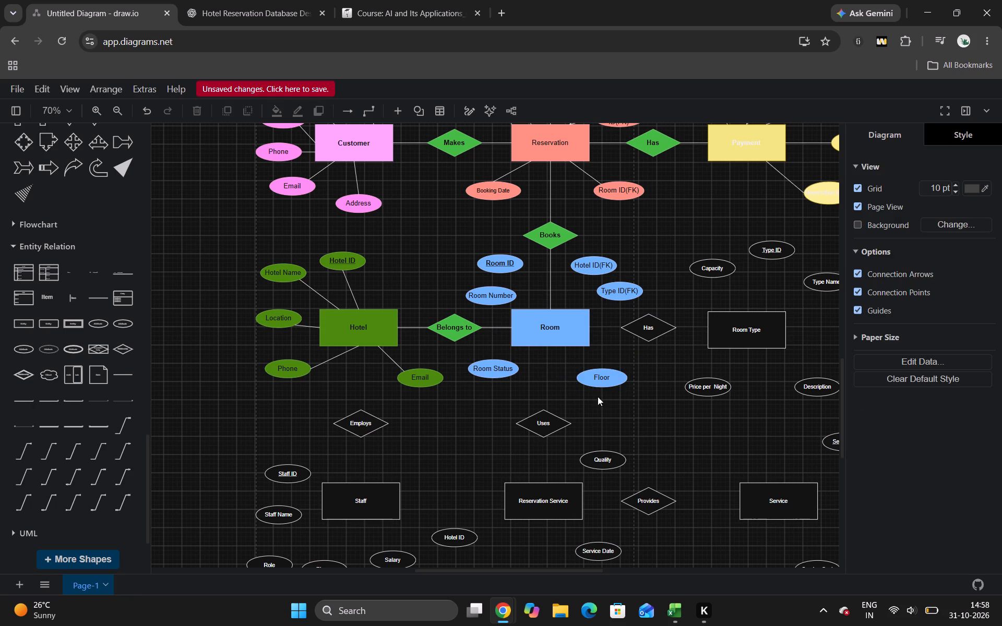
drag(603, 382, 610, 379)
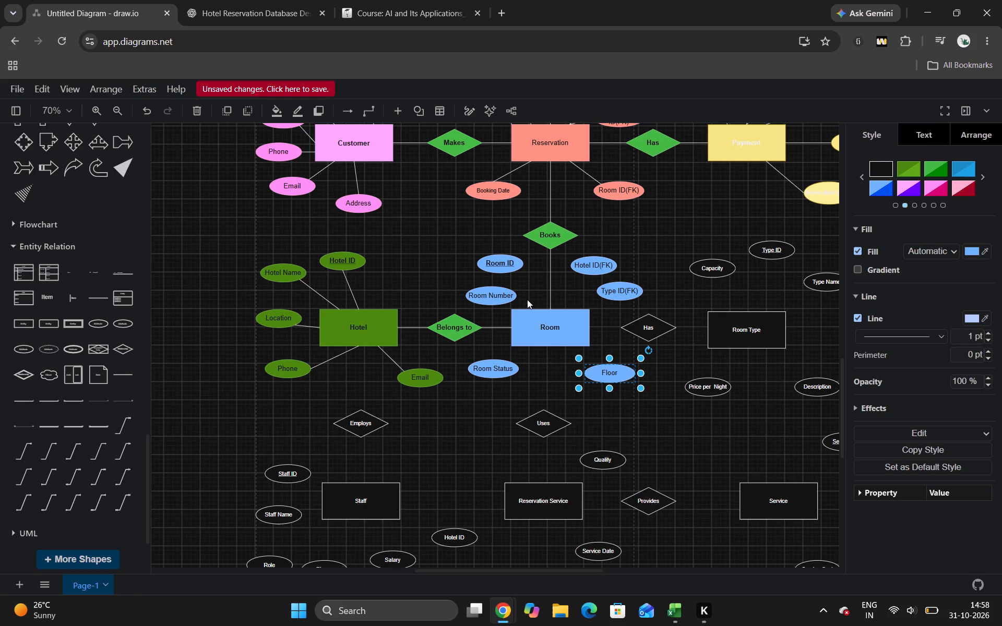
Paste a straight connector line and attach it from the Room ID attribute to the midpoint of the Room entity's top edge.
key(ctrl+v)
drag(526, 294, 520, 270)
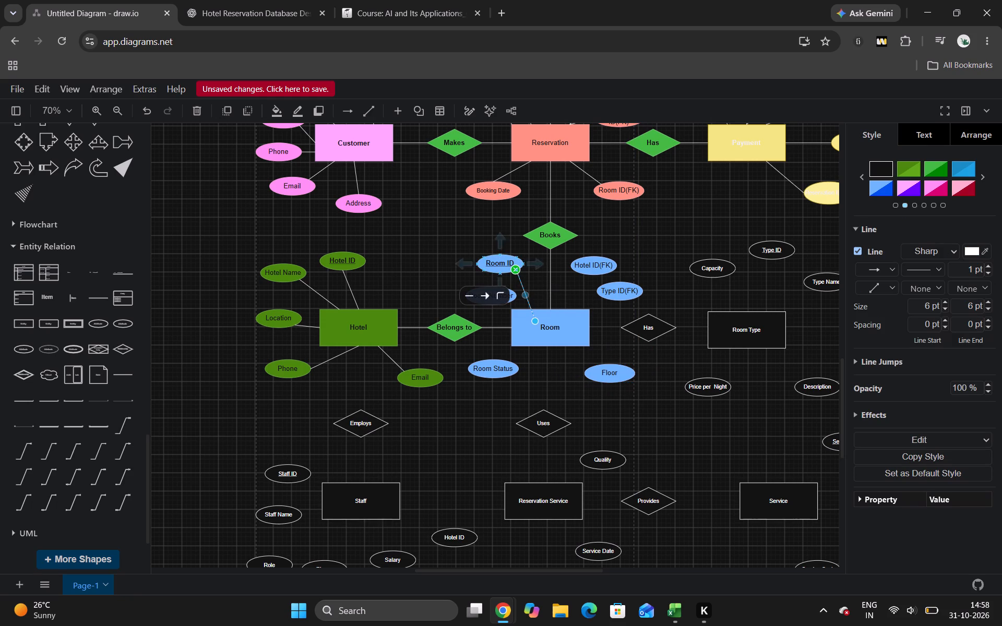
drag(535, 316, 547, 311)
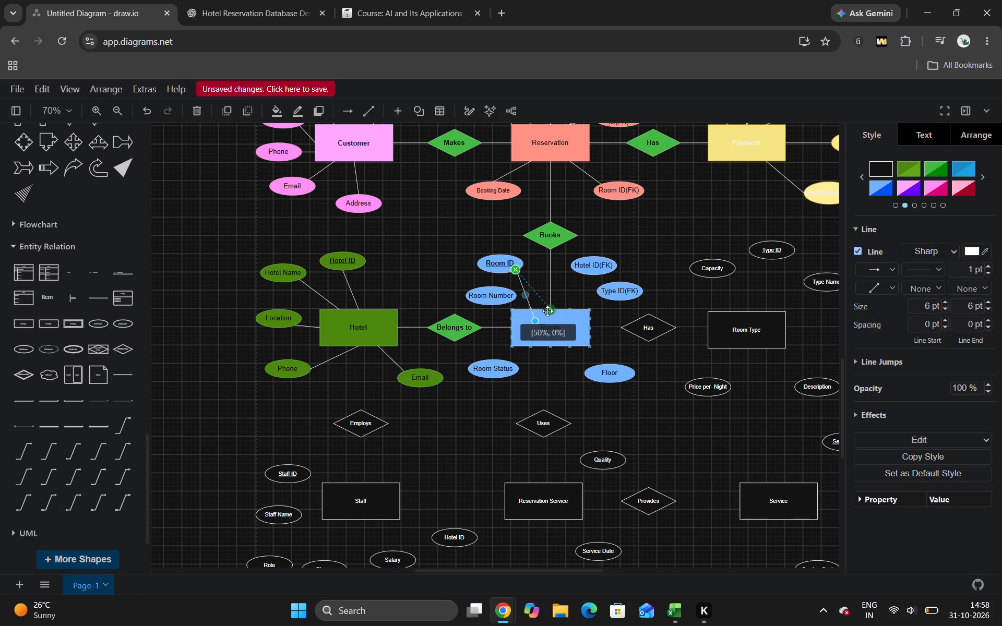
drag(547, 311, 547, 311)
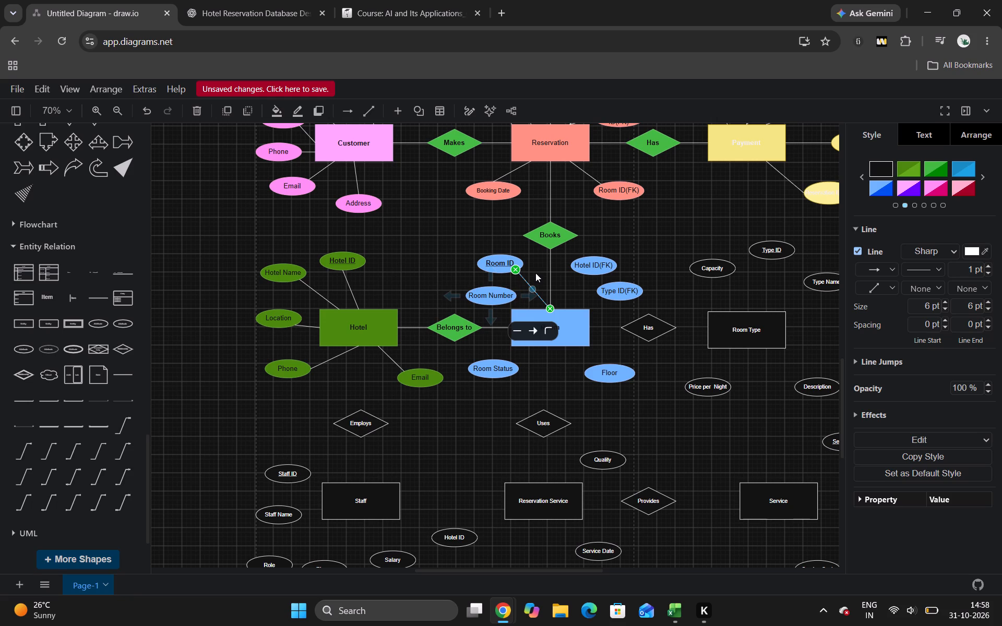
click(539, 273)
Paste another straight connector line and attach it from the Room Number attribute to the Room entity's top edge.
key(ctrl+v)
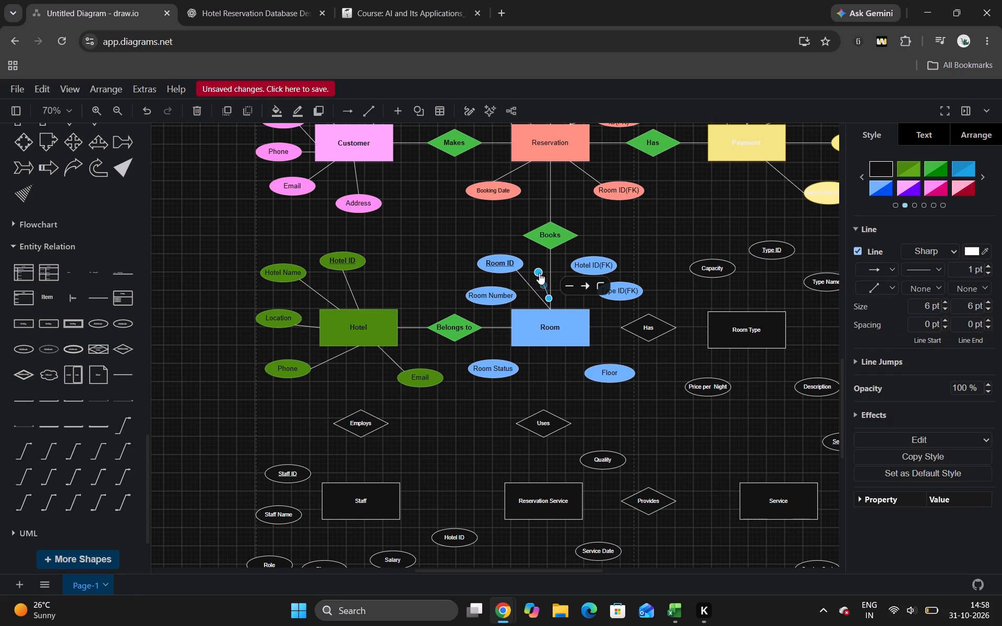
drag(538, 269, 513, 295)
drag(547, 295, 534, 309)
click(628, 220)
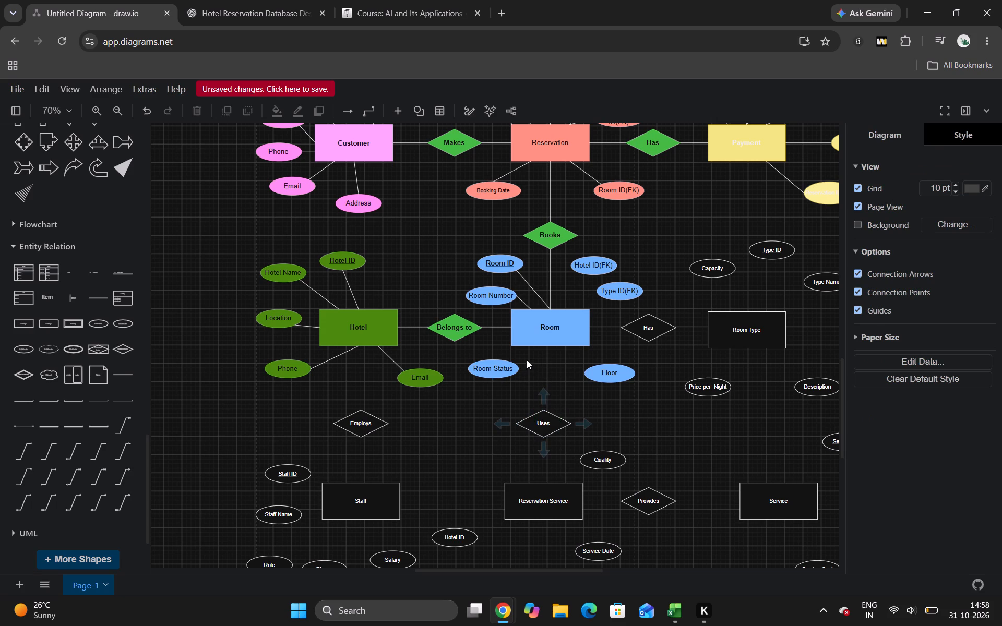
Paste a straight connector line and attach it from the Room Status attribute to the Room entity's bottom edge.
key(ctrl+v)
drag(524, 354, 521, 365)
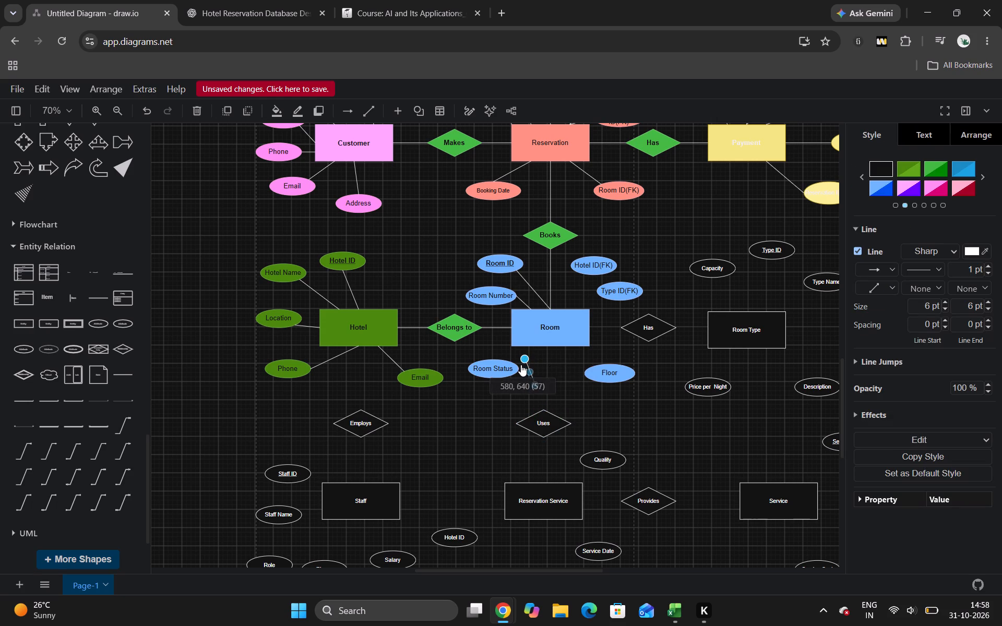
drag(521, 365, 520, 368)
drag(535, 382, 529, 351)
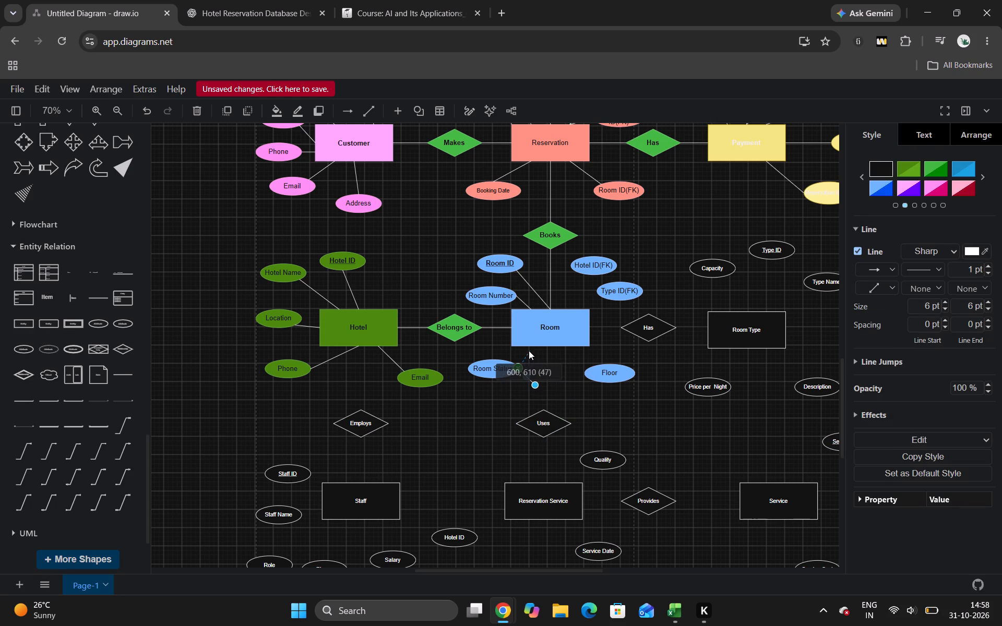
drag(529, 351, 532, 344)
click(660, 241)
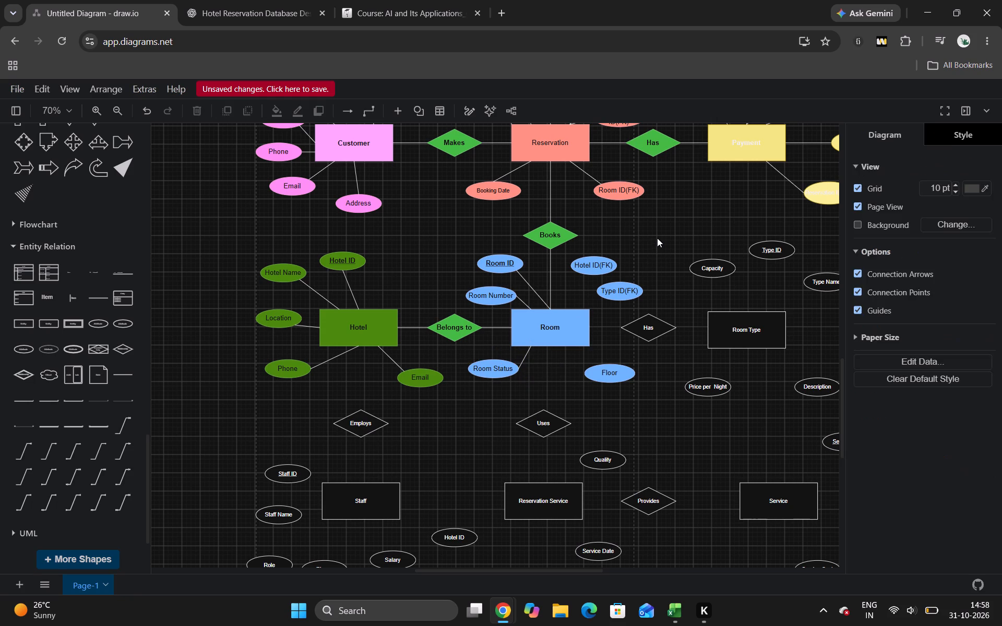
Paste a straight connector line and attach it from the Hotel ID(FK) attribute to the Room entity's top edge.
key(ctrl+v)
drag(654, 234, 580, 273)
drag(663, 257, 600, 292)
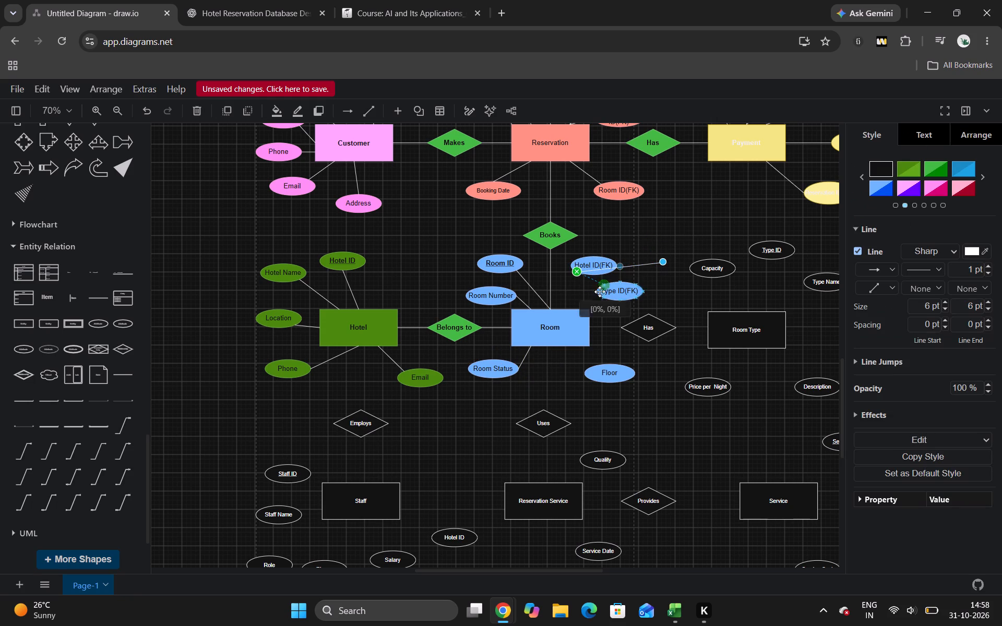
drag(600, 292, 566, 308)
click(654, 226)
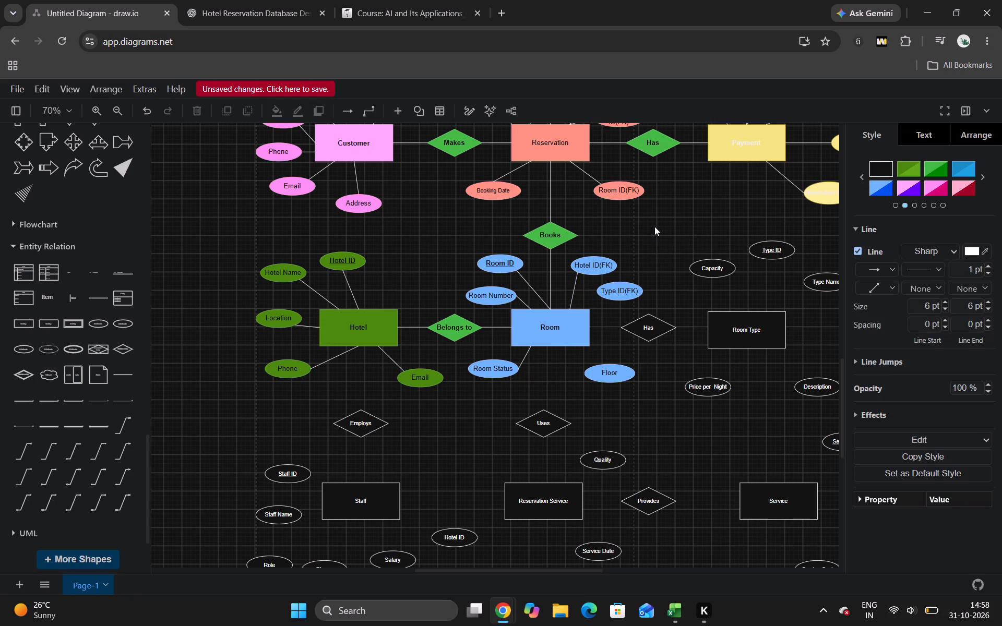
Paste a straight connector line and attach it from the Type ID(FK) attribute to the Room entity's top edge.
key(ctrl+v)
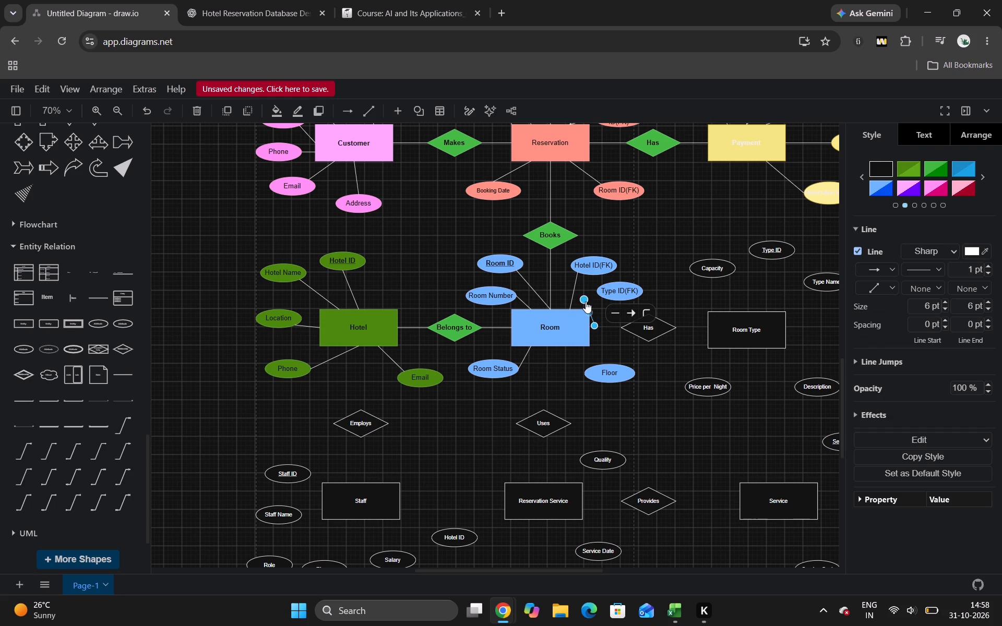
drag(583, 296, 598, 294)
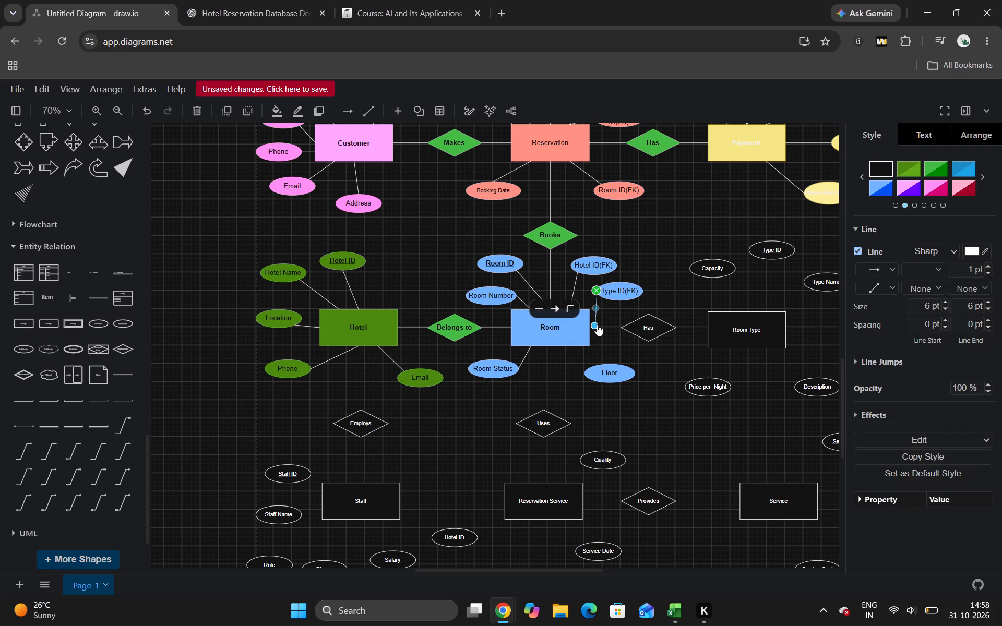
drag(595, 323, 576, 311)
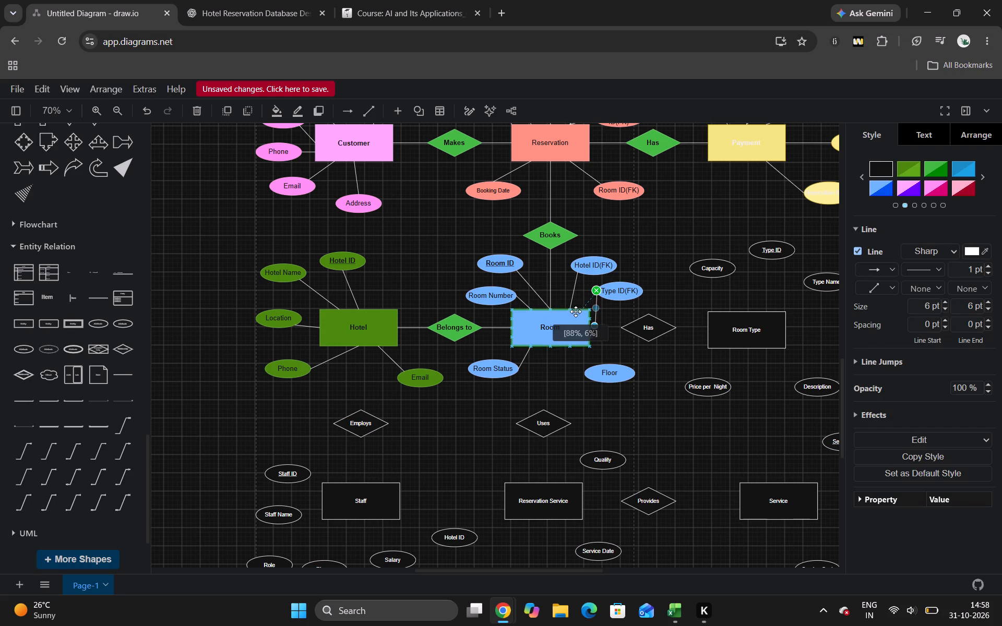
drag(576, 311, 569, 311)
click(686, 225)
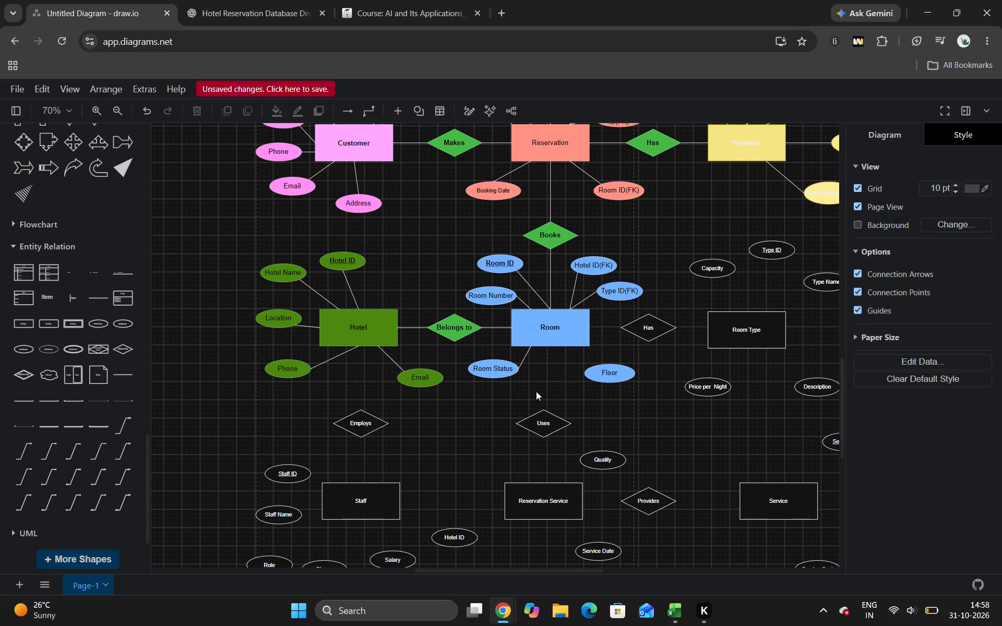
Paste a straight connector line and attach it from the Room entity's bottom edge to the Floor attribute.
key(ctrl+v)
drag(532, 387, 555, 368)
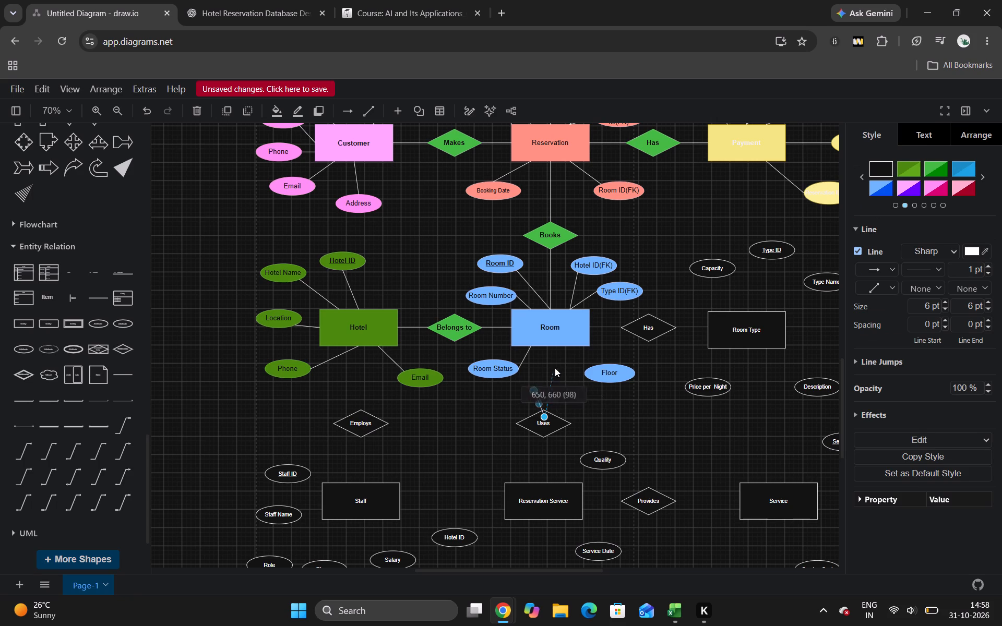
drag(555, 368, 569, 345)
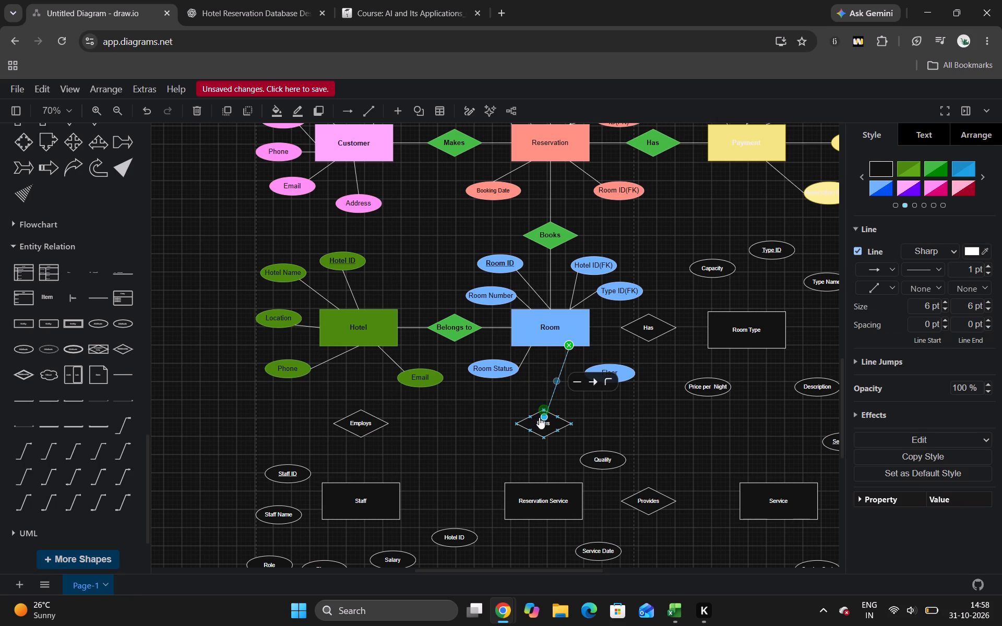
drag(543, 414, 591, 368)
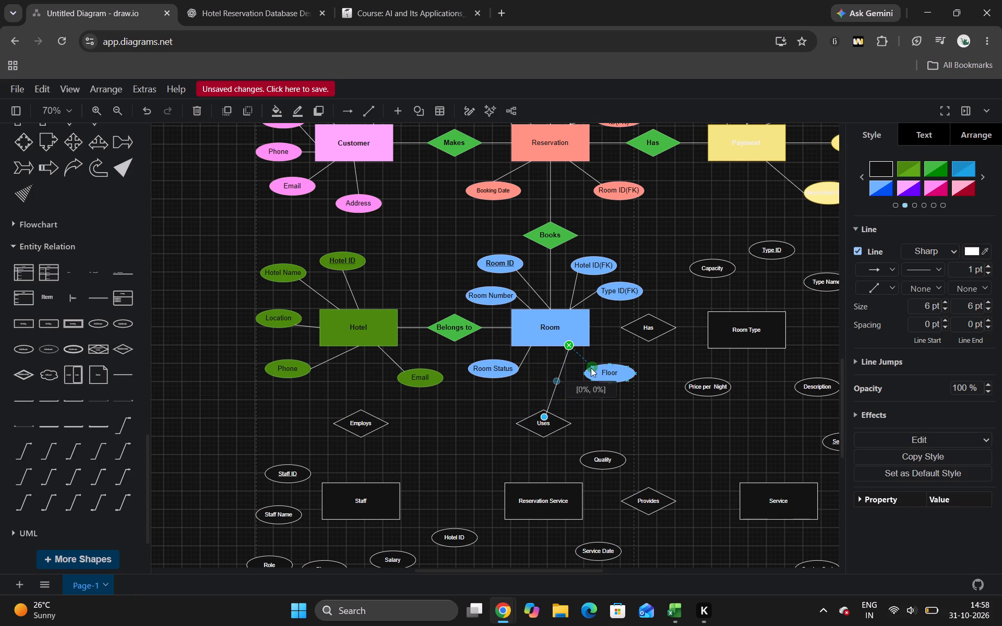
drag(591, 368, 594, 369)
click(673, 237)
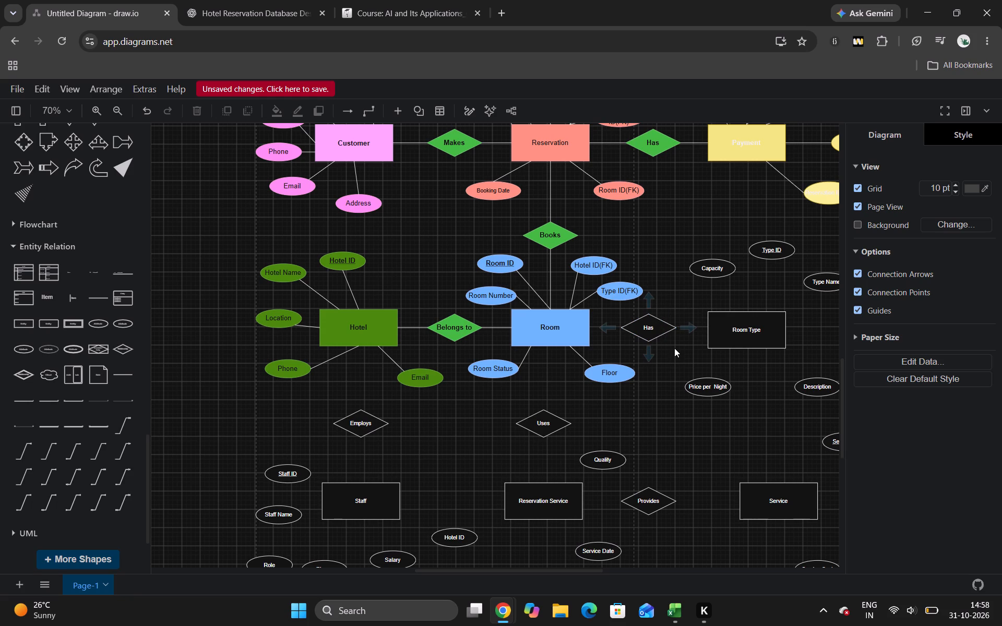
Format the Has relationship between Room and Room Type with a bold 15 px label and the green fill style.
double_click(653, 330)
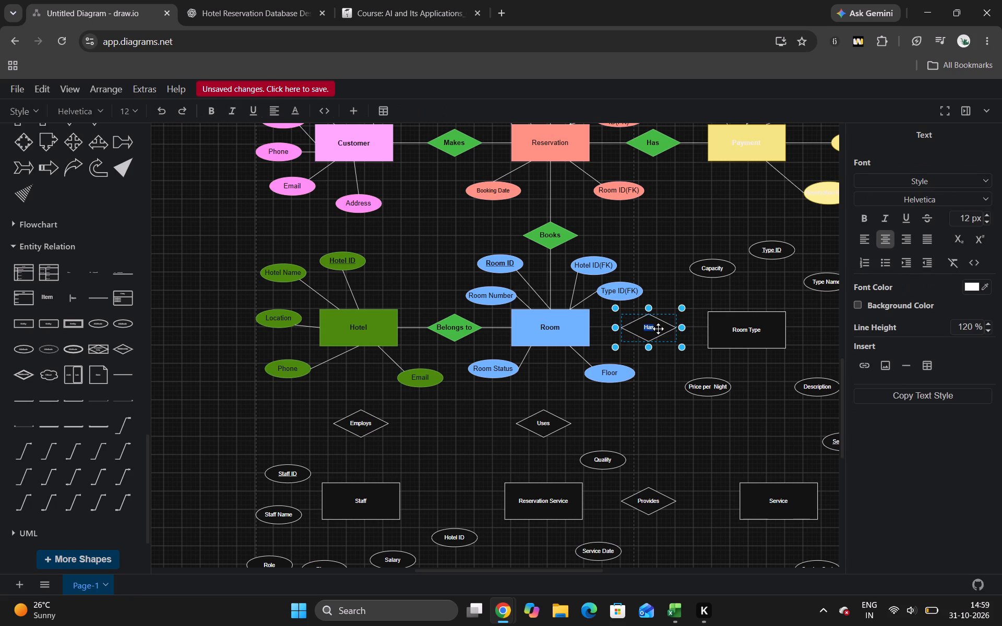
triple_click(986, 214)
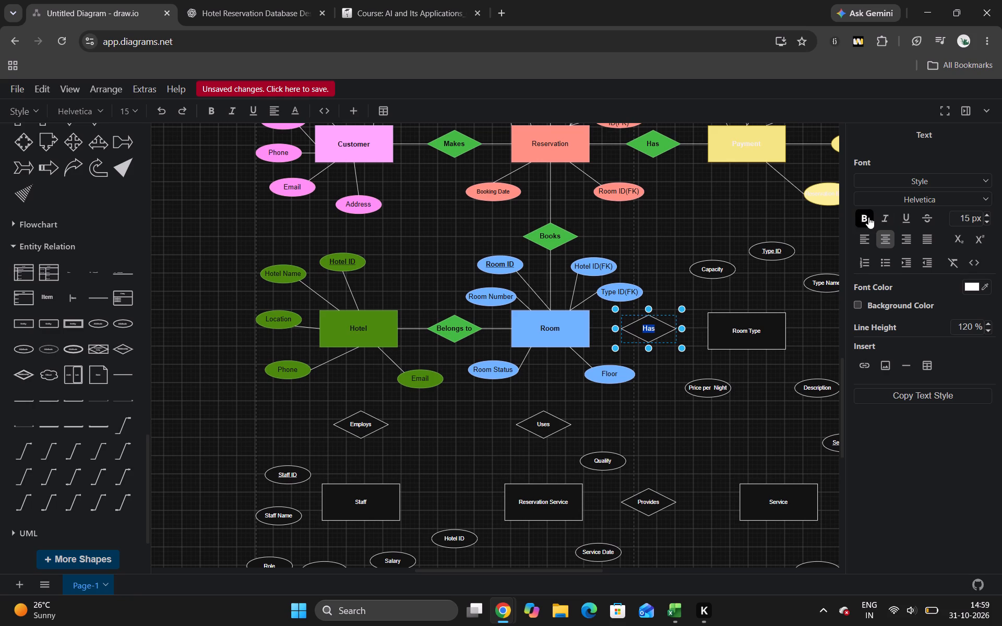
click(868, 217)
click(649, 228)
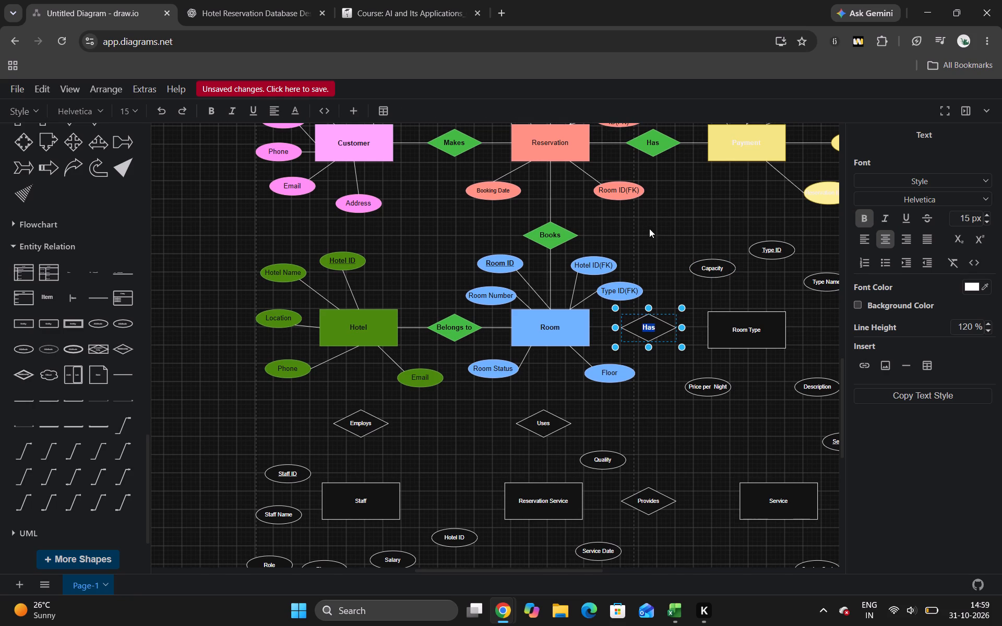
click(654, 330)
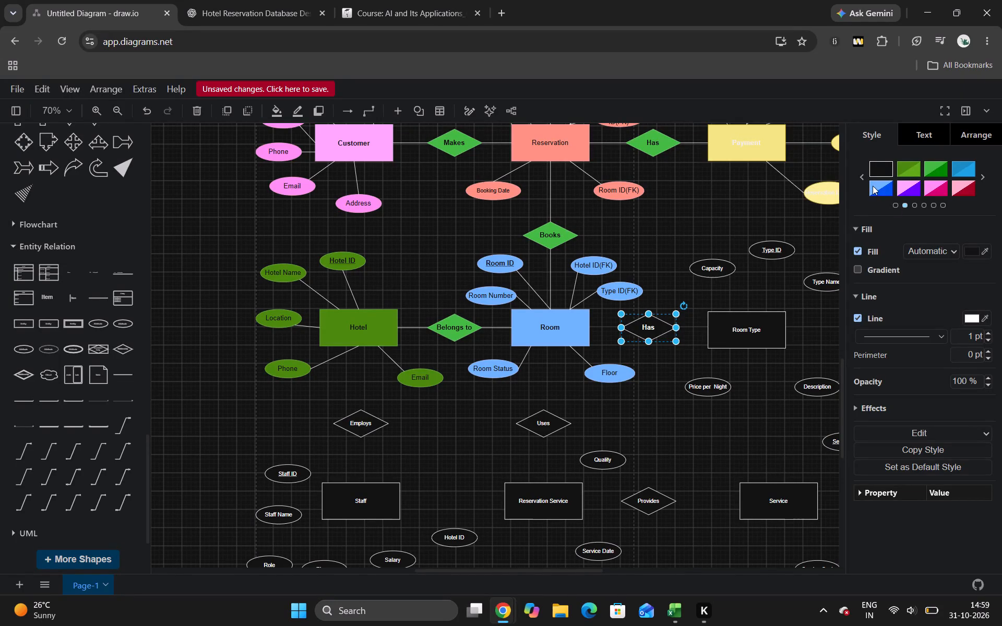
click(873, 186)
click(927, 165)
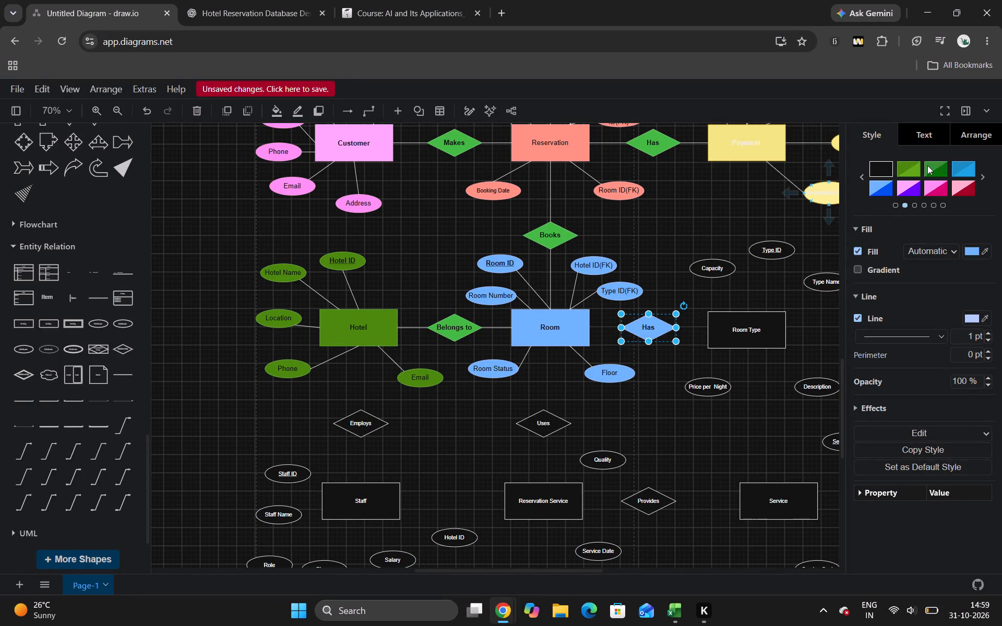
click(706, 194)
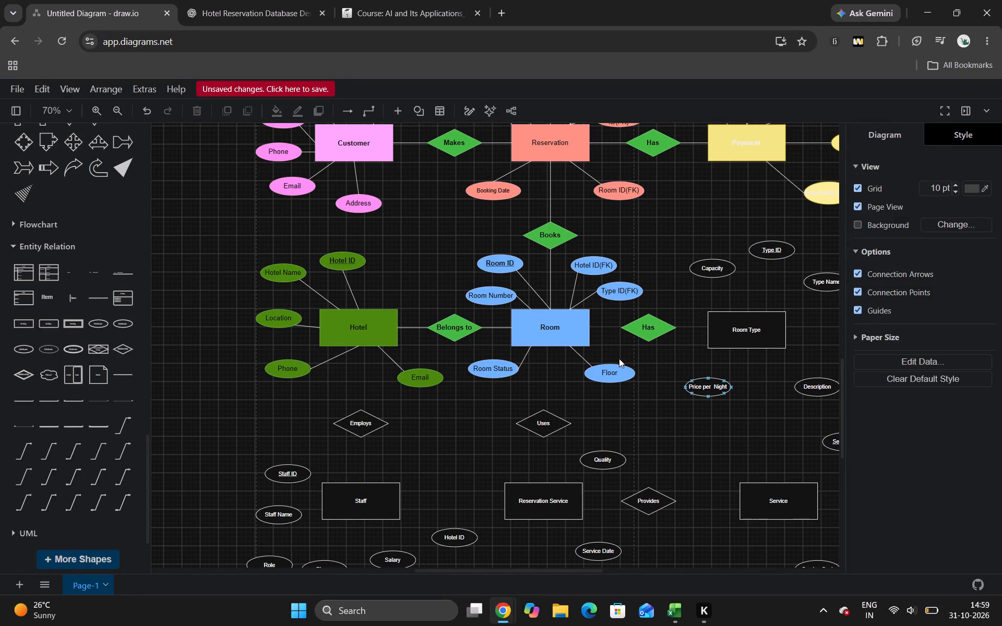
Paste a straight connector line and attach it from the Room entity's right edge to the Has diamond's left corner.
key(ctrl+v)
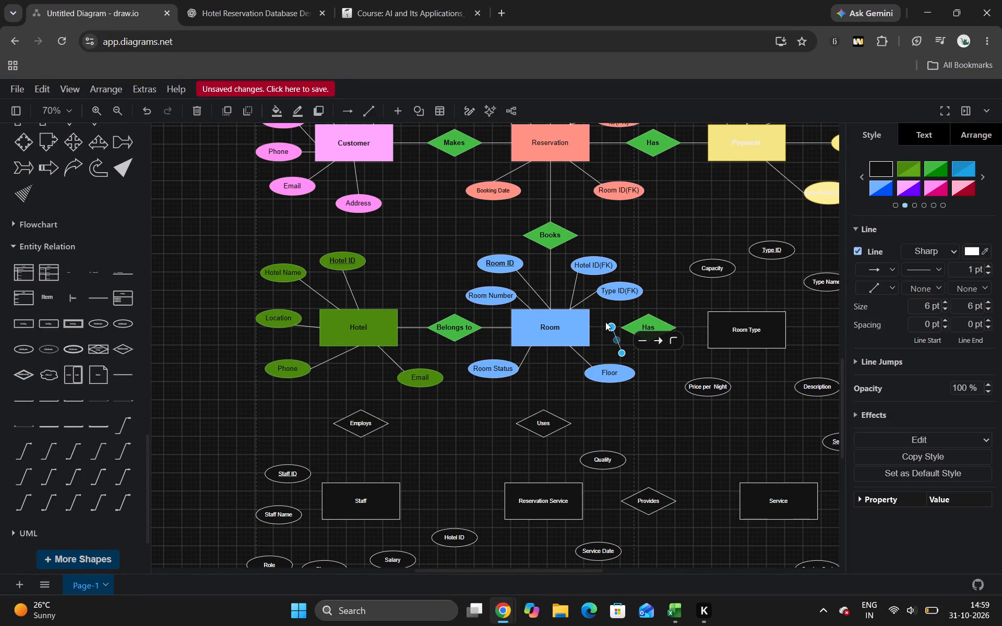
drag(613, 322, 590, 329)
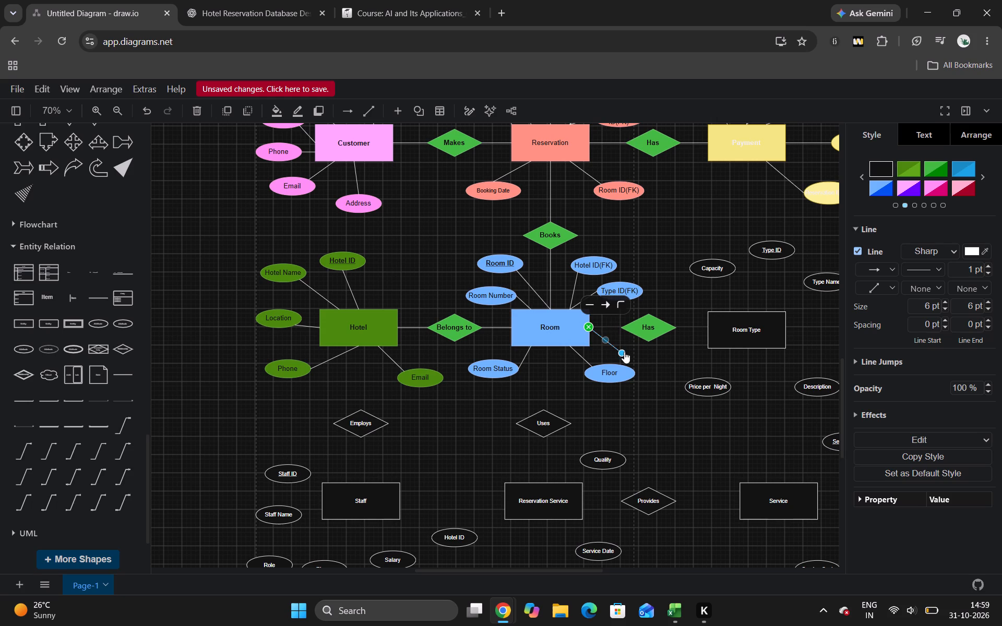
drag(618, 350, 619, 327)
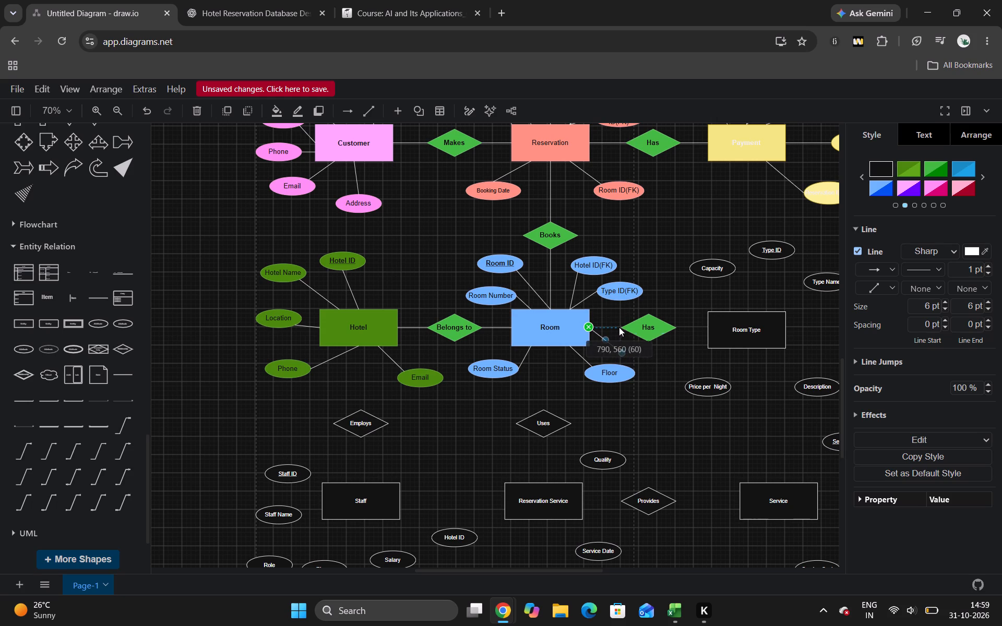
drag(619, 327, 622, 327)
click(686, 291)
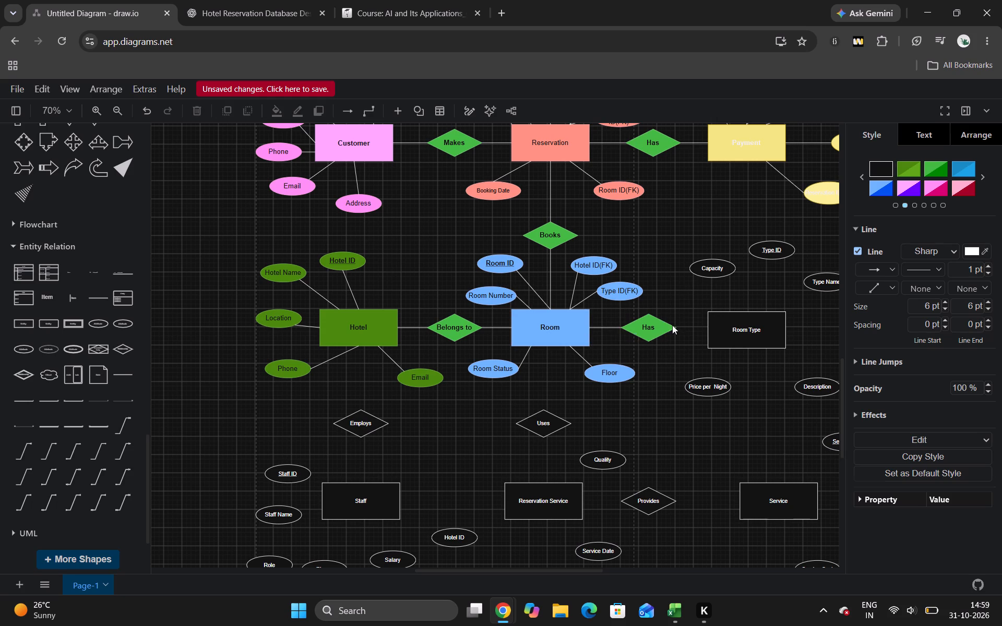
Paste a straight connector line between the Has diamond and the Room Type entity.
key(ctrl+v)
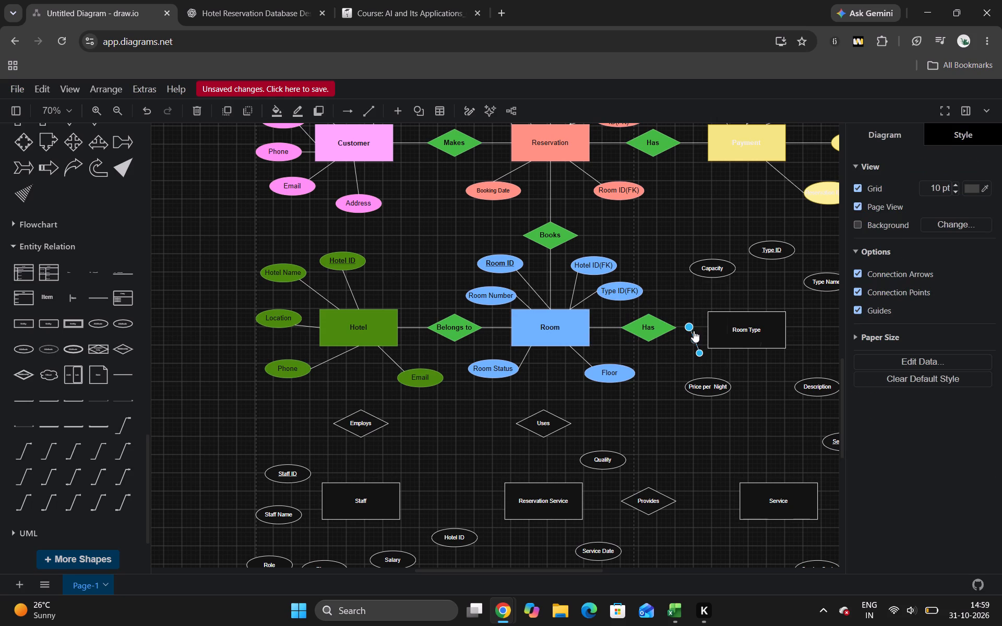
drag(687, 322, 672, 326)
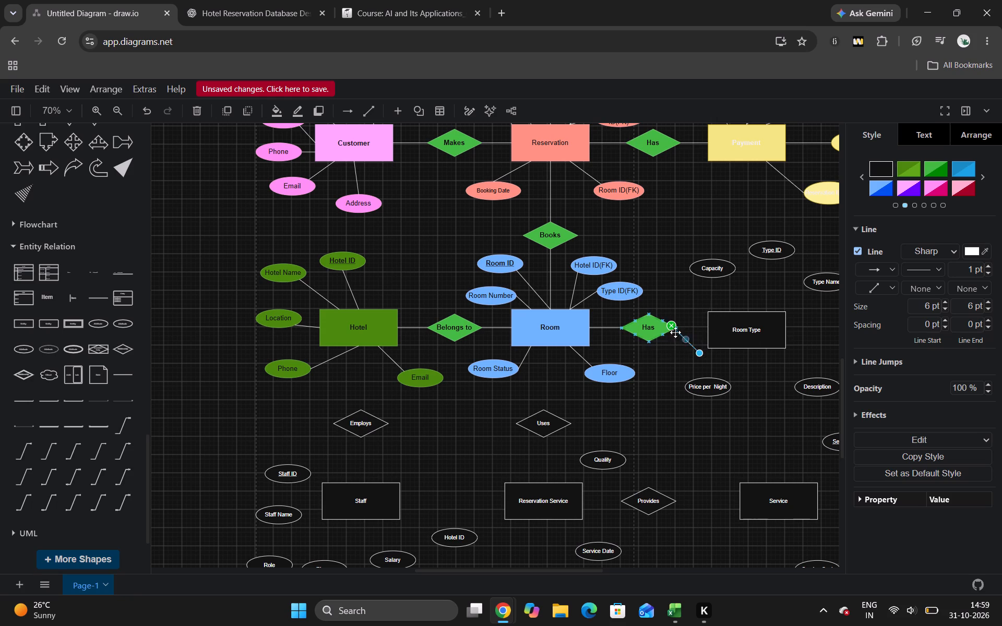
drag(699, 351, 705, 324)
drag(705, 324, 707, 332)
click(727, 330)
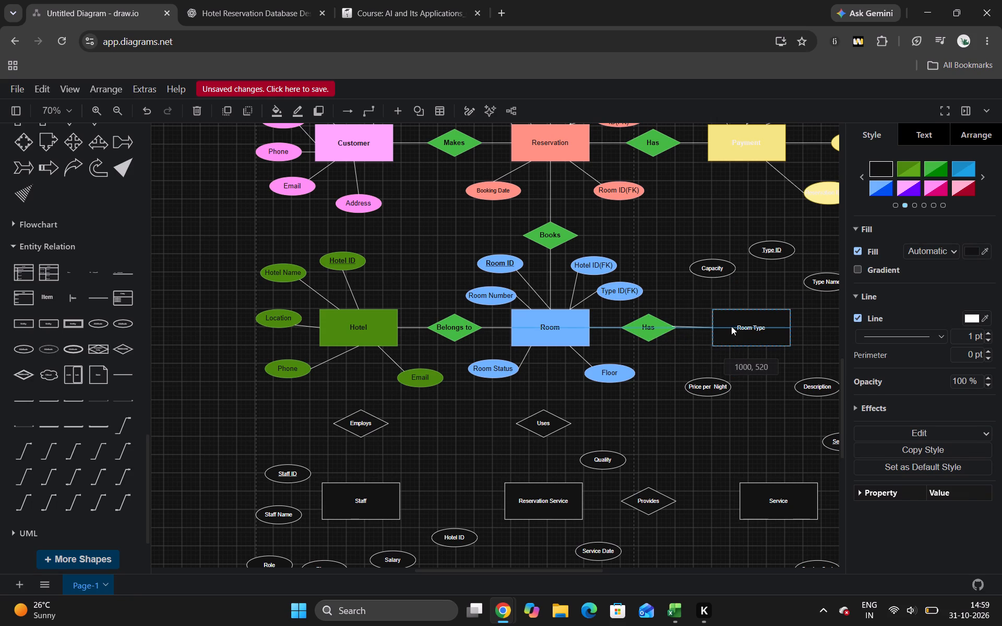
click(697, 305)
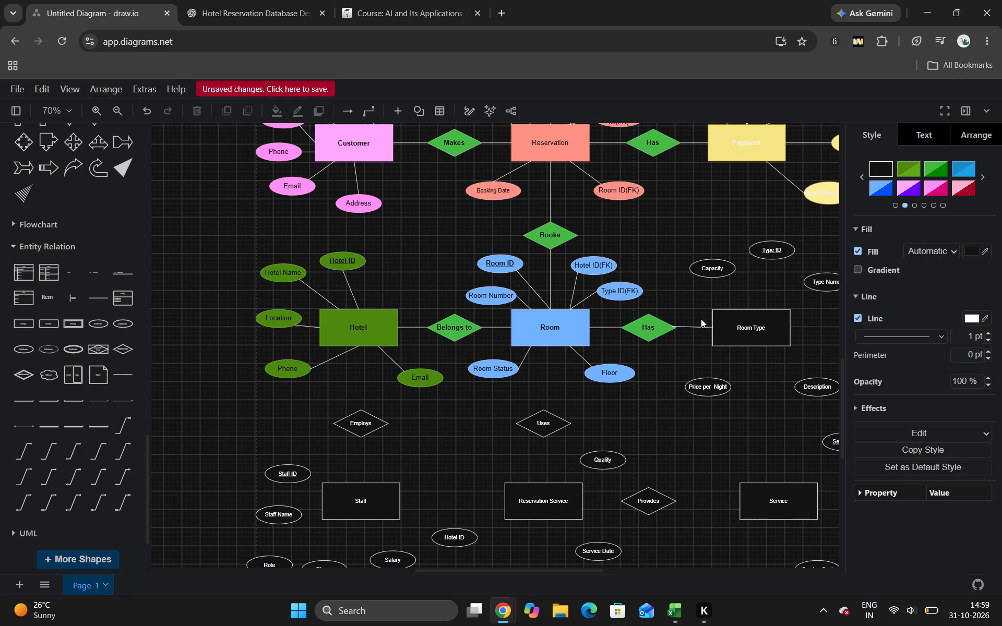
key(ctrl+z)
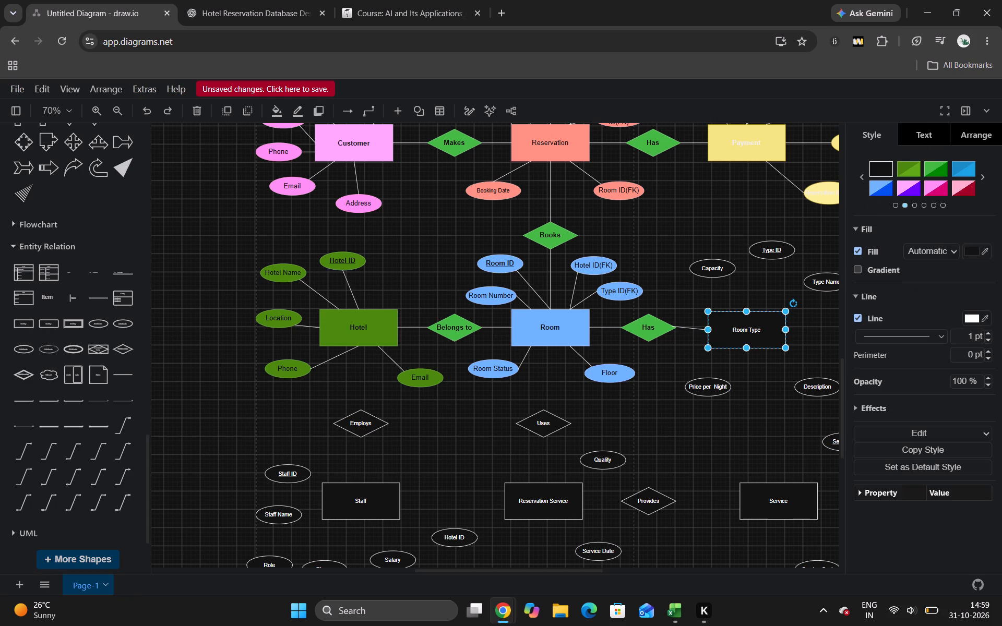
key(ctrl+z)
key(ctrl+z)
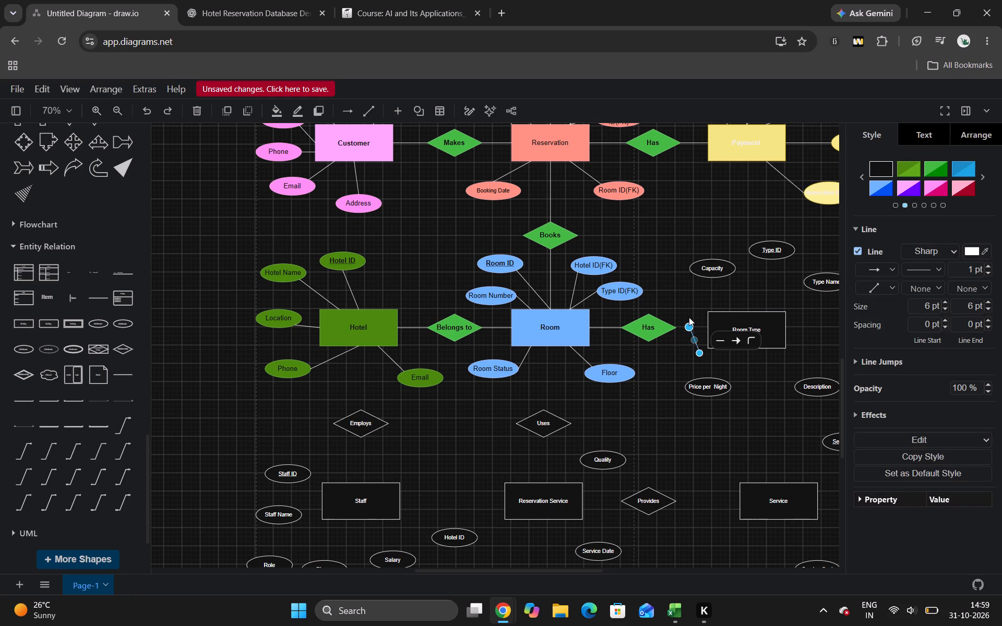
Attach the connector from the Has diamond's right corner to the midpoint of Room Type's left edge, aligning Room Type so the line is horizontal.
drag(690, 325, 674, 324)
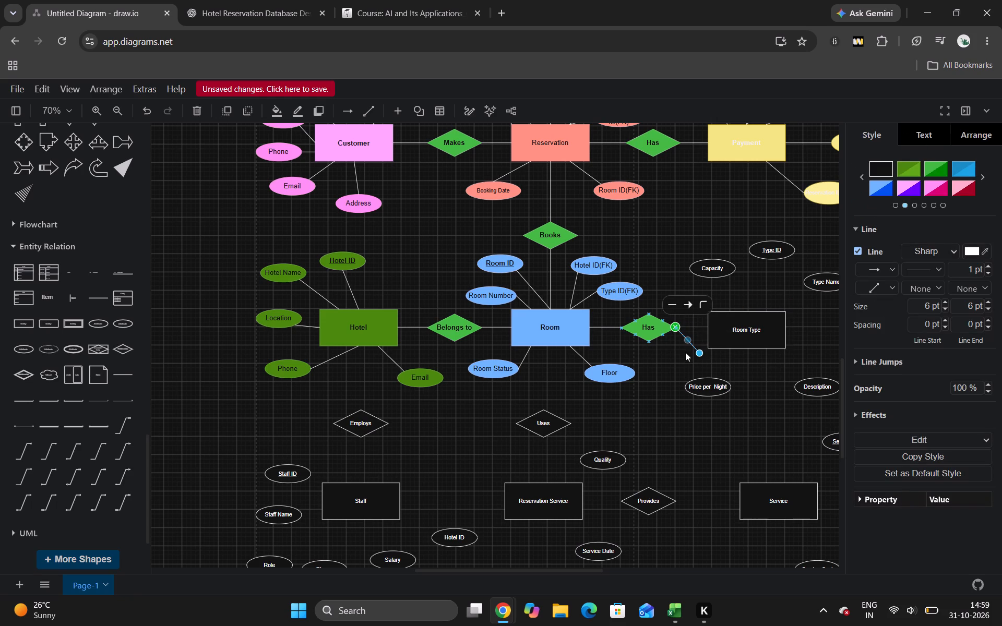
drag(700, 350, 709, 330)
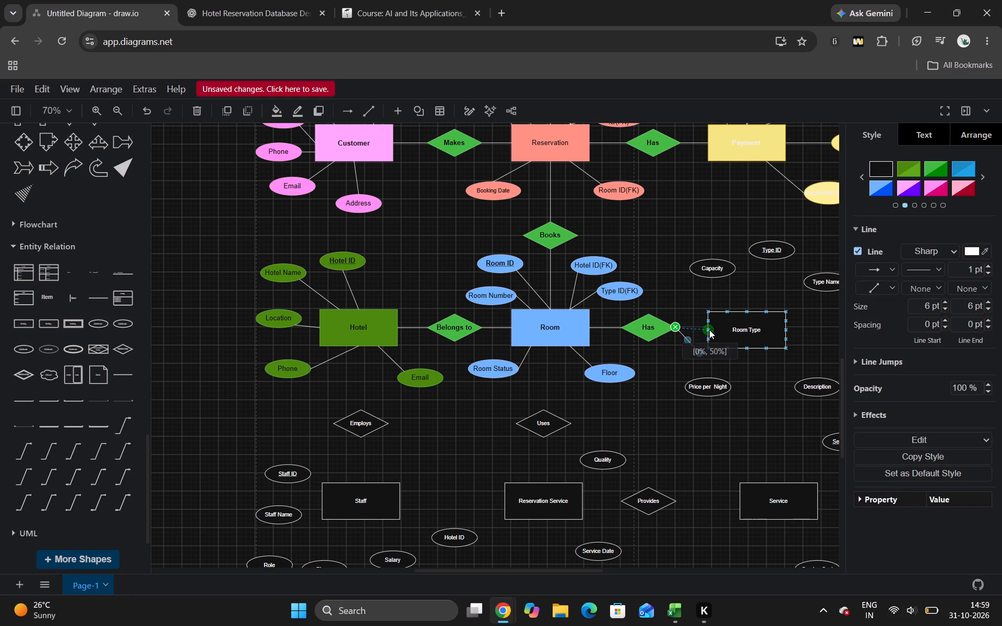
drag(709, 330, 709, 329)
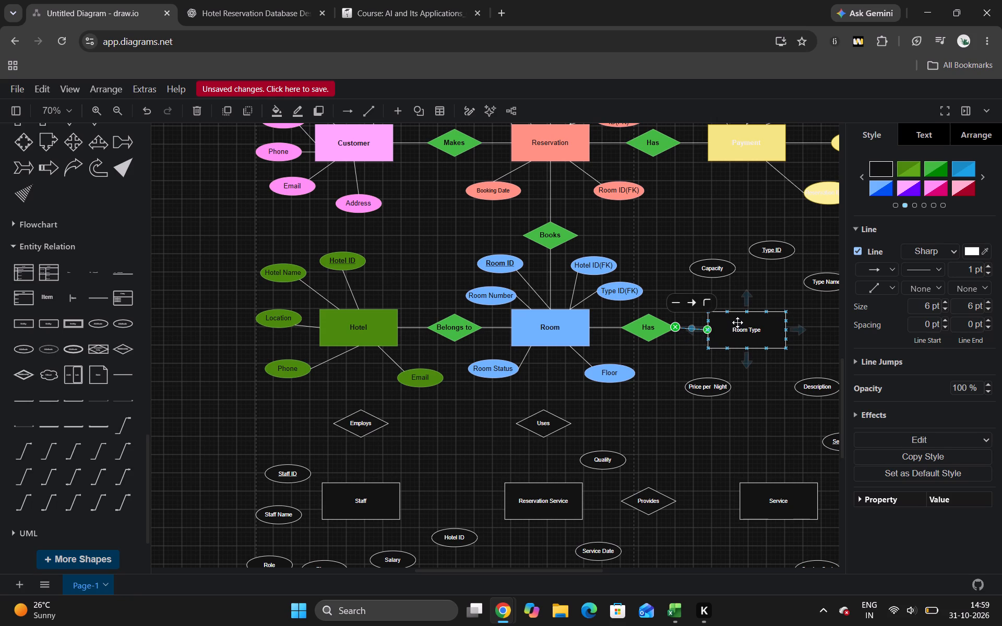
click(737, 322)
click(673, 308)
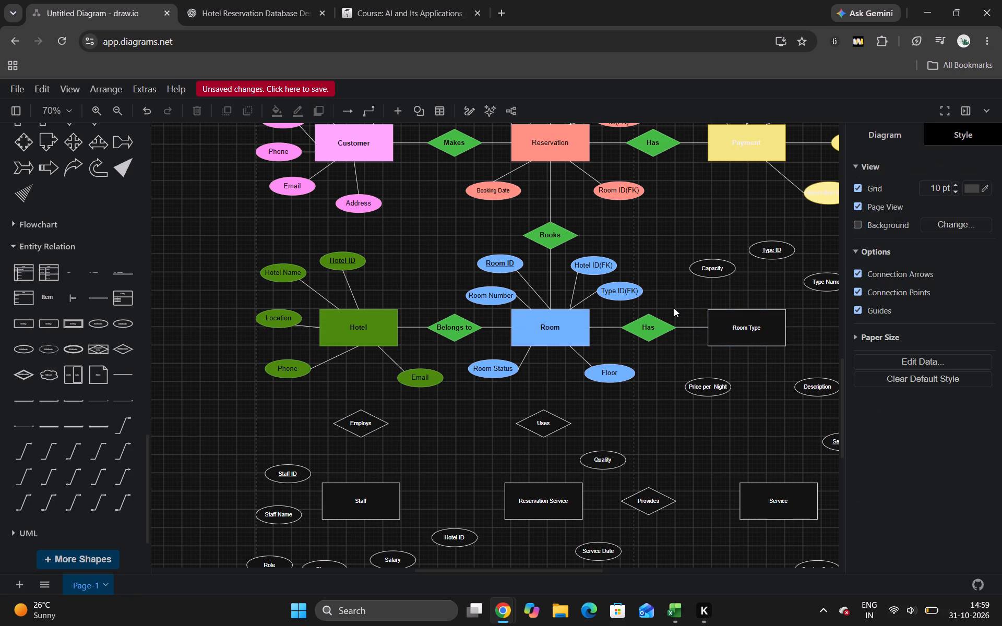
Make the Room Type entity's label bold and enlarge its font to match the other entity labels.
double_click(755, 327)
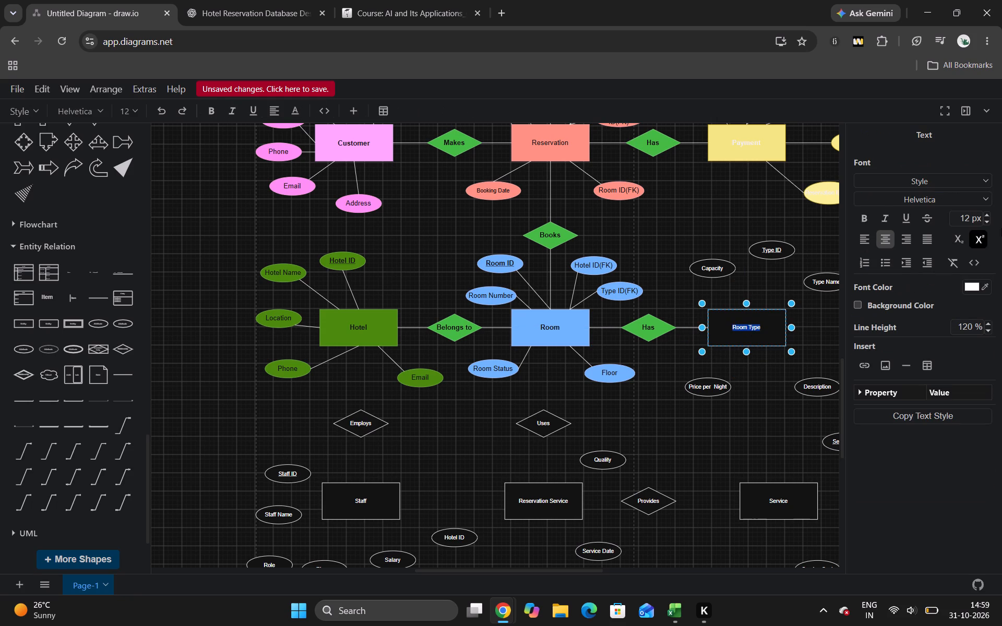
click(860, 216)
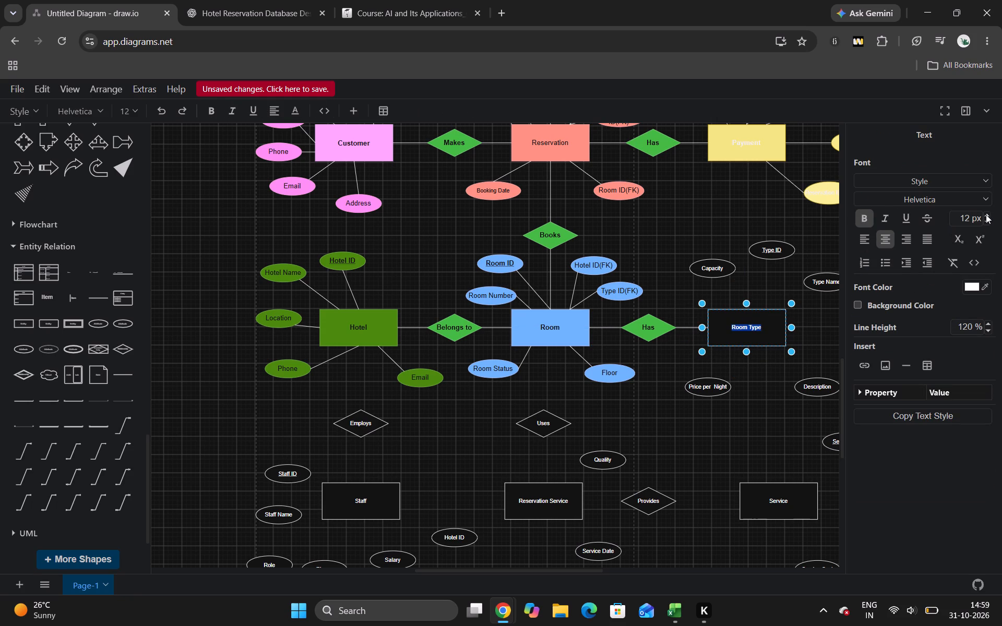
triple_click(986, 214)
click(762, 286)
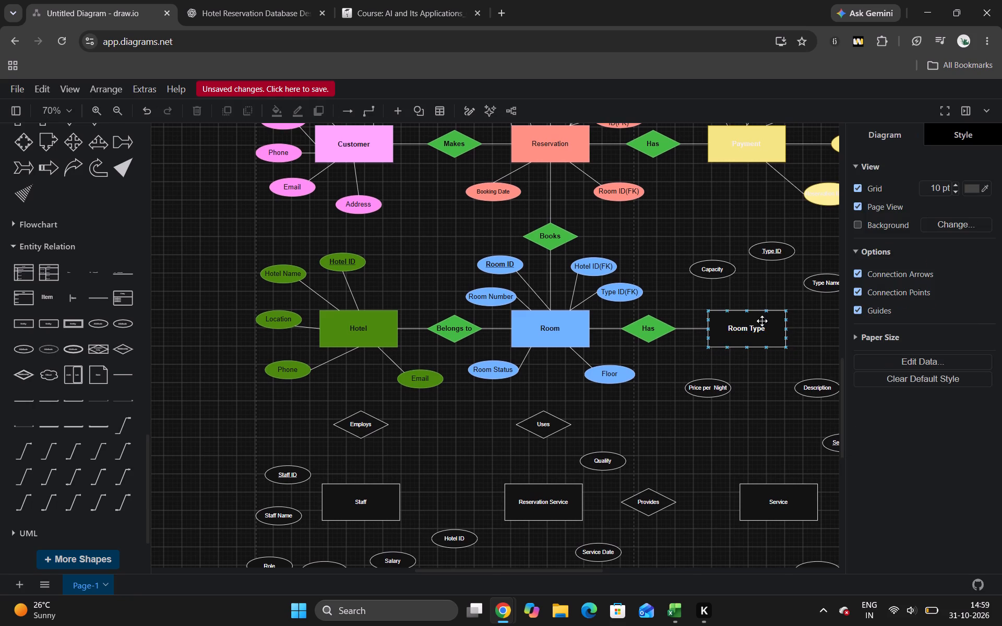
Check the Room Type colour in the ChatGPT reference image and apply the light pink fill style to the Room Type entity in draw.io.
click(764, 323)
click(250, 0)
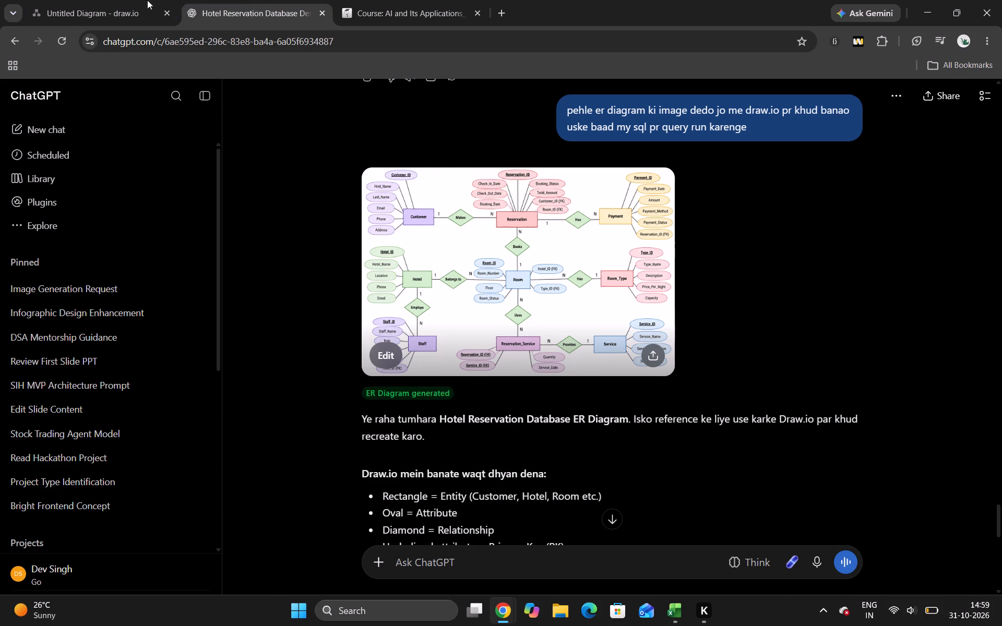
click(118, 0)
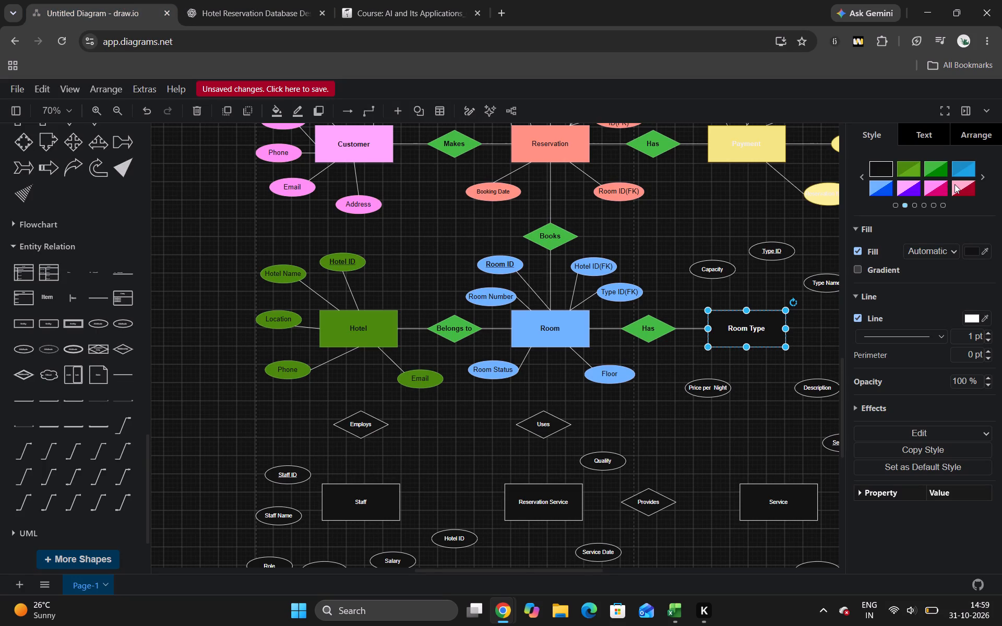
click(955, 184)
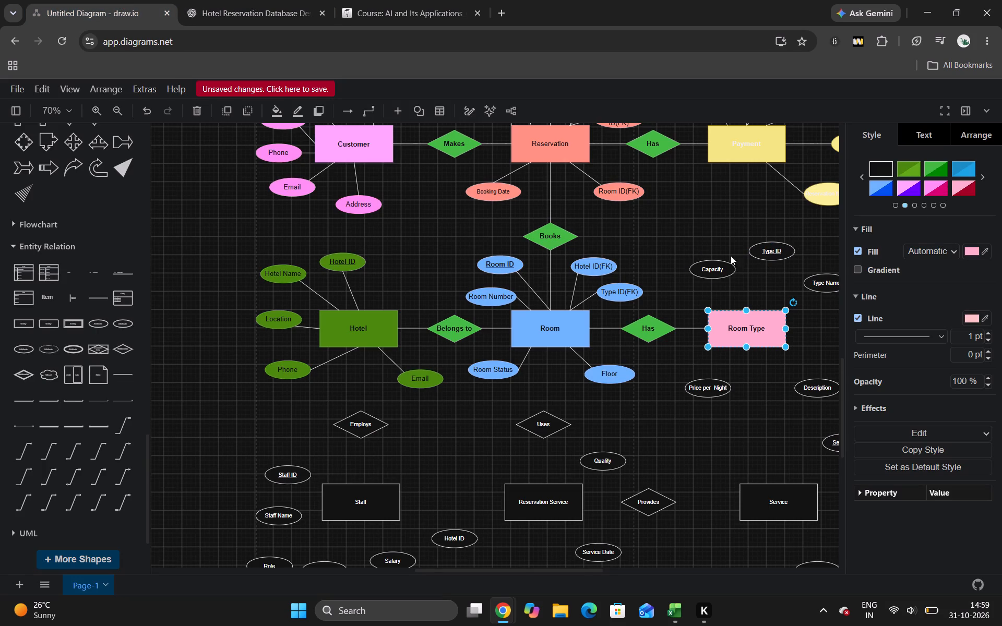
Set the Capacity attribute's label font size to 15 px.
double_click(708, 272)
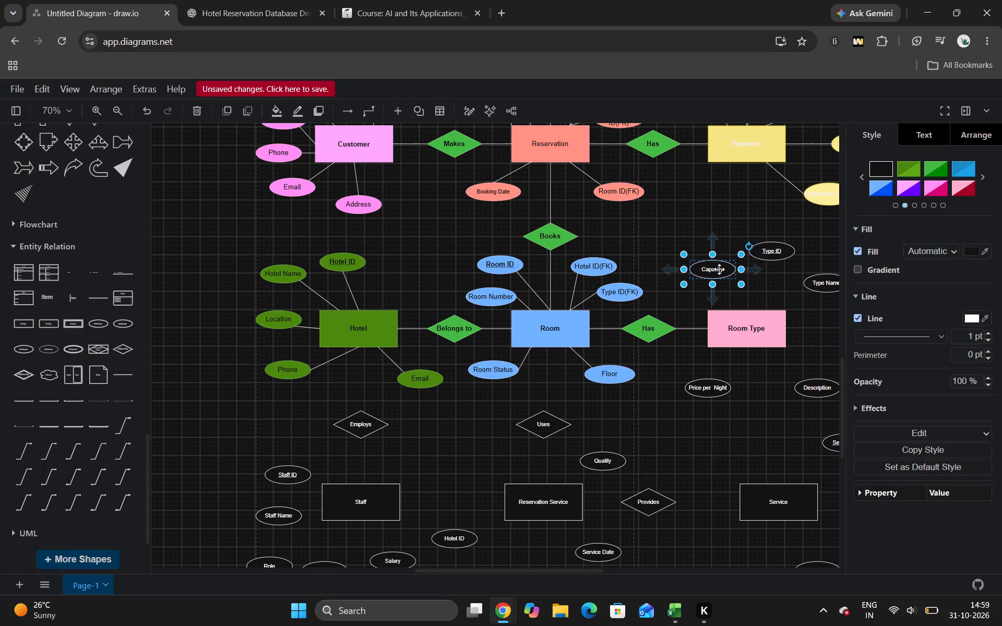
double_click(711, 274)
double_click(714, 270)
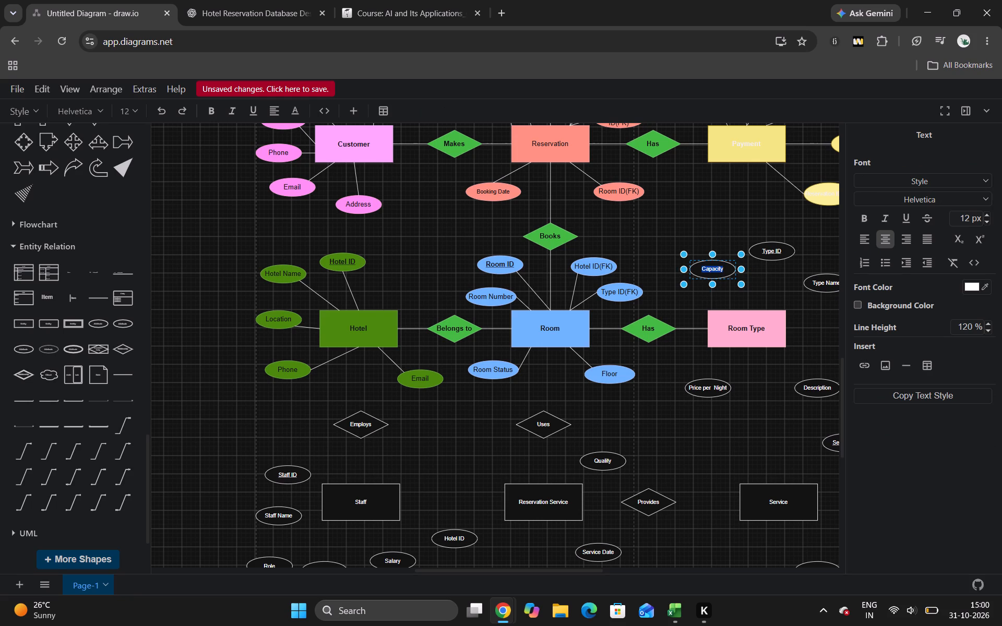
triple_click(987, 212)
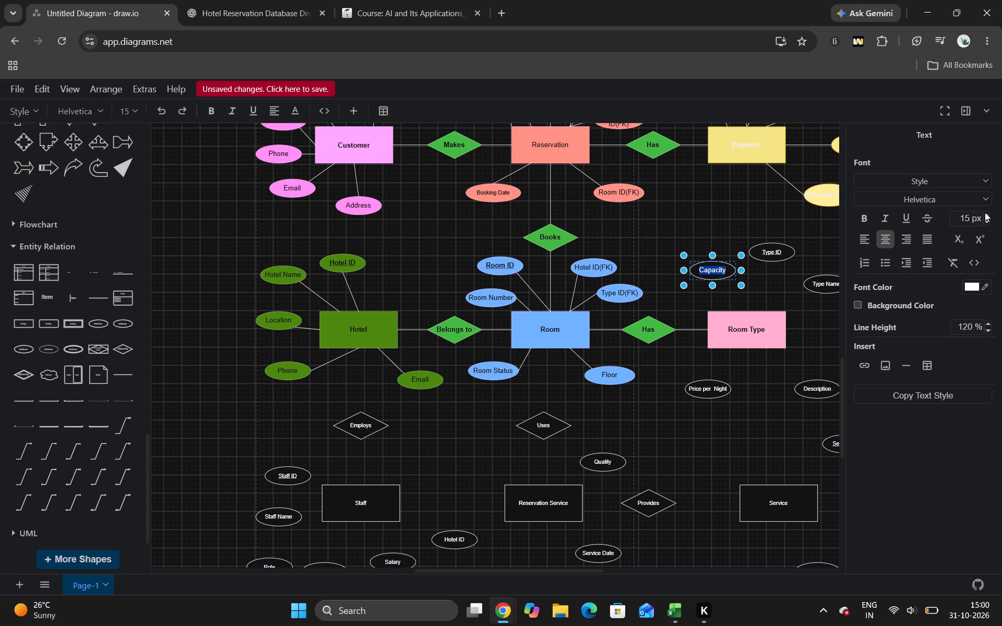
click(695, 234)
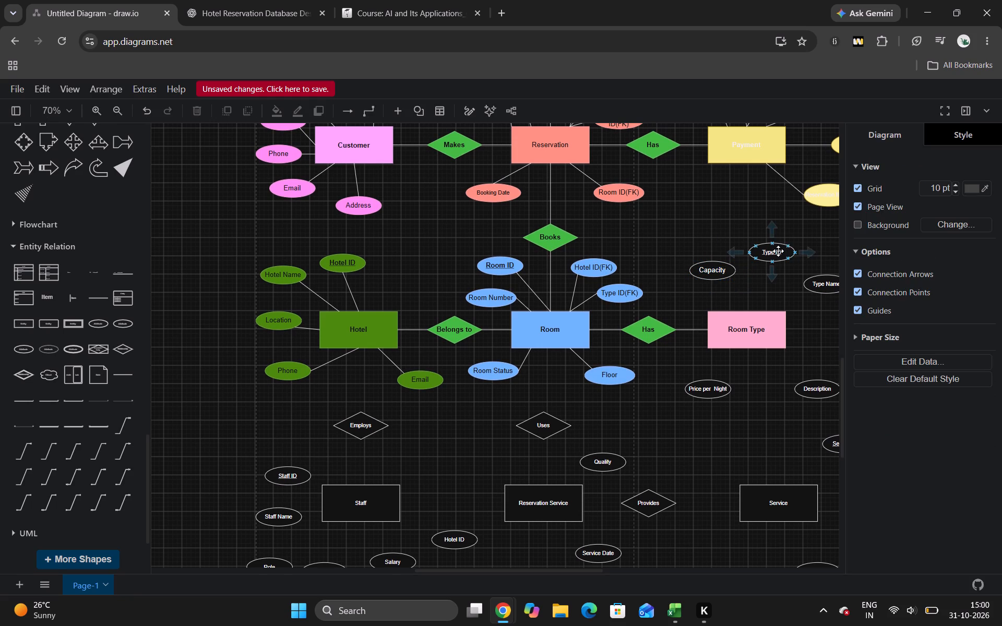
Set the Type ID attribute's label to 15 px and make it bold.
double_click(778, 251)
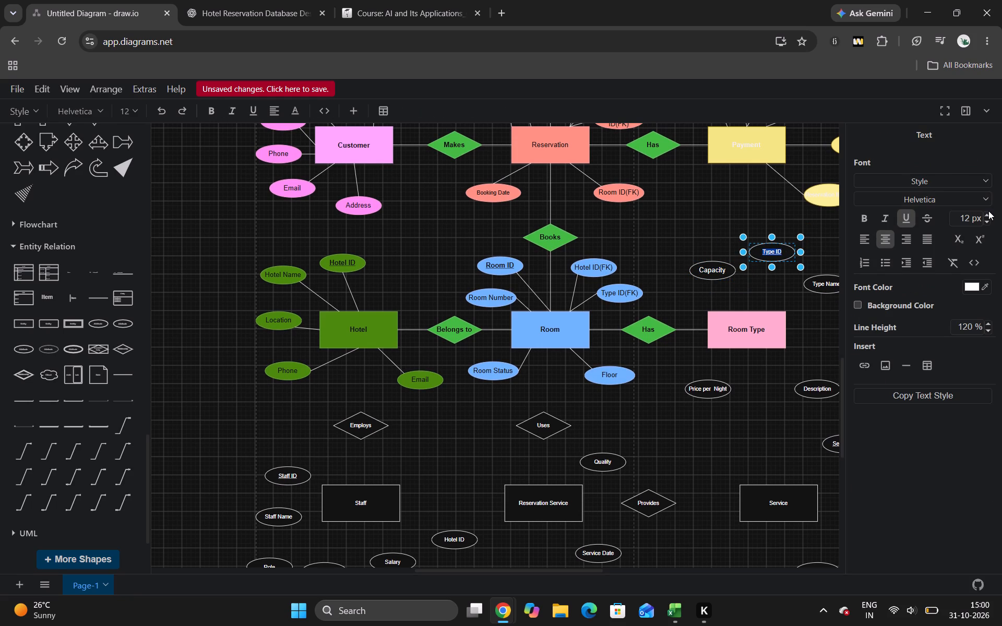
triple_click(988, 211)
triple_click(987, 214)
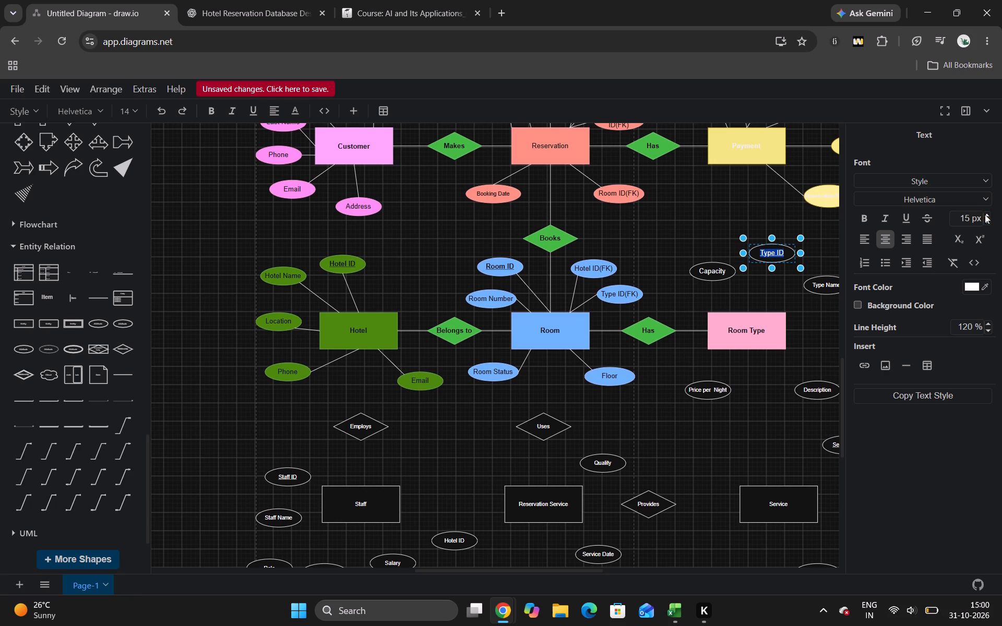
click(866, 219)
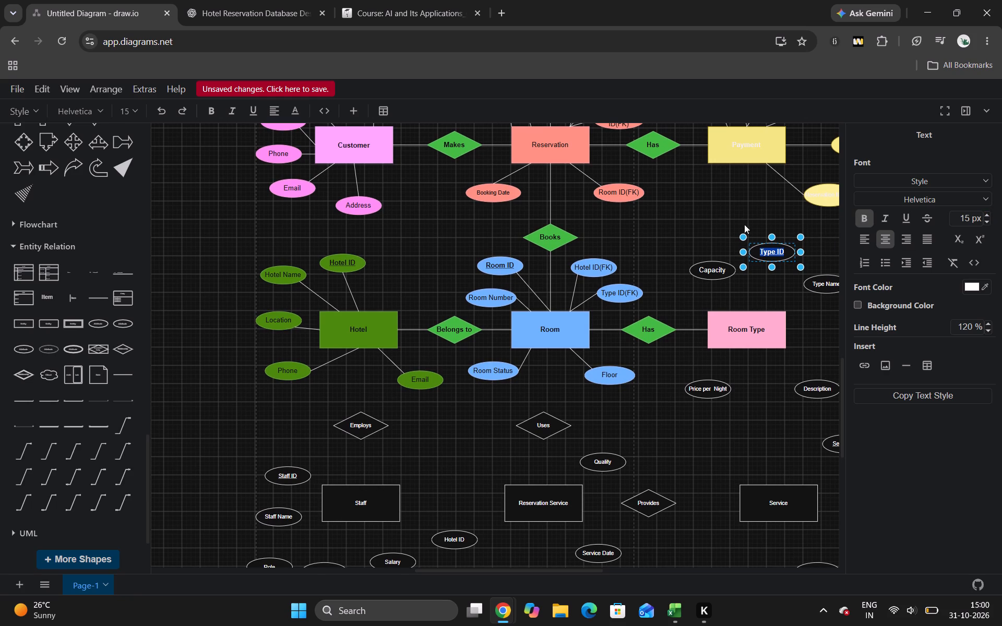
click(737, 203)
Arrange the Type Name, Capacity and Type ID ellipses in a loose arc just above the Room Type entity.
click(821, 282)
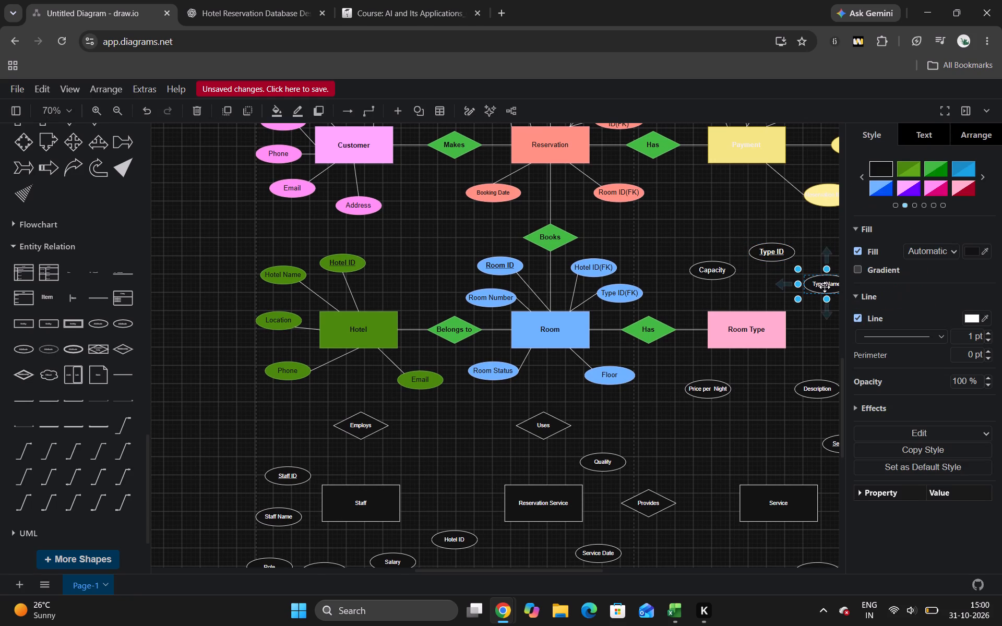
drag(823, 286, 836, 290)
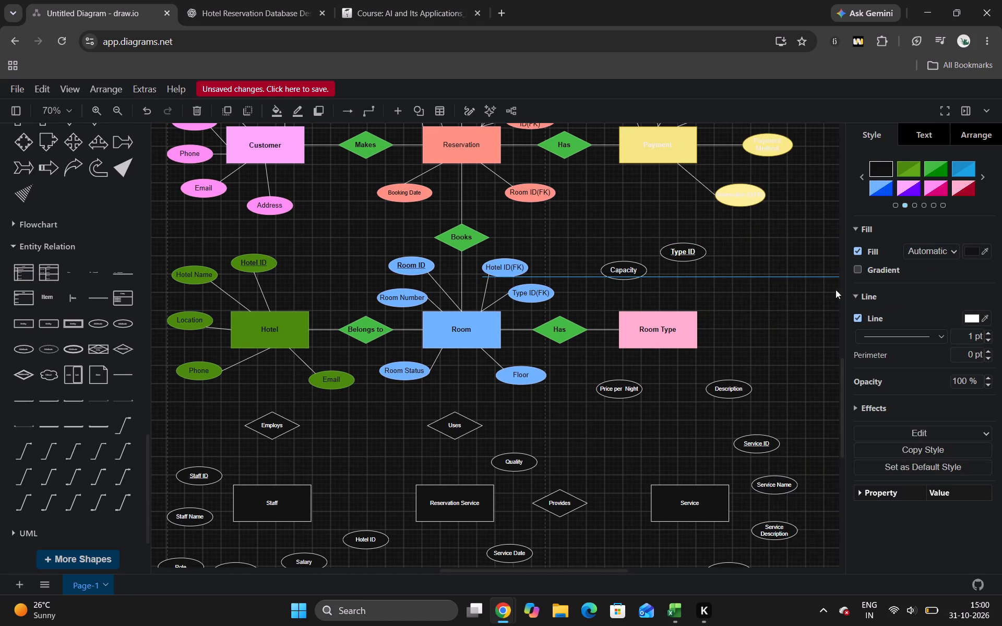
drag(836, 290, 717, 287)
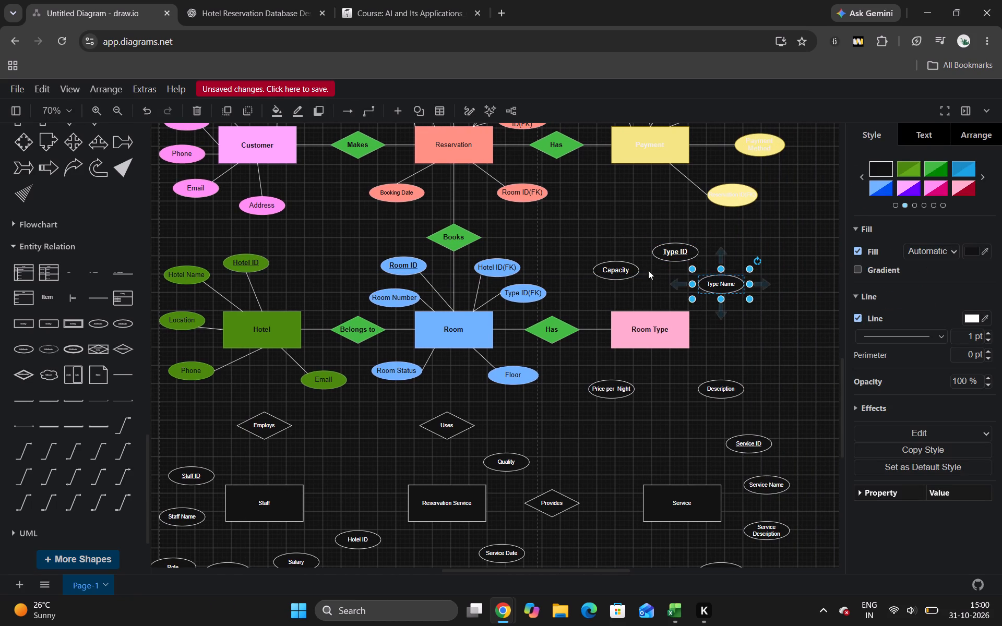
drag(615, 271, 606, 282)
drag(679, 251, 670, 255)
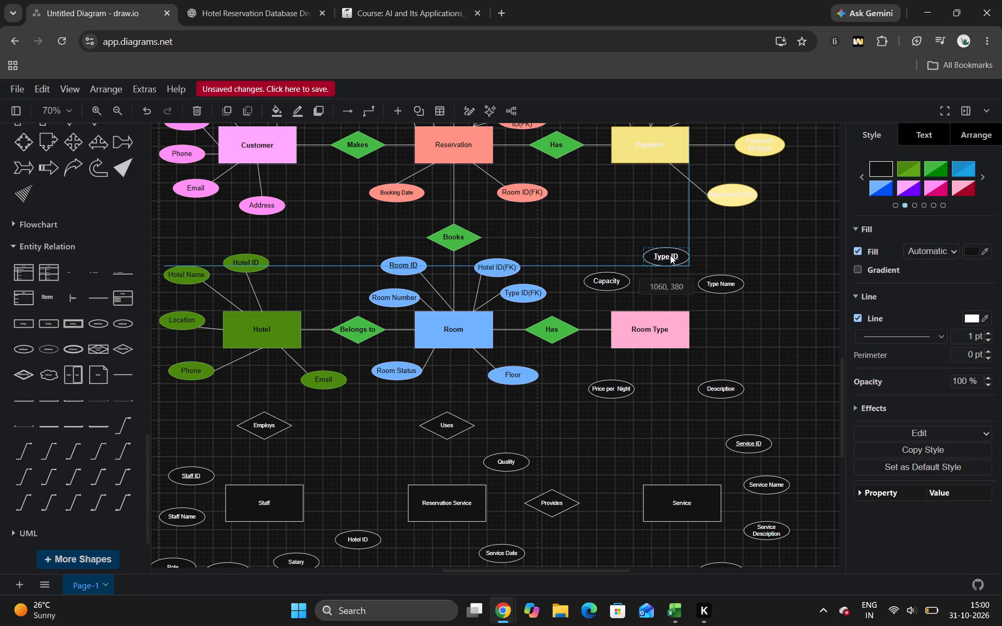
drag(670, 255, 667, 262)
drag(722, 284, 716, 278)
Set the Price per Night label to 15 px, widen its ellipse to fit the text on one line, and shift it slightly away from Description.
double_click(598, 390)
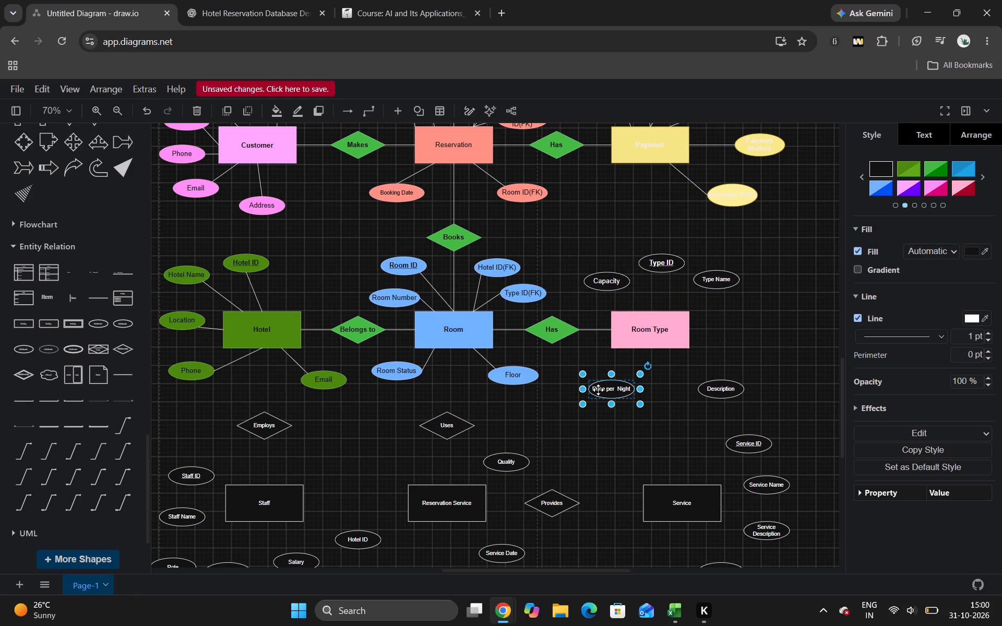
triple_click(987, 214)
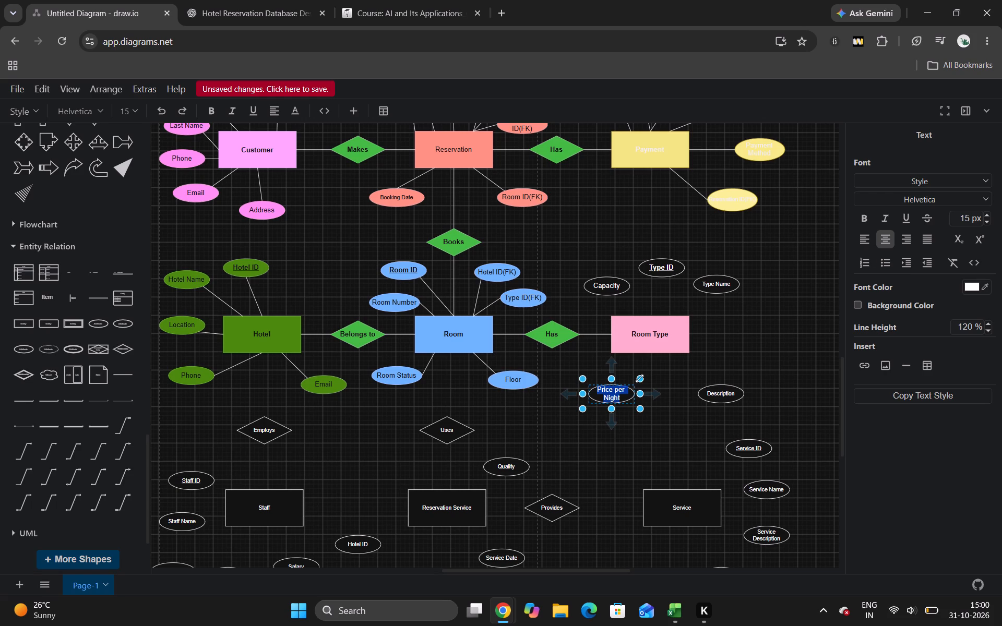
drag(639, 378, 647, 377)
drag(620, 398, 619, 397)
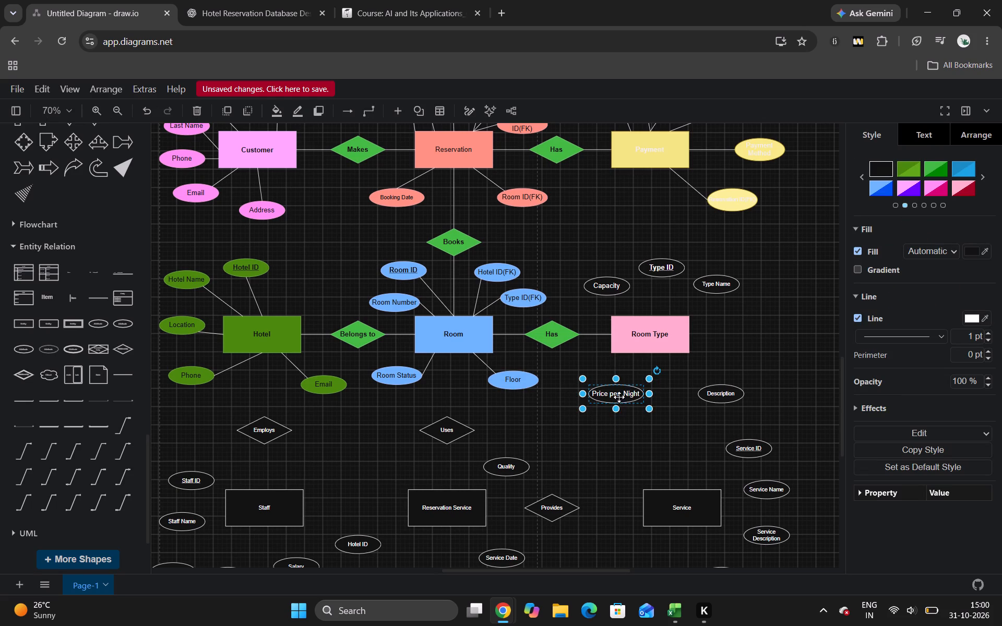
drag(619, 397, 609, 396)
Set the Description attribute's label font size to 15 px.
double_click(710, 393)
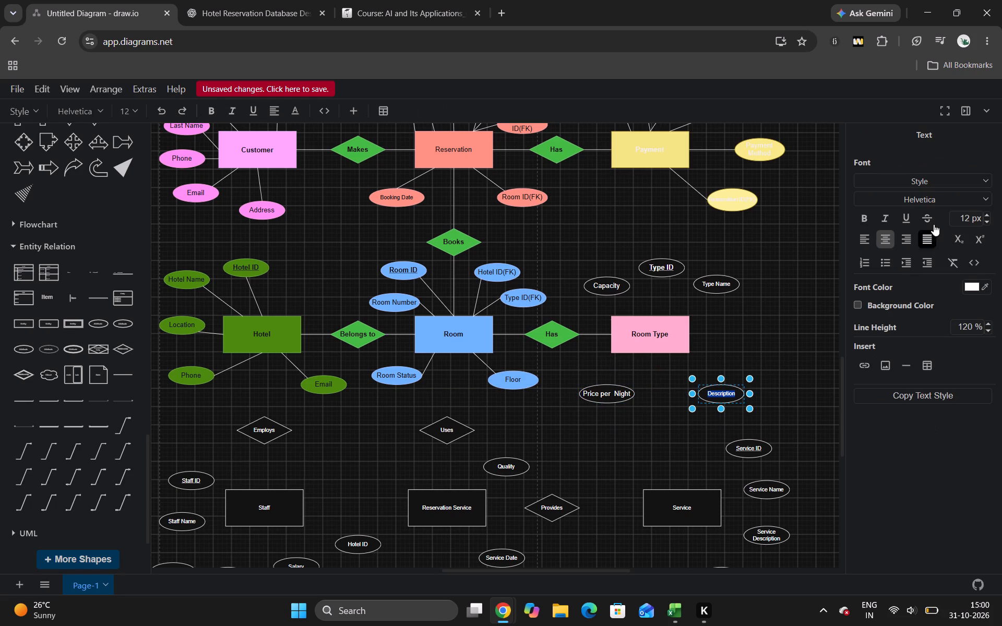
triple_click(987, 214)
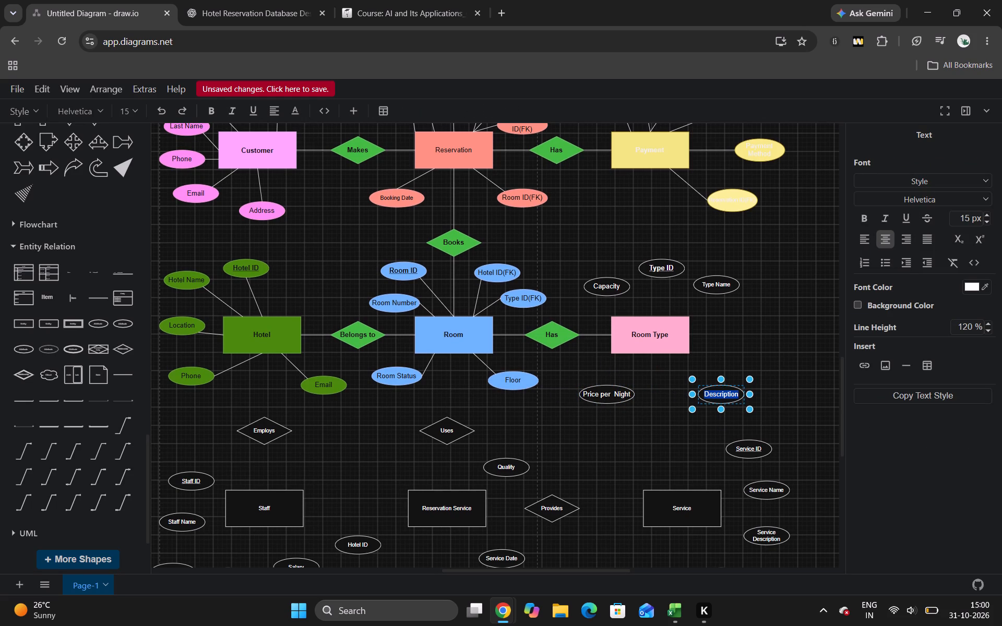
drag(728, 390, 705, 395)
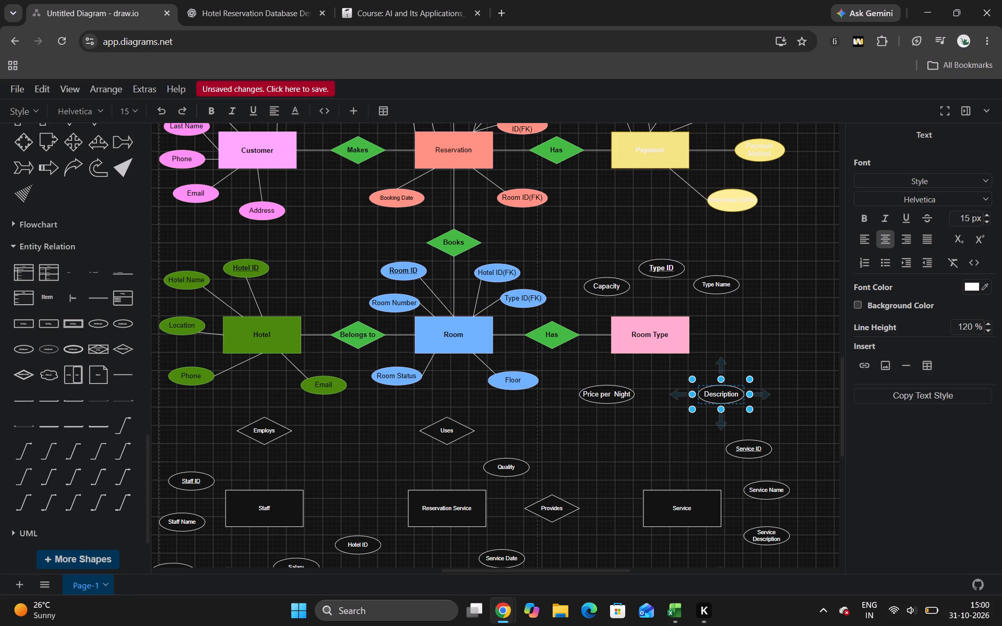
click(765, 331)
Move the Description and Price per Night ellipses closer beneath the Room Type entity, aligned at the same height.
click(722, 393)
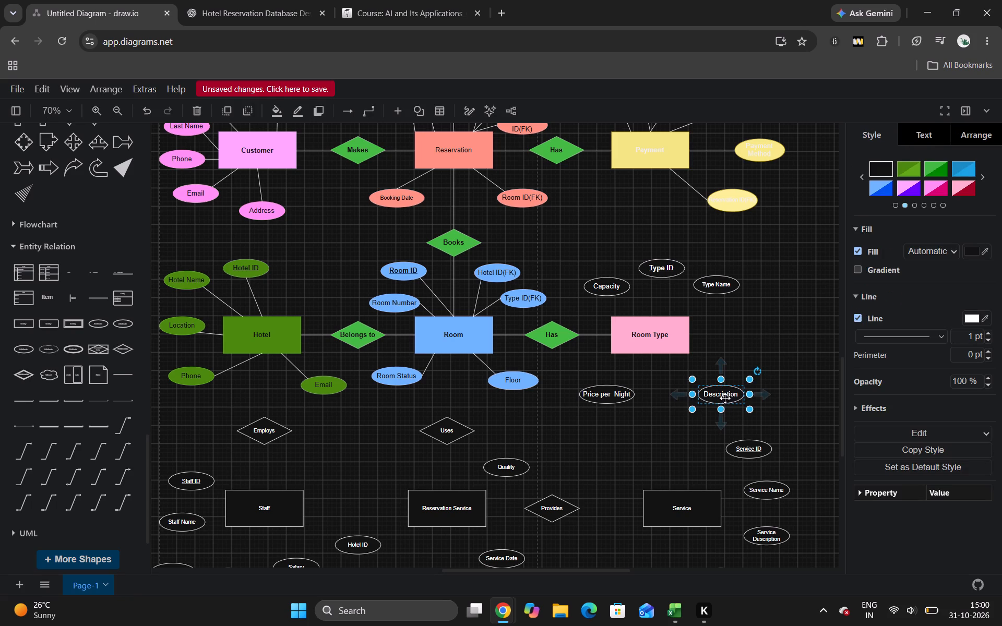
drag(725, 398, 702, 395)
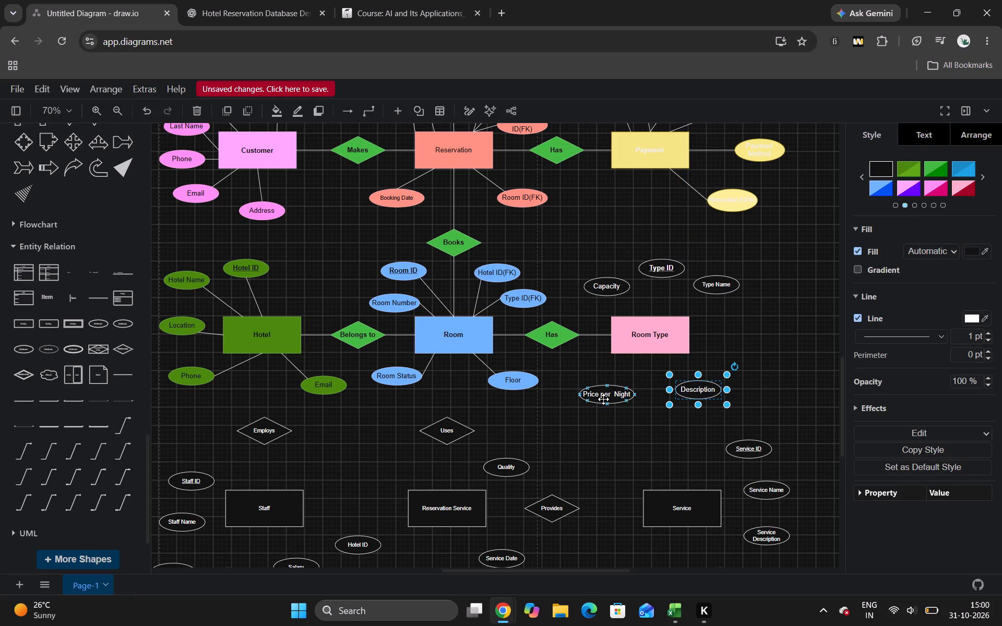
drag(603, 398, 605, 390)
drag(696, 393, 697, 393)
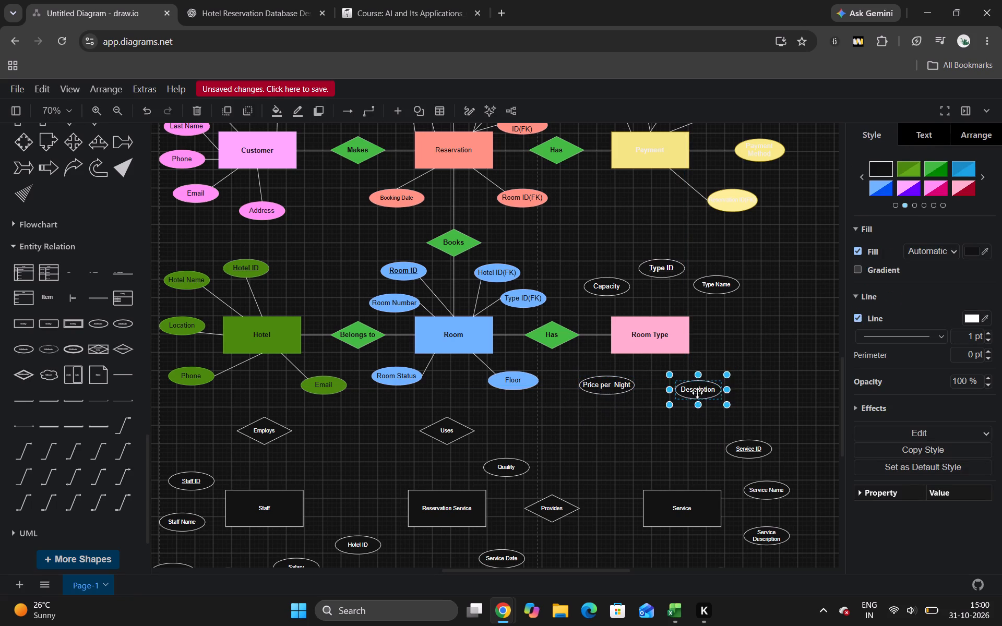
drag(697, 393, 701, 388)
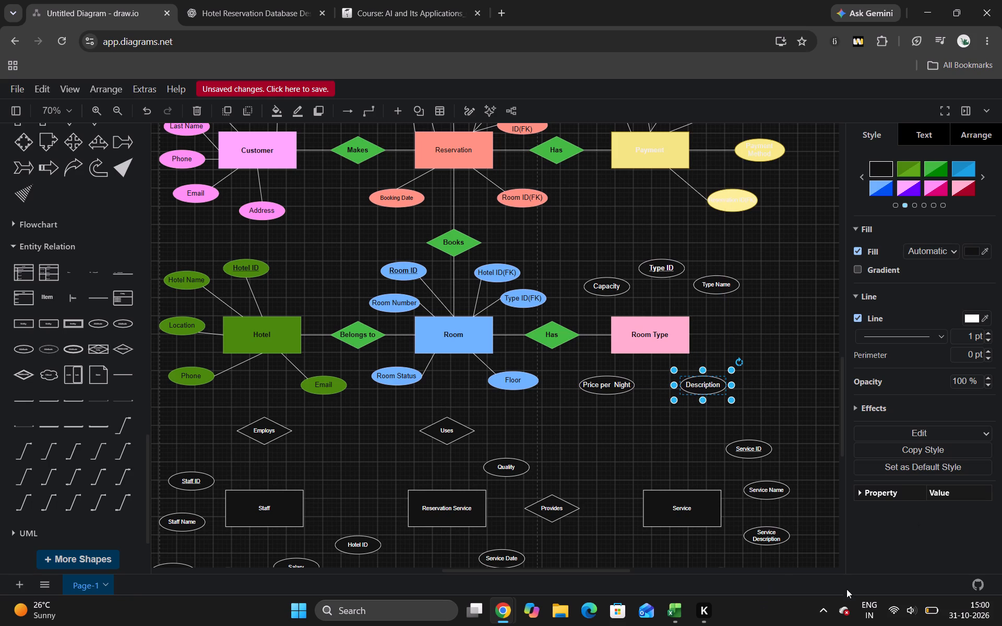
Apply Room Type's light pink fill style to the Type ID, Capacity, Type Name, Price per Night and Description attributes.
click(657, 266)
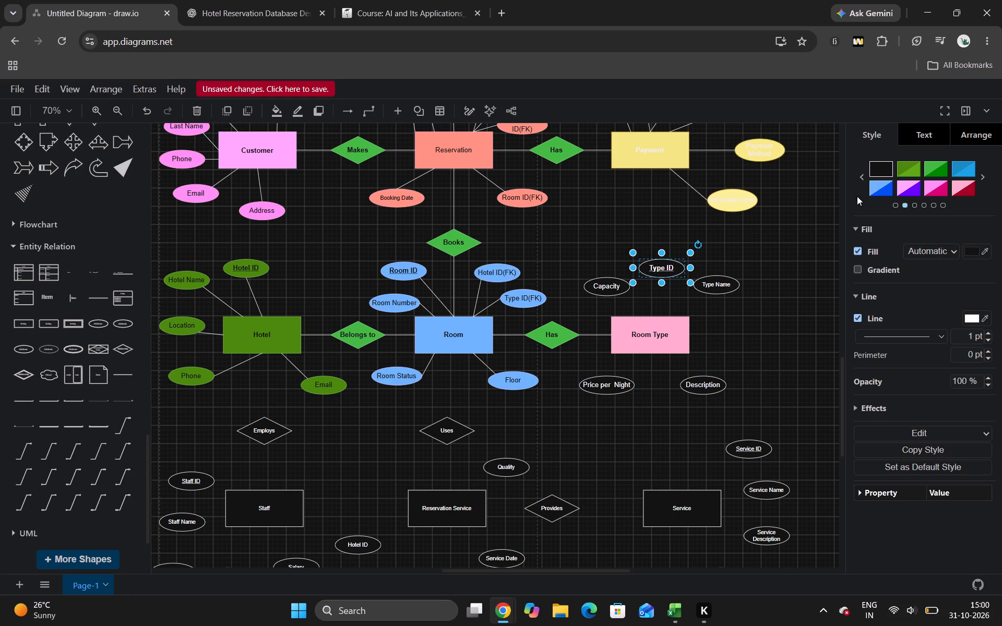
click(959, 182)
click(617, 293)
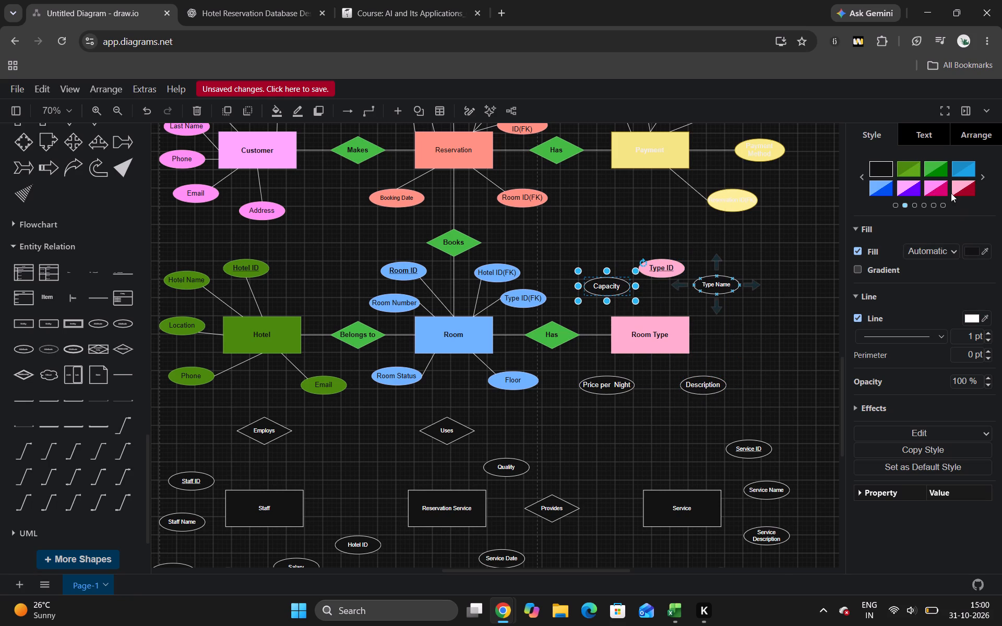
click(955, 186)
click(719, 286)
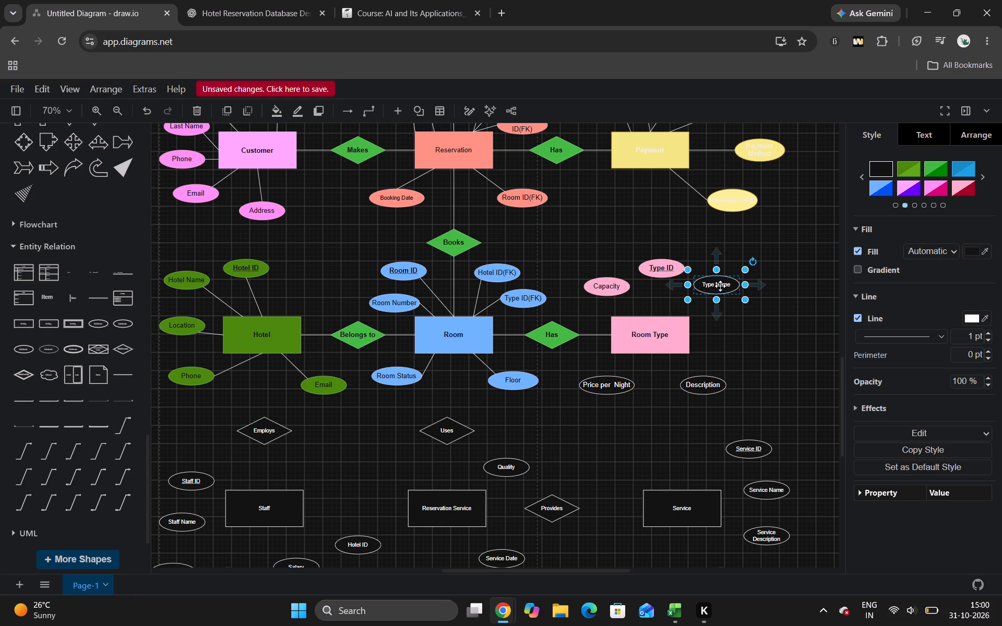
click(953, 184)
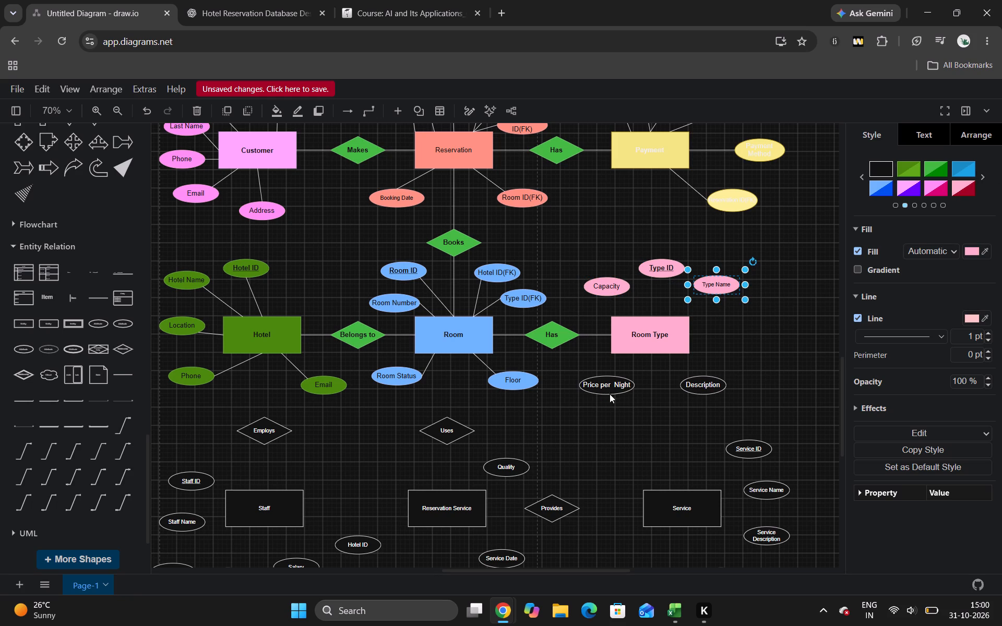
click(610, 392)
click(605, 384)
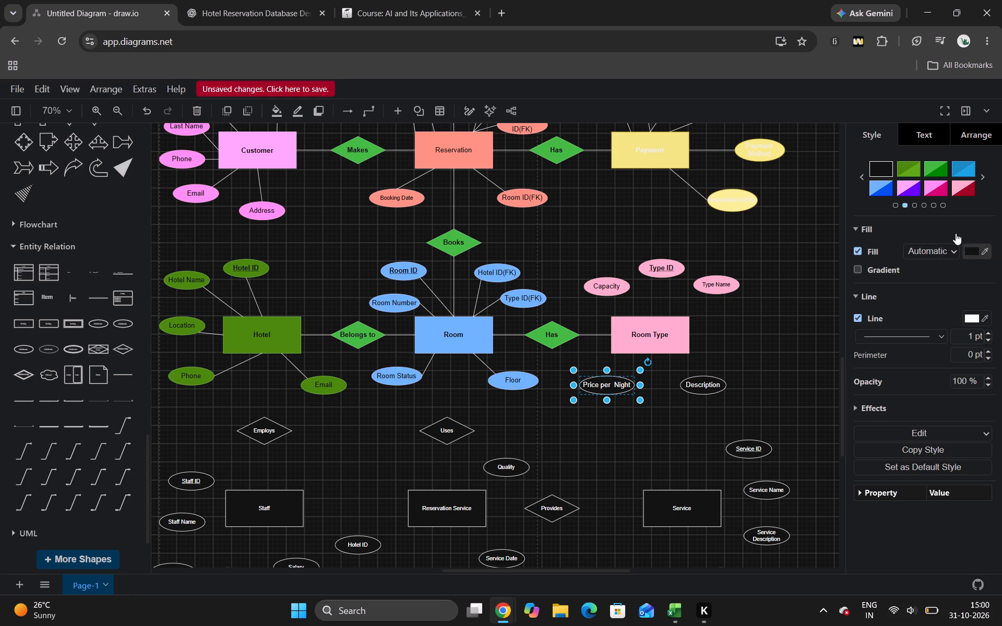
click(963, 187)
click(695, 384)
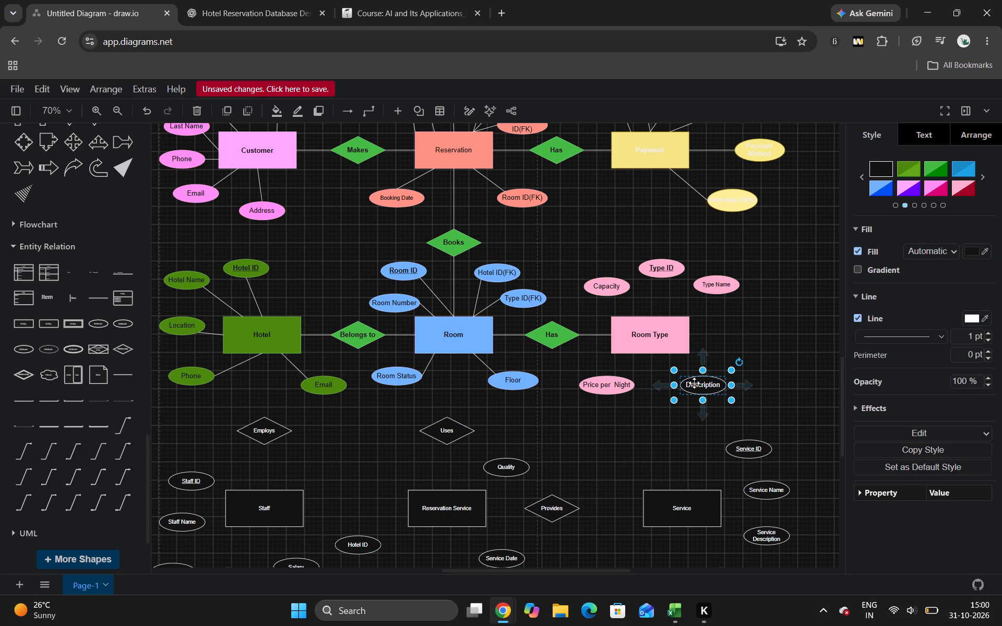
click(953, 187)
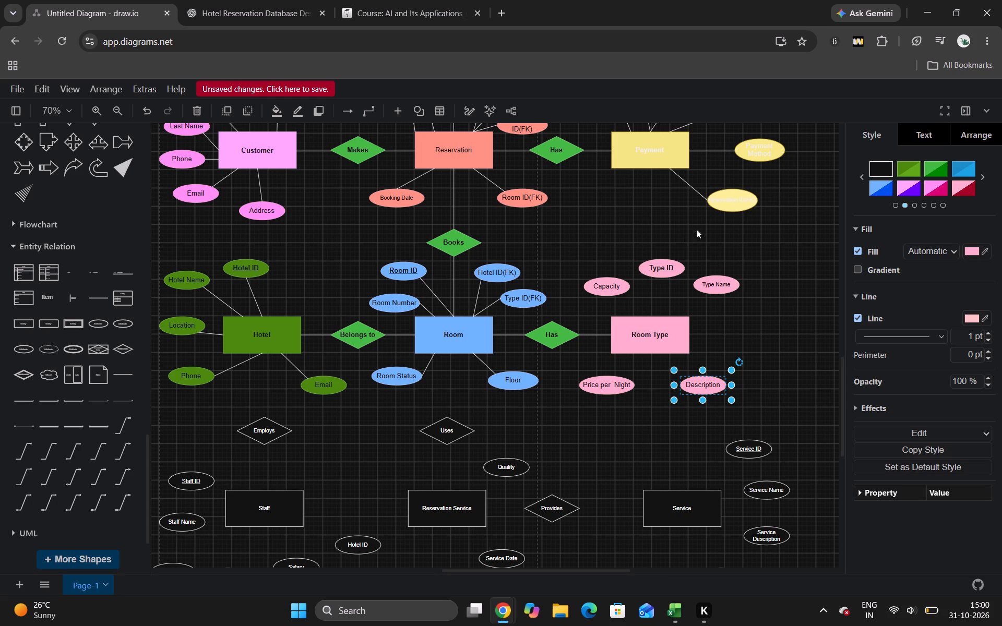
click(745, 235)
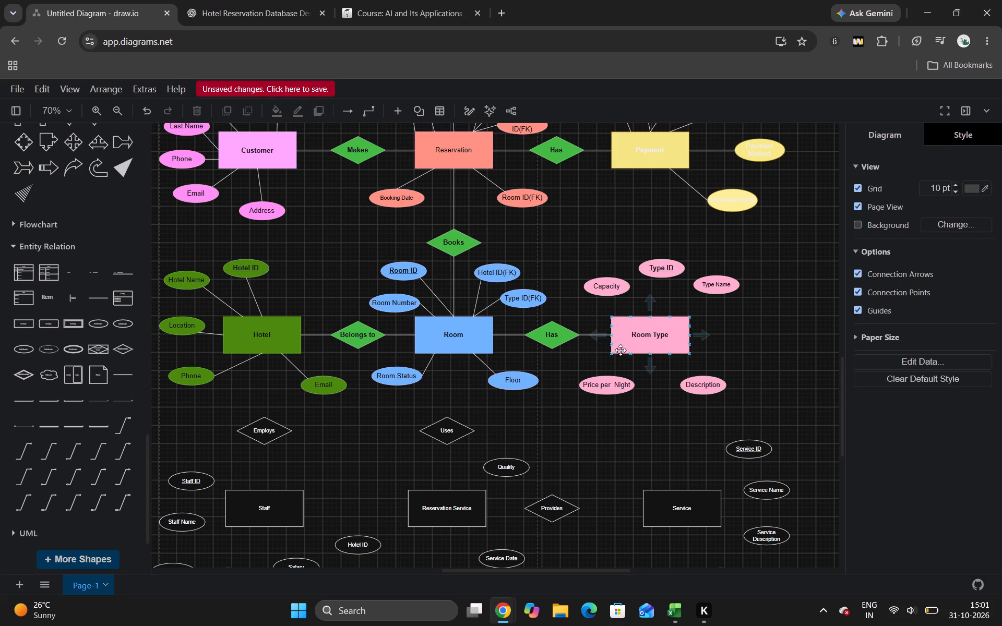
Paste a straight connector line and attach it from the Capacity ellipse to the 25% point on Room Type's top edge.
key(ctrl+v)
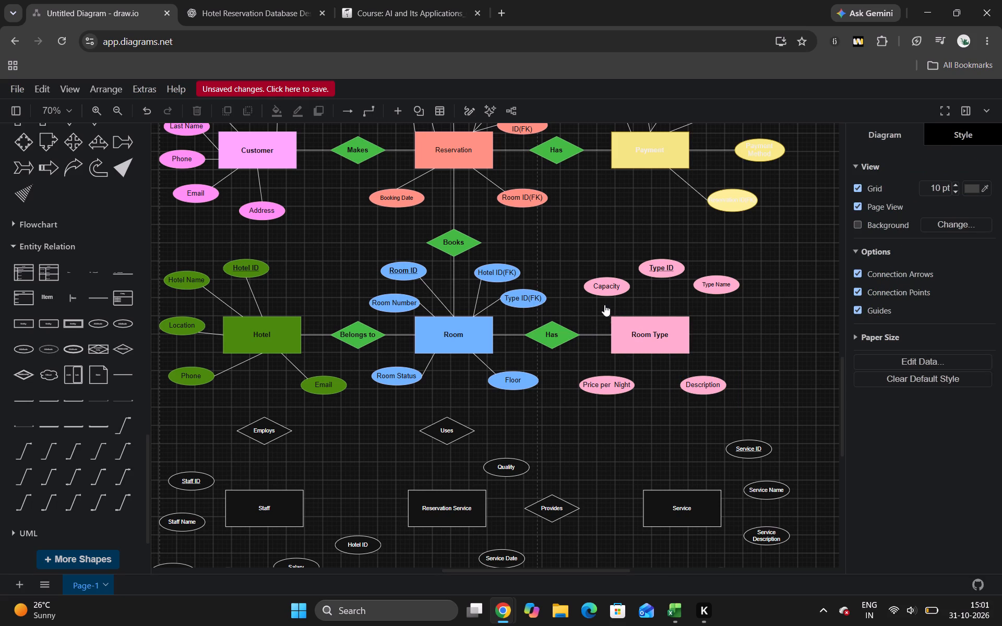
drag(602, 299, 625, 292)
drag(611, 329, 630, 314)
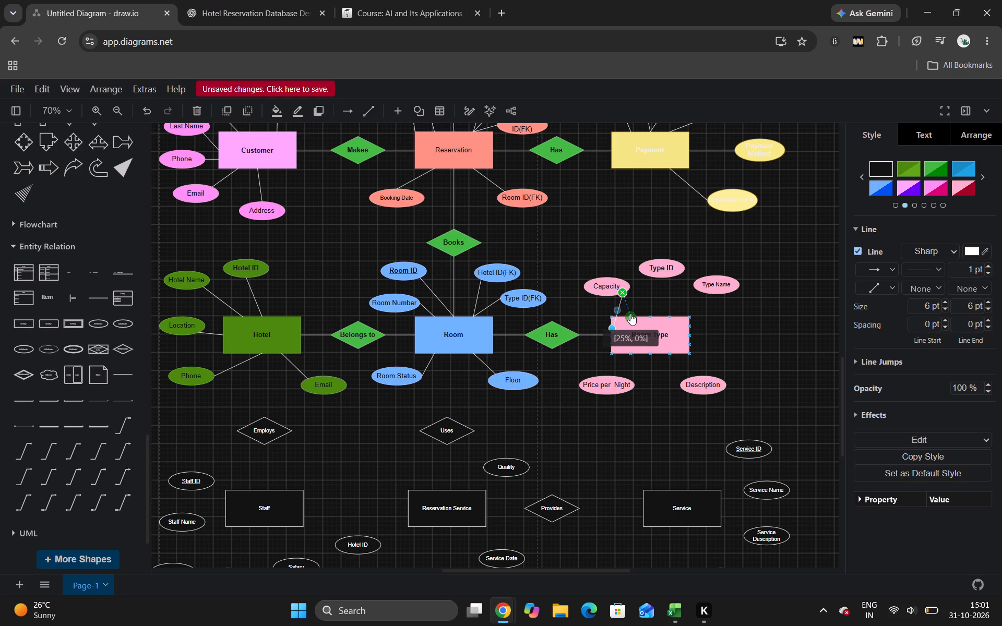
Paste a straight connector line and attach it from the Type ID ellipse's bottom to the 50% point on Room Type's top edge.
key(ctrl+v)
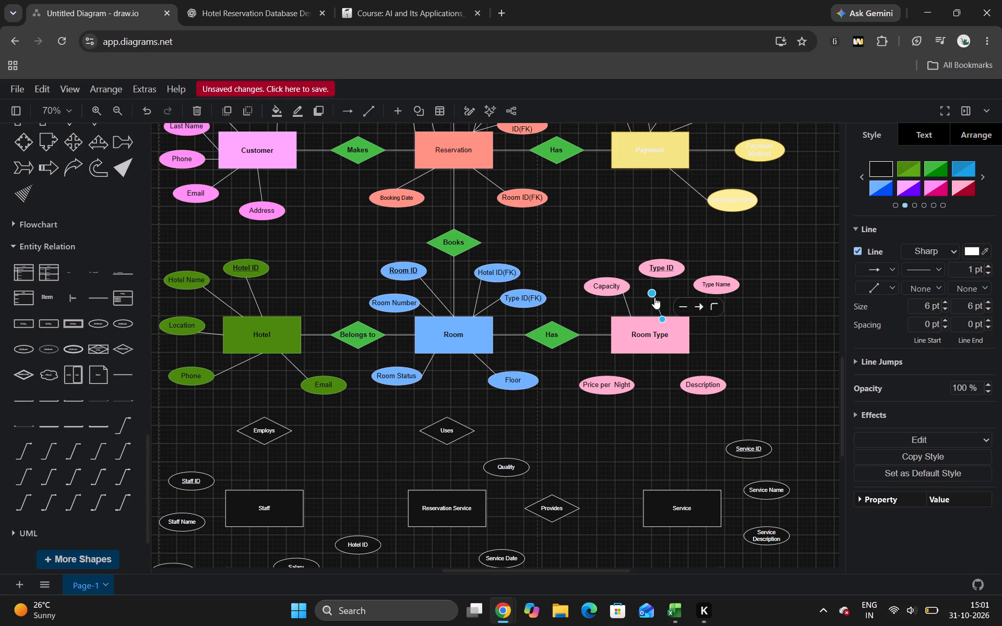
drag(653, 287, 658, 278)
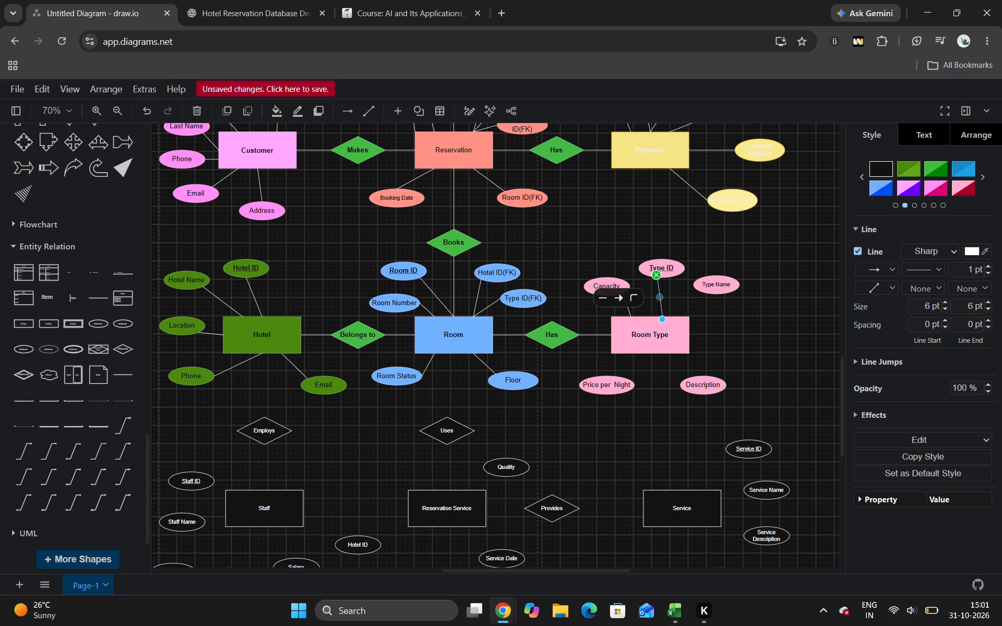
key(ctrl+z)
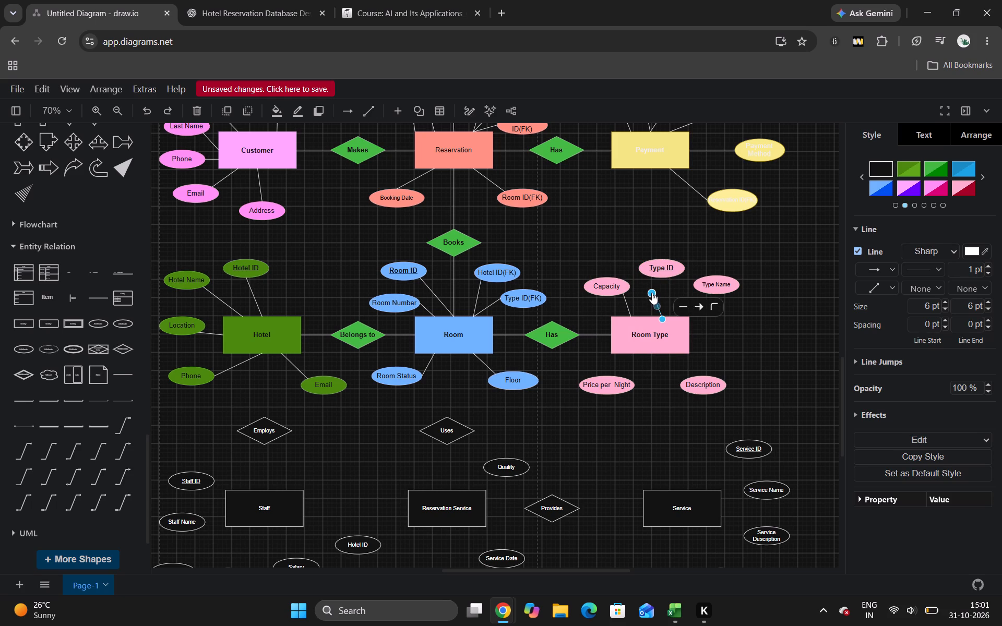
drag(652, 291, 665, 276)
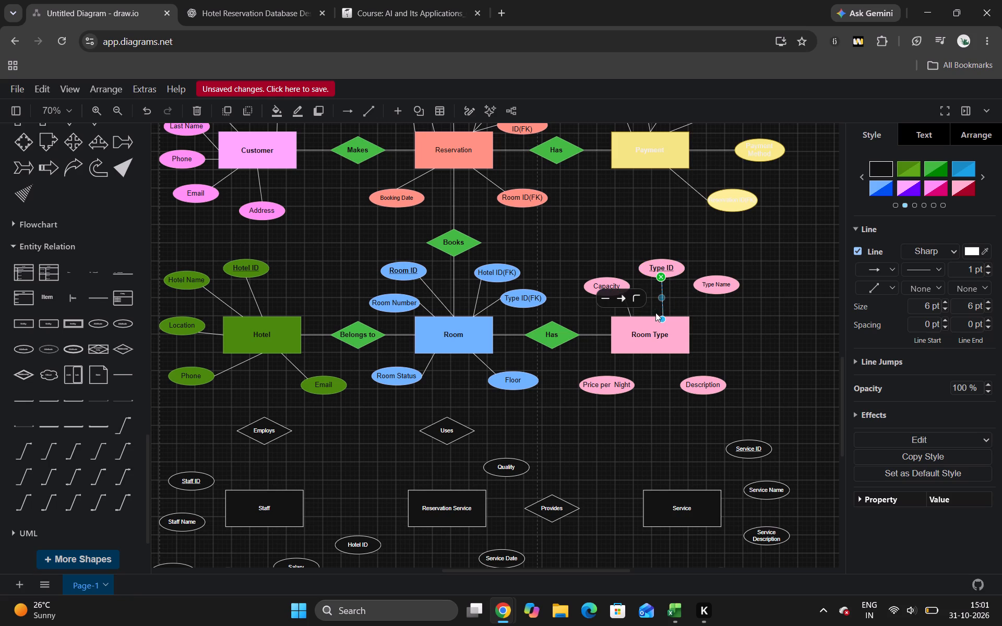
drag(662, 316, 649, 315)
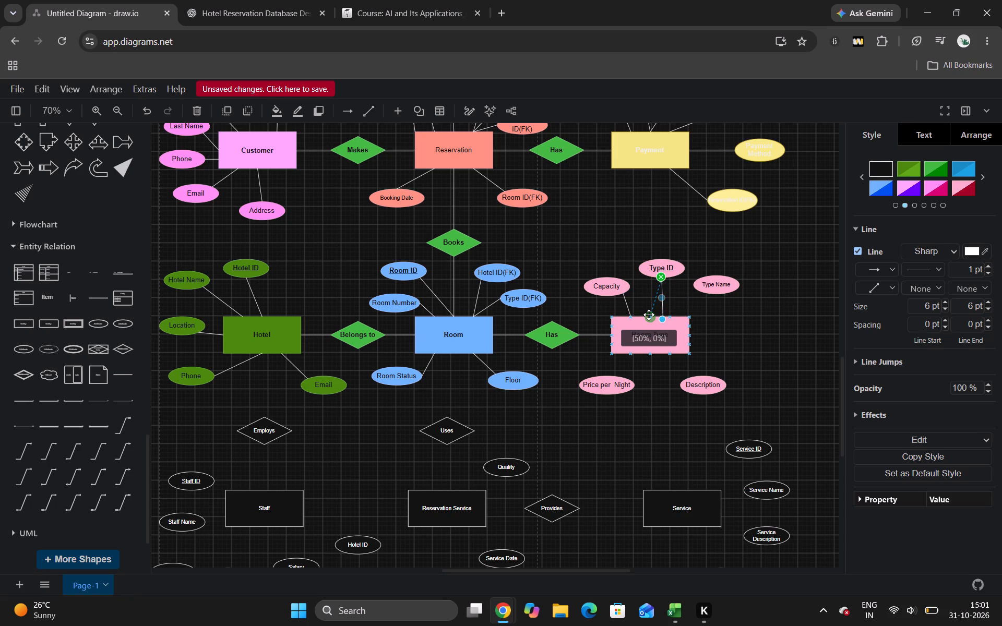
drag(649, 315, 649, 315)
Paste a straight connector line and attach it from the Type Name ellipse to Room Type's top edge, between its midpoint and right corner.
key(ctrl+v)
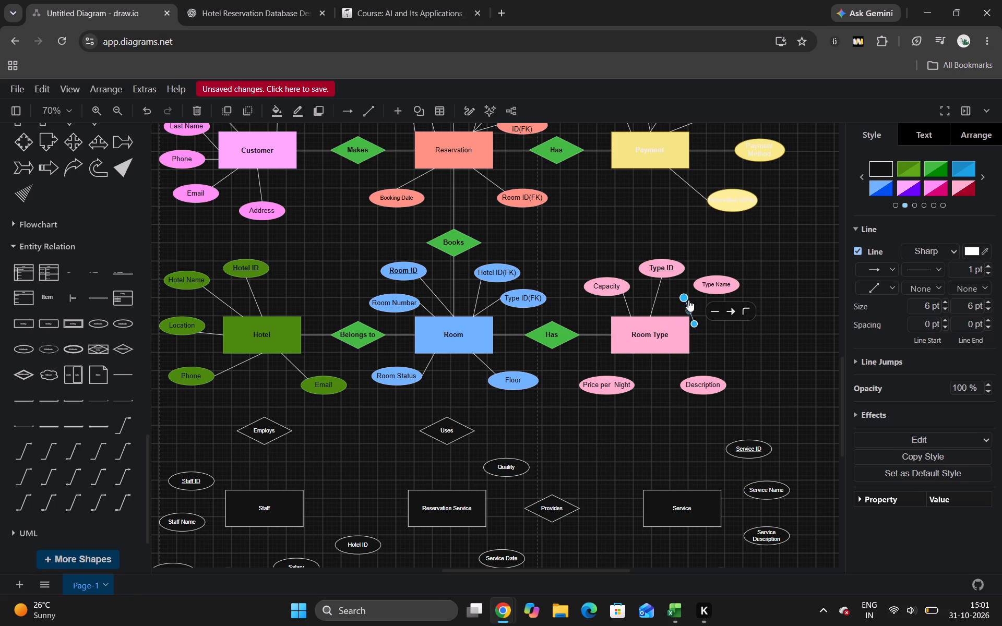
drag(679, 297, 694, 290)
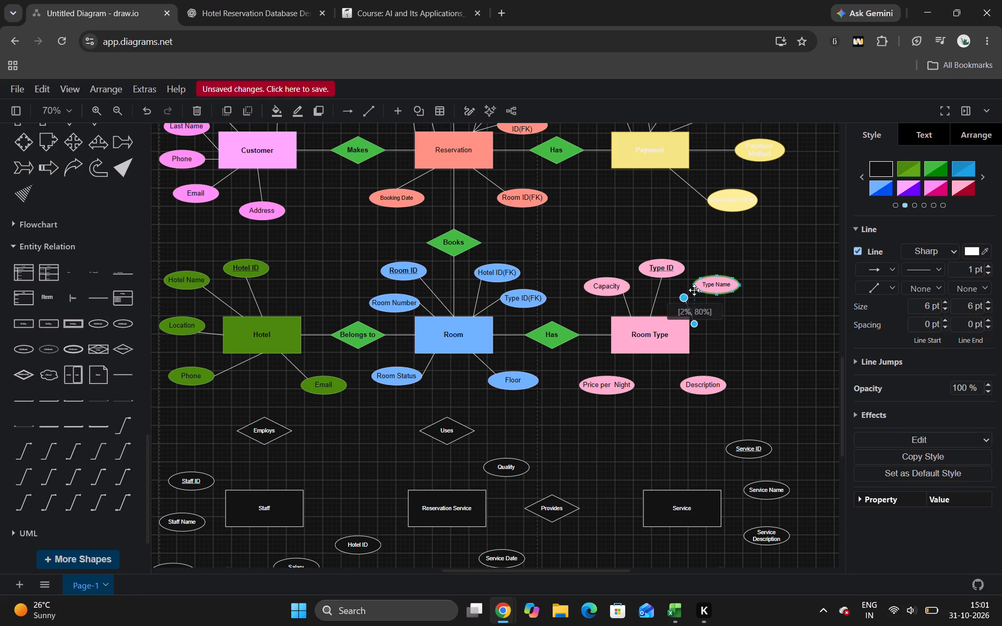
drag(694, 290, 695, 287)
drag(696, 321, 684, 314)
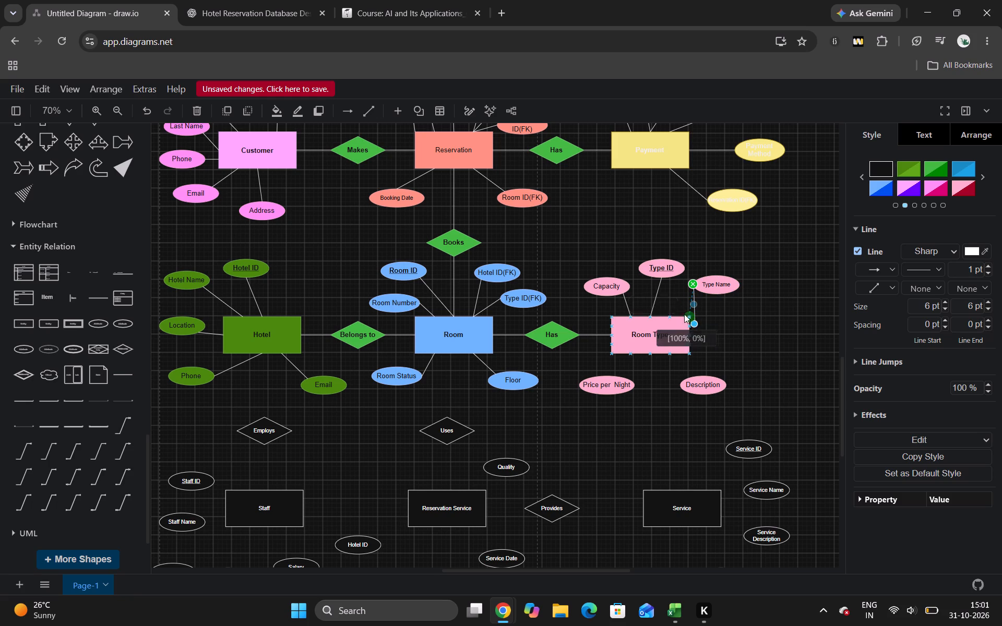
drag(684, 314, 671, 314)
drag(709, 323, 713, 323)
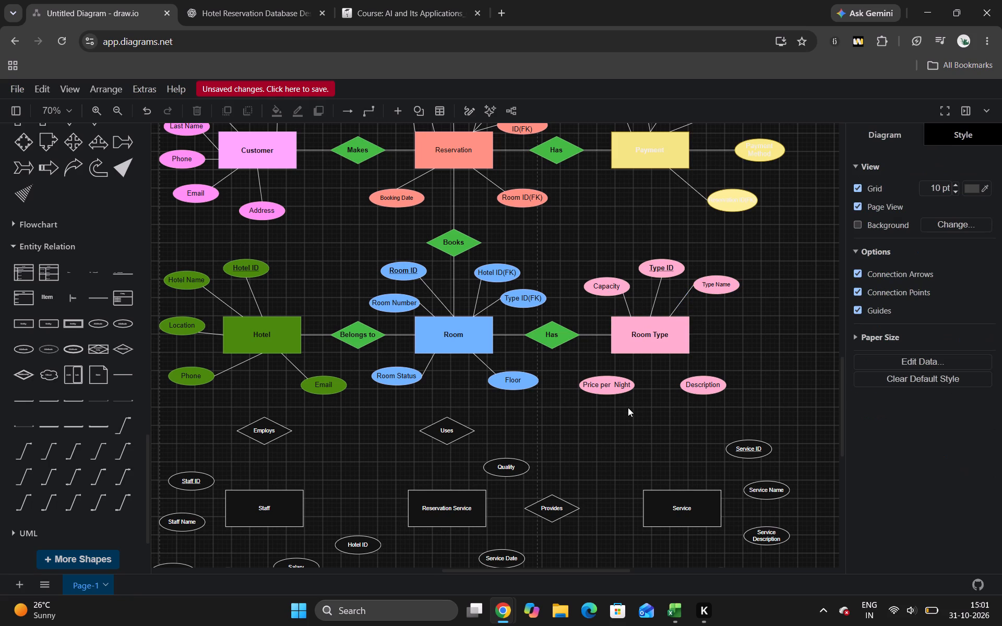
Paste a straight connector line joining the left part of Room Type's bottom edge to the Price per Night ellipse.
key(ctrl+v)
drag(625, 403, 651, 362)
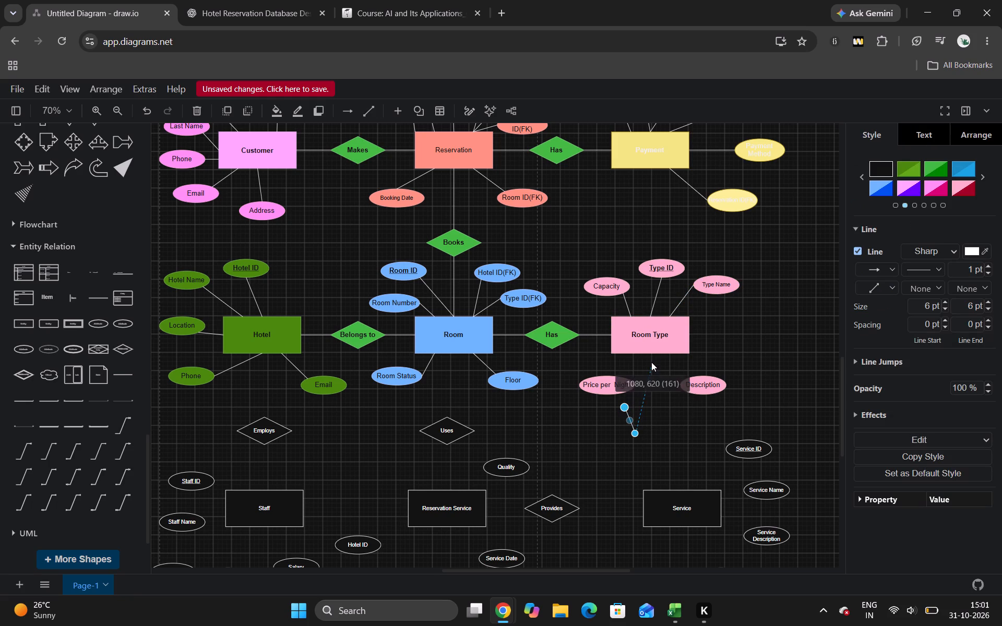
drag(651, 362, 631, 352)
drag(636, 430, 634, 385)
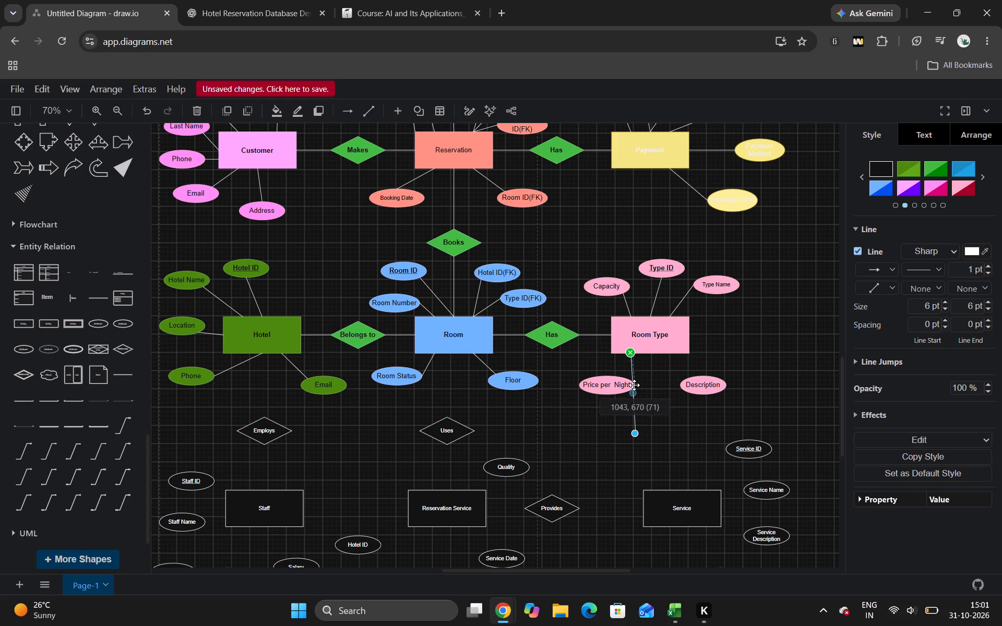
drag(634, 385, 627, 379)
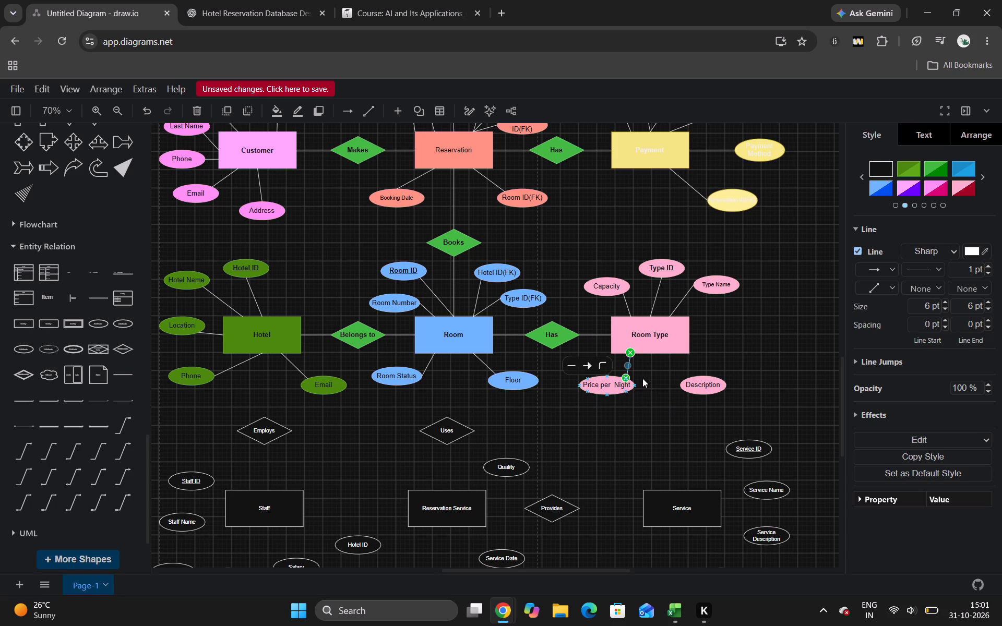
click(647, 378)
Paste a straight connector line and attach it from the 75% point on Room Type's bottom edge to the Description ellipse.
key(ctrl+v)
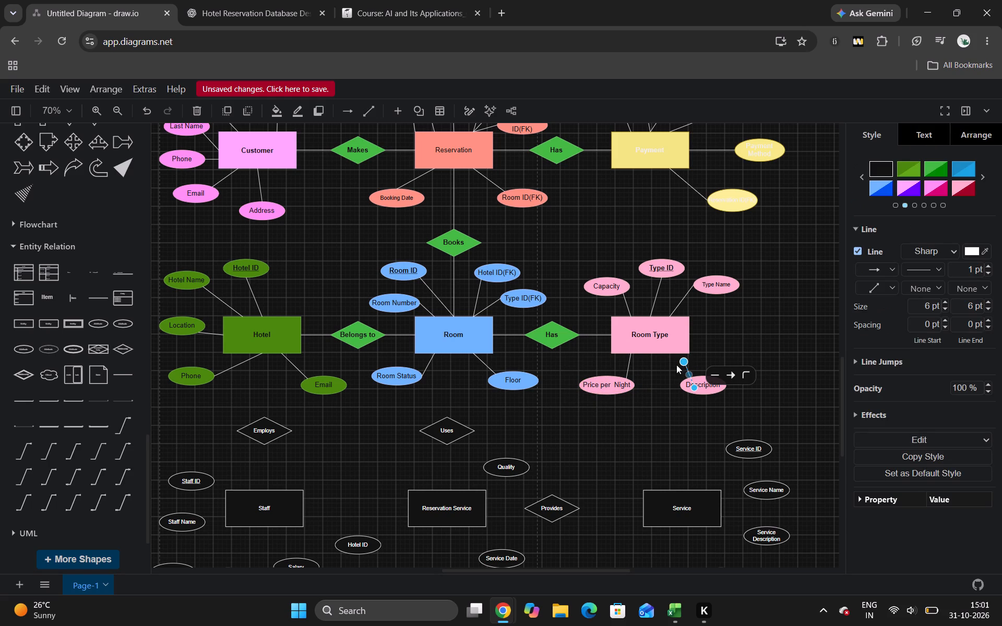
drag(684, 354, 679, 355)
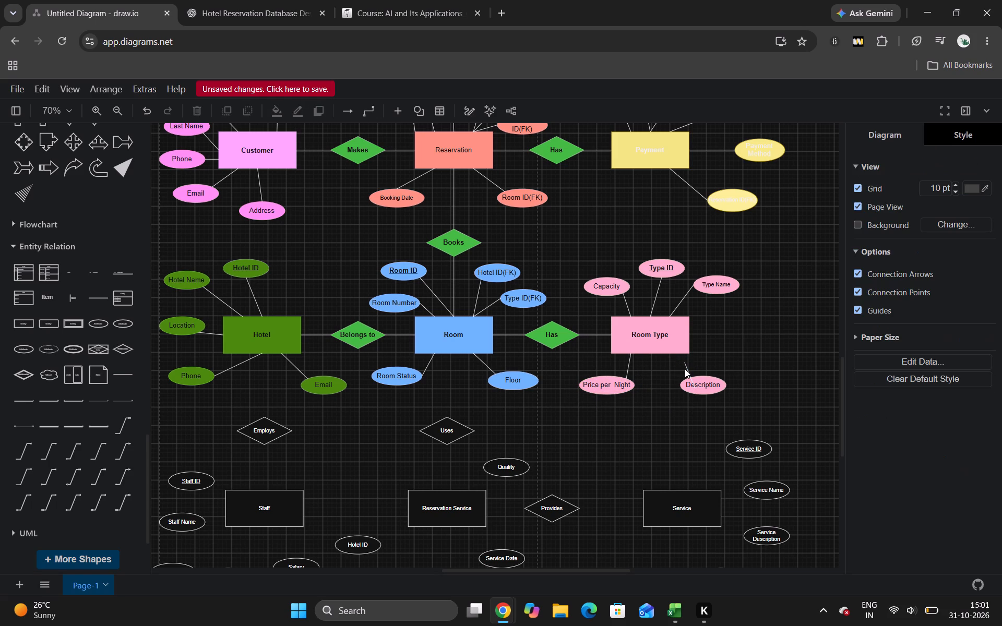
click(689, 369)
drag(685, 359, 667, 352)
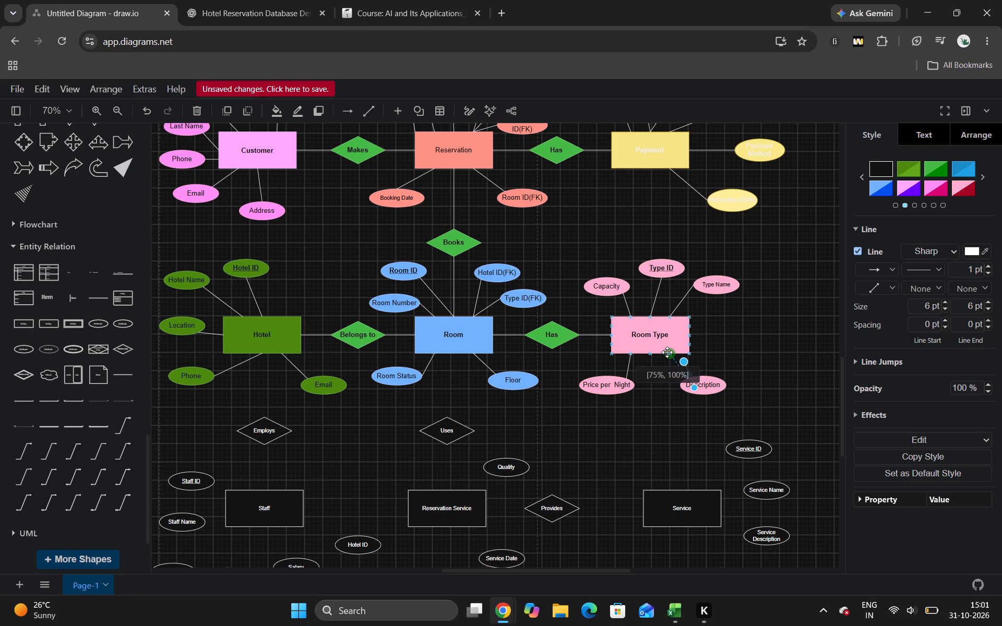
drag(667, 352, 667, 352)
drag(693, 384, 685, 375)
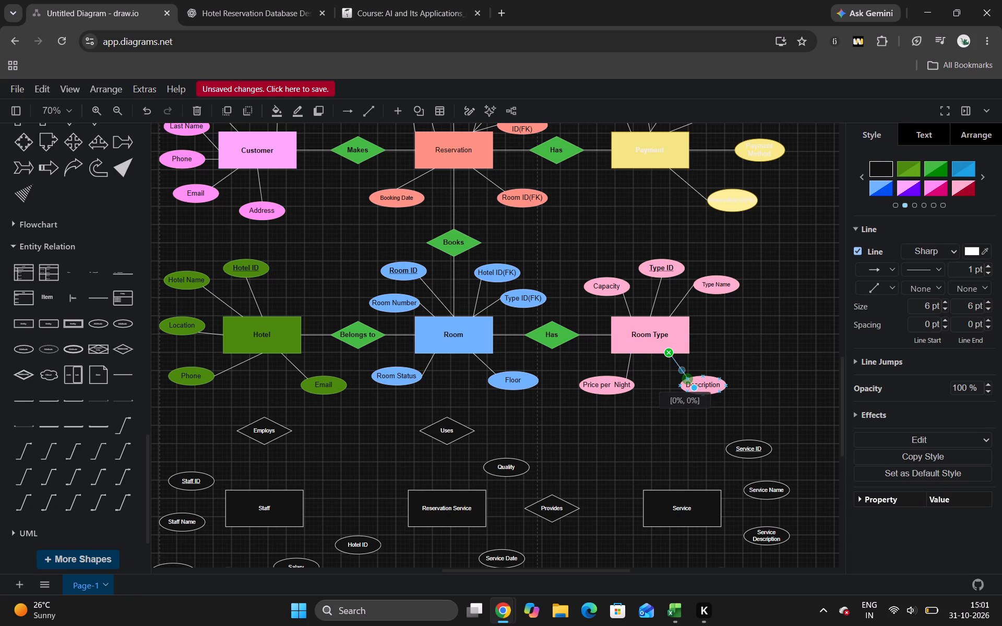
drag(685, 375, 687, 377)
click(742, 346)
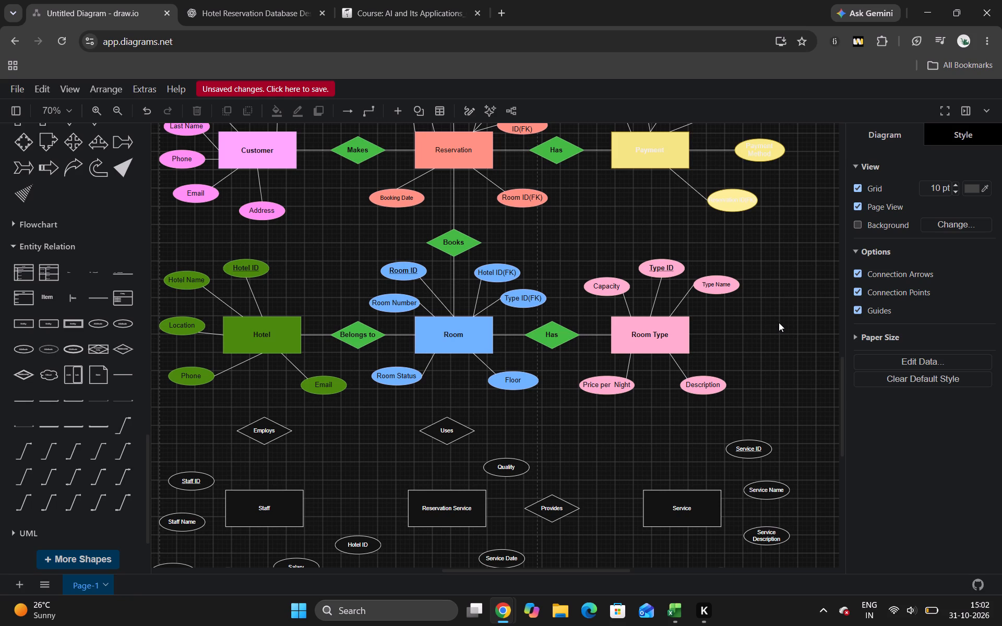
Set the Employs relationship label to 15 px bold.
double_click(260, 430)
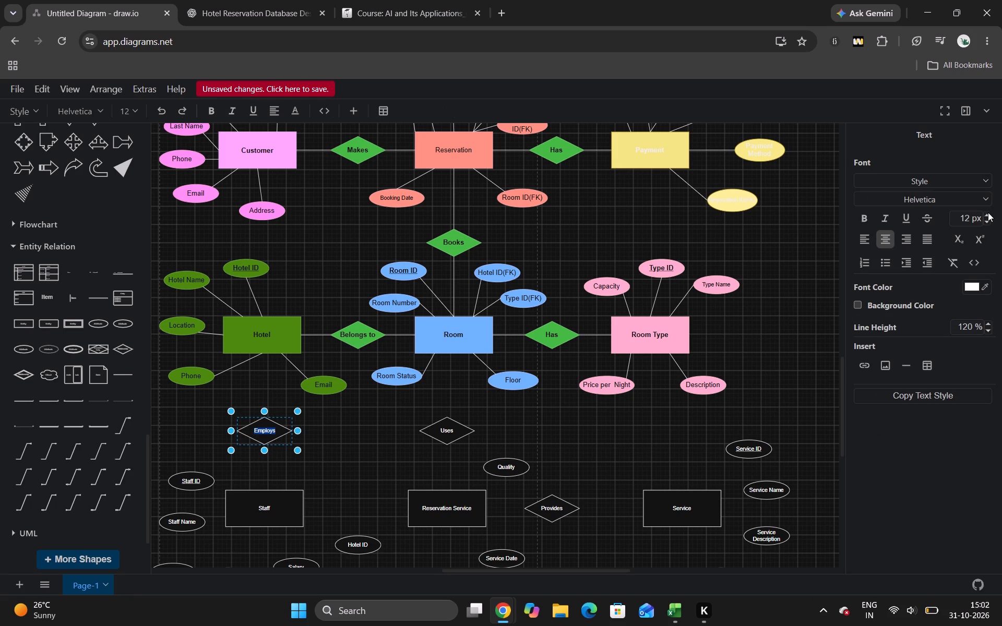
click(988, 213)
double_click(984, 214)
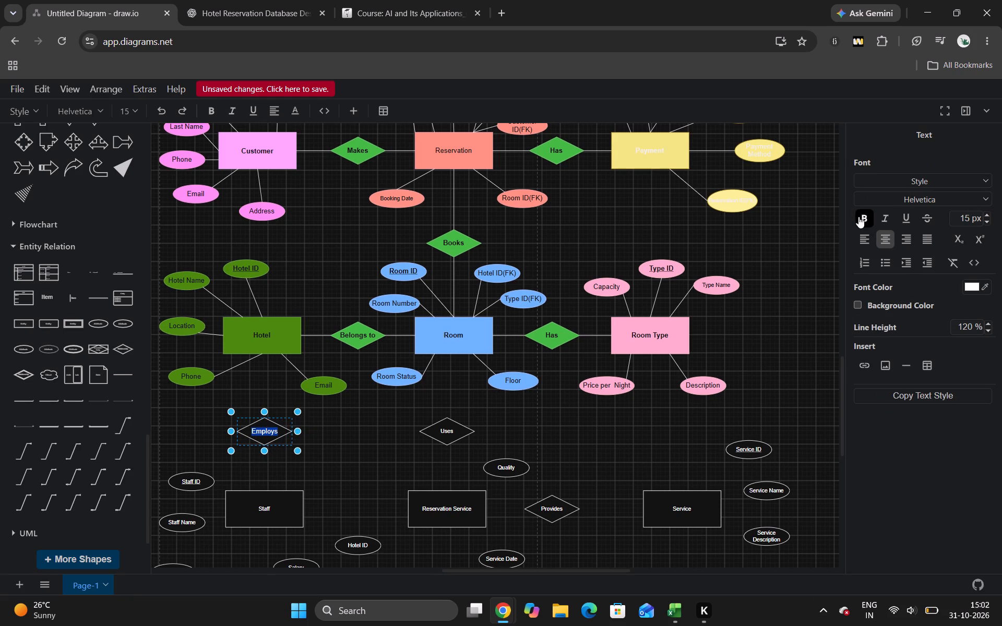
click(861, 218)
click(788, 220)
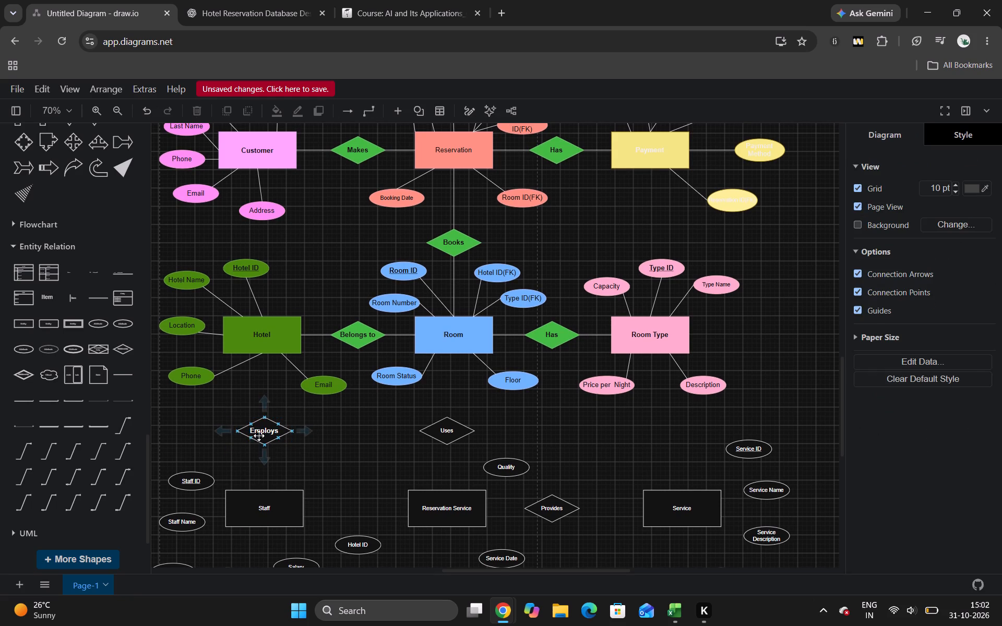
Apply the same green fill style as the other relationship diamonds to the Employs diamond.
click(260, 434)
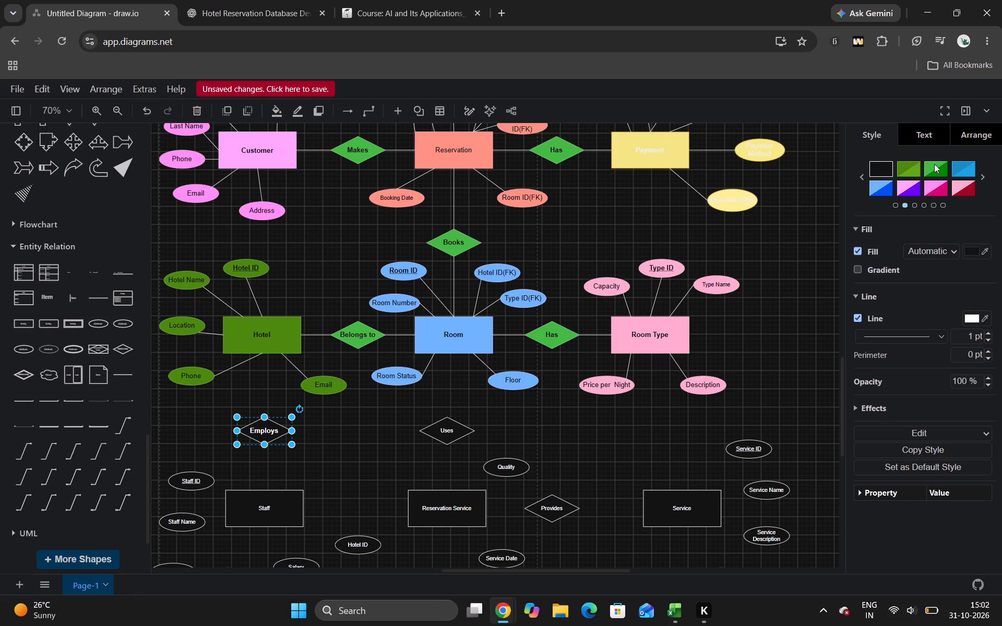
click(934, 164)
click(383, 446)
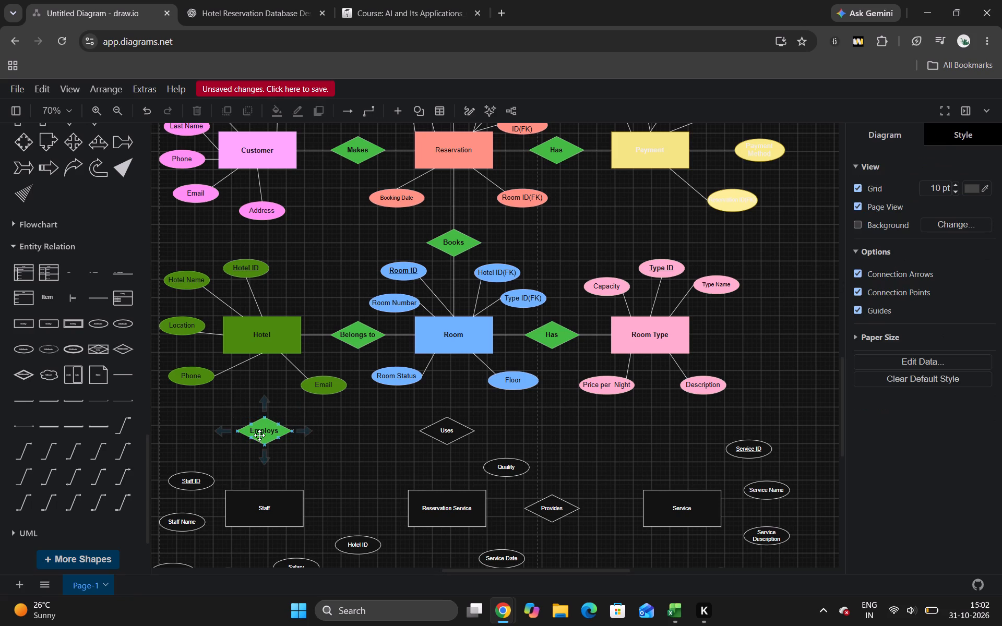
Connect Hotel's bottom midpoint to the top of the Employs diamond with a pasted straight line, centring Employs beneath Hotel.
click(261, 434)
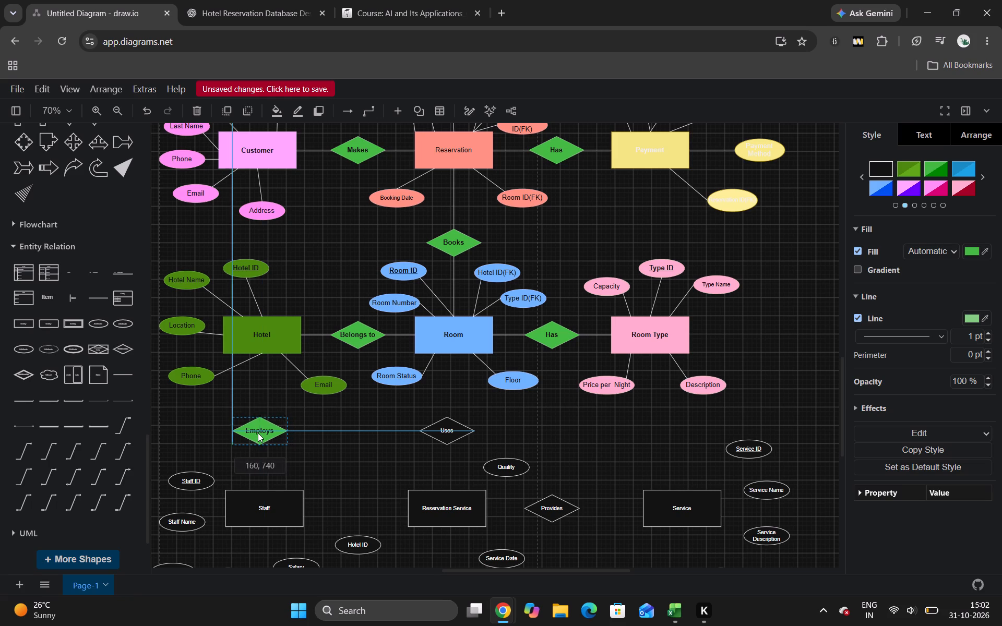
click(281, 396)
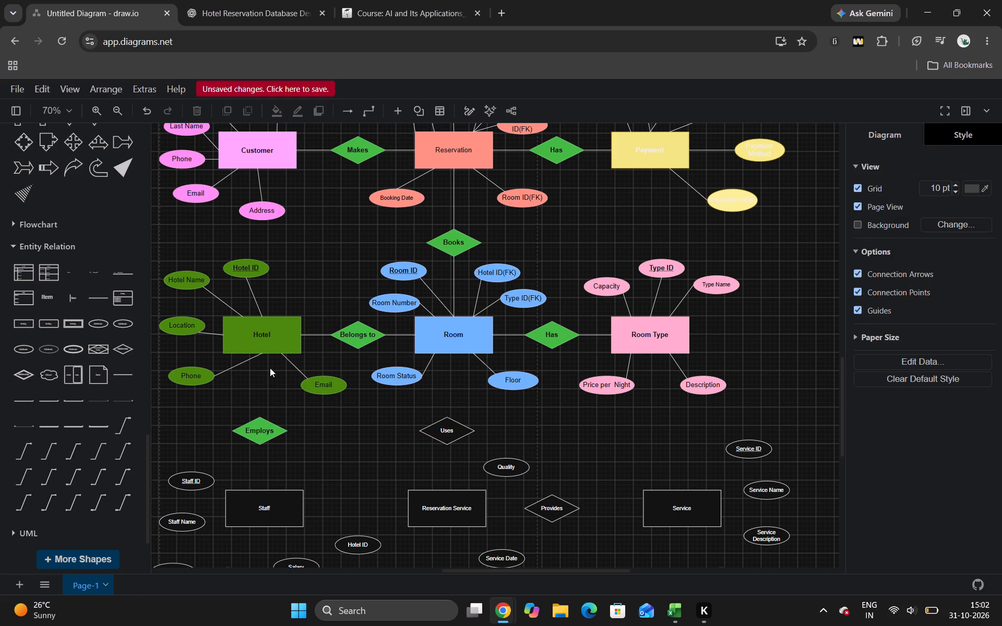
key(ctrl+v)
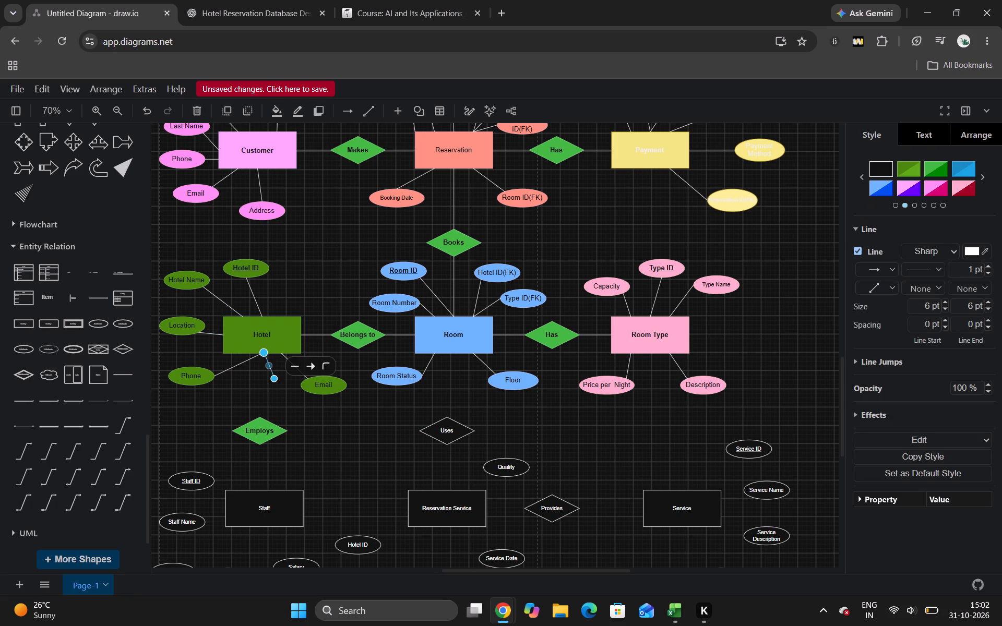
click(262, 351)
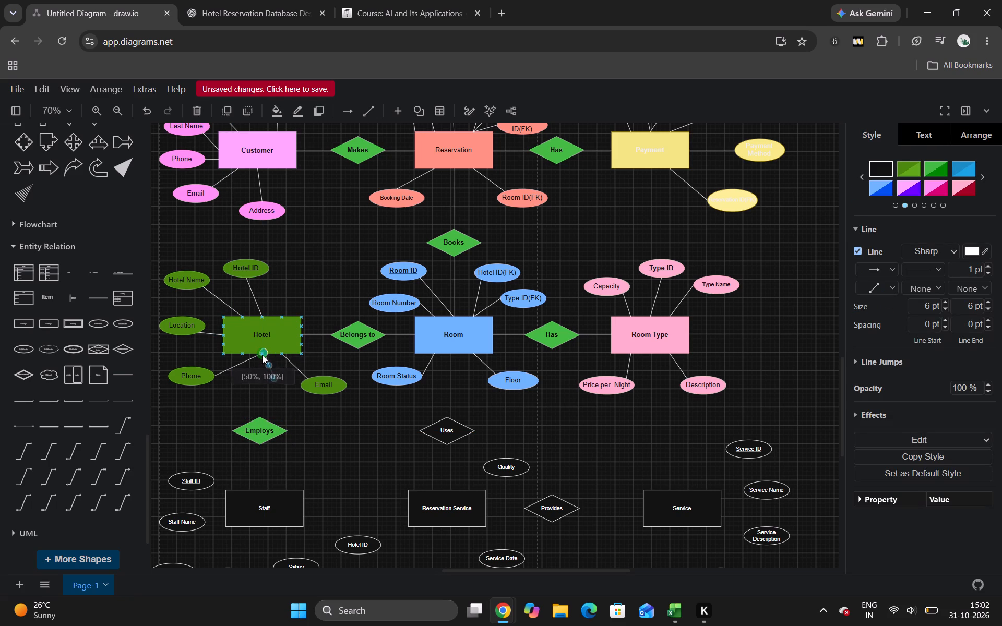
drag(273, 376, 267, 424)
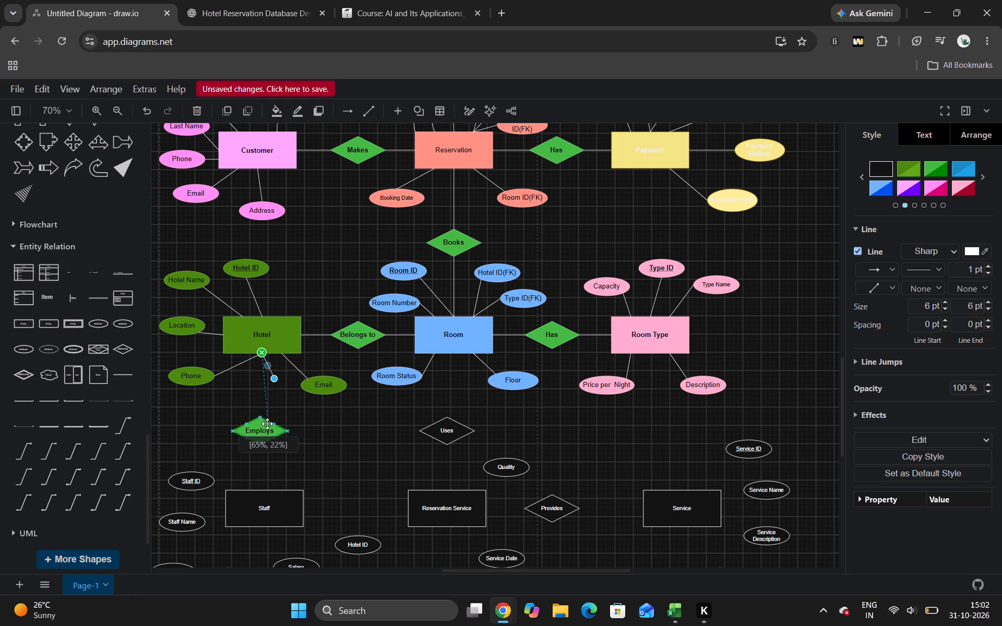
drag(267, 424, 262, 418)
click(263, 433)
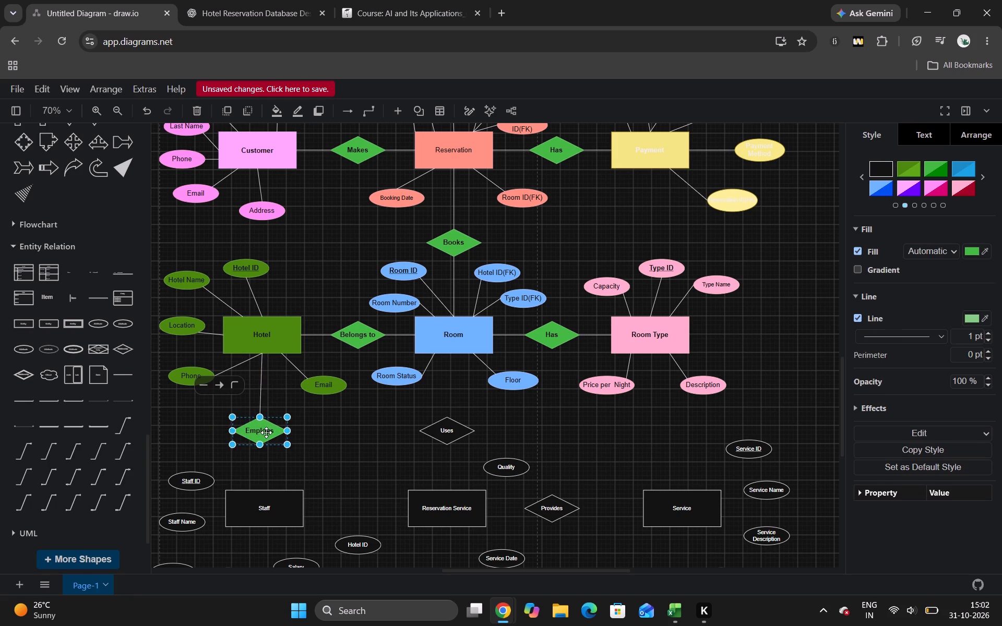
click(283, 403)
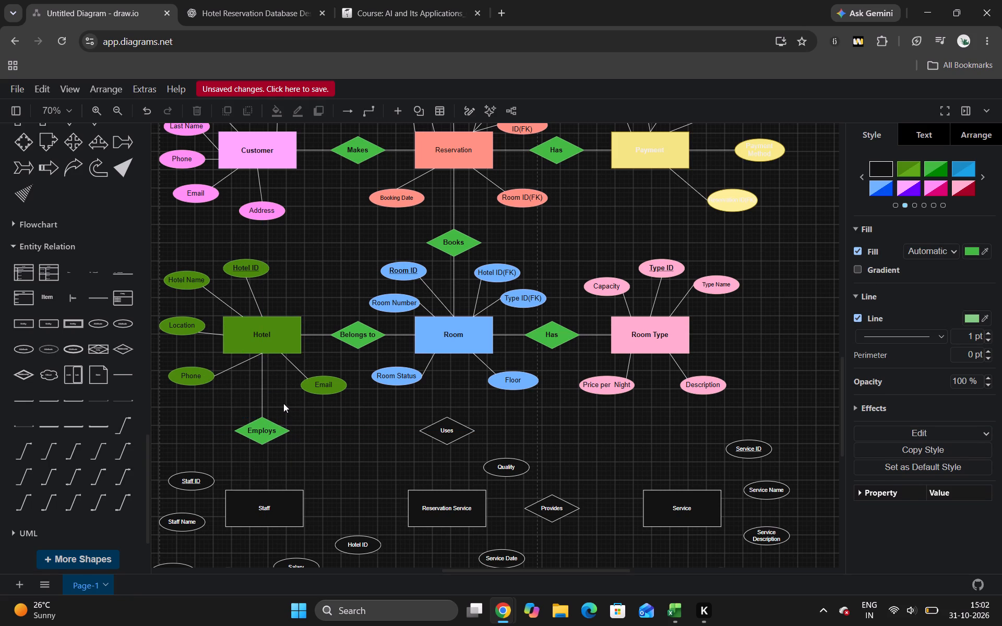
Connect the bottom of Employs to Staff's top midpoint with a pasted straight line, centring the Staff entity beneath Employs.
key(ctrl+v)
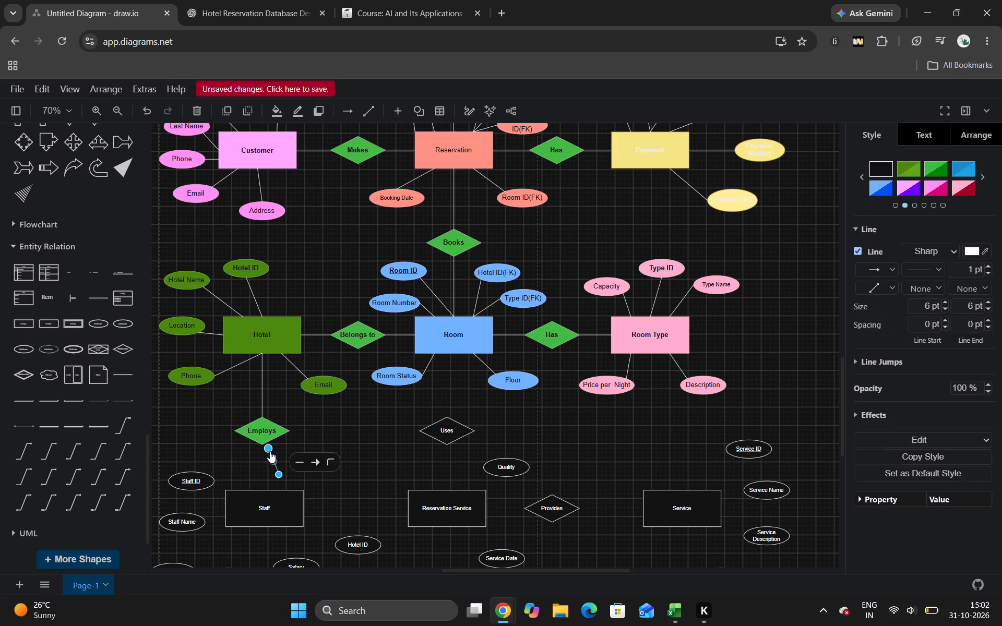
drag(268, 446, 261, 444)
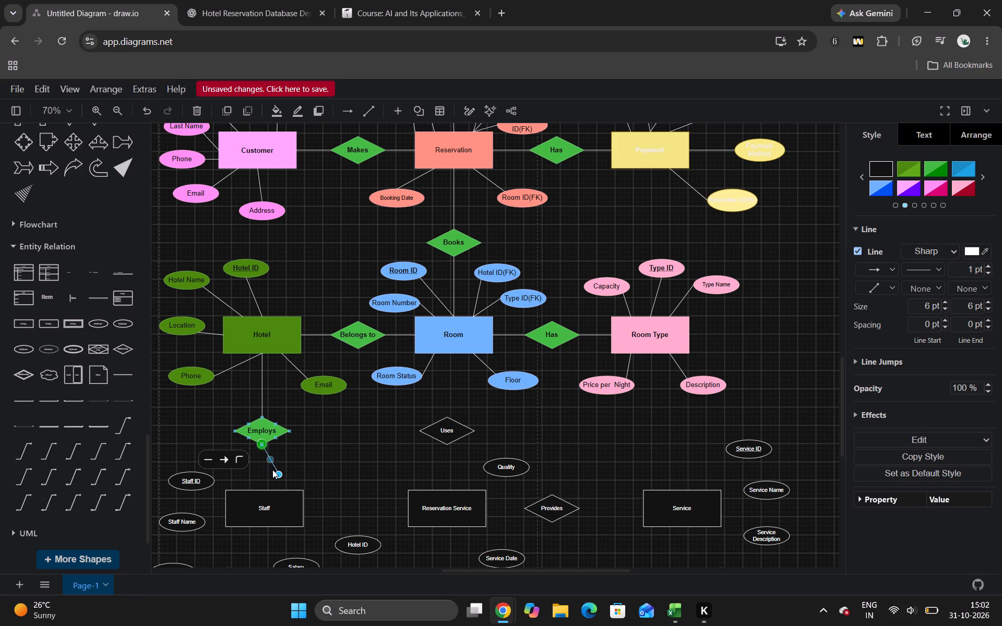
drag(280, 470, 261, 489)
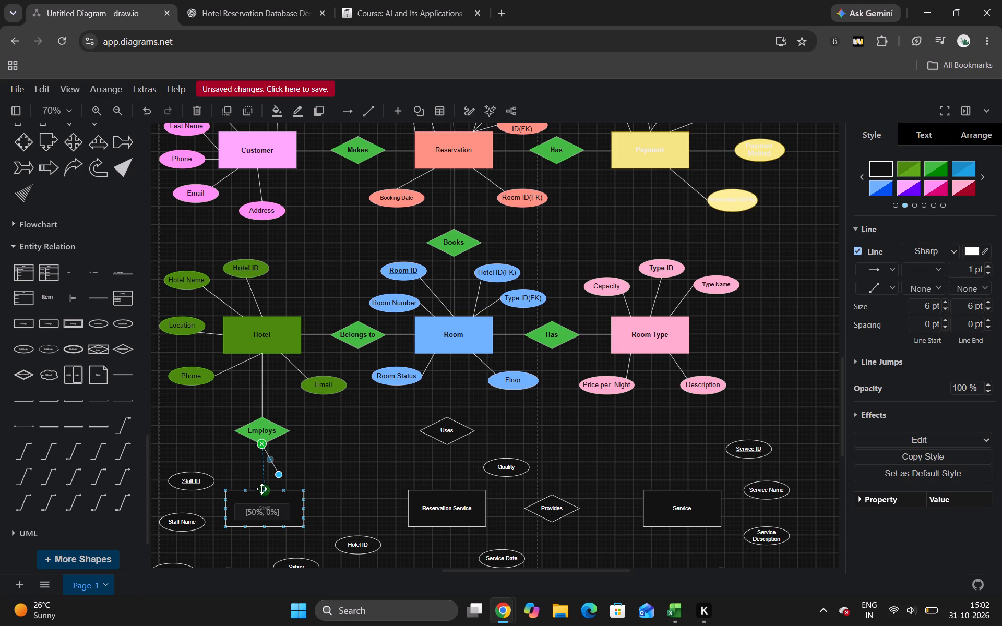
drag(261, 489, 261, 491)
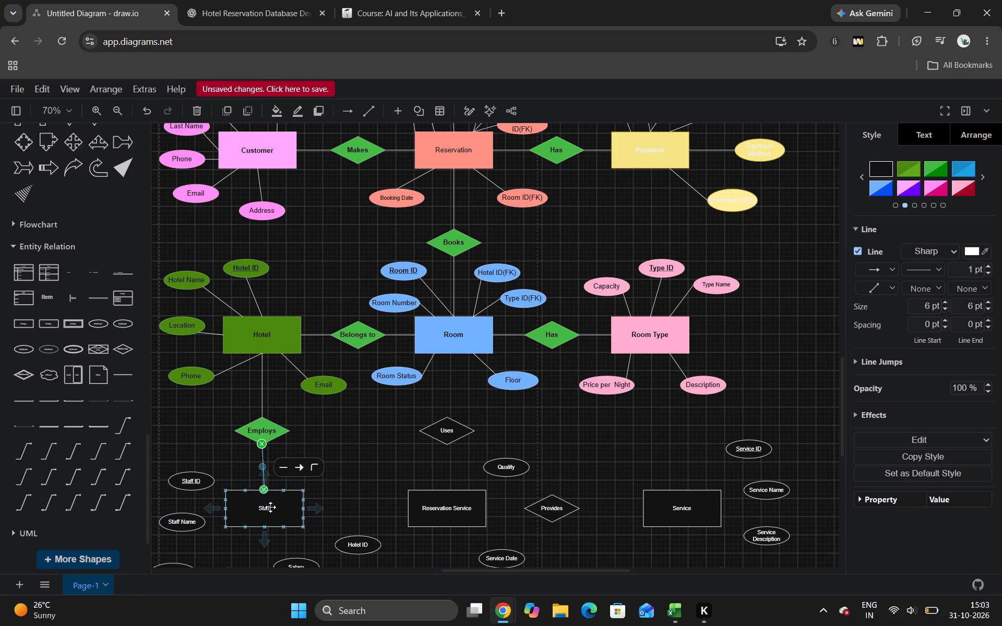
click(278, 502)
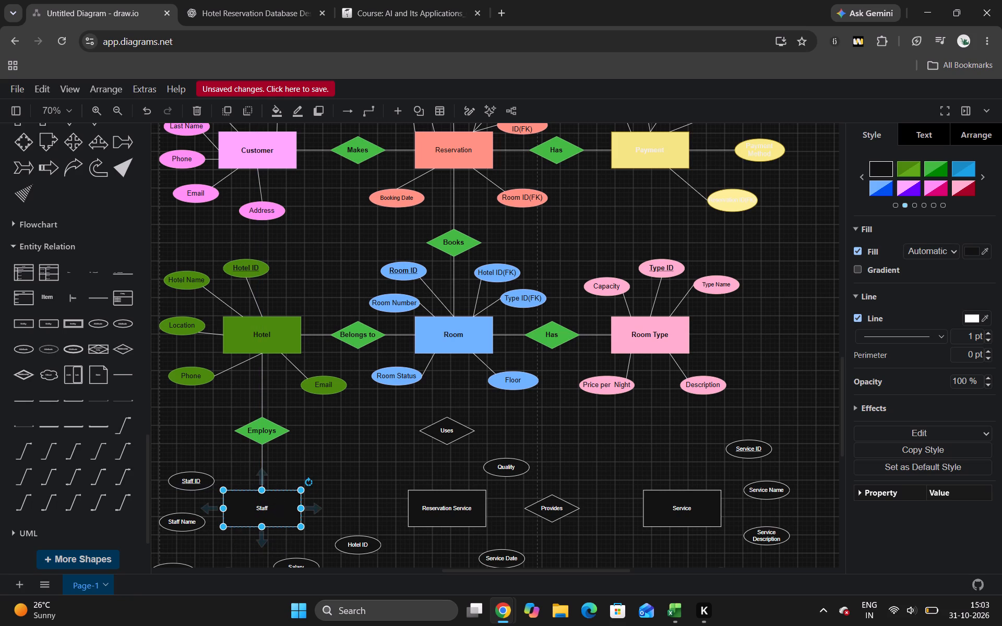
click(329, 463)
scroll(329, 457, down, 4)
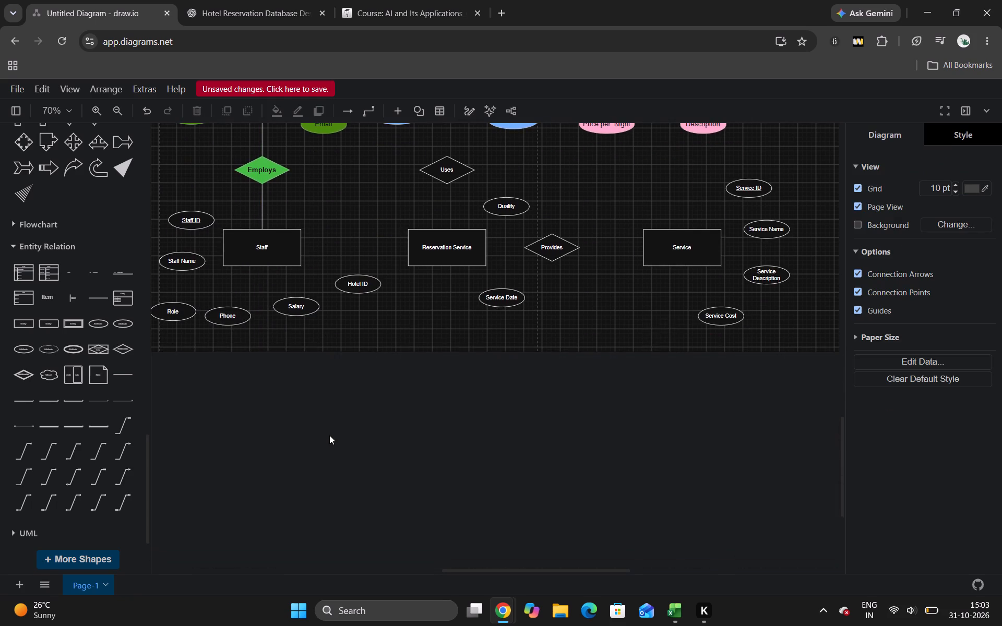
Set the Staff entity label to 15 px bold.
scroll(318, 422, up, 2)
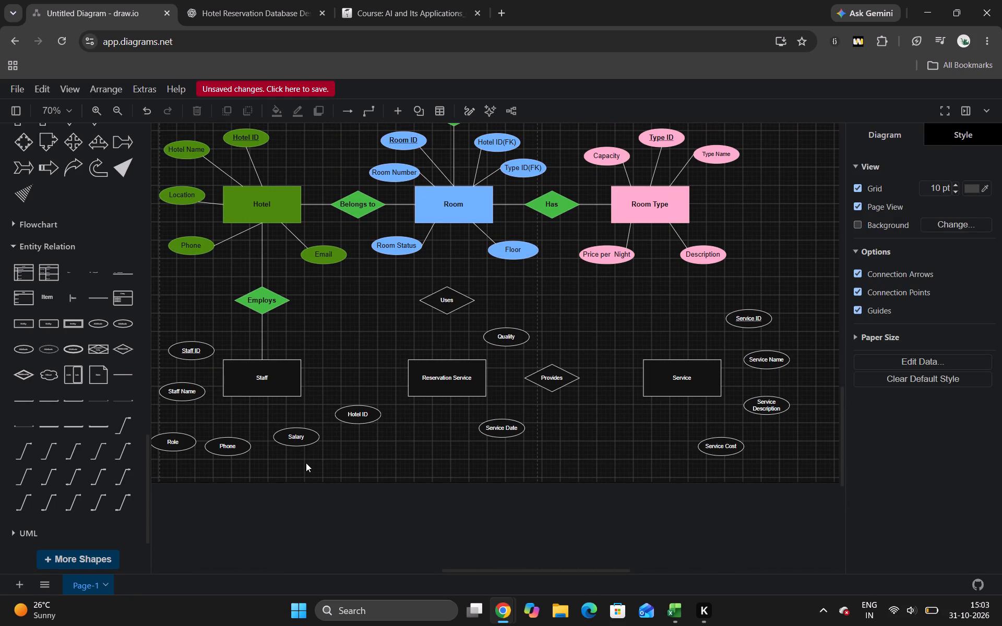
double_click(267, 374)
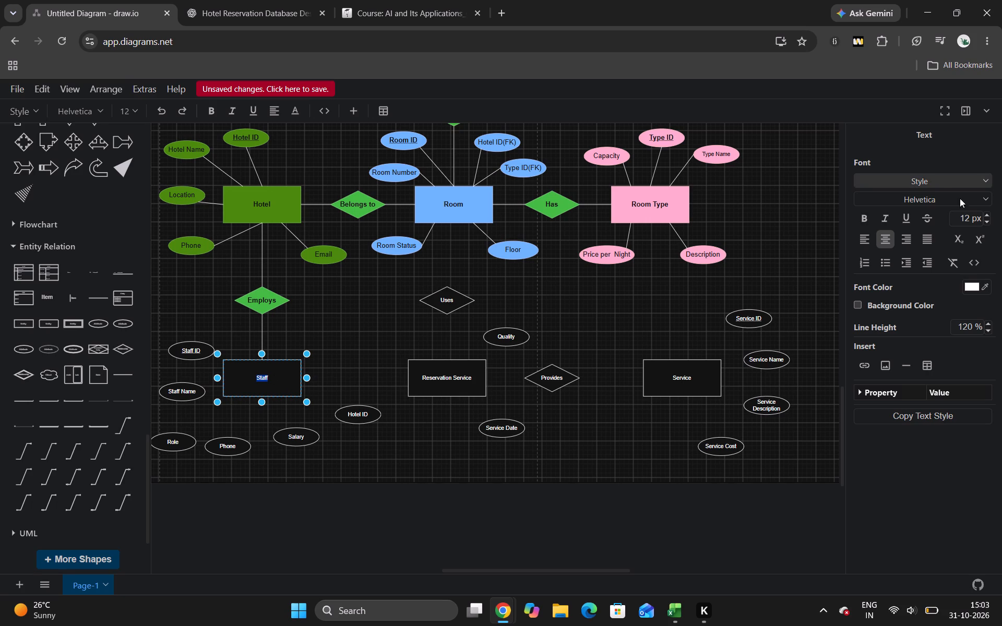
click(991, 212)
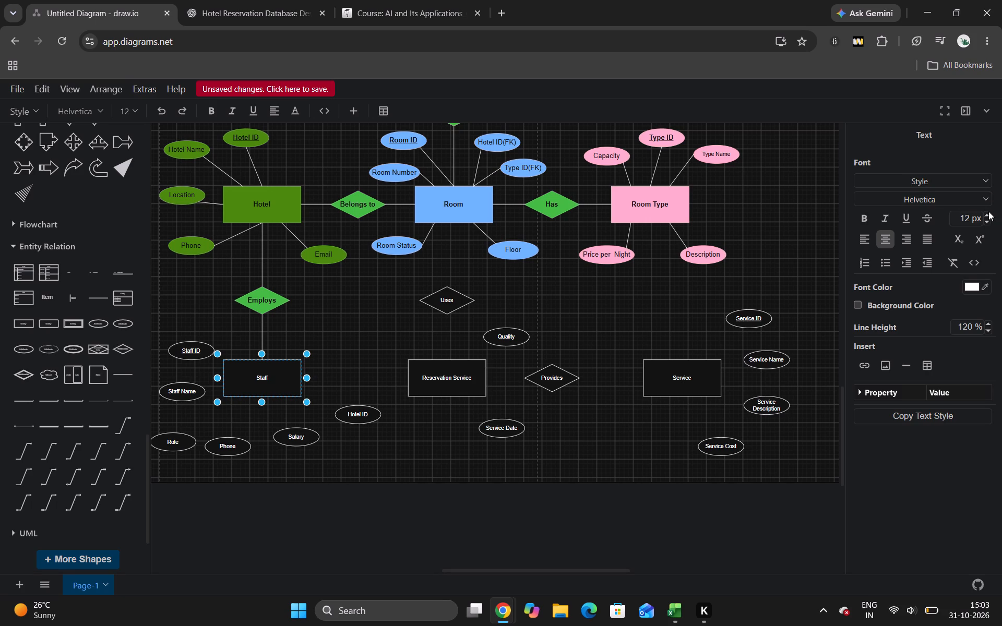
click(988, 211)
double_click(988, 212)
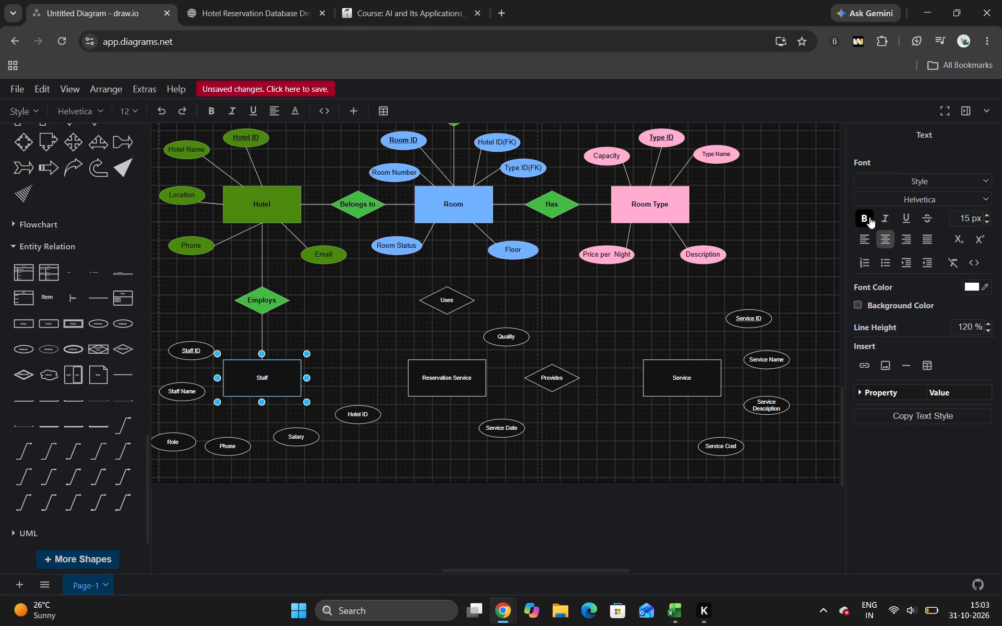
click(867, 218)
double_click(263, 381)
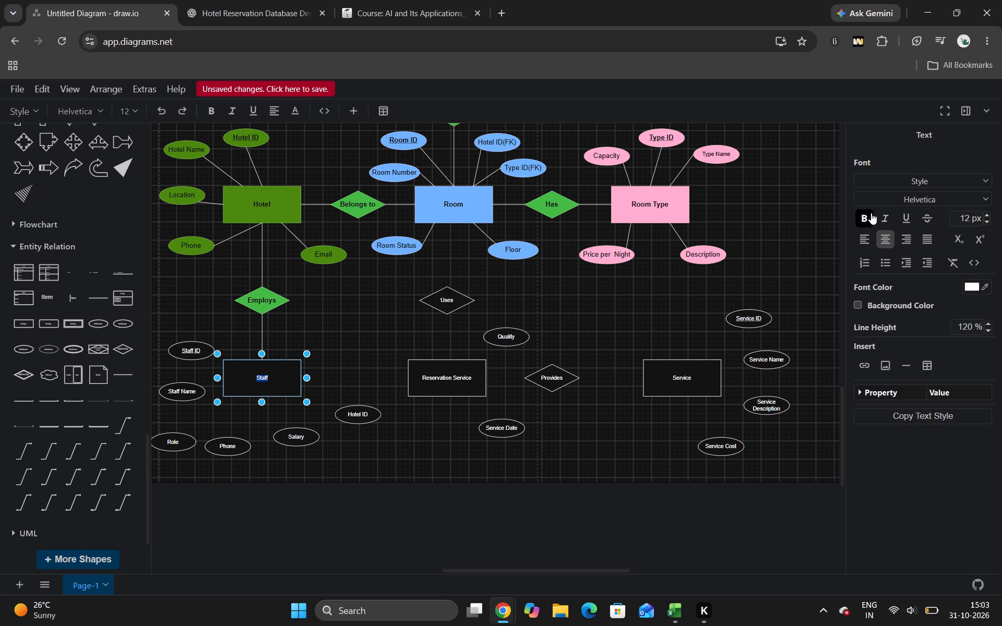
click(869, 213)
triple_click(986, 216)
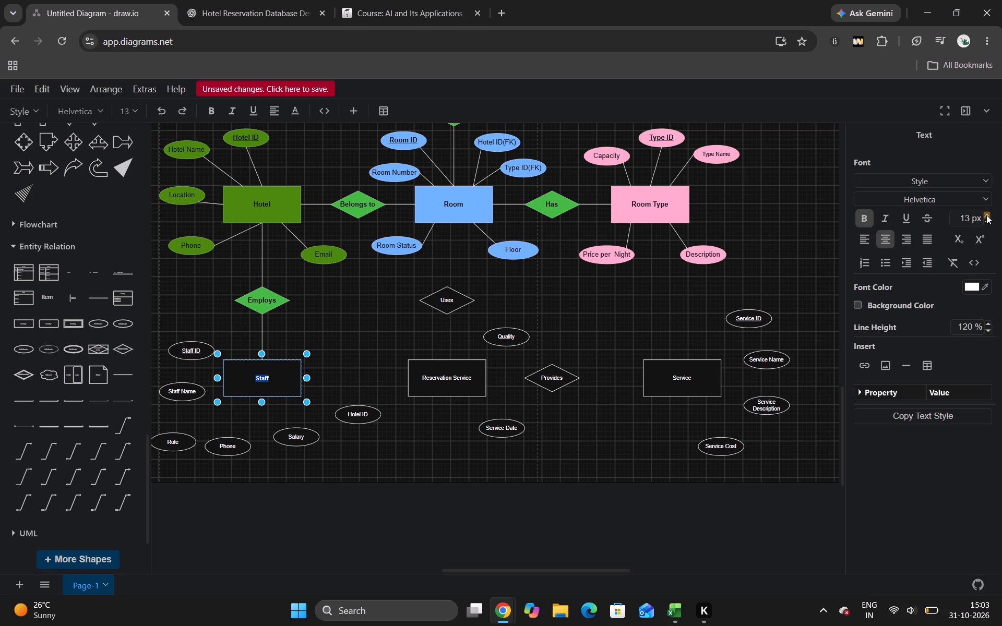
click(545, 295)
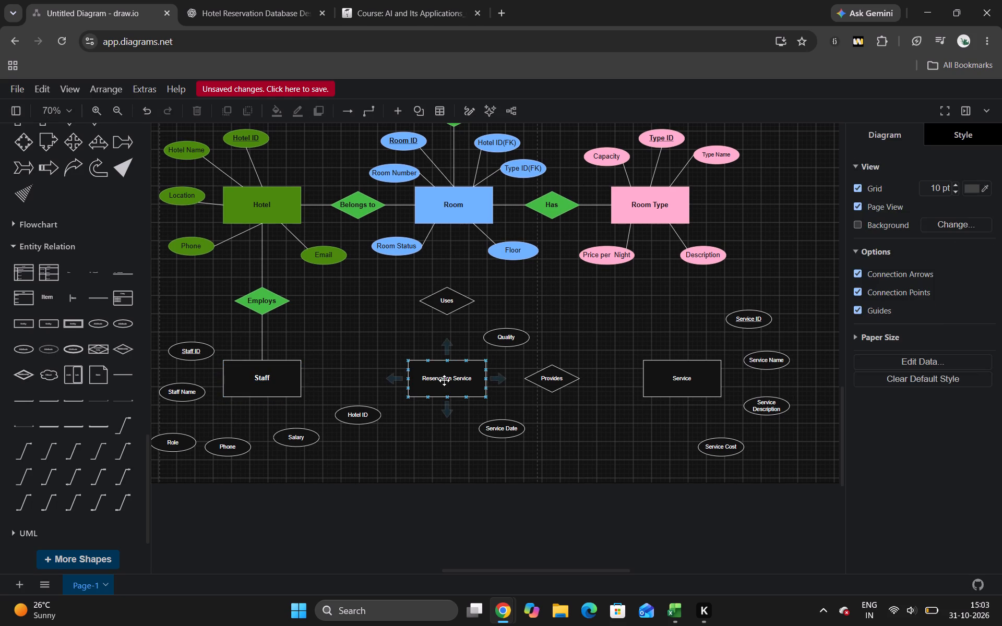
Set the Reservation Service entity label to 15 px bold.
double_click(444, 380)
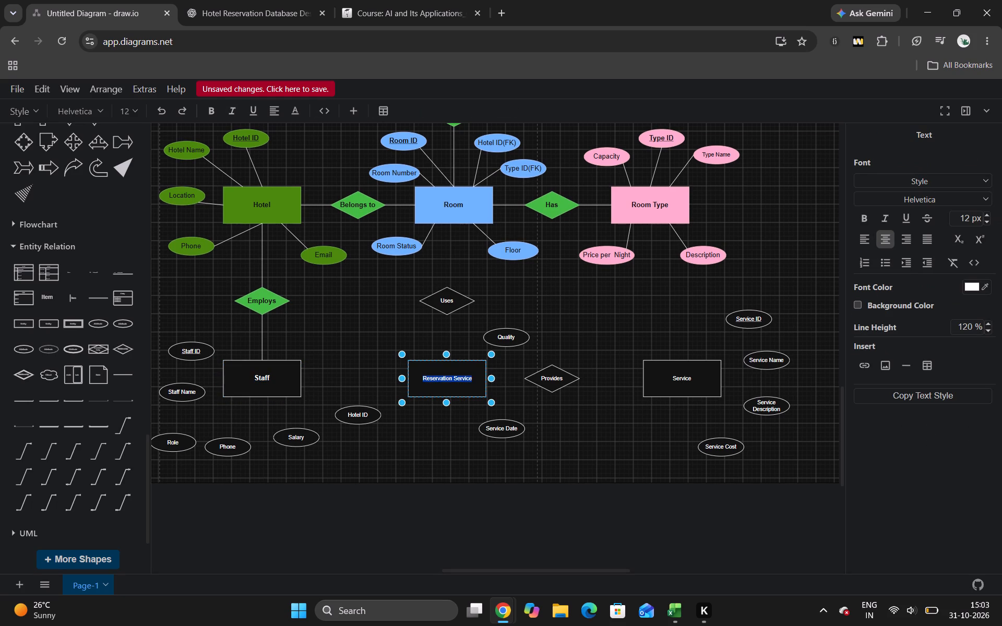
triple_click(985, 216)
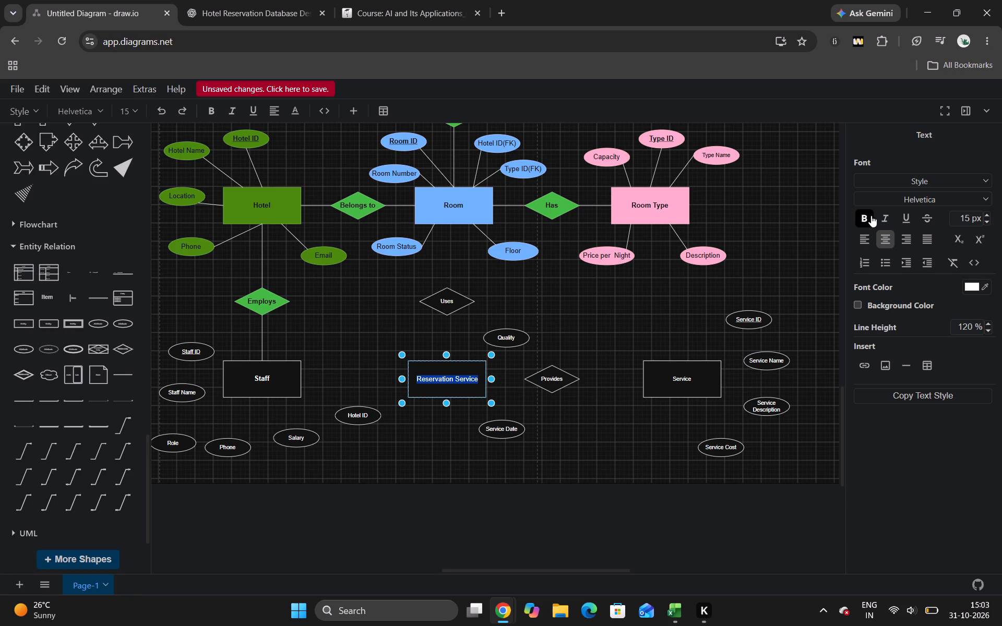
click(869, 215)
click(642, 312)
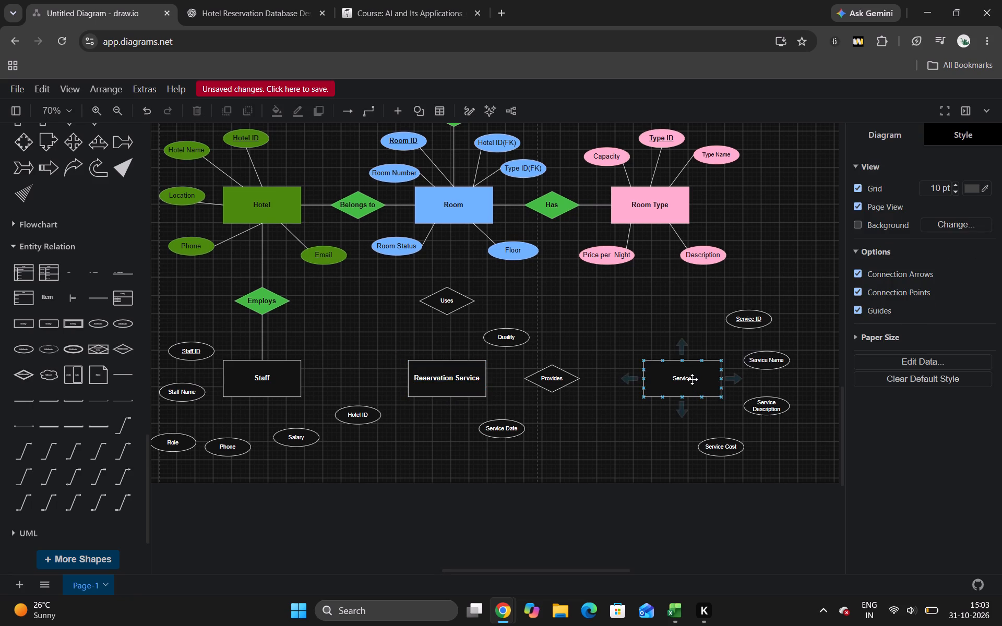
Set the Service entity label to 15 px bold.
double_click(691, 379)
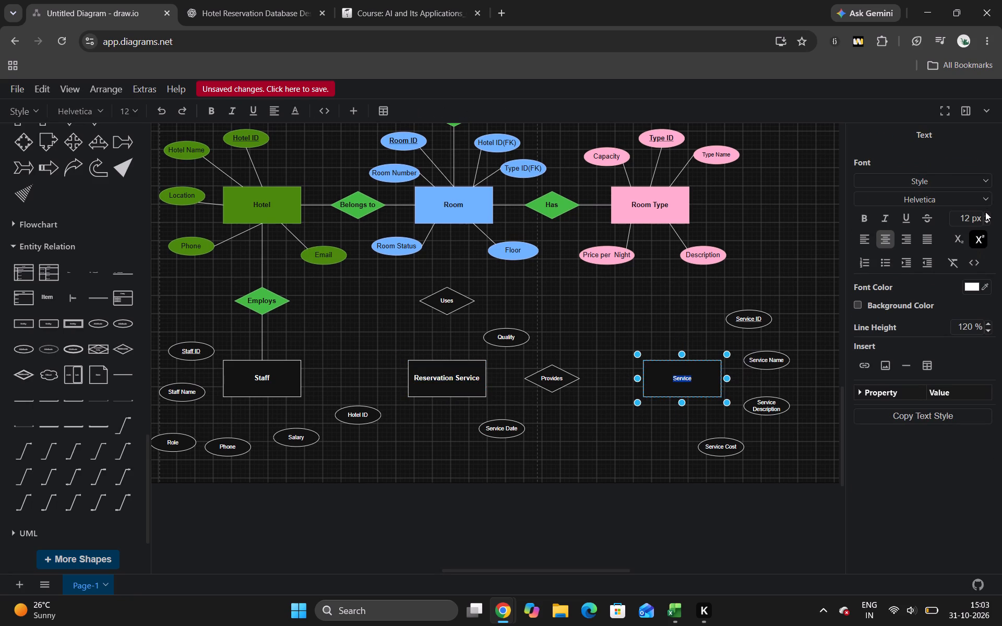
triple_click(986, 216)
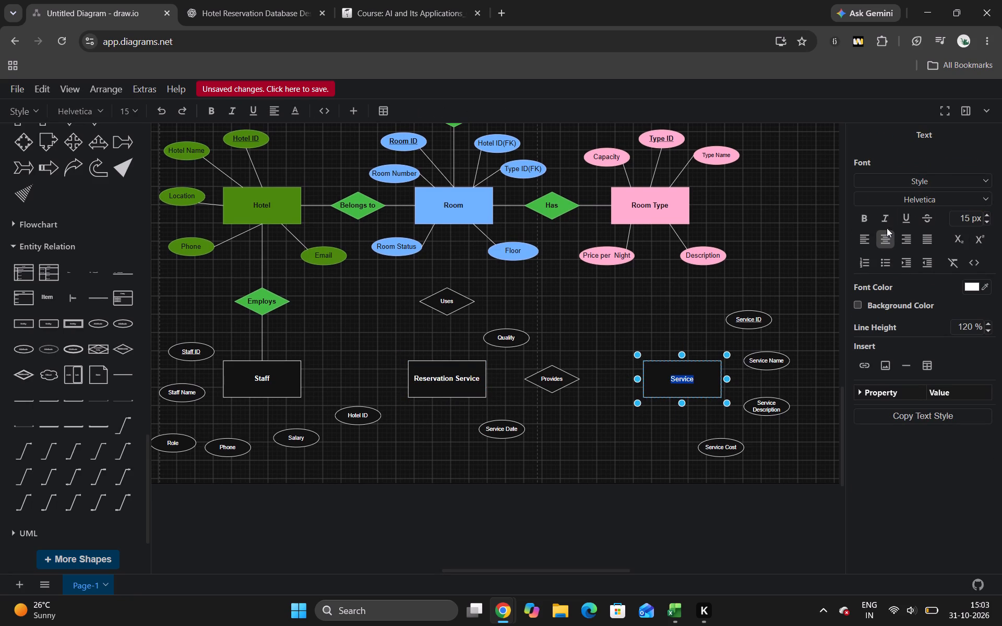
click(866, 217)
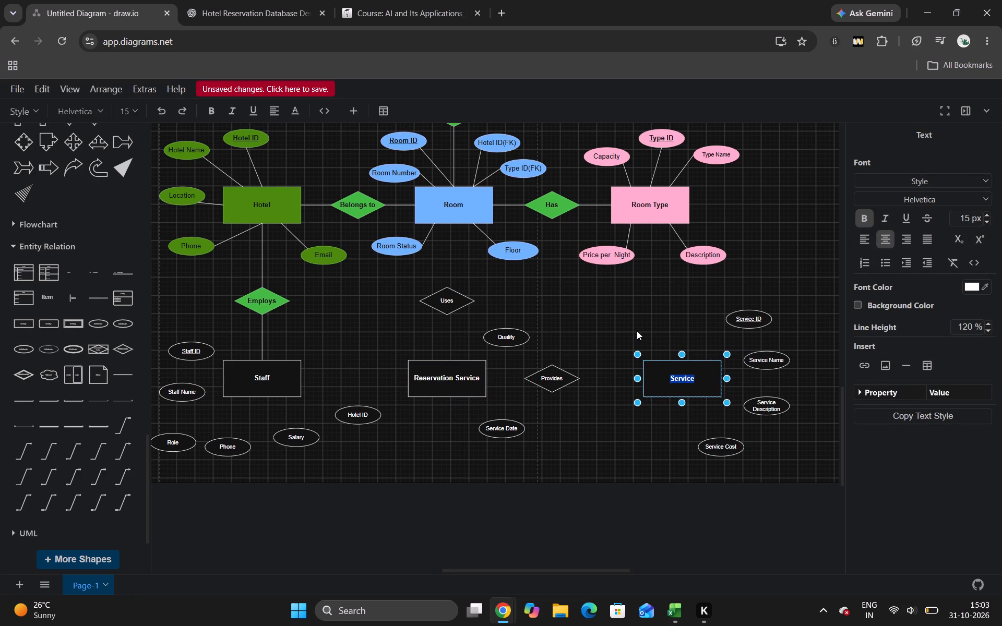
click(635, 321)
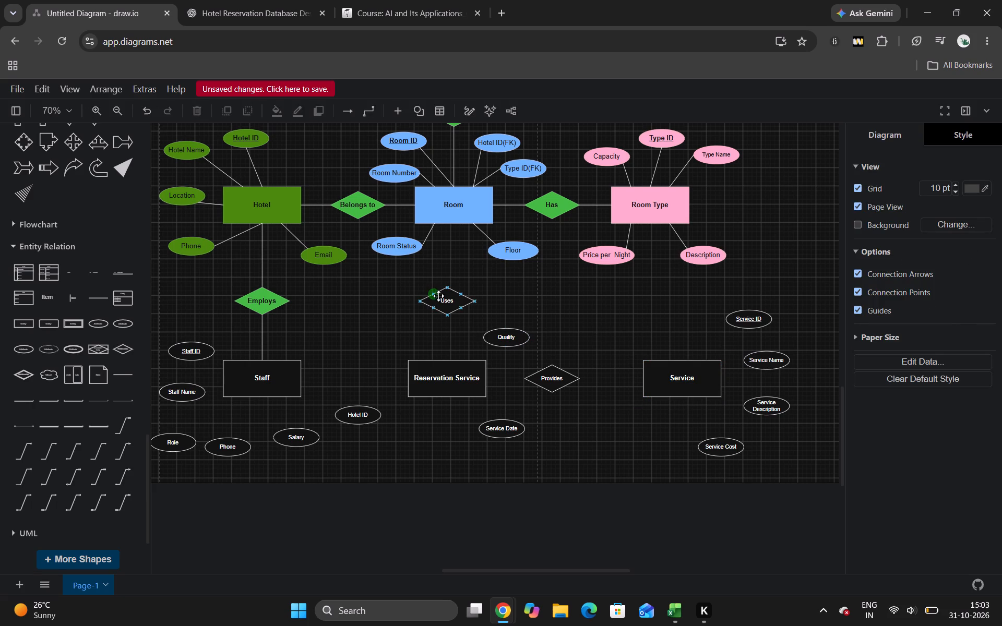
Set the Uses relationship label to 15 px bold.
double_click(445, 299)
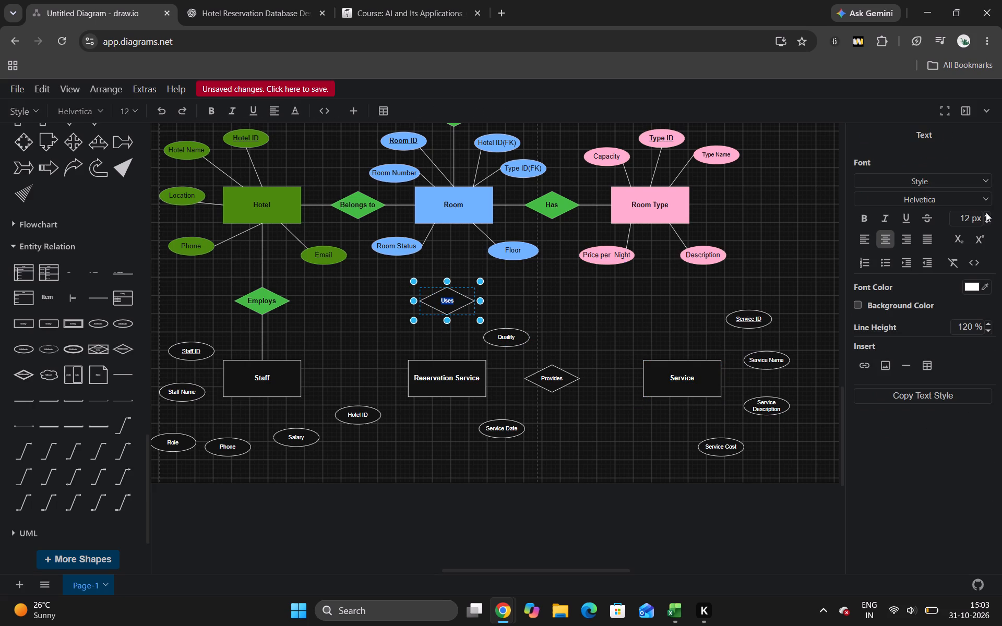
triple_click(986, 212)
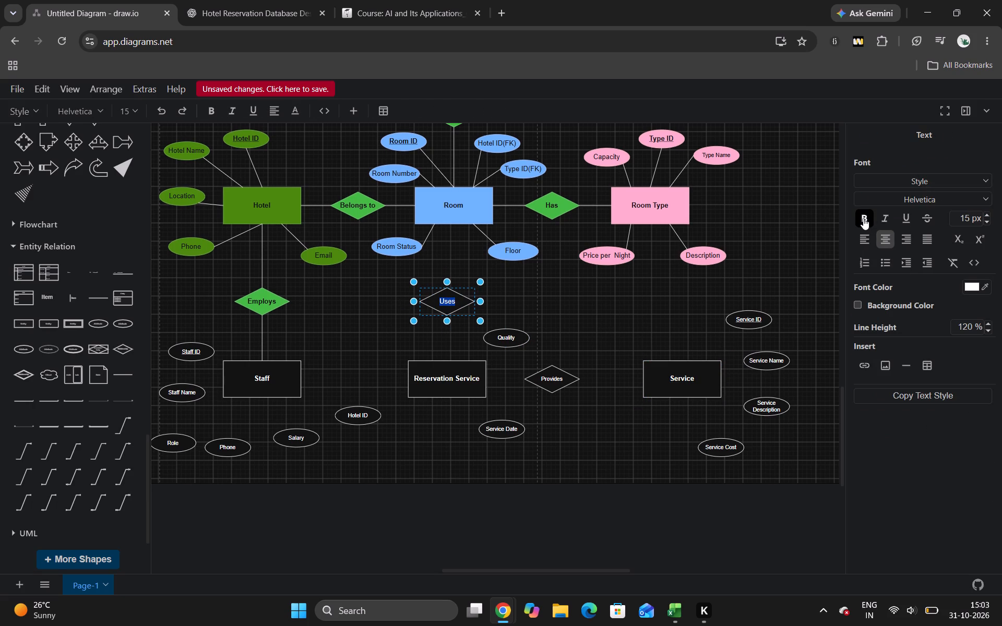
click(863, 218)
click(616, 297)
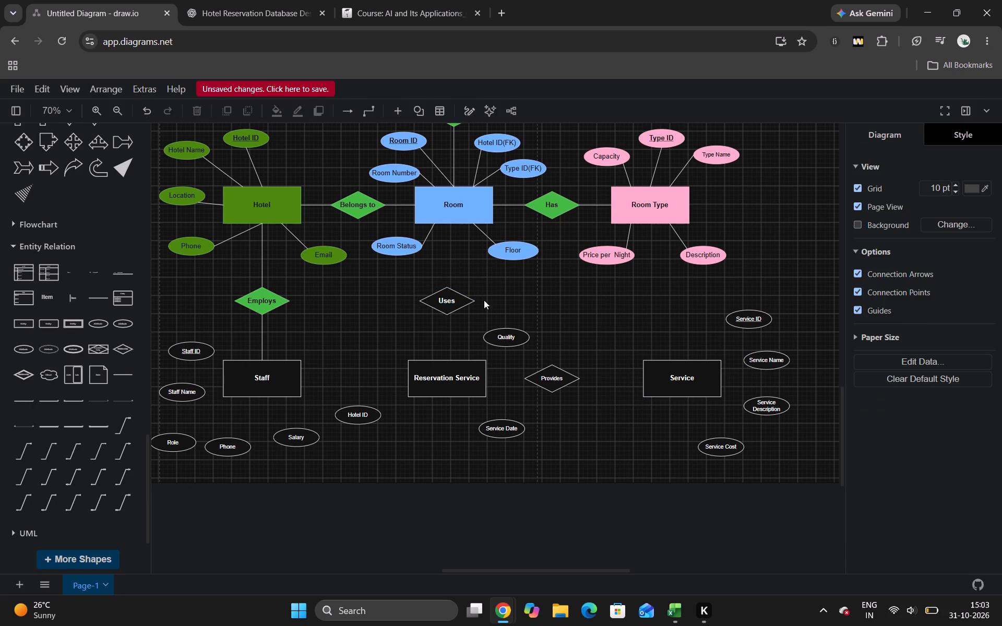
Apply the same green fill style as the other relationship diamonds to the Uses diamond.
click(452, 305)
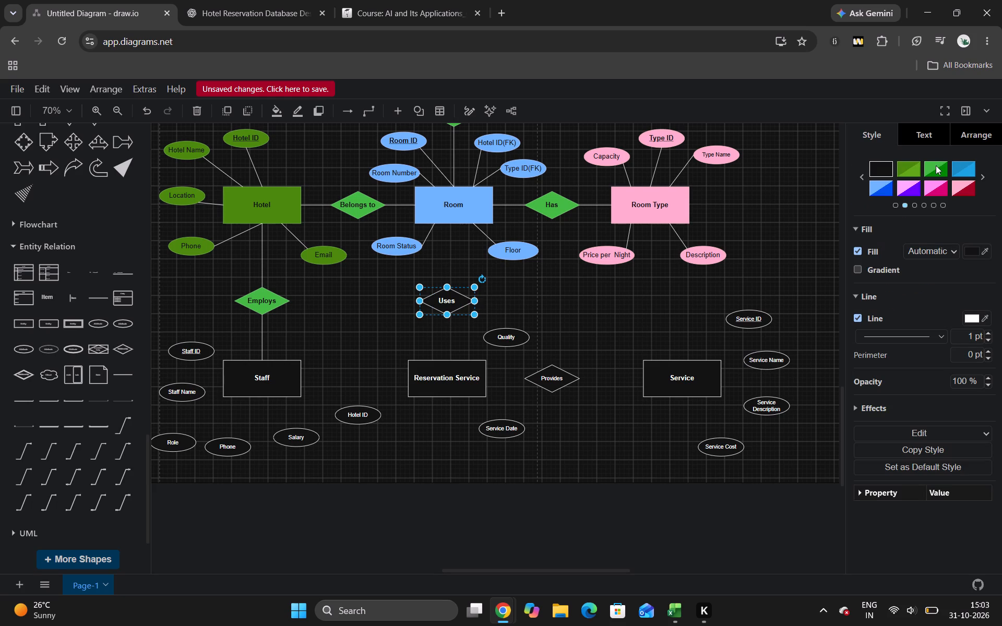
click(936, 165)
click(498, 295)
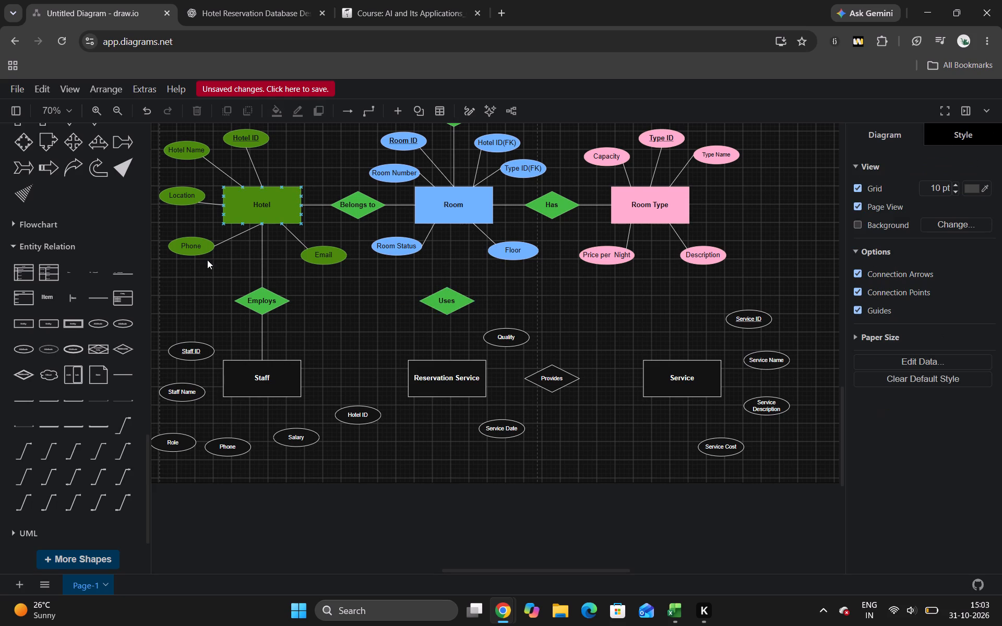
Add a straight Entity Relation line connecting Room's bottom midpoint to the top of the Uses diamond.
click(126, 370)
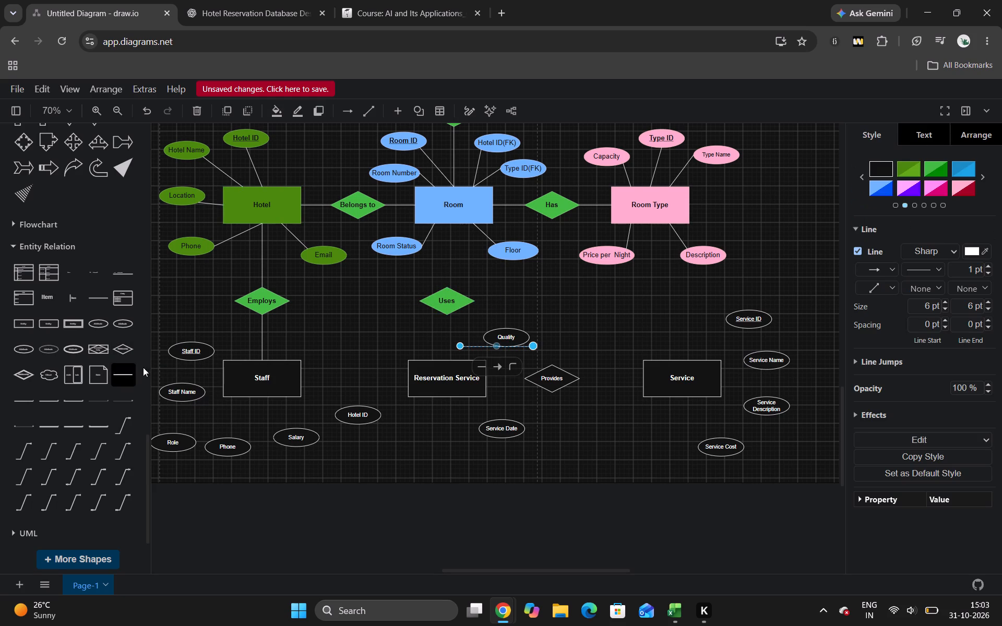
drag(460, 344, 453, 233)
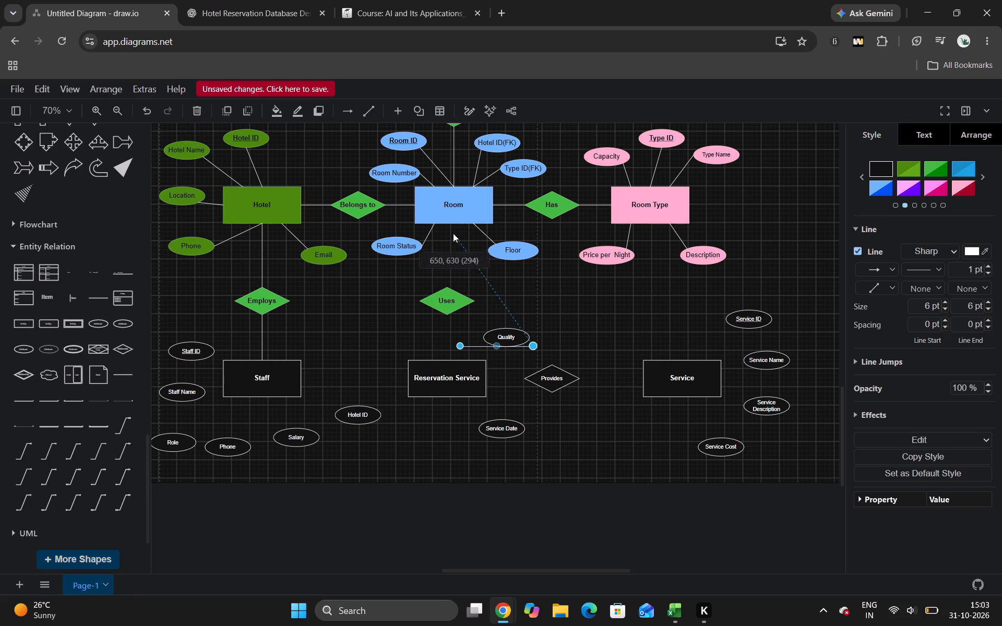
drag(453, 233, 456, 223)
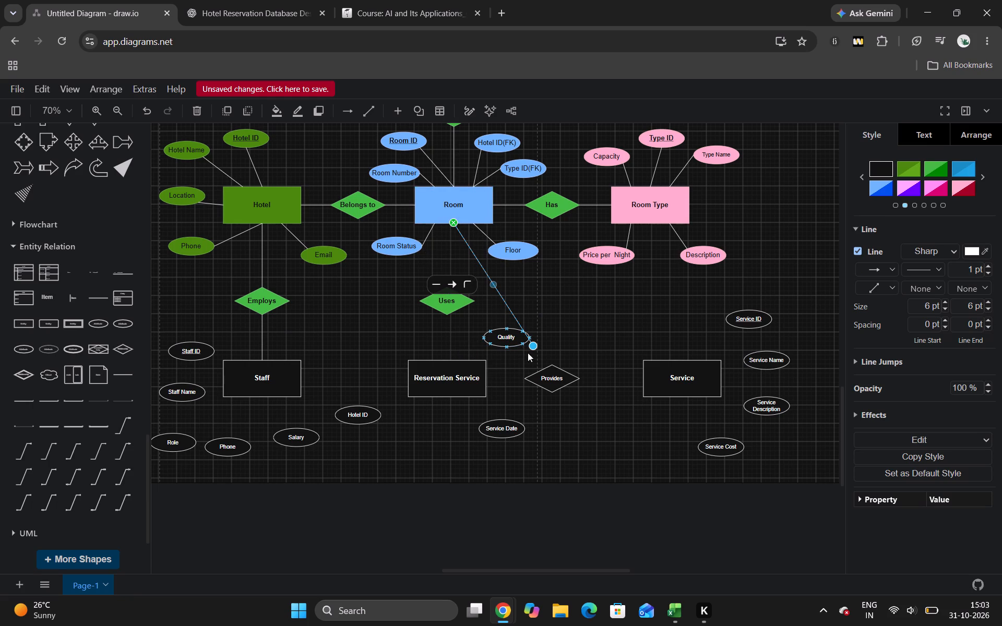
drag(533, 345, 444, 290)
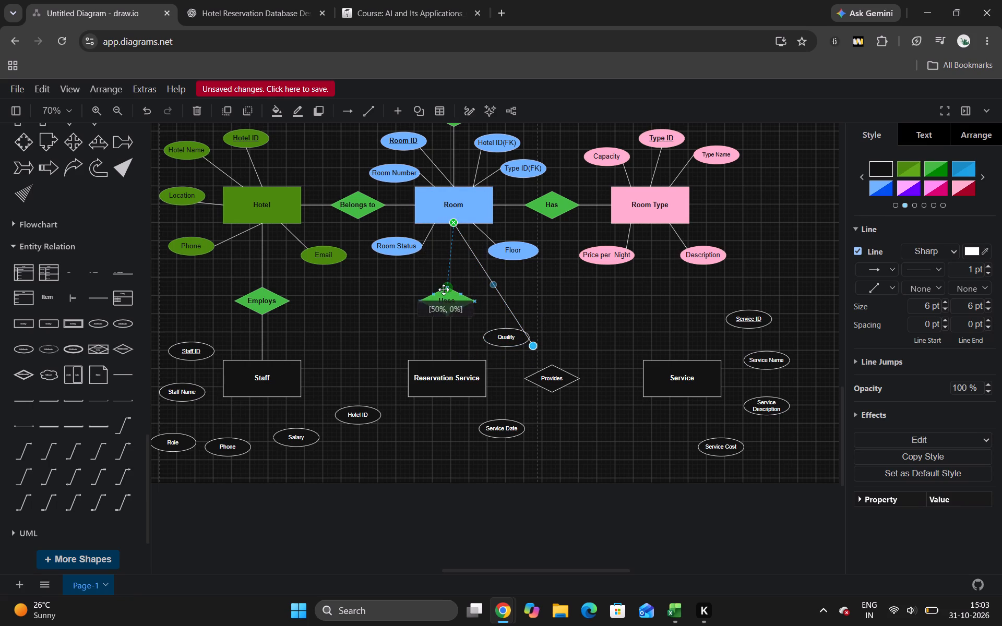
drag(444, 290, 446, 290)
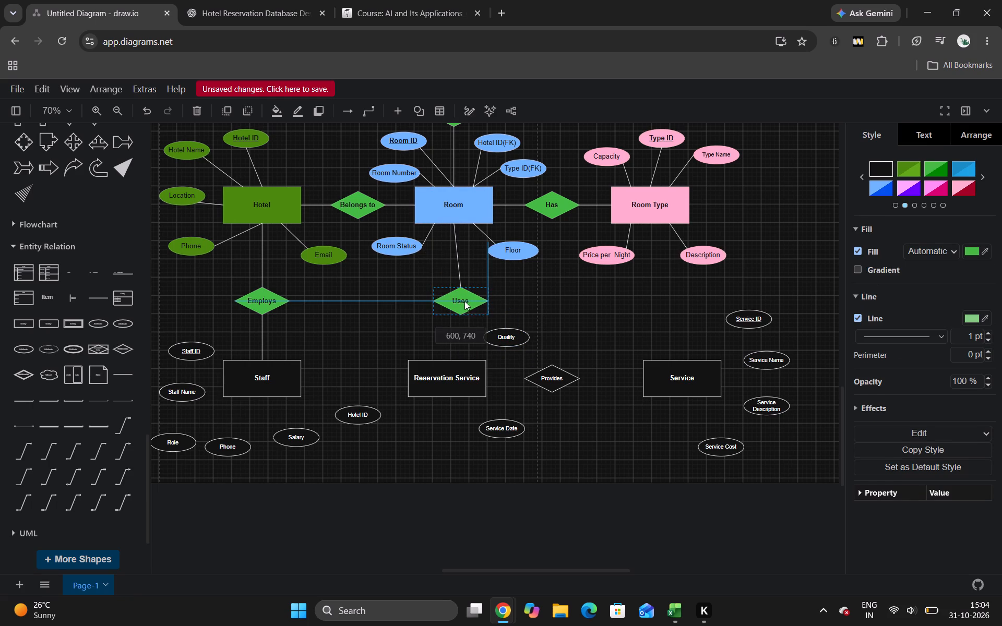
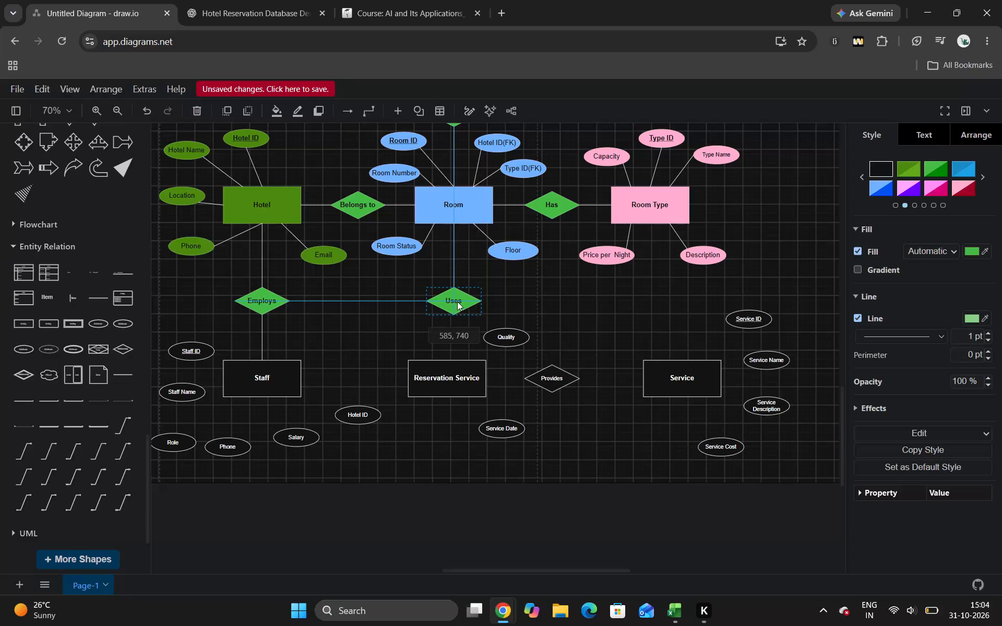
Paste a straight line and connect it from the bottom point of the Uses diamond to the top of Reservation Service.
click(536, 281)
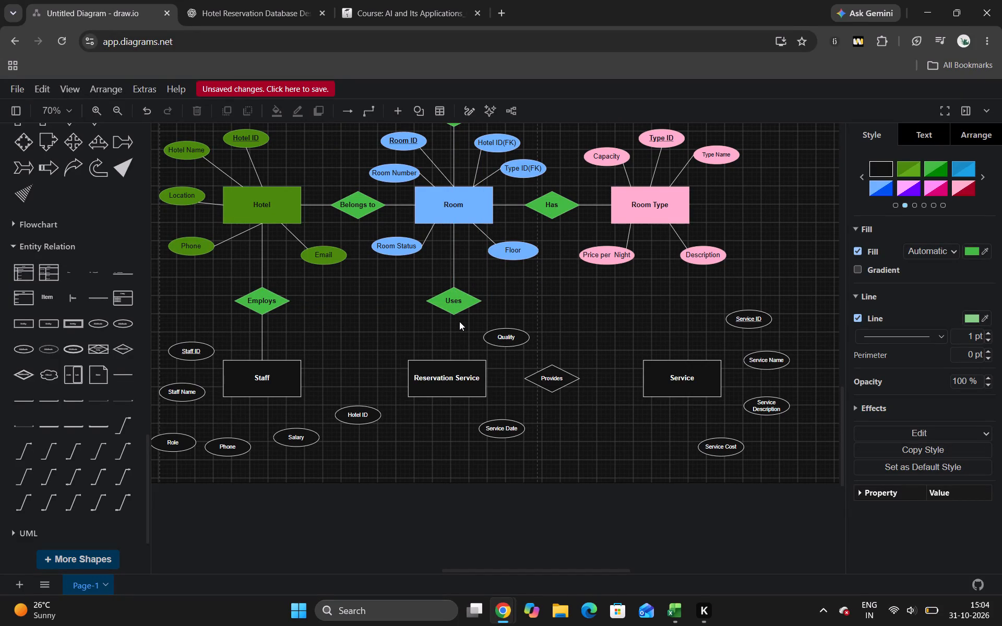
key(ctrl+v)
drag(427, 334, 435, 324)
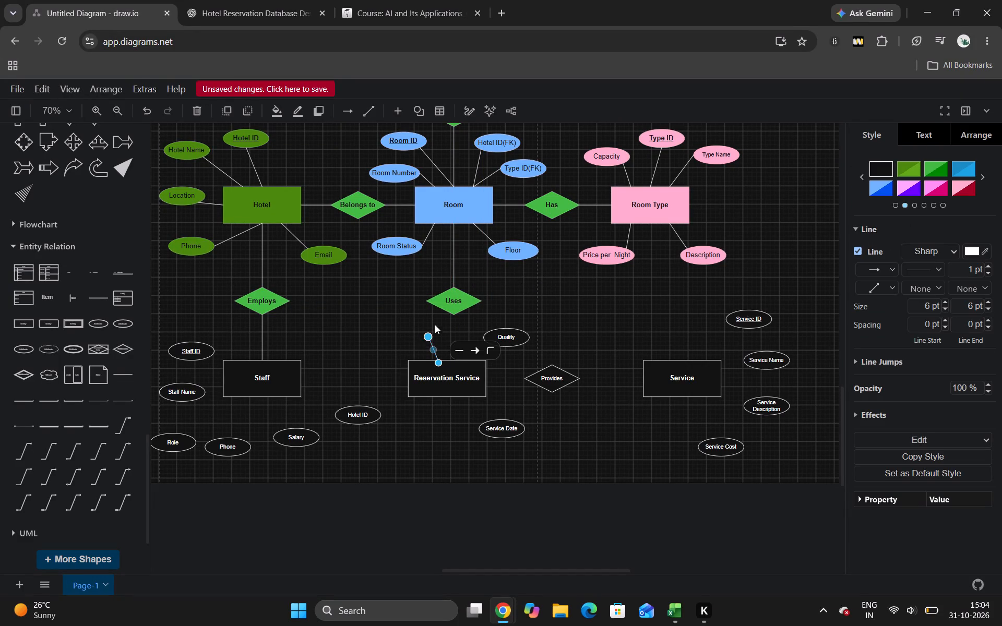
drag(435, 324, 454, 314)
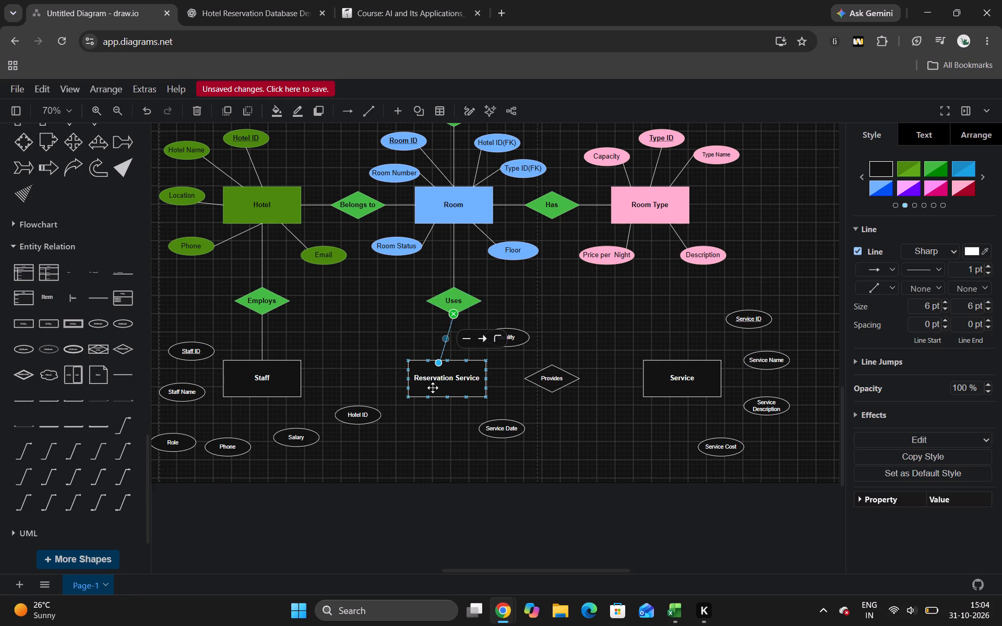
drag(437, 361, 444, 360)
Shift the Reservation Service entity slightly right, towards alignment beneath the Uses diamond.
click(447, 382)
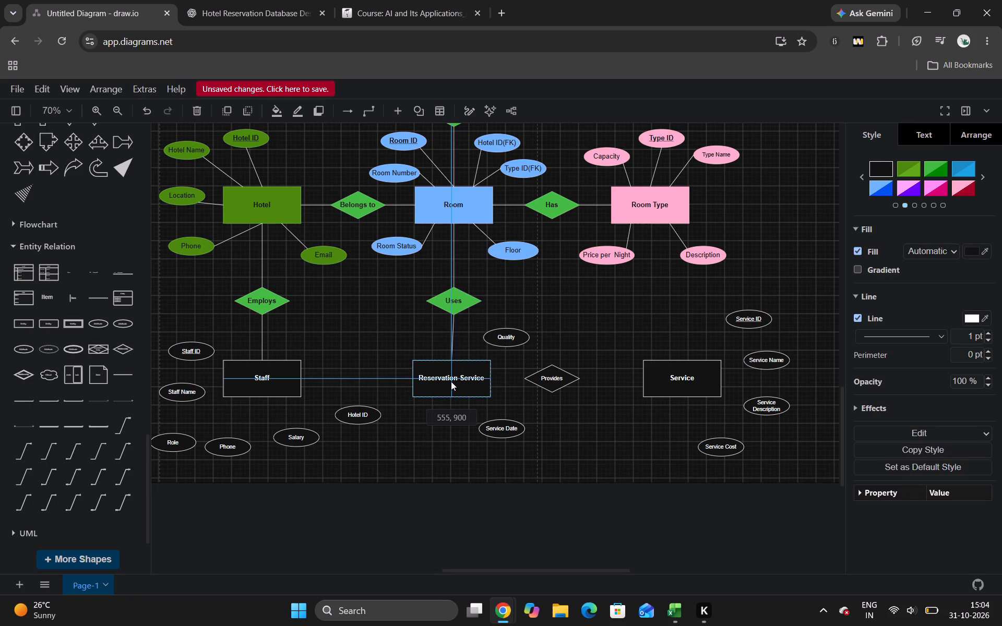
click(560, 323)
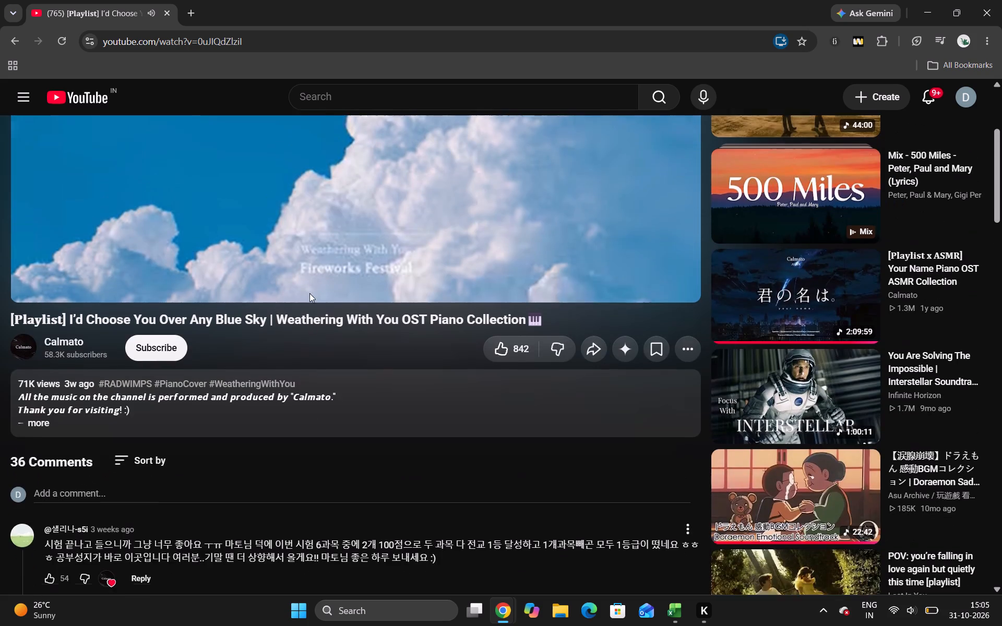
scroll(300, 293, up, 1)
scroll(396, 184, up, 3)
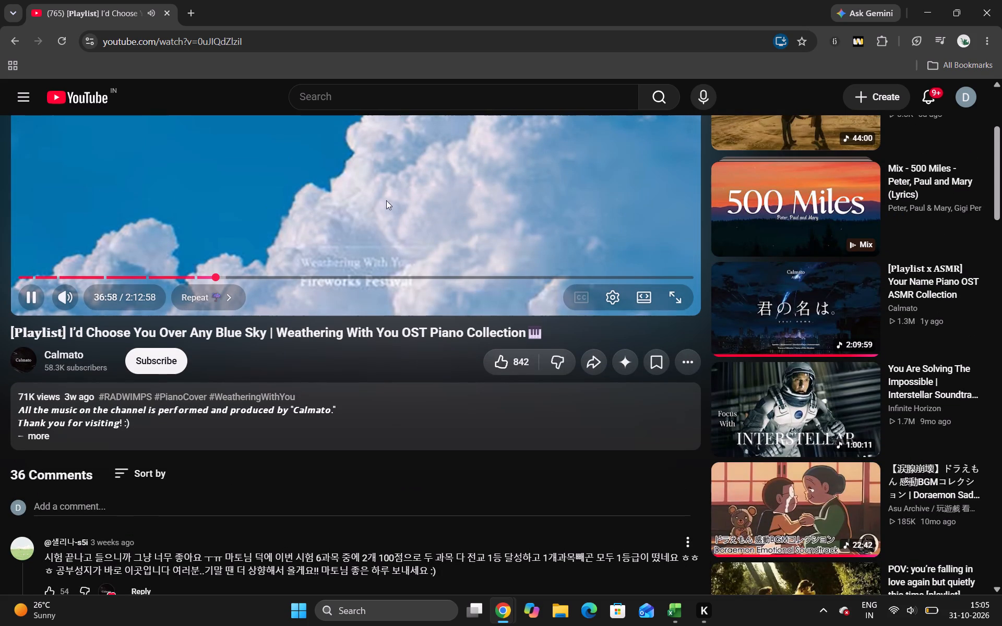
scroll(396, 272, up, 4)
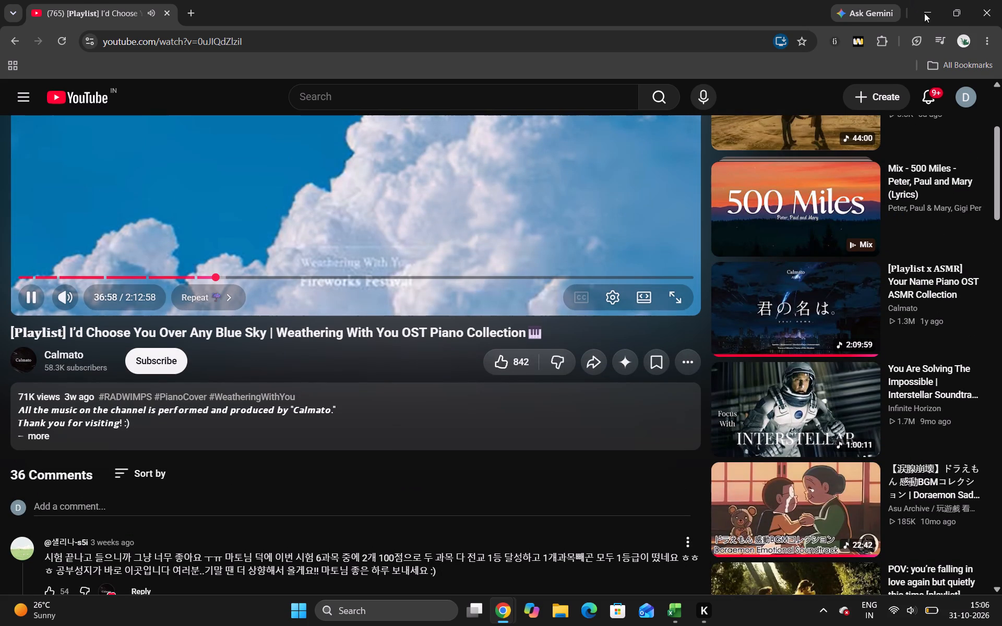
Minimize the video window, return to the draw.io diagram, set Staff's Hotel ID attribute label to 15 px and change it to Hotel ID(FK).
click(925, 13)
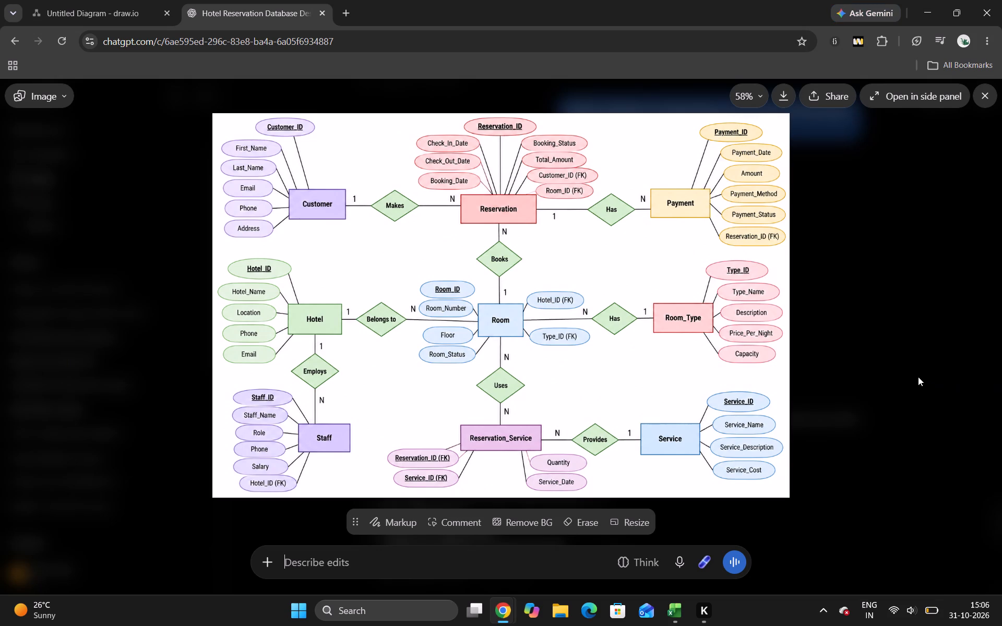
click(88, 1)
double_click(363, 421)
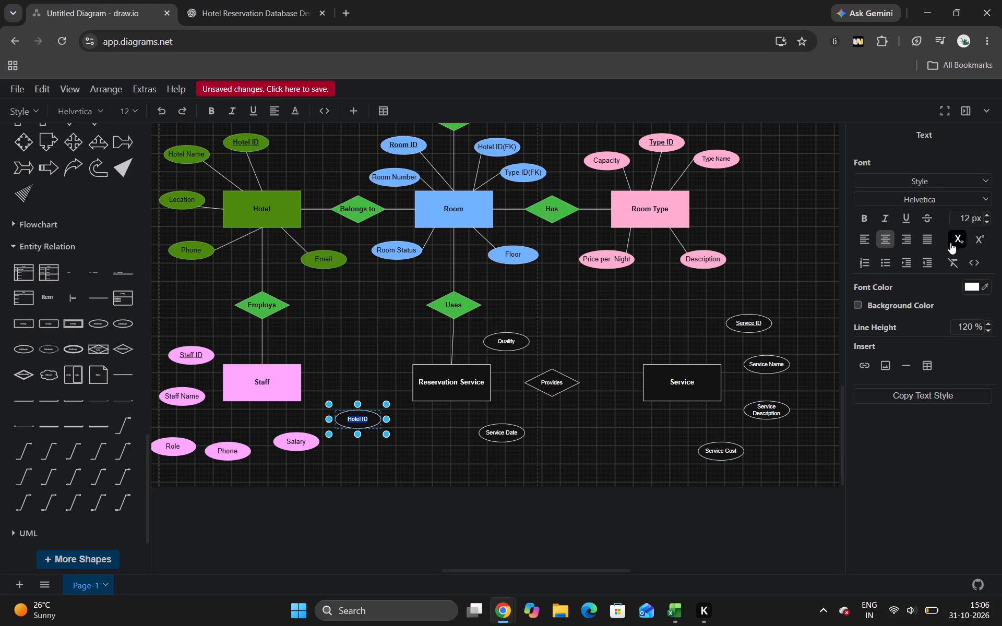
triple_click(985, 215)
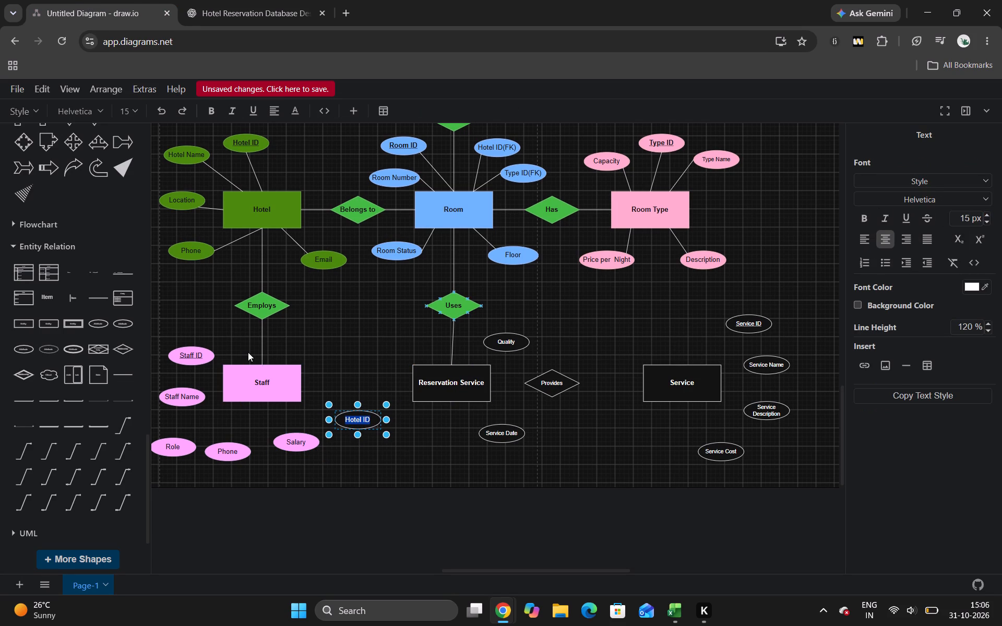
key(Right)
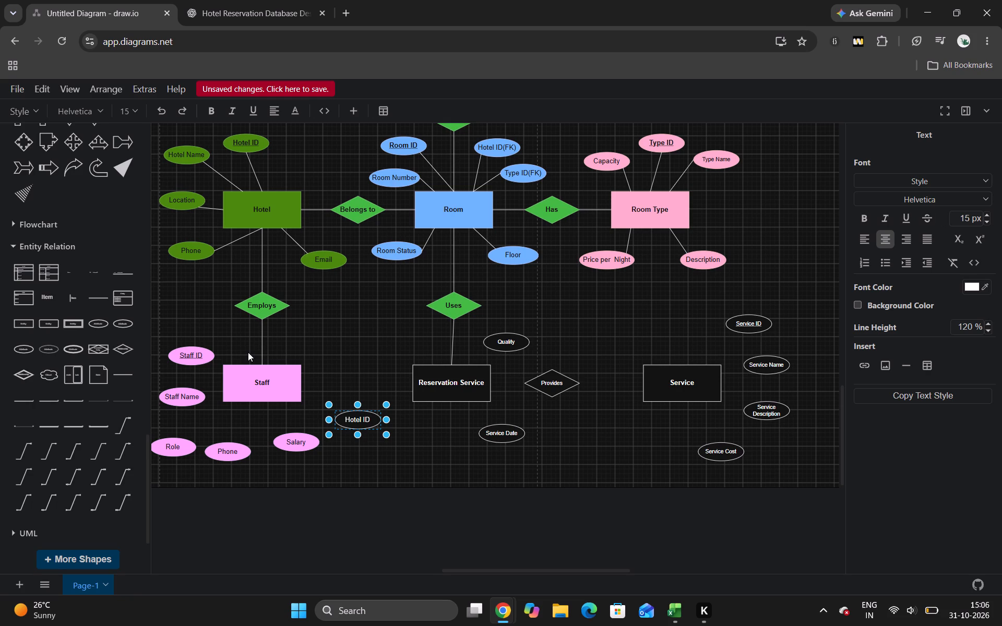
text((FK)
key(shift+parenright)
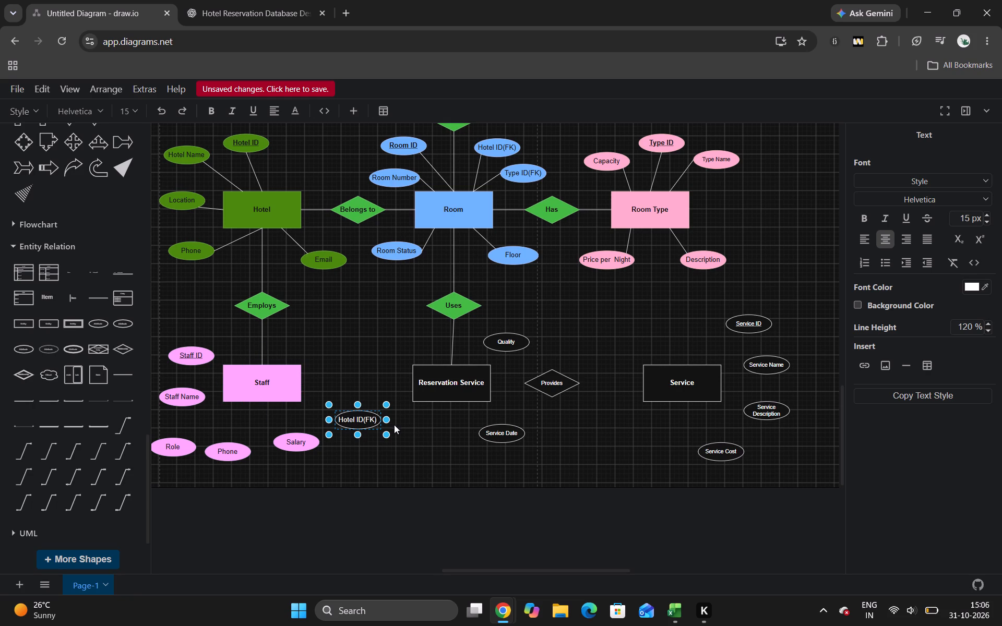
click(371, 361)
Apply the light purple fill style to Staff's Hotel ID(FK) attribute oval.
click(366, 415)
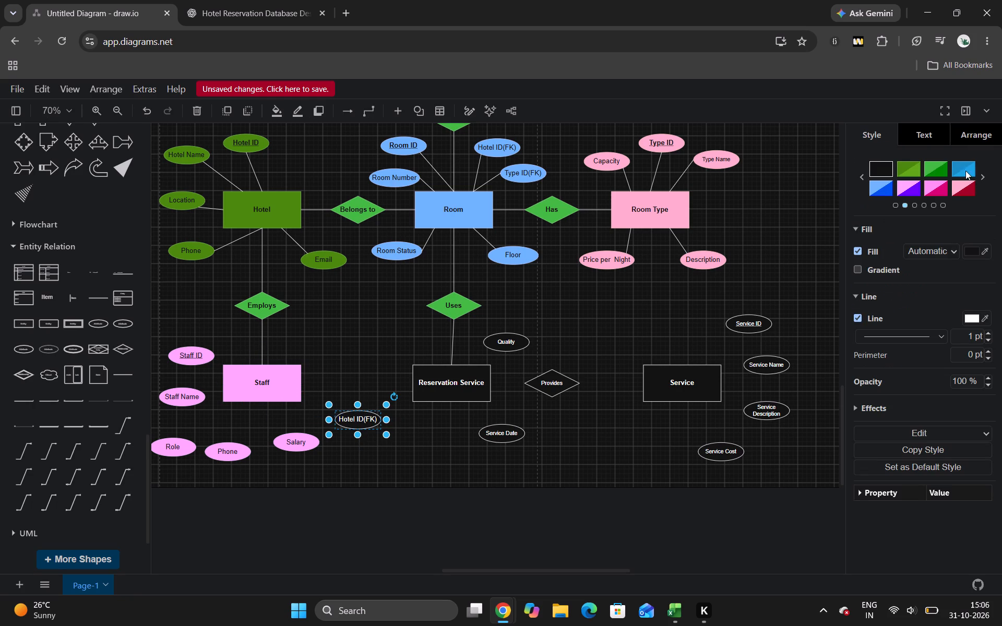
click(900, 187)
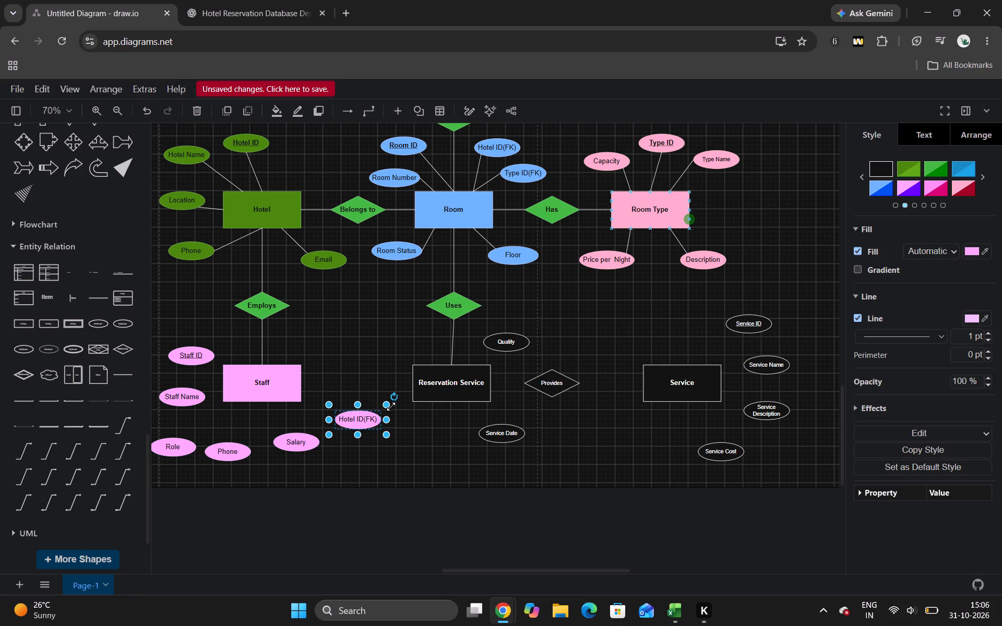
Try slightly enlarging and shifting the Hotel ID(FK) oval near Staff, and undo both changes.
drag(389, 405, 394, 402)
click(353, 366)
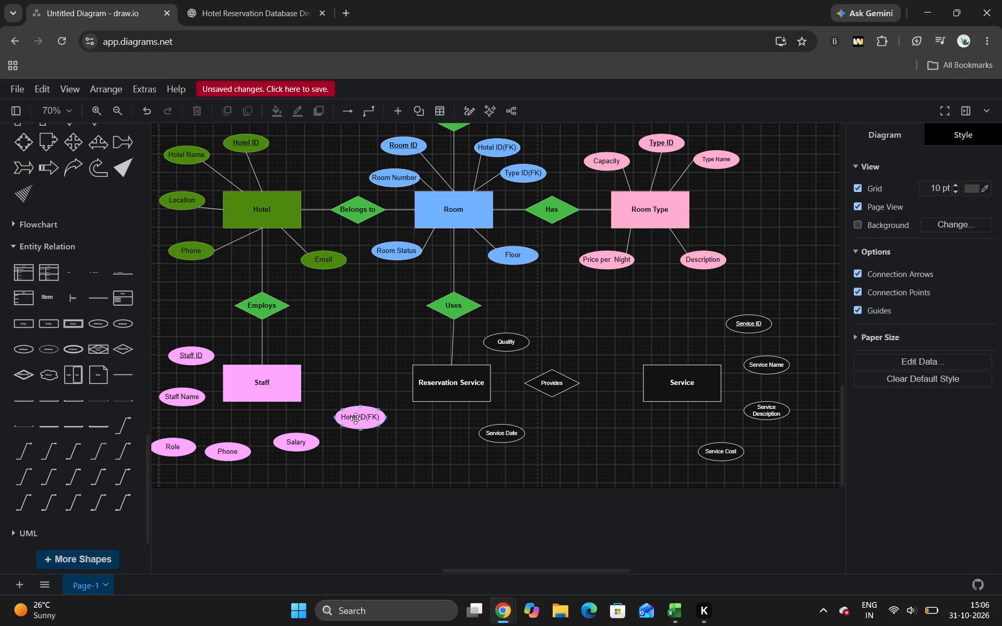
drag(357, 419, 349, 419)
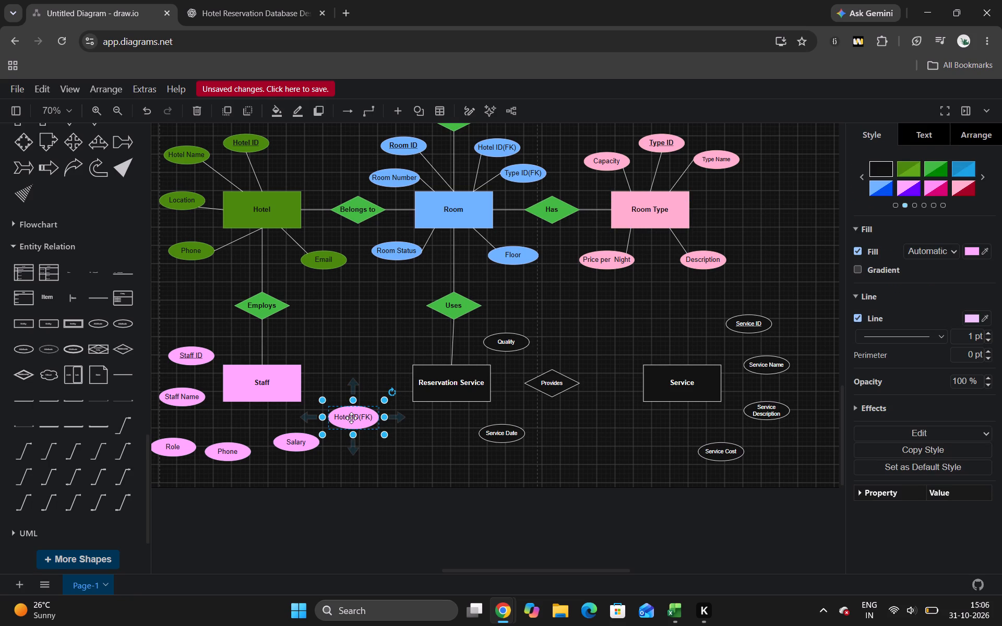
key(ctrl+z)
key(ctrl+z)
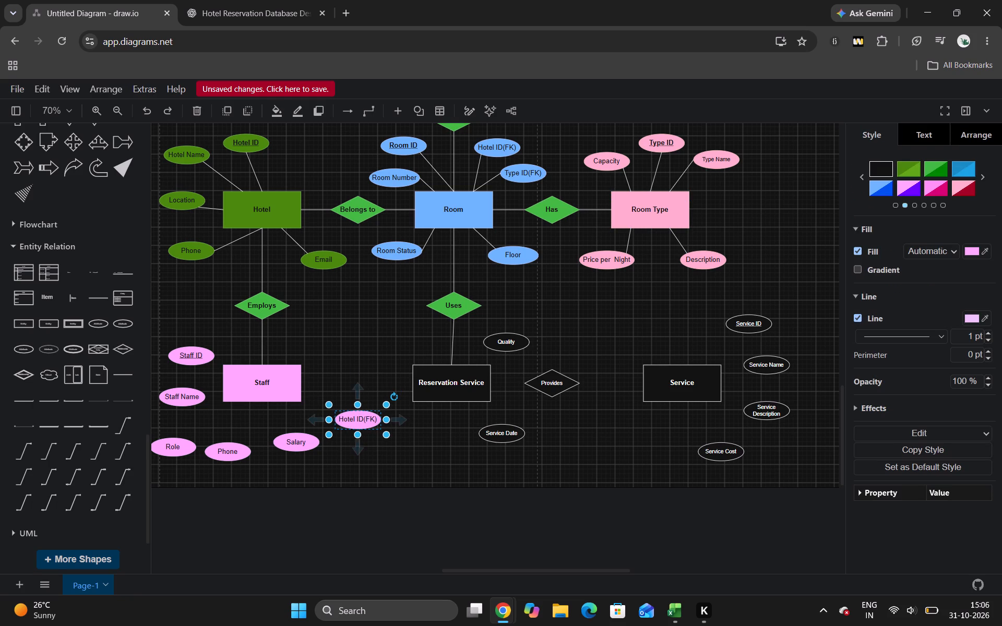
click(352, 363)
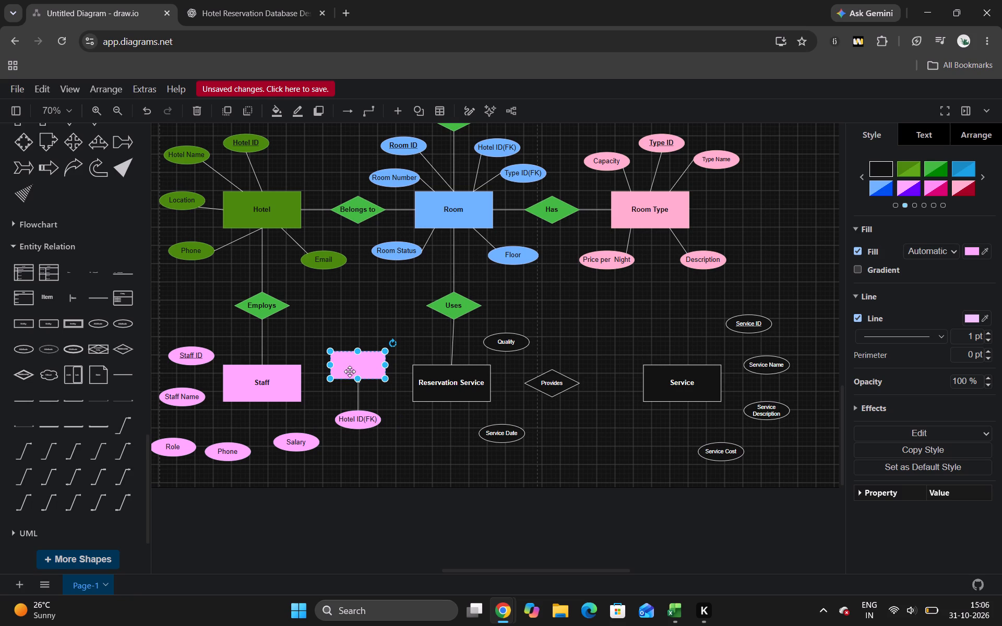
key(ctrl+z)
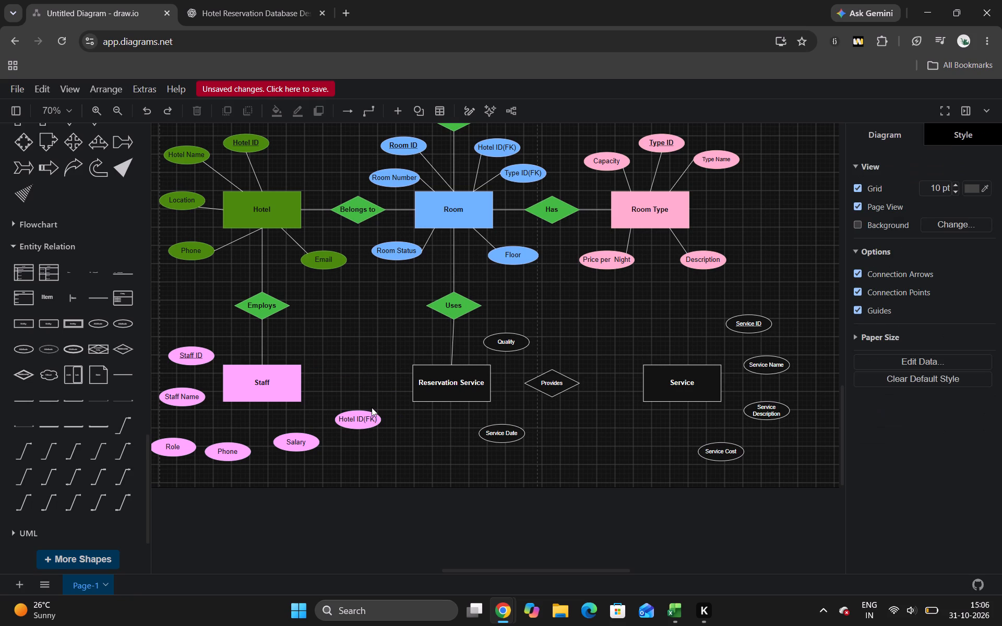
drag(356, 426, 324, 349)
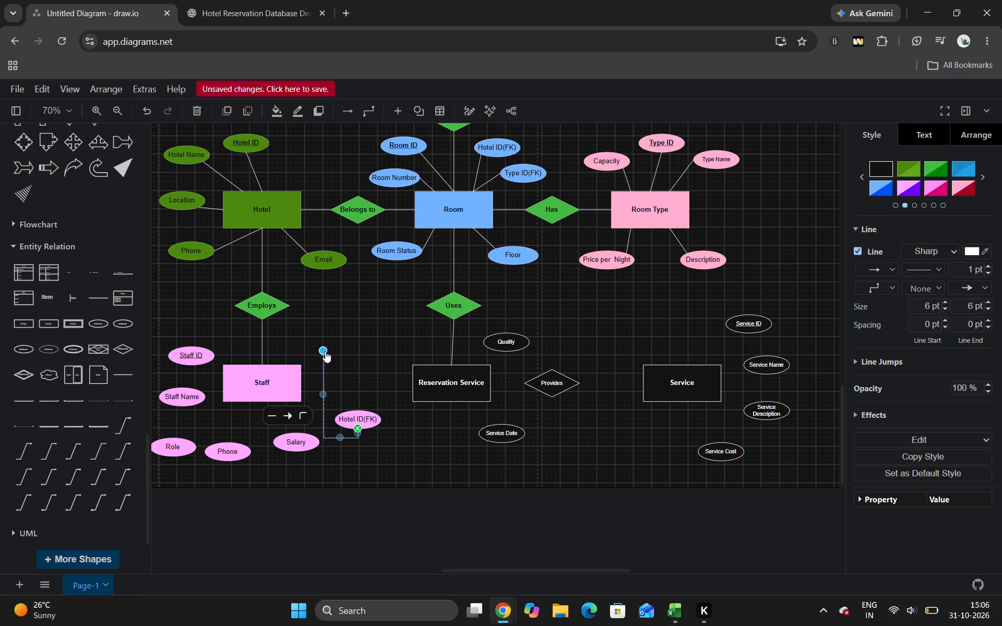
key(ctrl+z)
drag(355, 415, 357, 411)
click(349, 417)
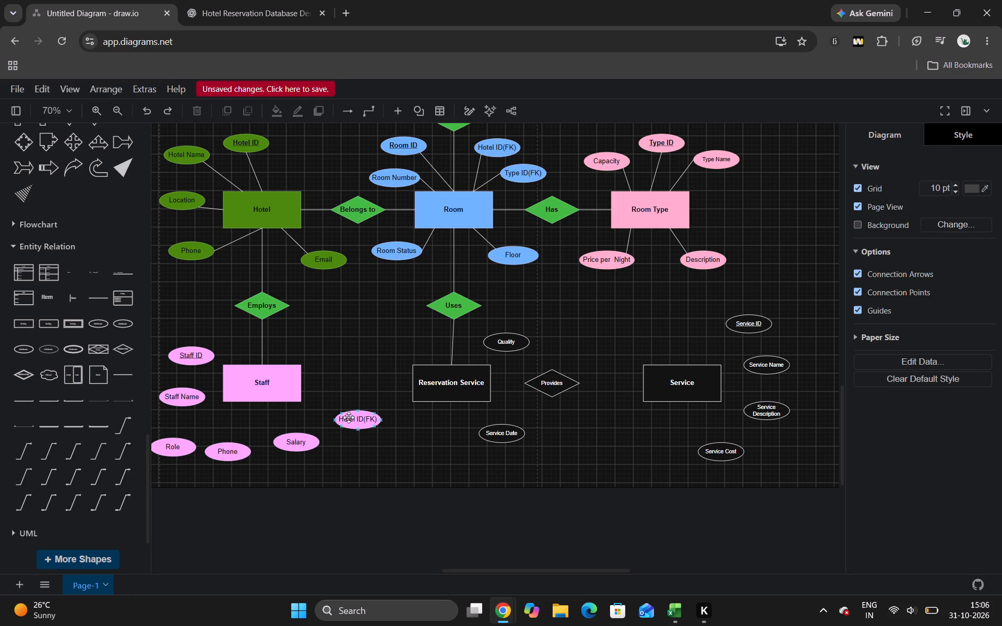
Move the Hotel ID(FK) oval to just above the Staff rectangle's upper right corner.
drag(347, 412, 334, 363)
drag(353, 421, 316, 348)
Reposition the Staff ID, Staff Name, Role, Phone and Salary ovals so they sit evenly around the Staff rectangle.
drag(189, 357, 201, 349)
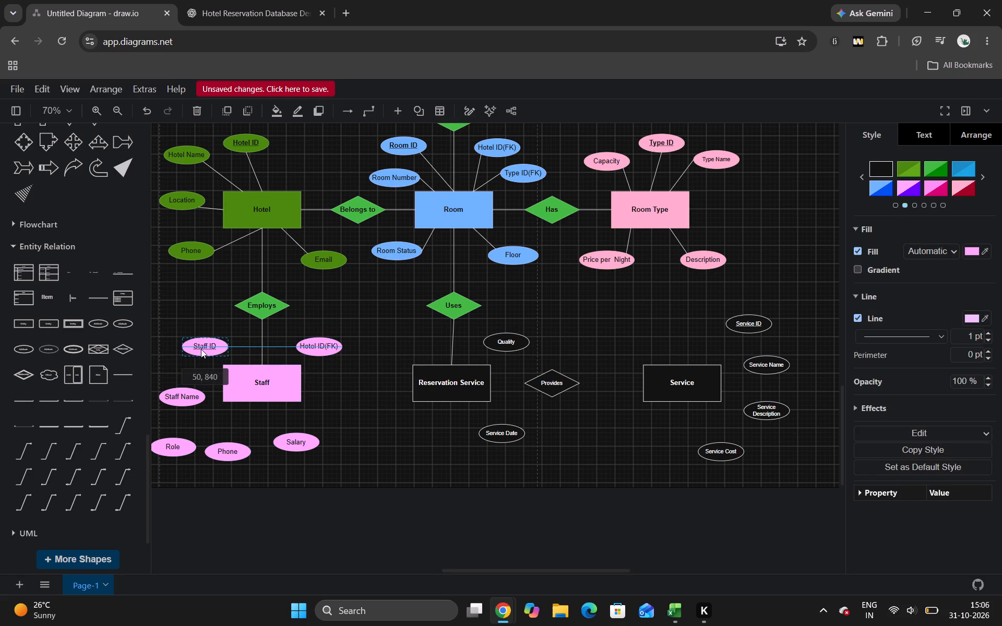
drag(201, 349, 204, 348)
drag(184, 395, 193, 389)
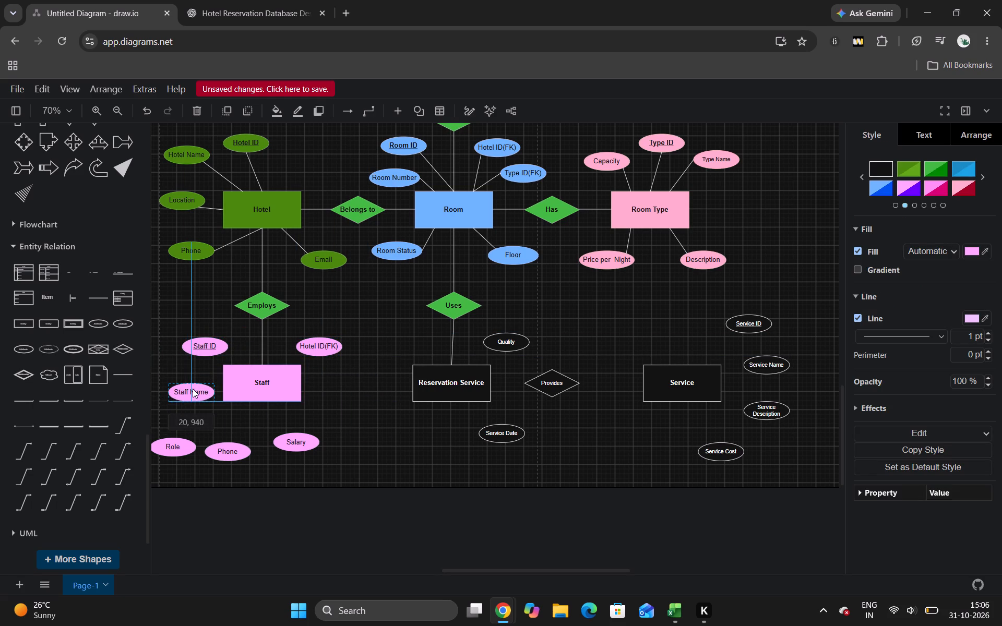
drag(193, 389, 186, 389)
drag(172, 449, 187, 435)
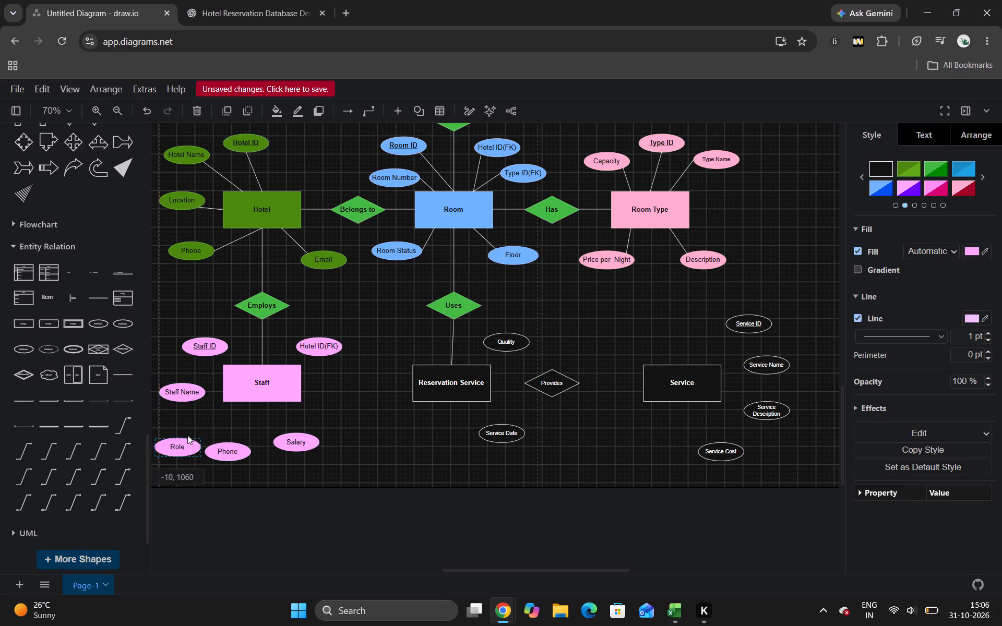
drag(187, 435, 187, 430)
drag(226, 453, 230, 452)
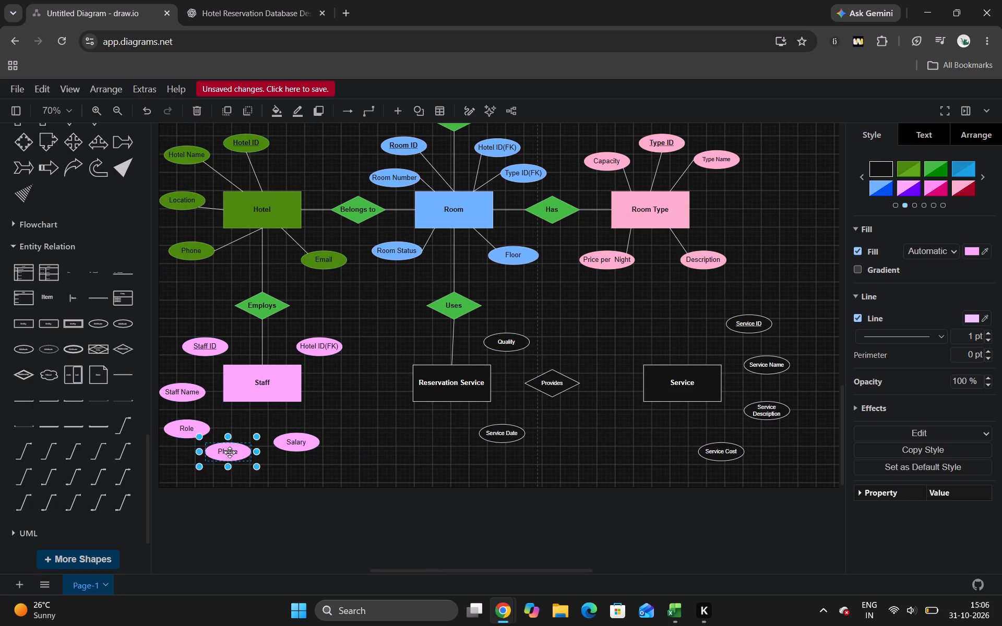
drag(230, 452, 238, 447)
drag(295, 444, 302, 435)
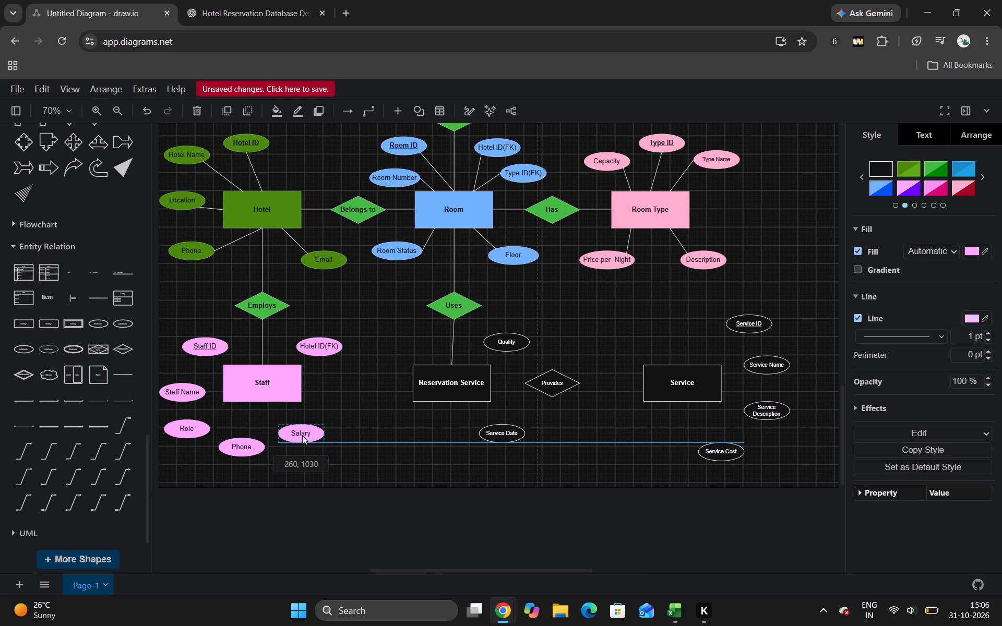
drag(302, 435, 303, 435)
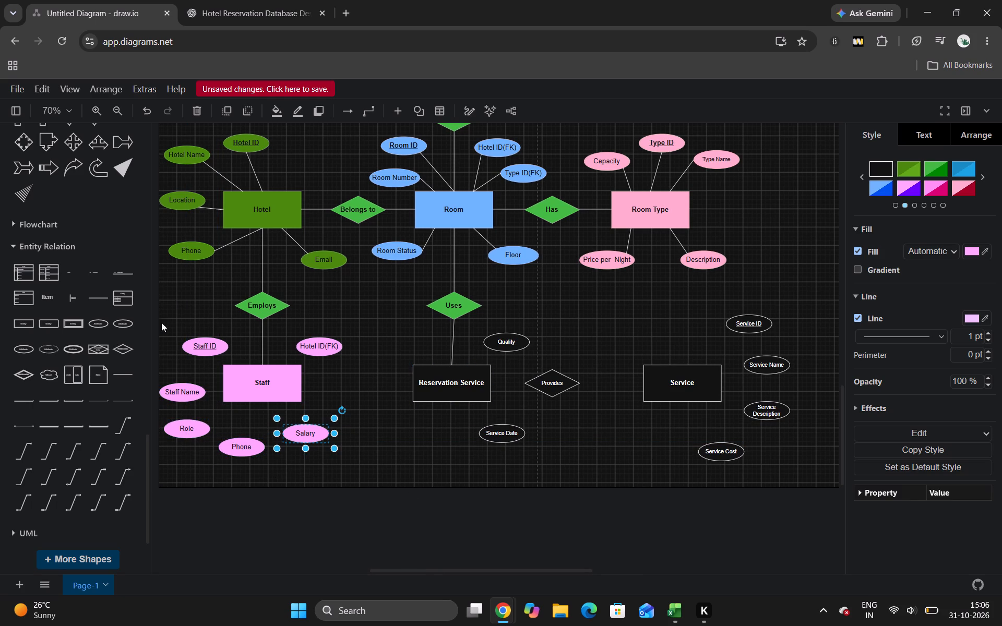
Add a straight line connecting the Staff ID oval to the top centre of the Staff rectangle.
click(127, 368)
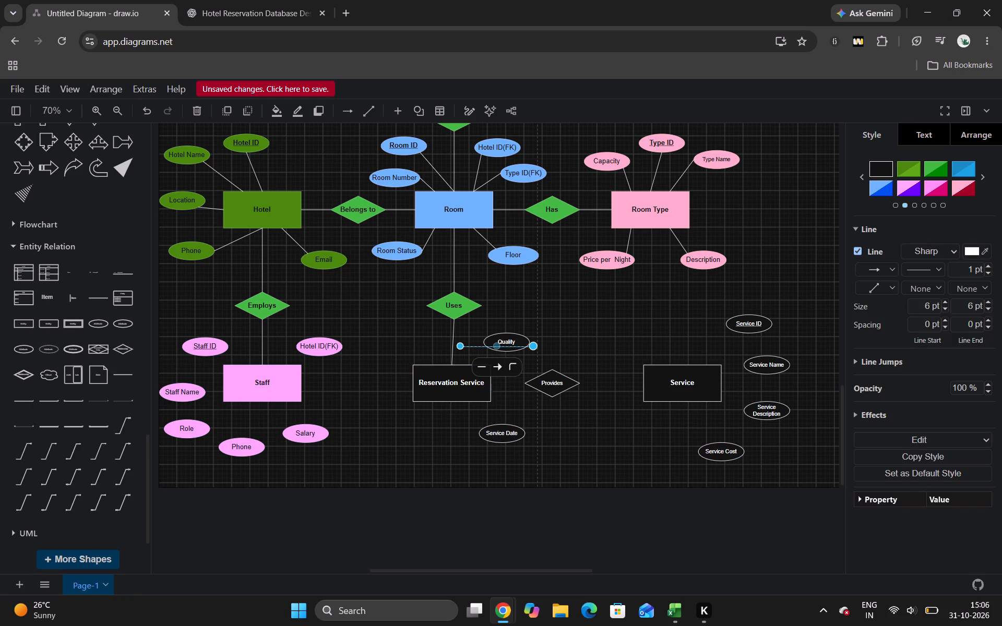
drag(458, 344, 236, 352)
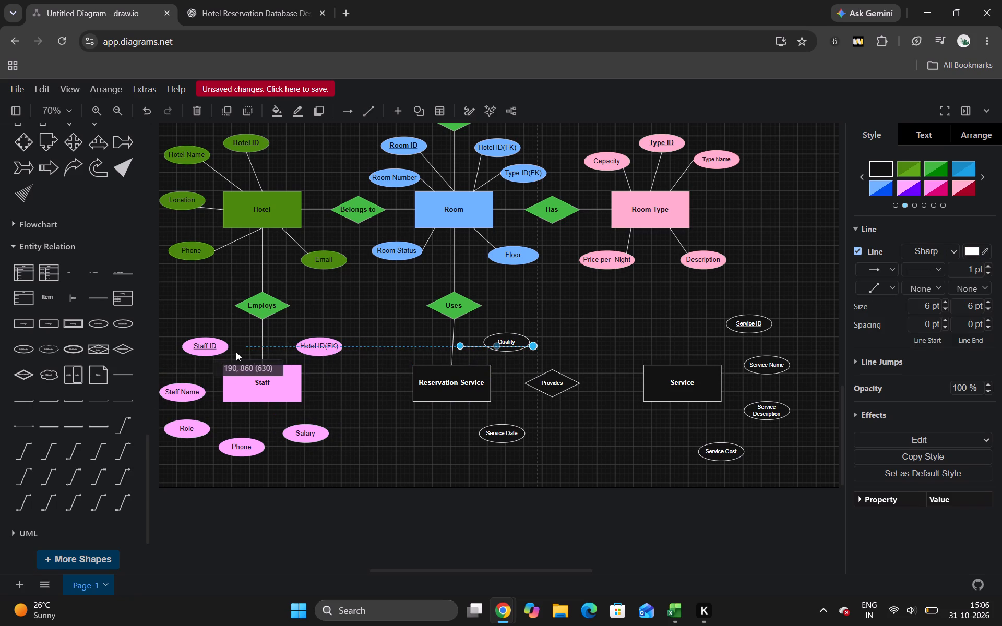
drag(236, 352, 230, 351)
drag(534, 343, 533, 343)
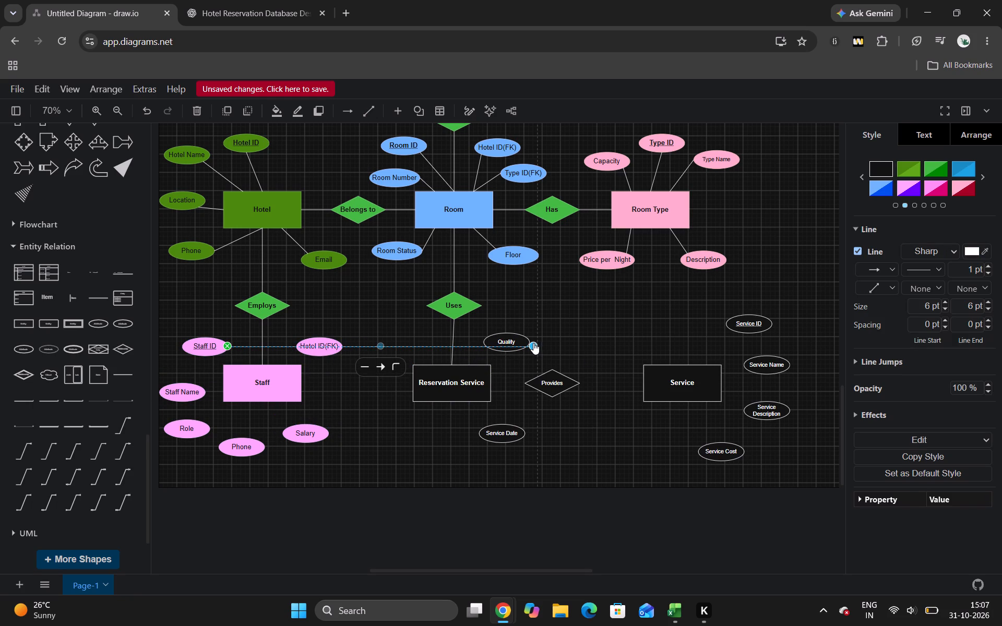
drag(533, 343, 262, 365)
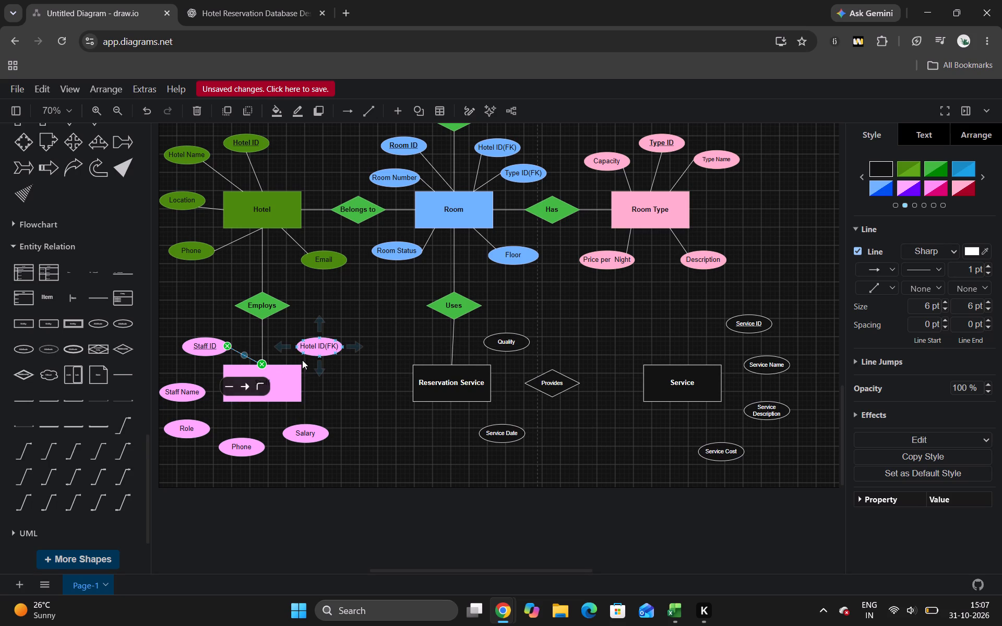
Paste a copied line and connect the Hotel ID(FK) oval to the top centre of the Staff rectangle.
key(ctrl+v)
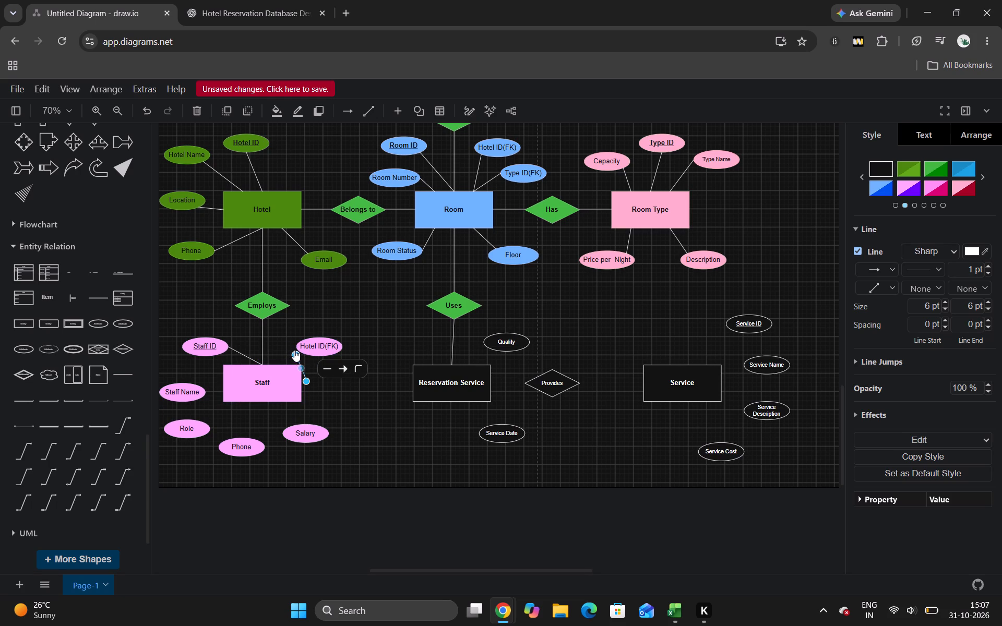
click(294, 350)
drag(295, 353, 296, 344)
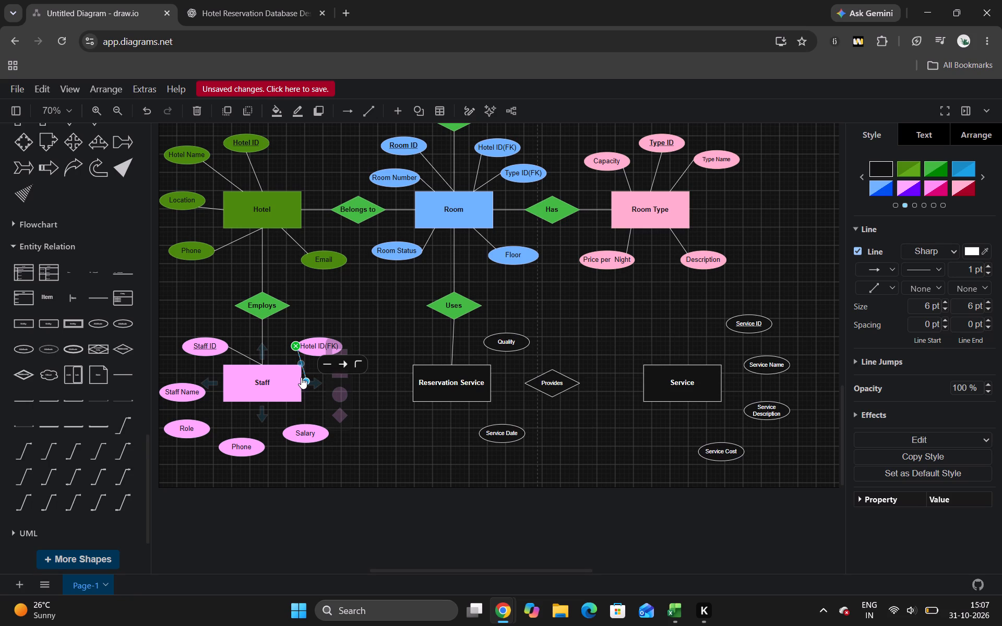
drag(303, 378, 270, 366)
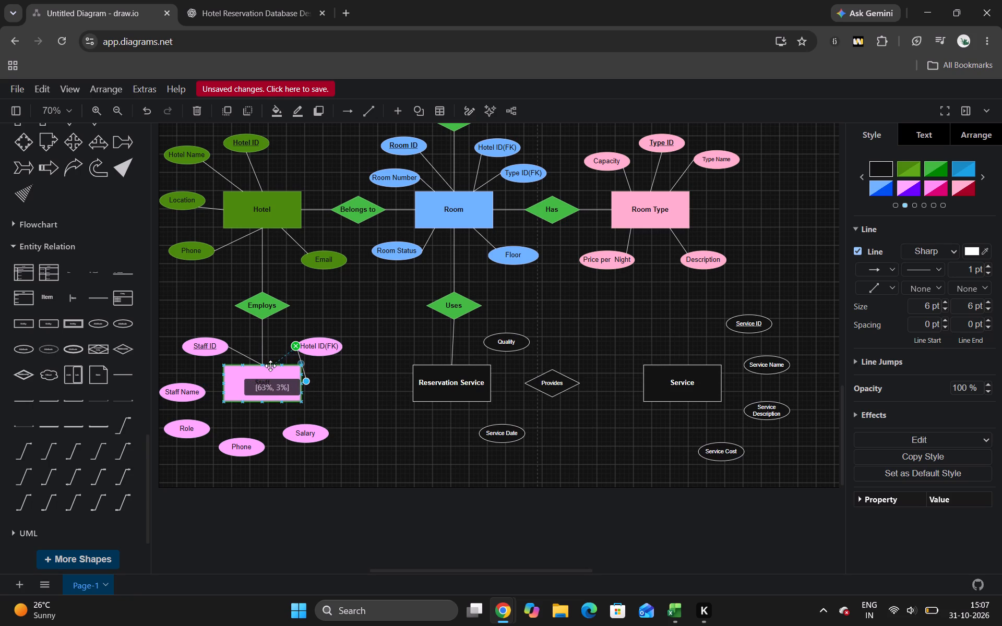
drag(270, 366, 266, 366)
click(358, 316)
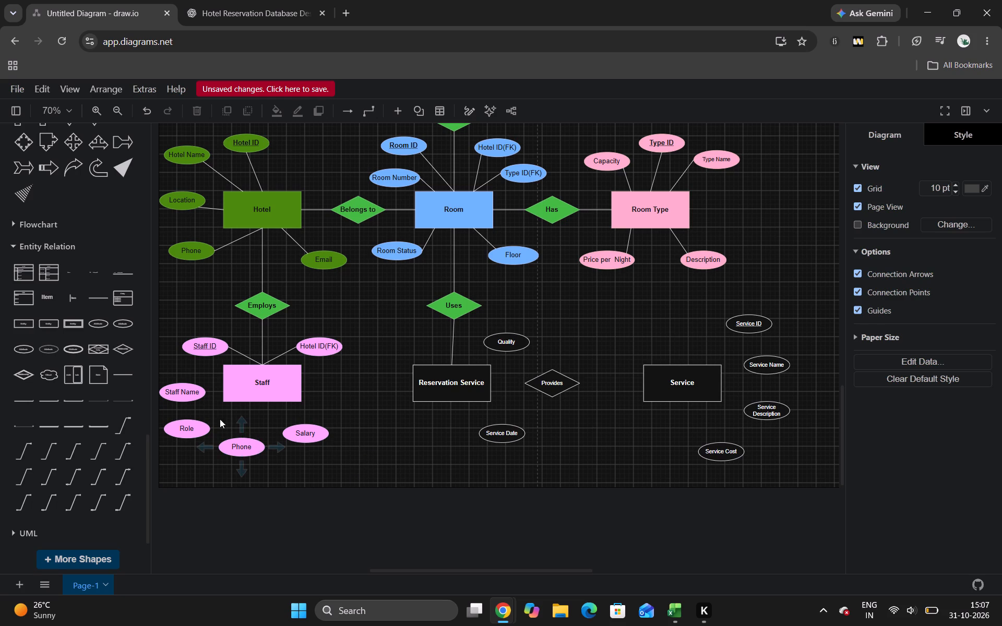
Paste a copied line and connect the Staff Name oval to the left edge of the Staff rectangle.
key(ctrl+v)
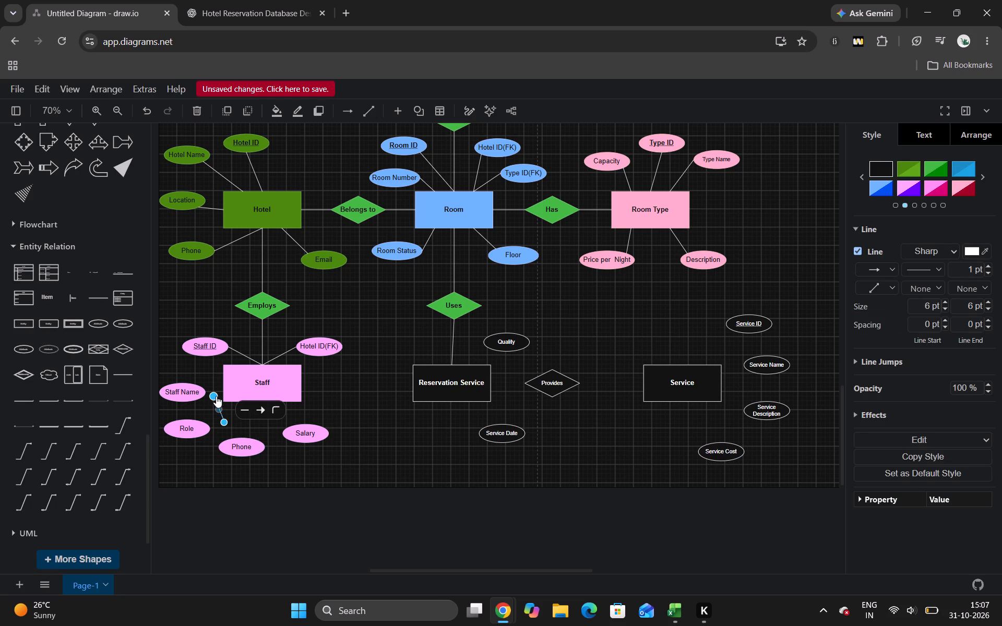
drag(212, 396, 205, 394)
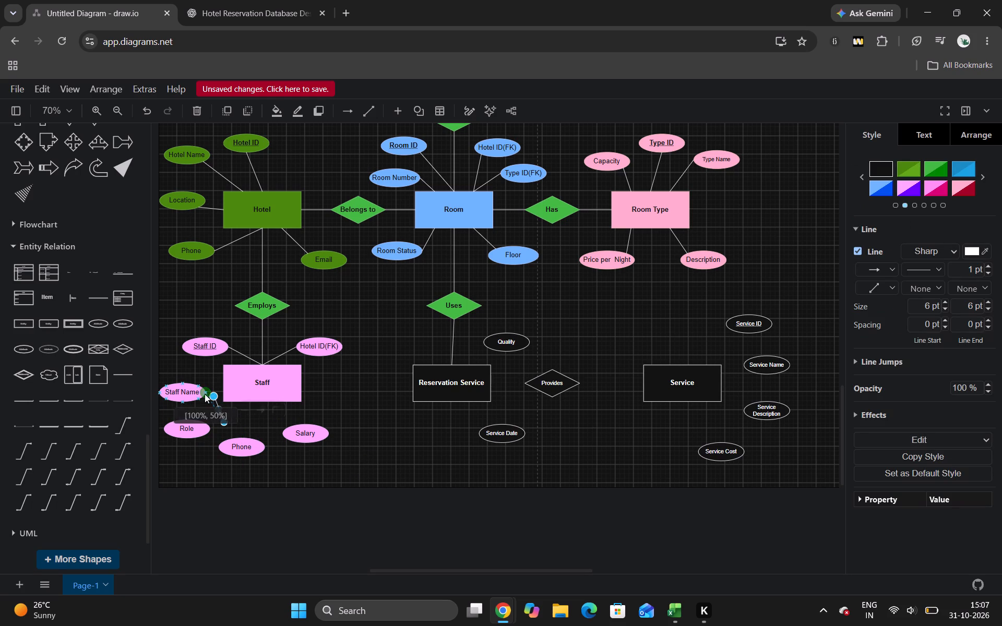
drag(205, 394, 203, 394)
drag(221, 422, 221, 395)
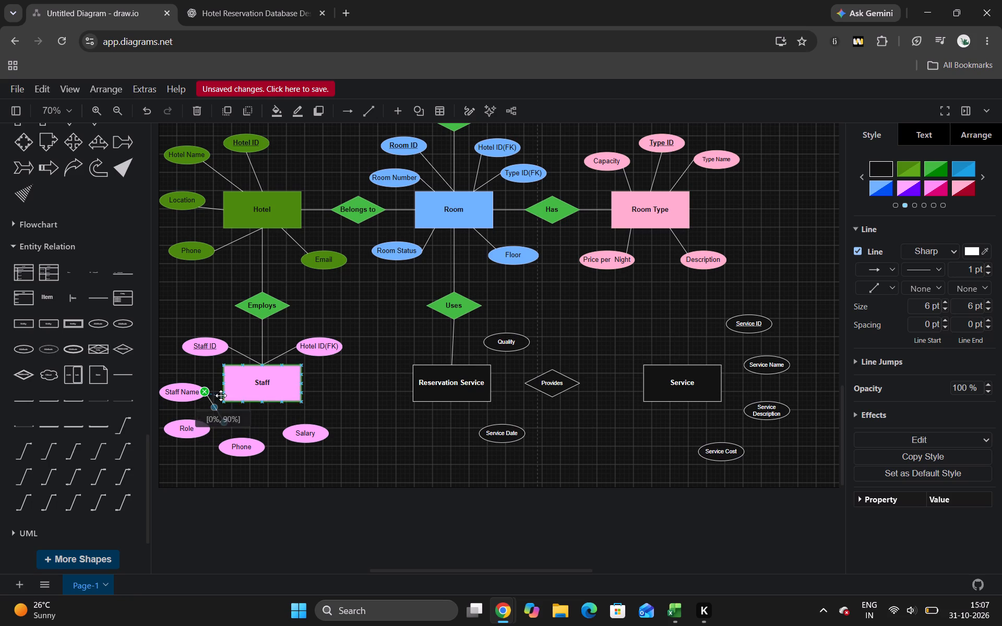
drag(221, 395, 220, 384)
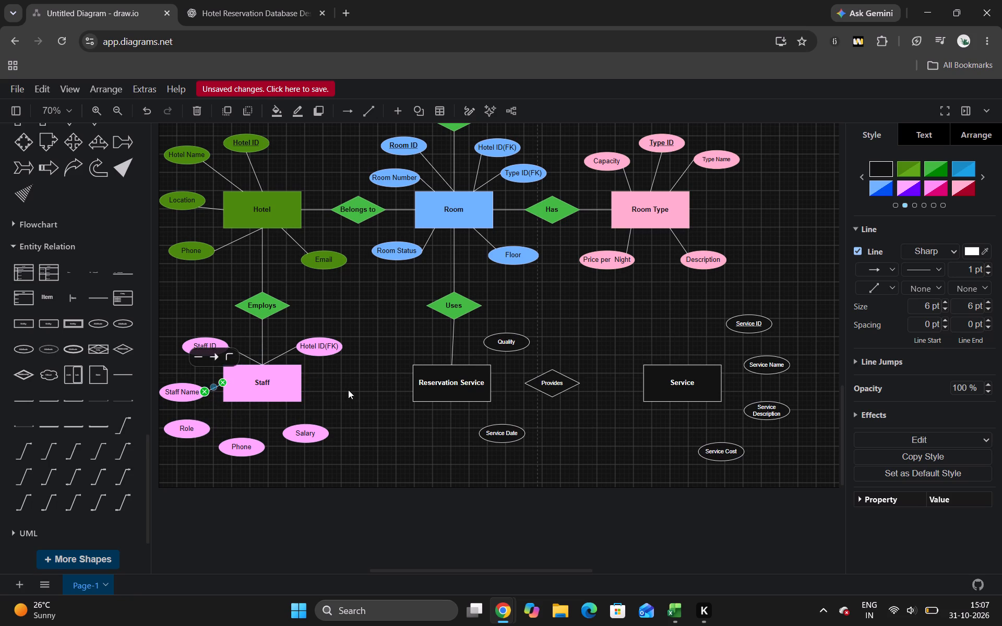
click(350, 390)
Paste a copied line and connect the Role oval to the bottom edge of the Staff rectangle, left of its centre.
key(ctrl+v)
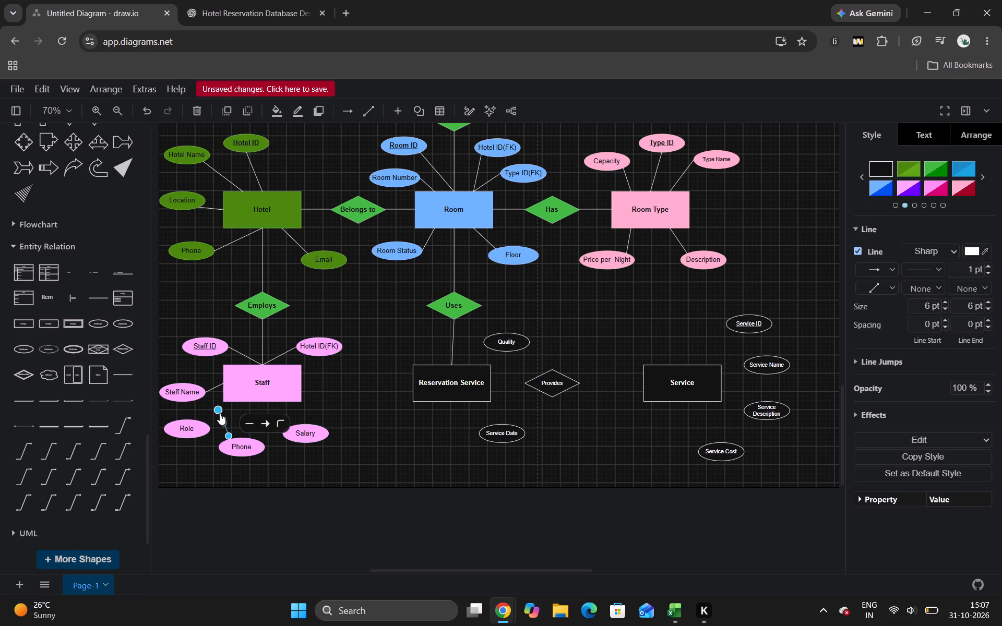
drag(218, 405, 207, 426)
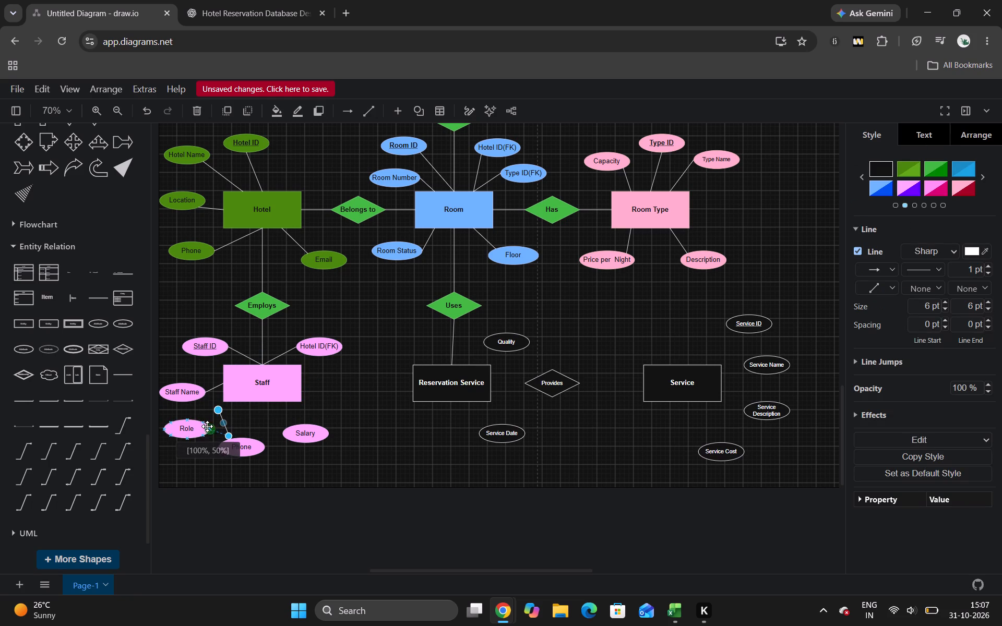
drag(207, 426, 209, 431)
drag(225, 431, 244, 402)
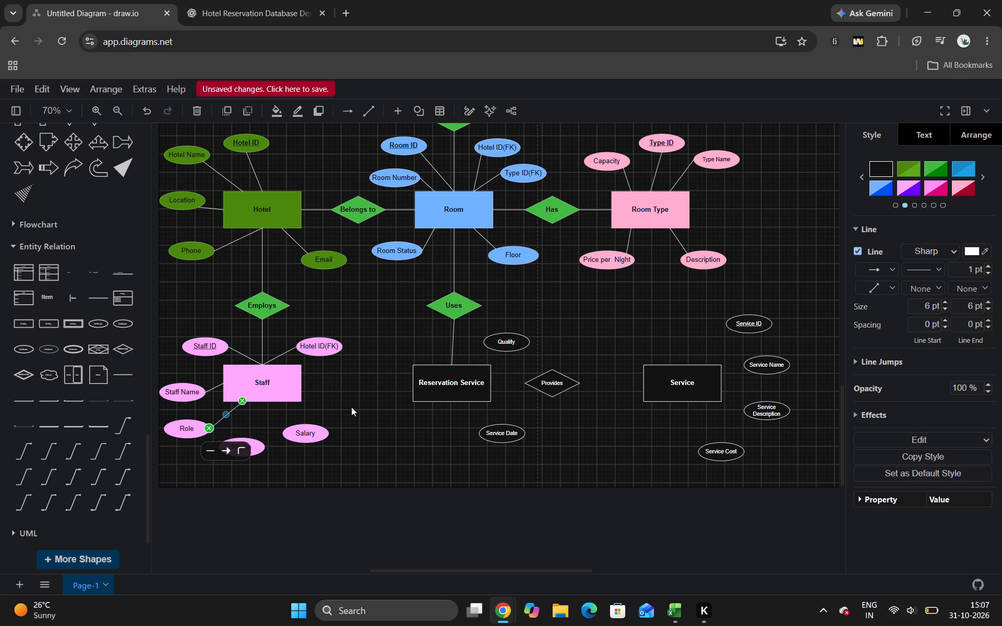
click(352, 407)
Paste a copied line and connect the top of the Phone oval to the bottom centre of the Staff rectangle.
key(ctrl+v)
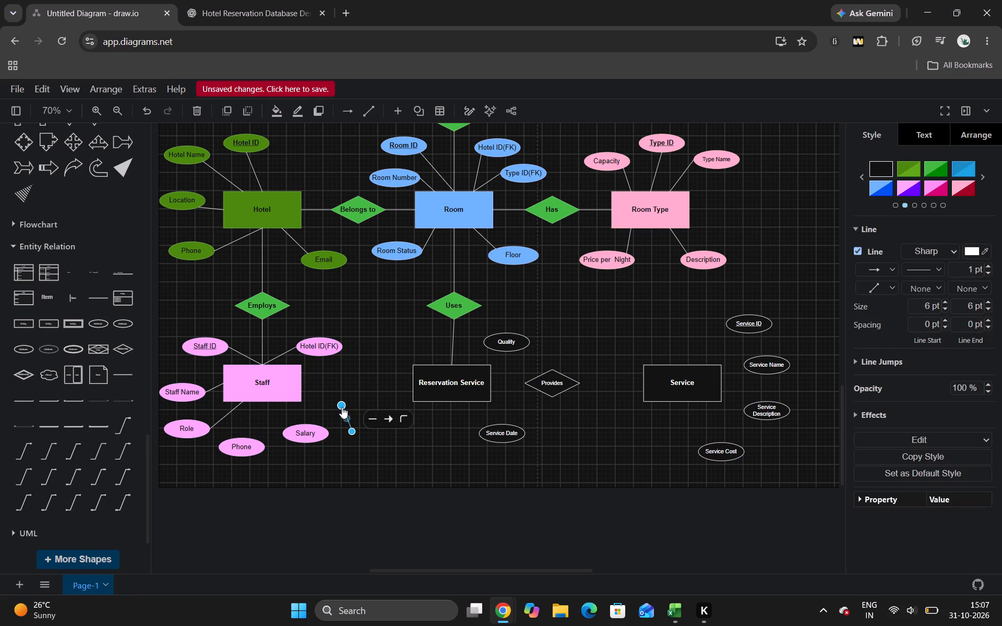
drag(341, 402, 244, 438)
drag(349, 429, 255, 408)
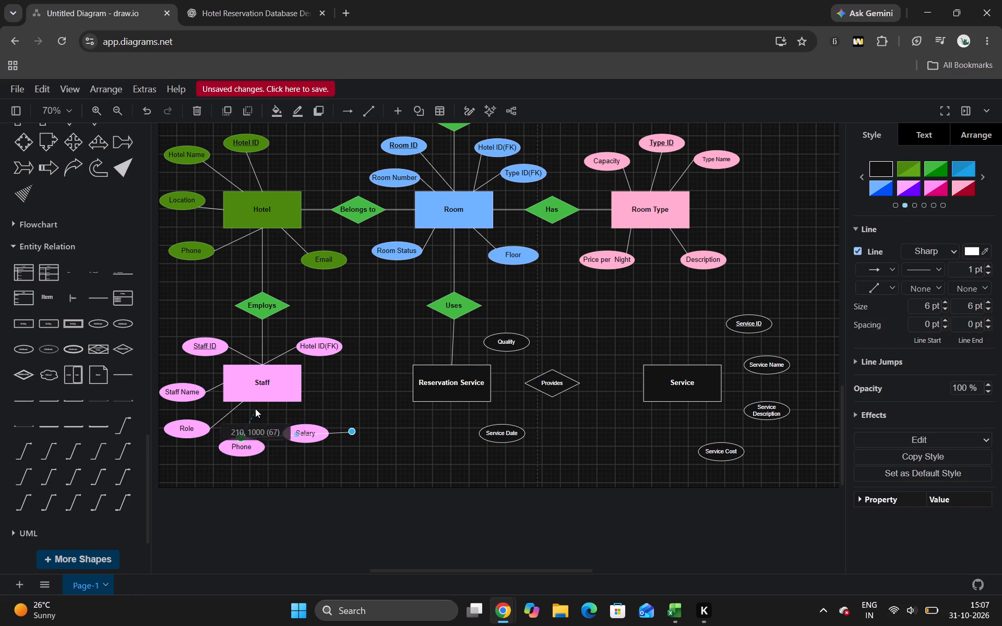
drag(255, 408, 262, 402)
click(369, 380)
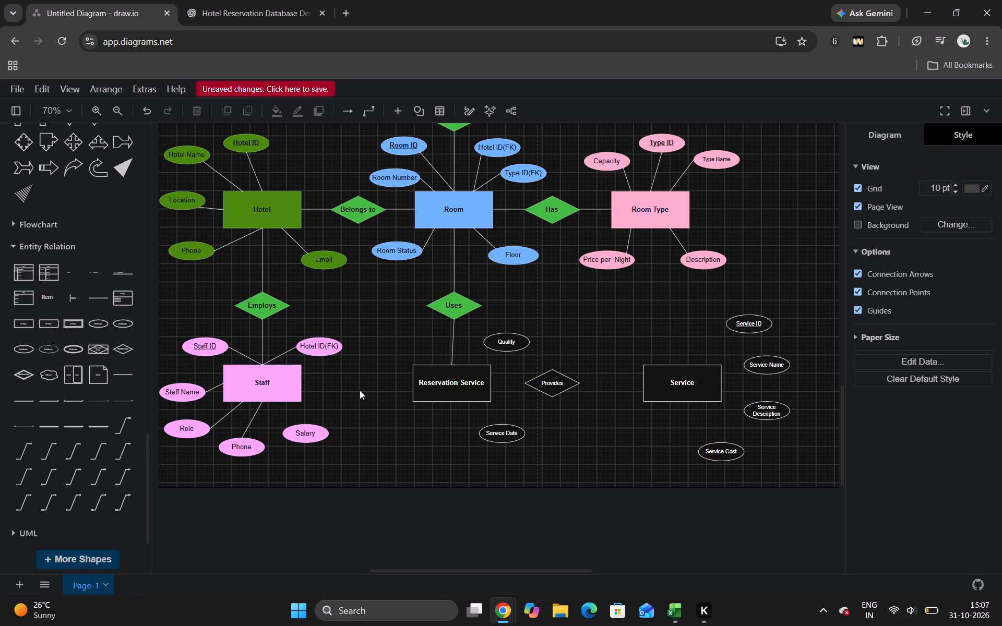
Paste a copied line and connect the top of the Salary oval to the Staff rectangle's bottom edge, right of its centre.
key(ctrl+v)
drag(352, 383, 277, 400)
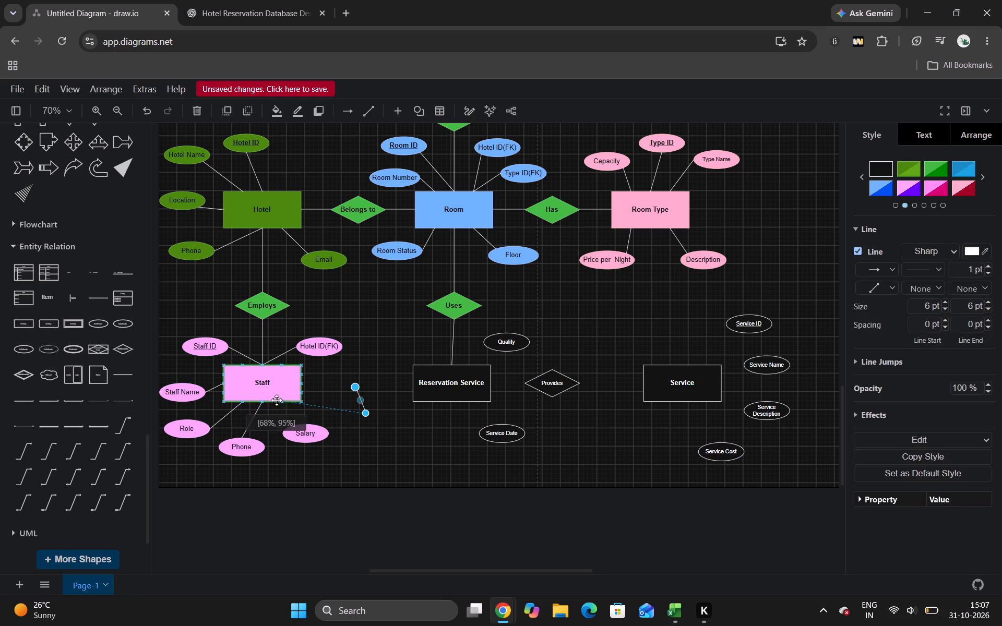
drag(277, 400, 283, 404)
drag(361, 412, 287, 424)
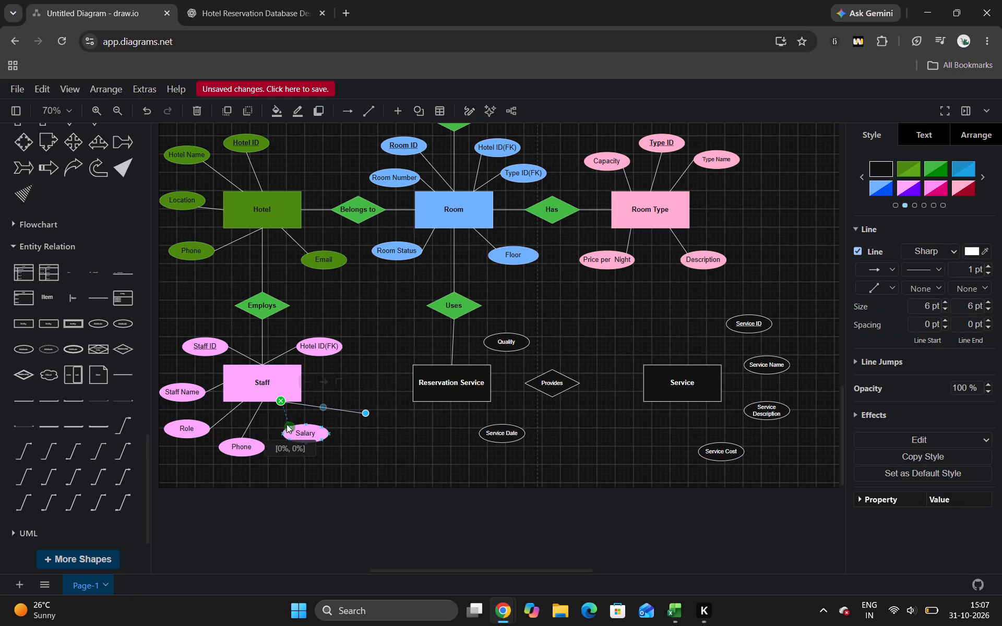
drag(287, 424, 306, 425)
click(386, 353)
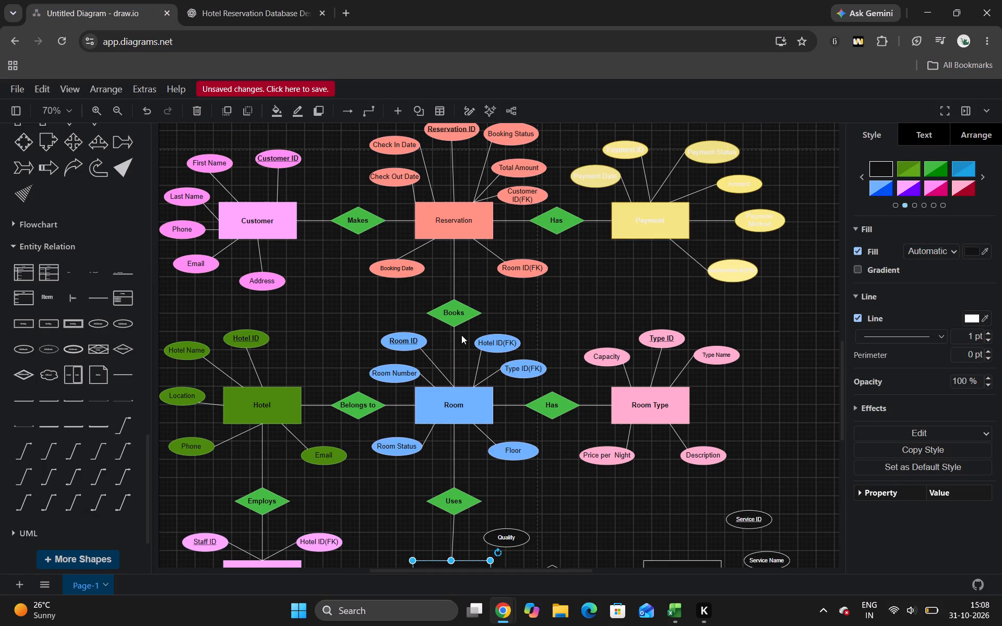
scroll(462, 329, down, 3)
scroll(260, 149, up, 2)
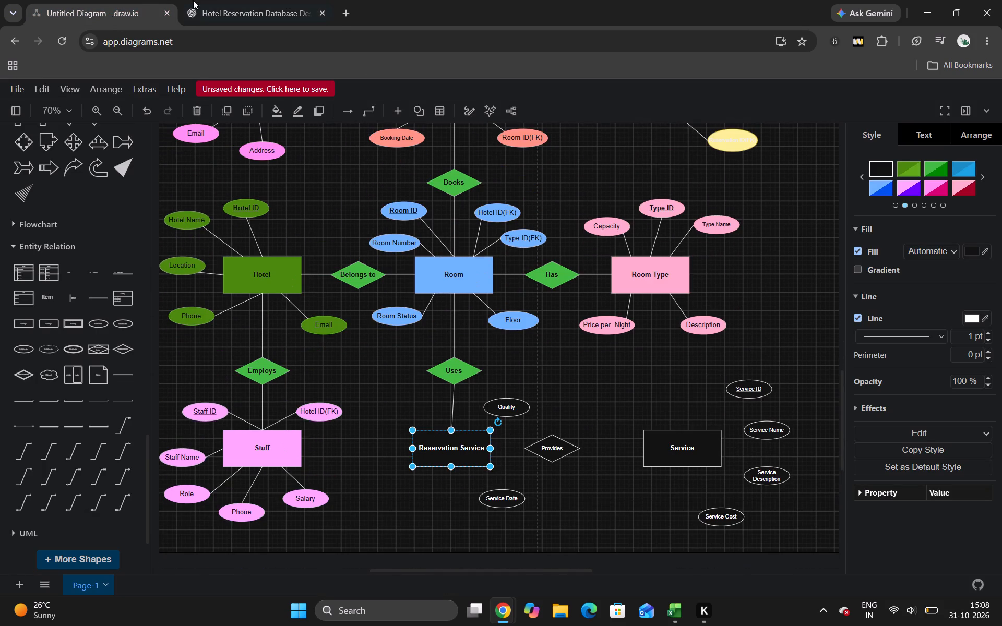
click(212, 0)
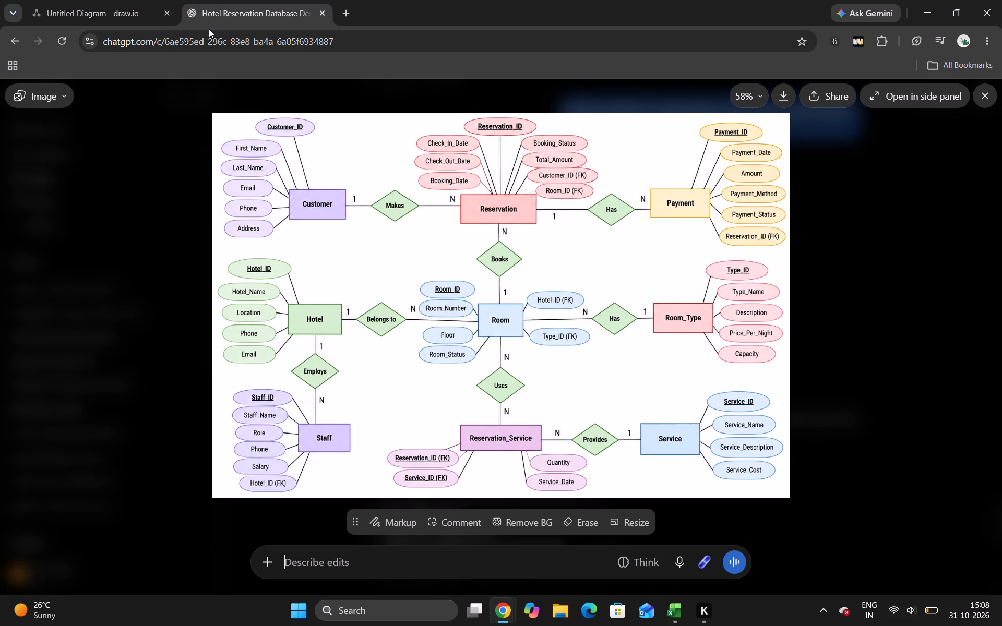
click(86, 20)
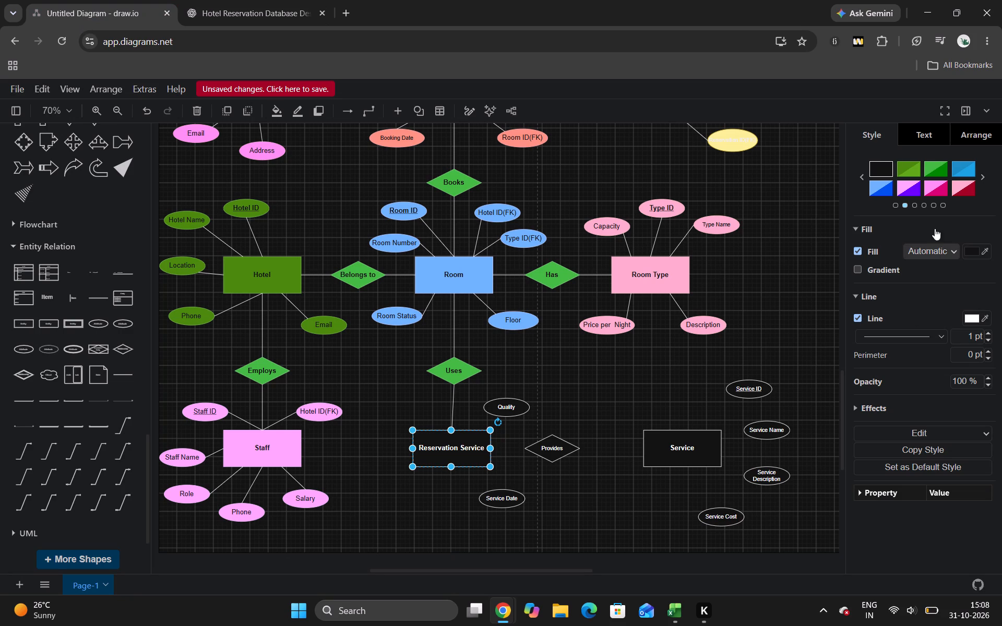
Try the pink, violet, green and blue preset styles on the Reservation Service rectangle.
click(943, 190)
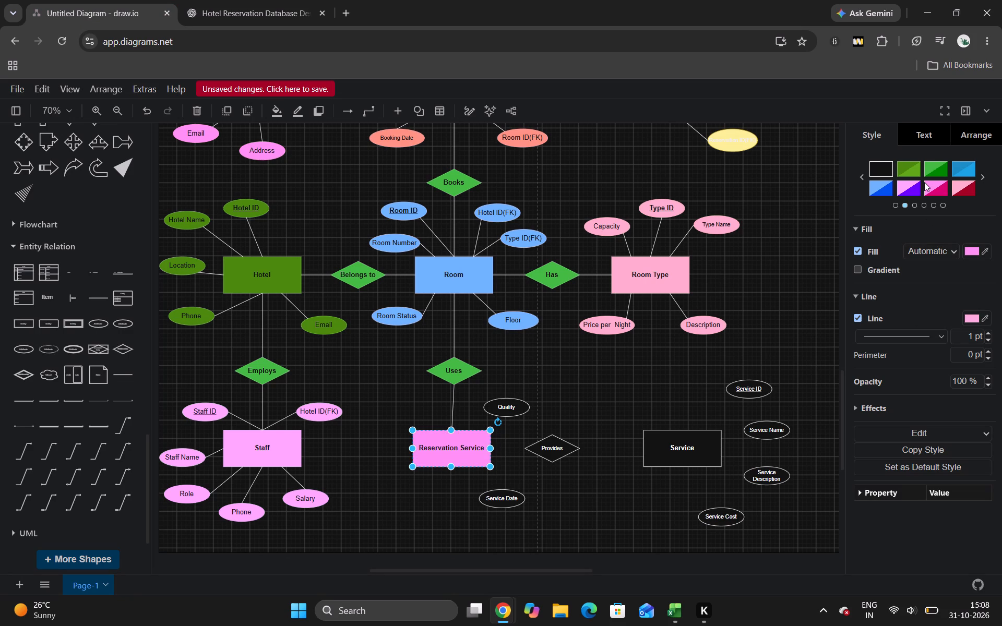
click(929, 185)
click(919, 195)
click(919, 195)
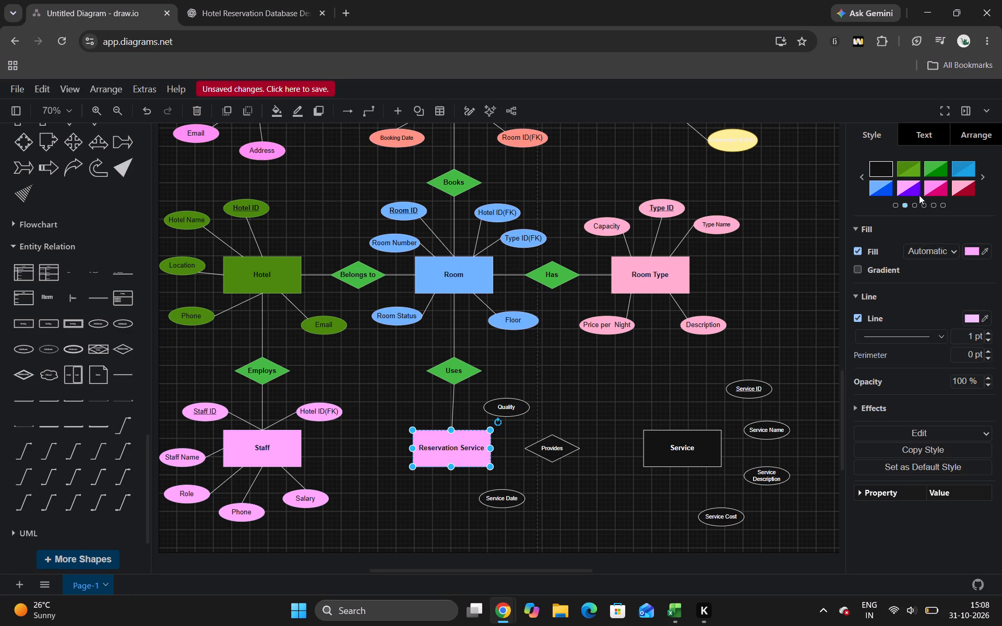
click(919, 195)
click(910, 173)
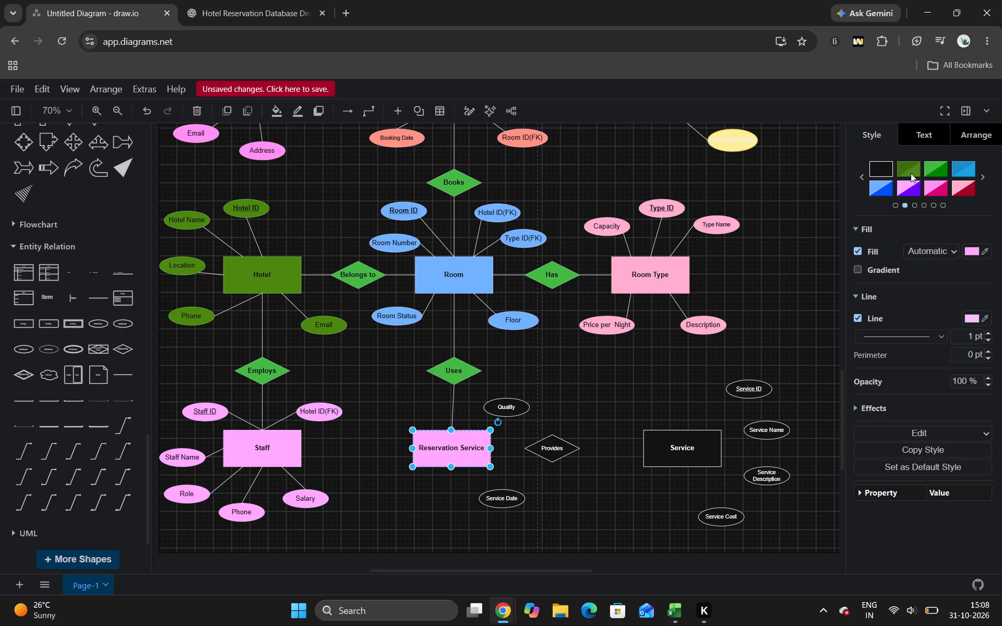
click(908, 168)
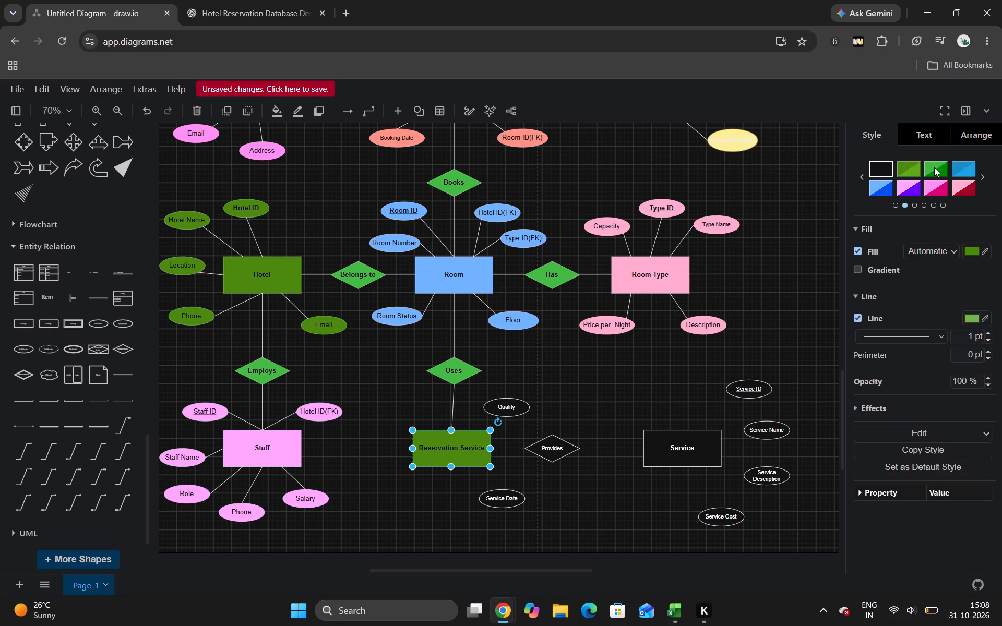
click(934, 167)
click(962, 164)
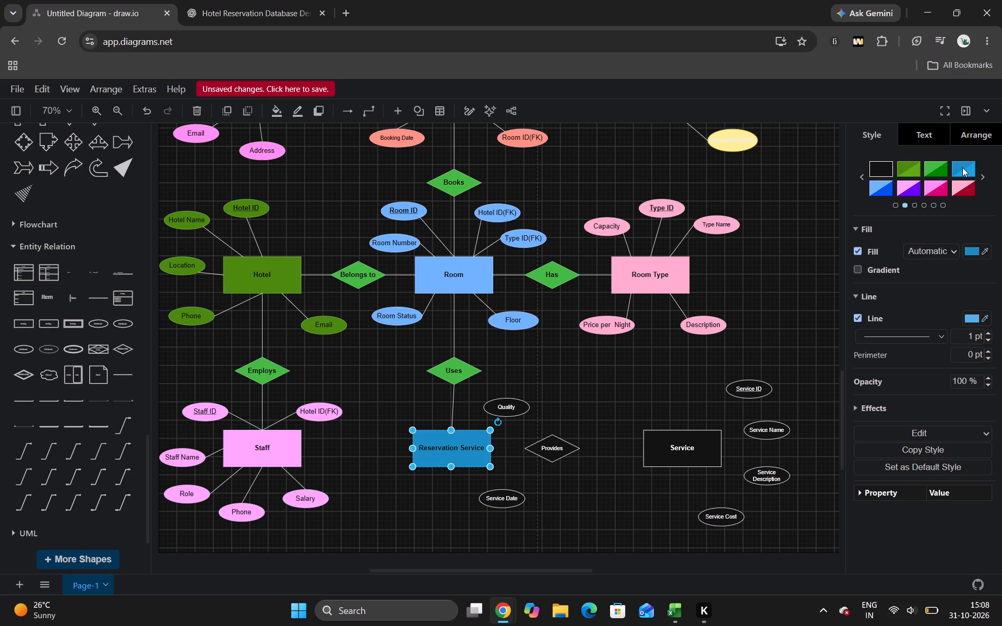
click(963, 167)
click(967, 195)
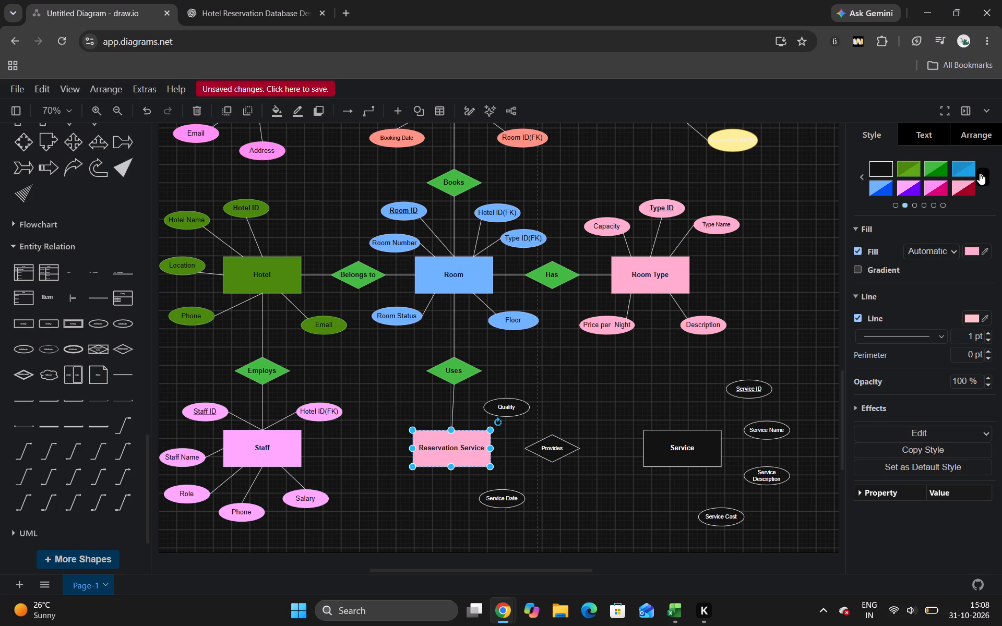
Apply the muted purple preset style to the Reservation Service rectangle.
click(984, 171)
click(932, 188)
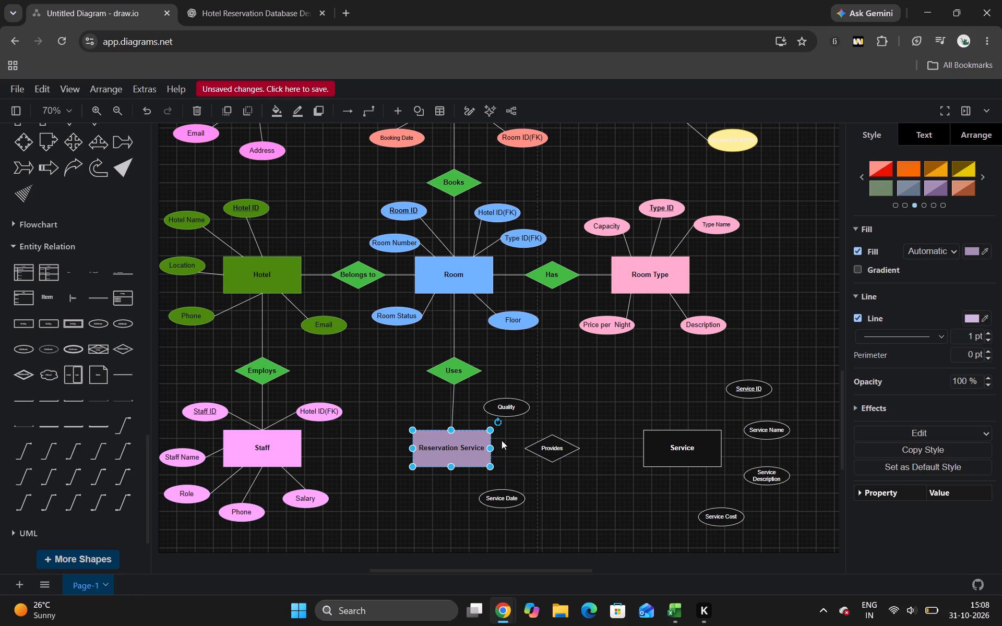
Set the label font size of the Quality and Service Date ovals to 15 px.
double_click(509, 406)
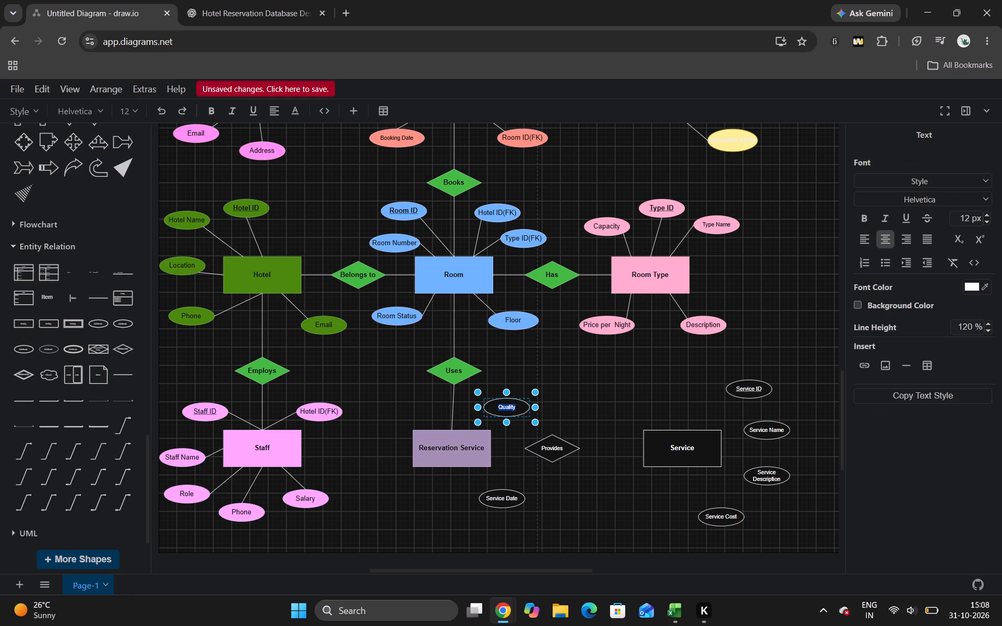
triple_click(986, 214)
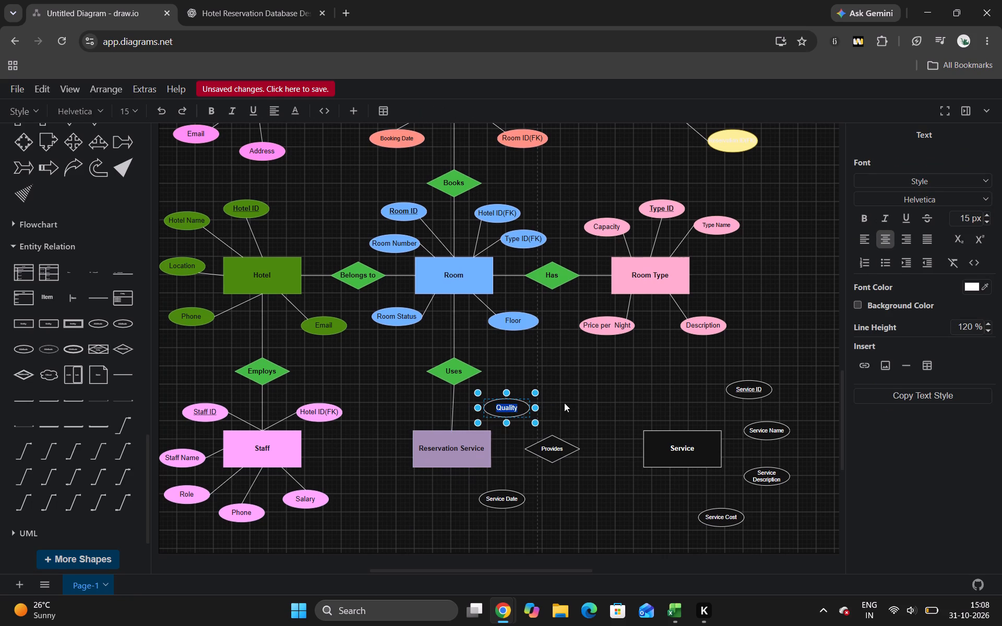
click(594, 384)
double_click(507, 500)
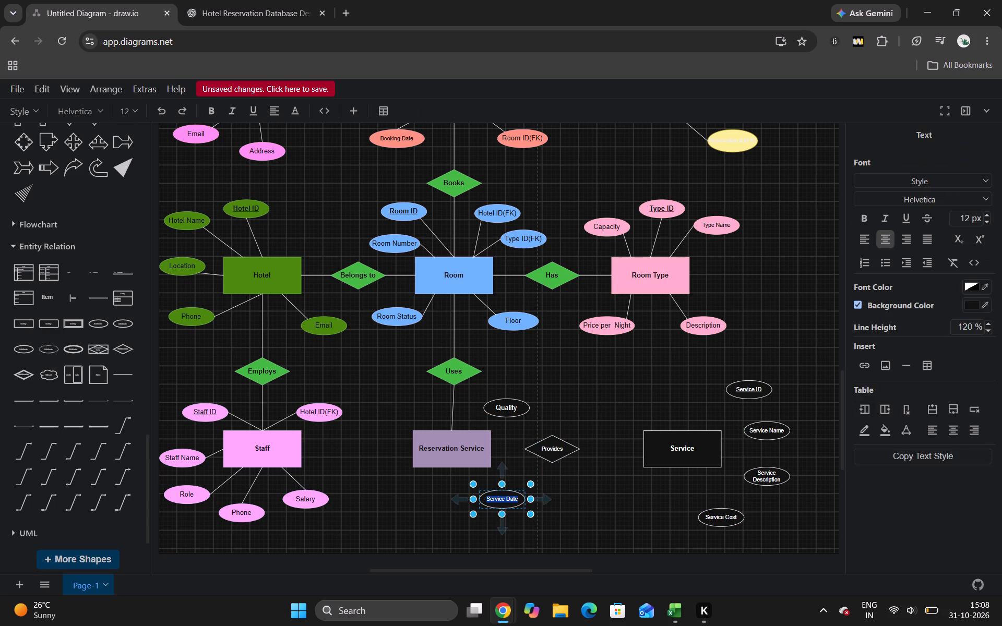
double_click(986, 215)
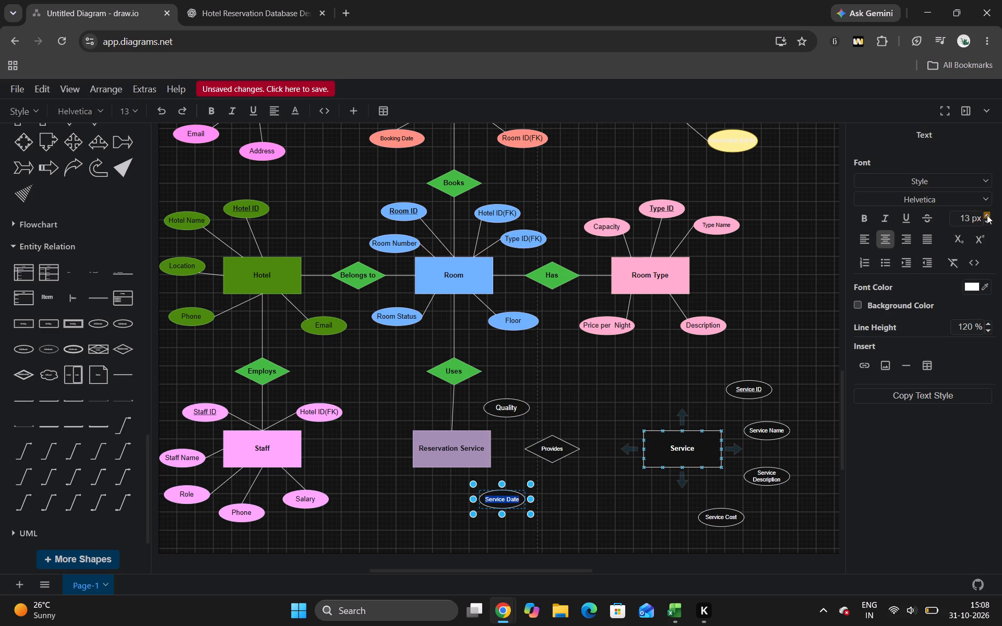
click(985, 213)
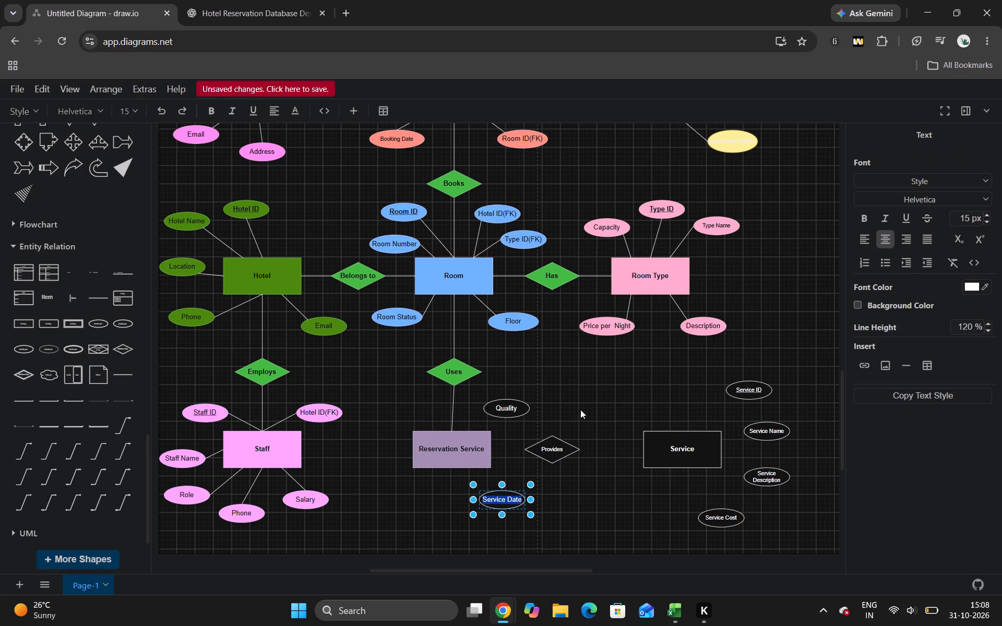
click(581, 408)
Apply the muted purple preset style to the Quality and Service Date ovals.
click(516, 406)
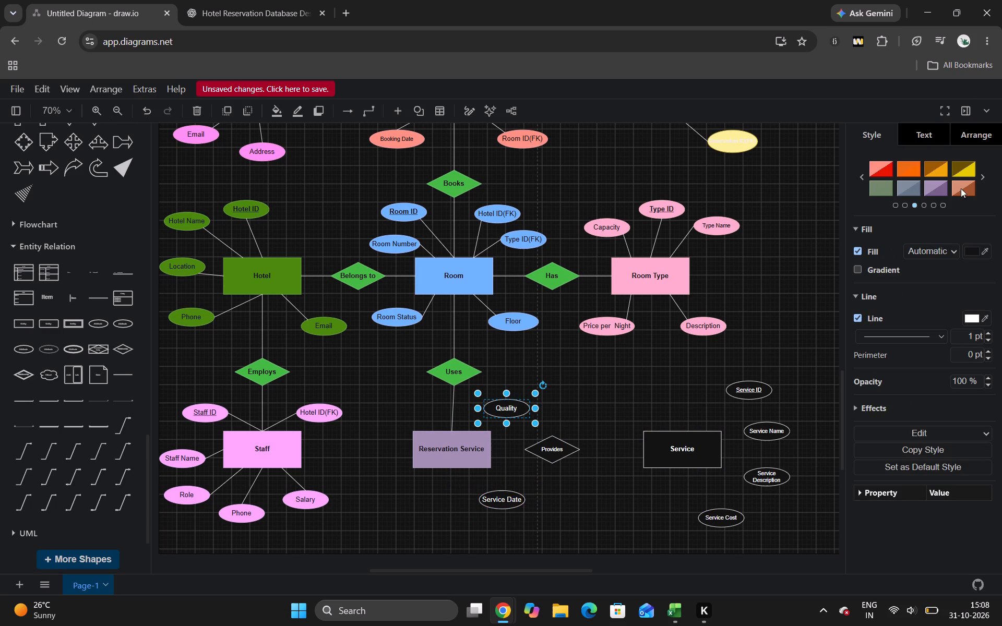
click(936, 185)
click(508, 497)
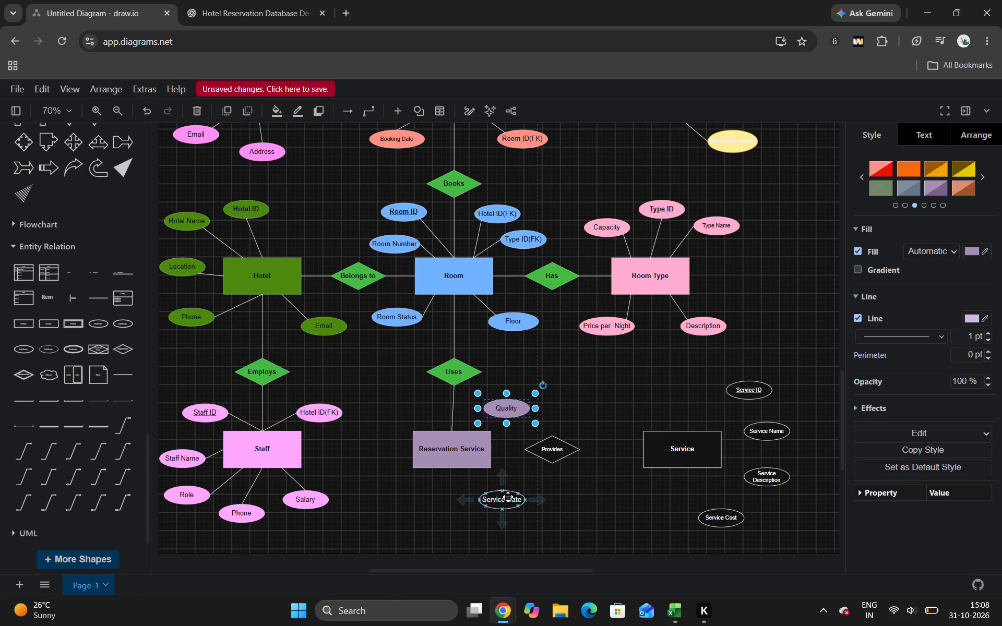
click(940, 180)
click(931, 187)
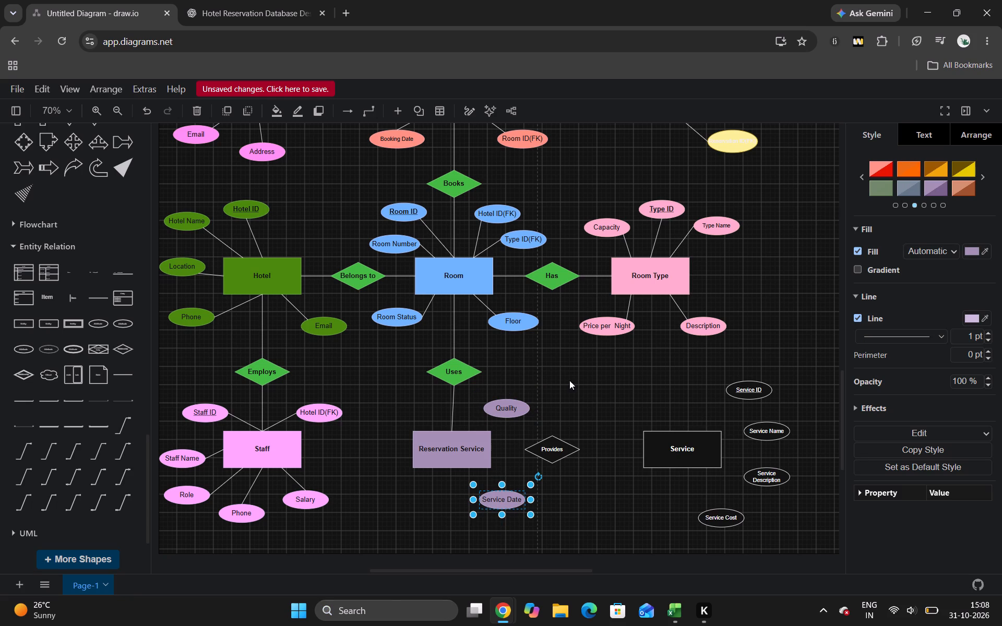
click(564, 380)
Bring the Service Date and Quality ovals closer to the Reservation Service rectangle and align that rectangle directly beneath the Uses diamond.
drag(503, 501, 516, 489)
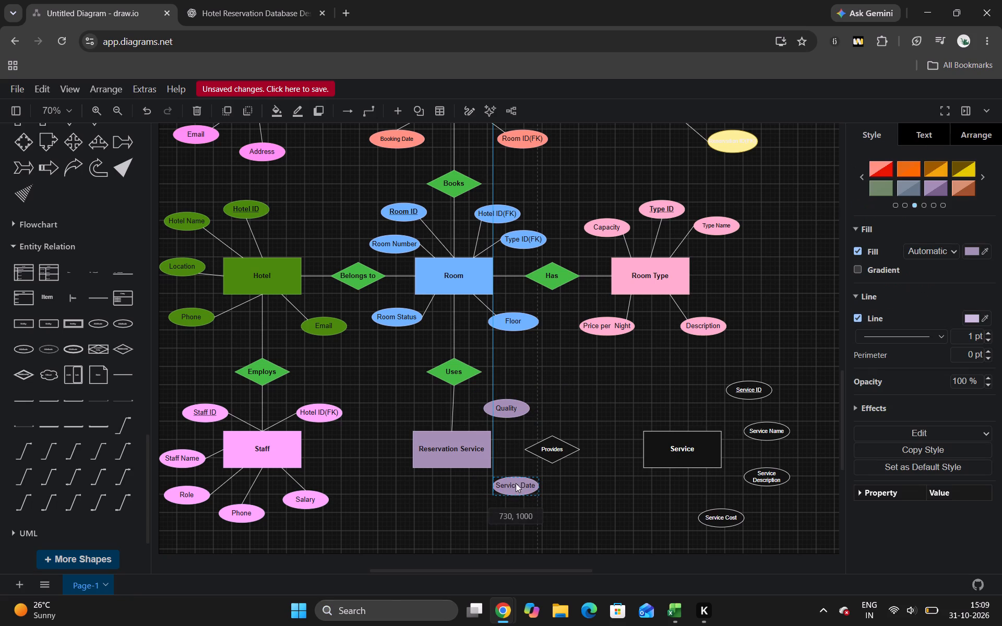
click(510, 408)
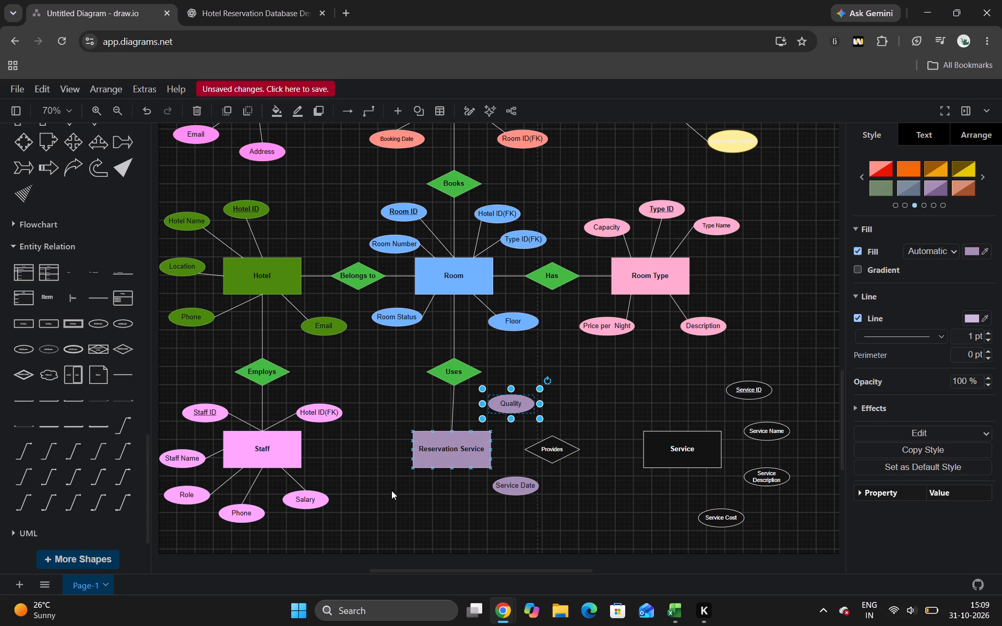
click(453, 438)
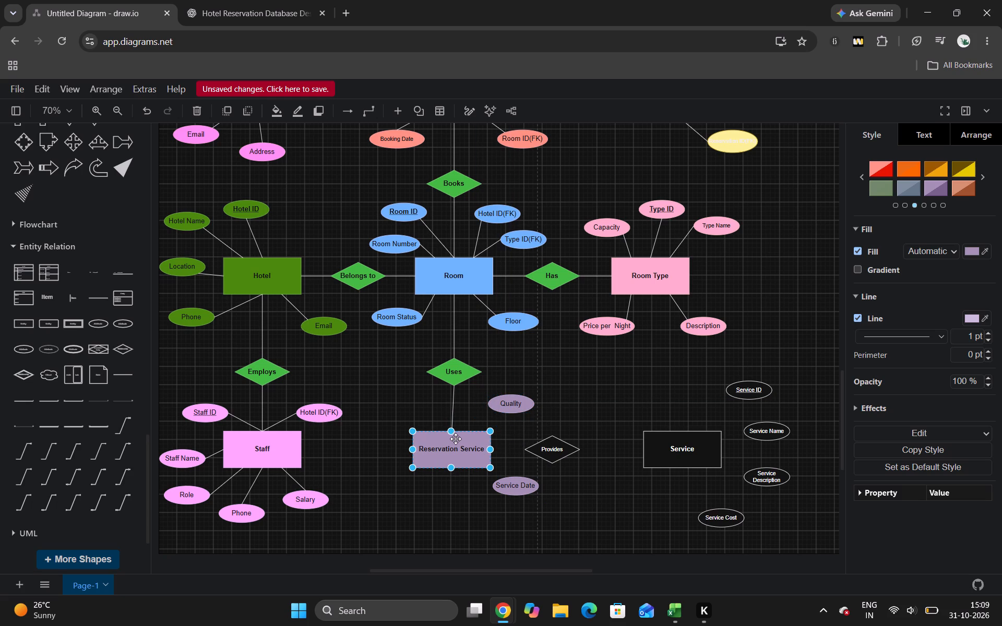
click(517, 364)
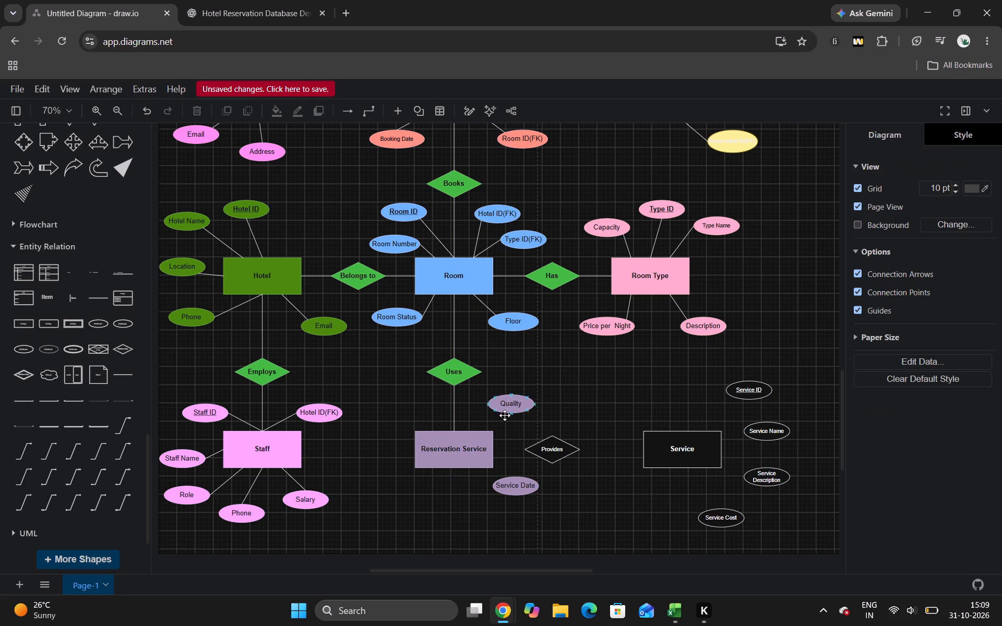
Place the Quality and Service Date ovals side by side below the Reservation Service rectangle, with Quality on the left.
drag(512, 405, 484, 456)
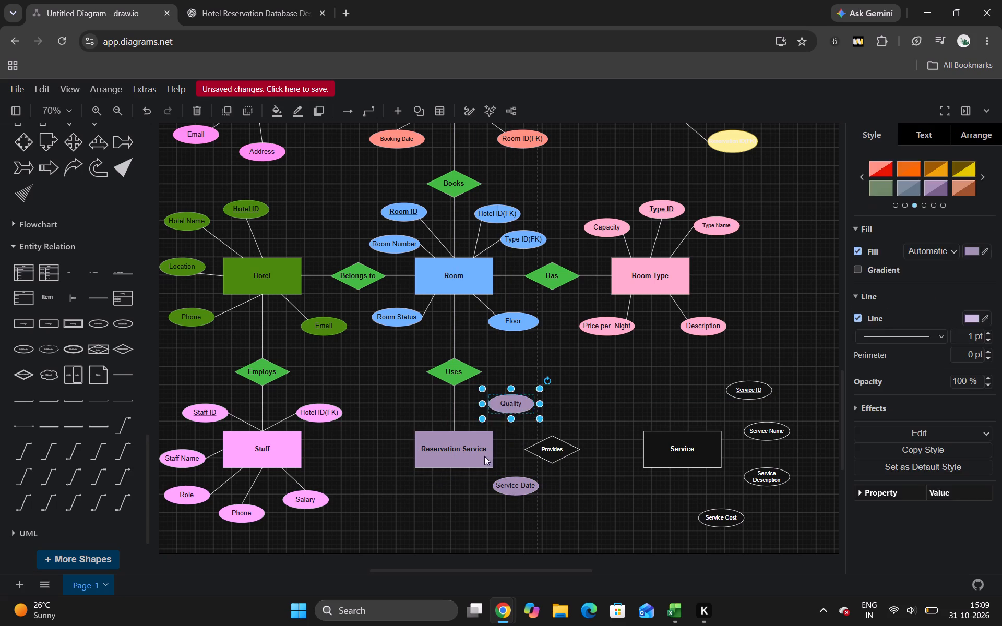
drag(484, 456, 411, 502)
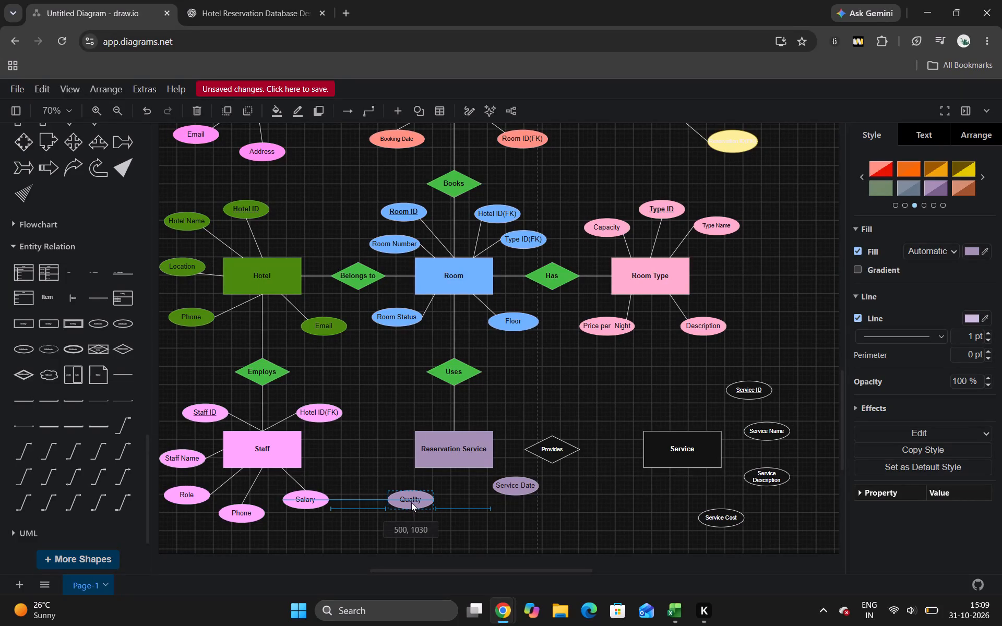
drag(411, 502, 411, 502)
drag(526, 490, 502, 499)
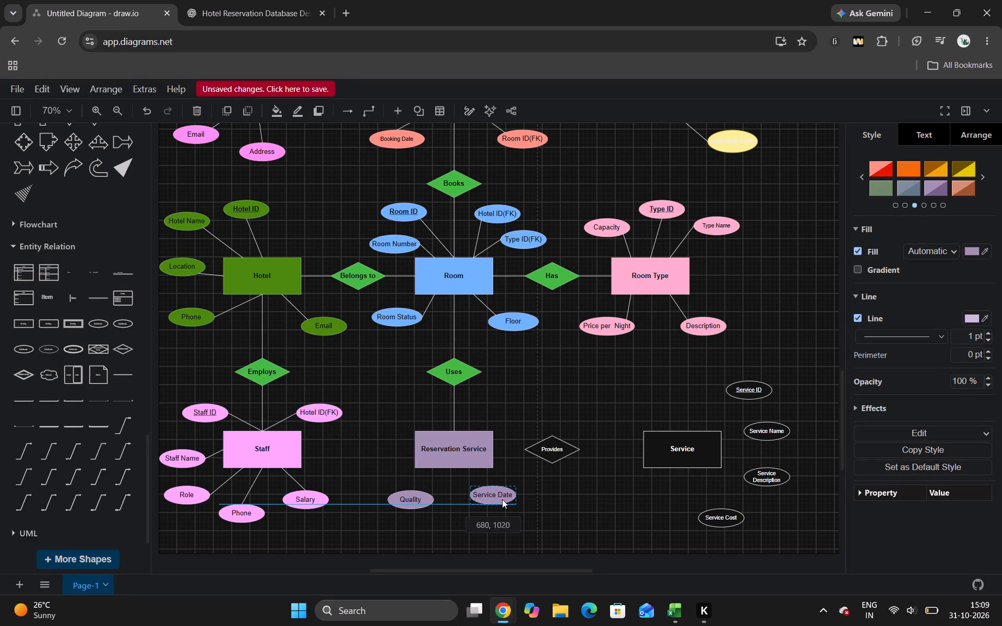
drag(502, 499, 502, 500)
drag(405, 501, 403, 492)
Check the attributes of the Reservation_Service entity in the ChatGPT reference image.
click(249, 0)
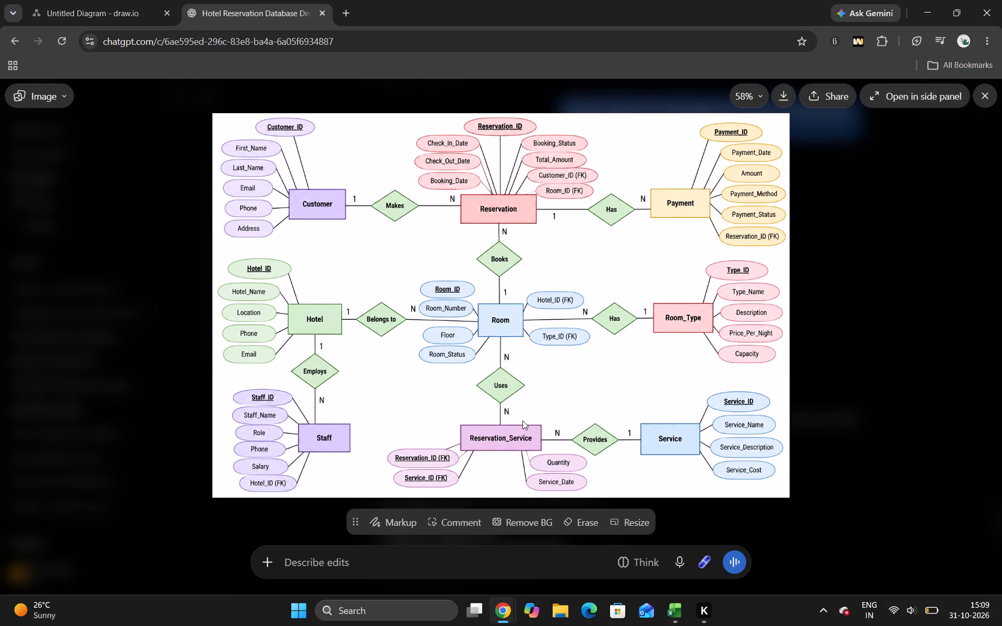
drag(113, 0, 117, 0)
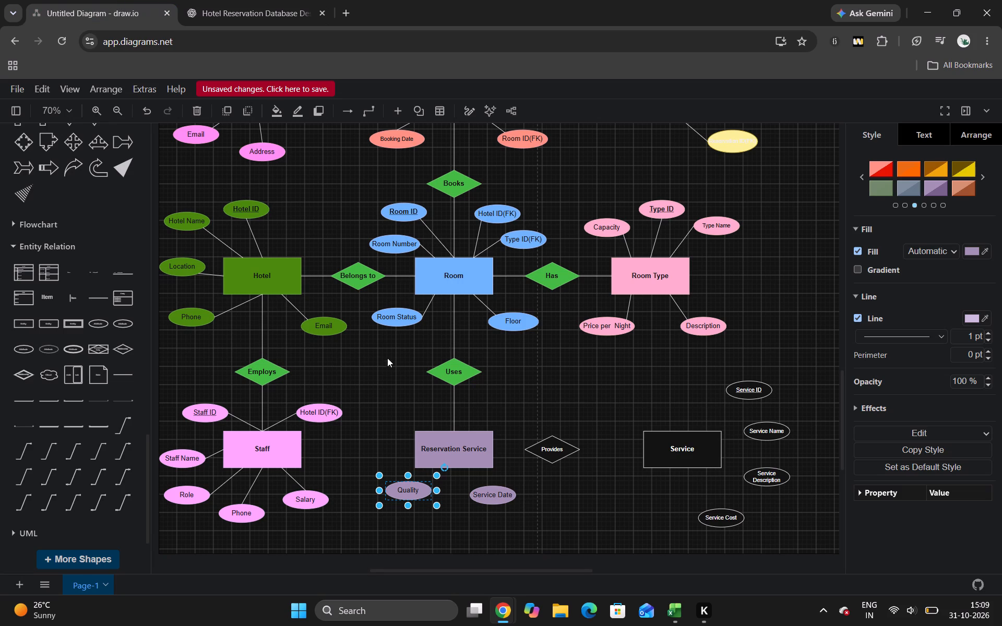
click(390, 401)
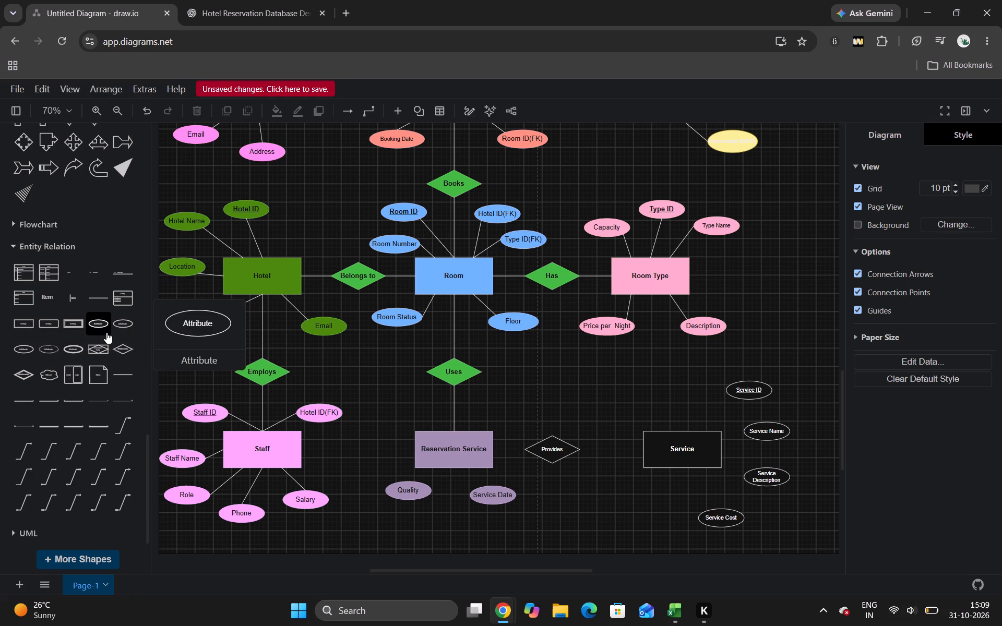
click(236, 4)
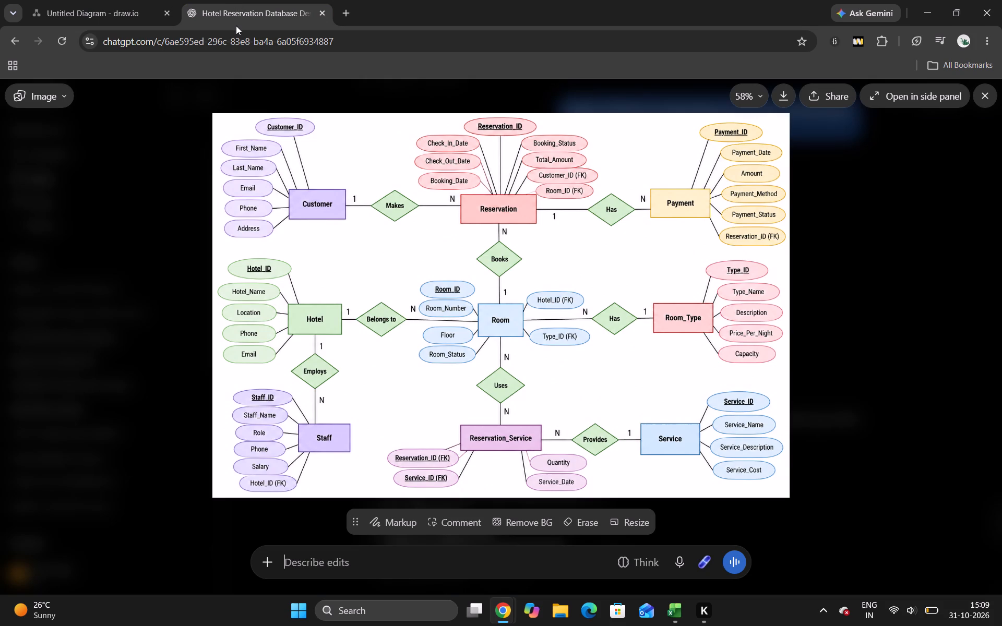
click(128, 0)
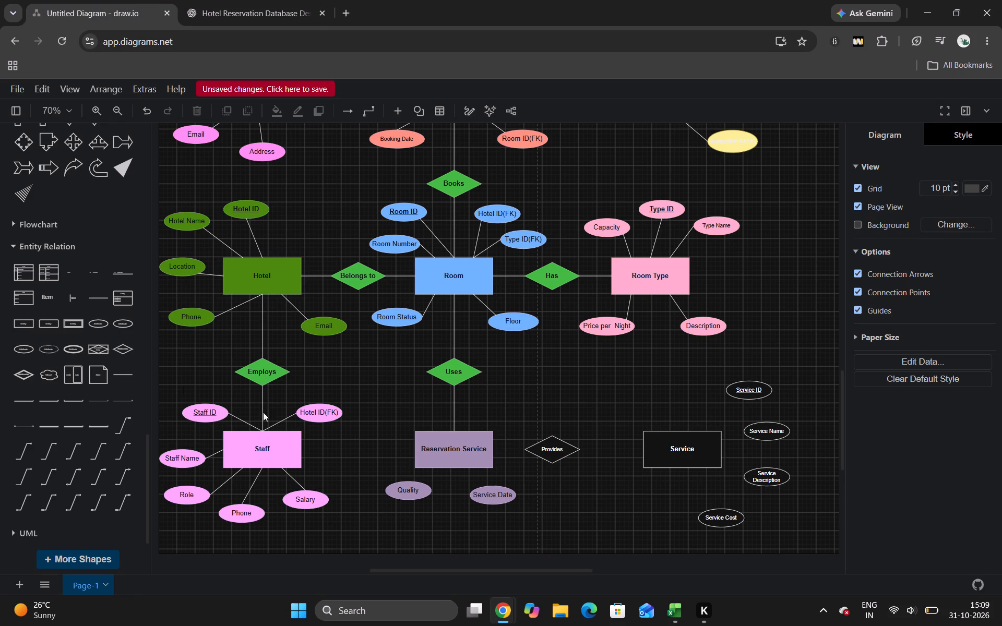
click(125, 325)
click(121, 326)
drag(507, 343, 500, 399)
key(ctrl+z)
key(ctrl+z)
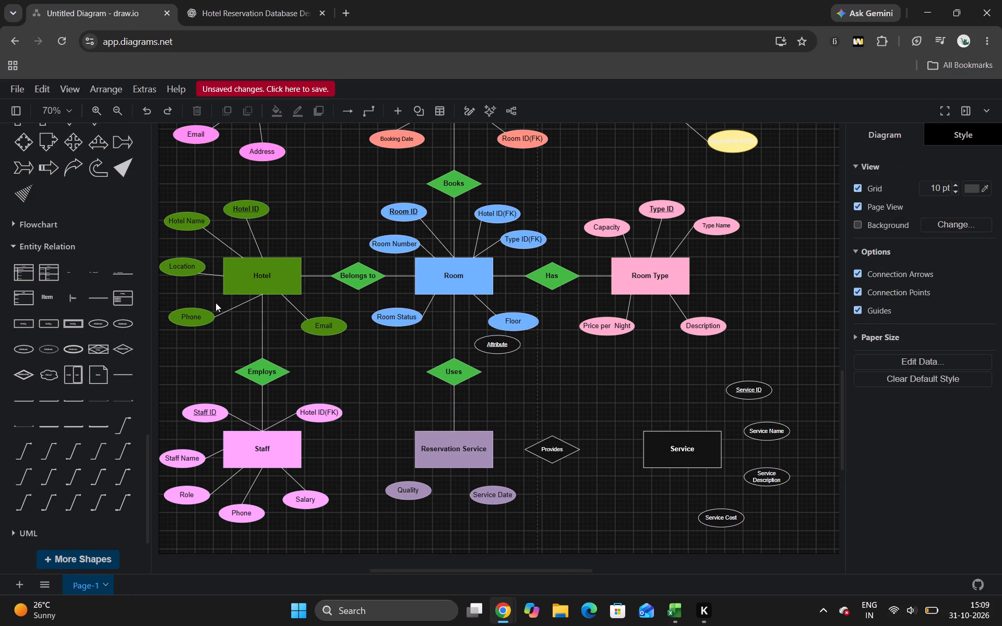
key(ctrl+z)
Add two plain Attribute ovals and place them above the Reservation Service rectangle, one on each side of its connector.
click(92, 326)
click(93, 326)
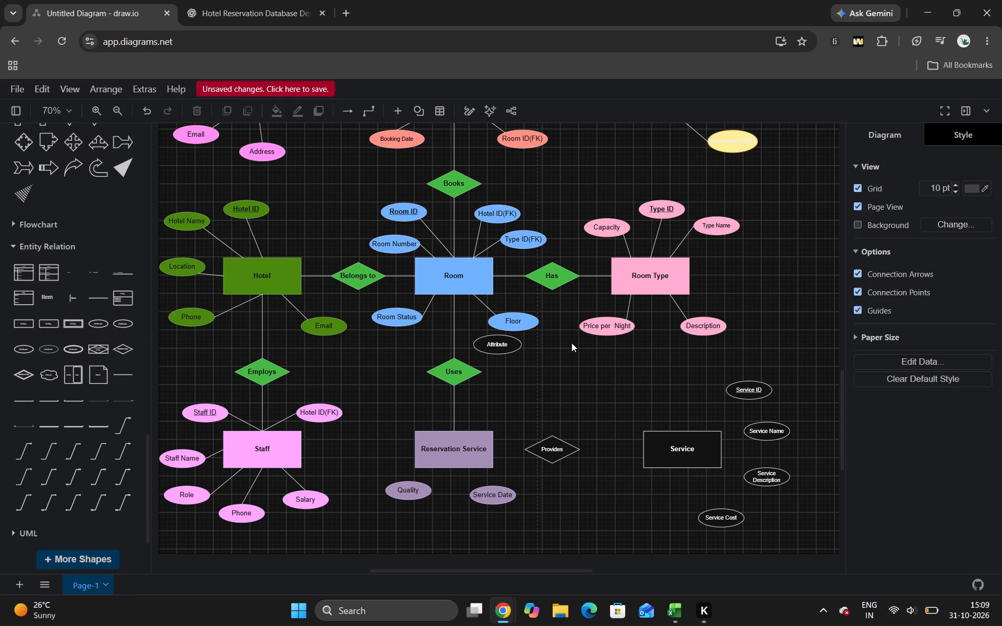
drag(508, 341, 403, 412)
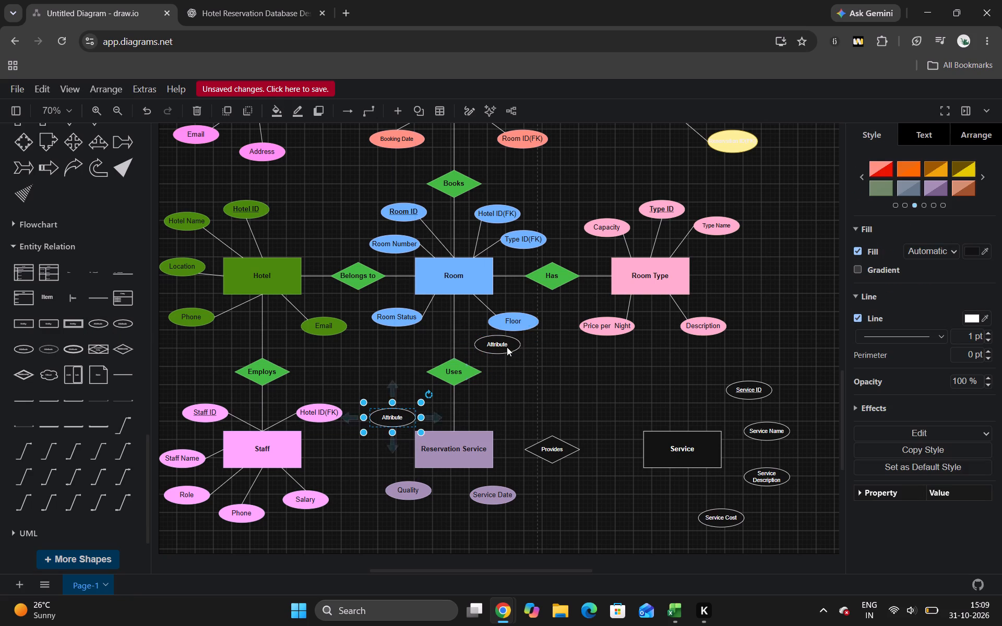
drag(507, 345, 526, 416)
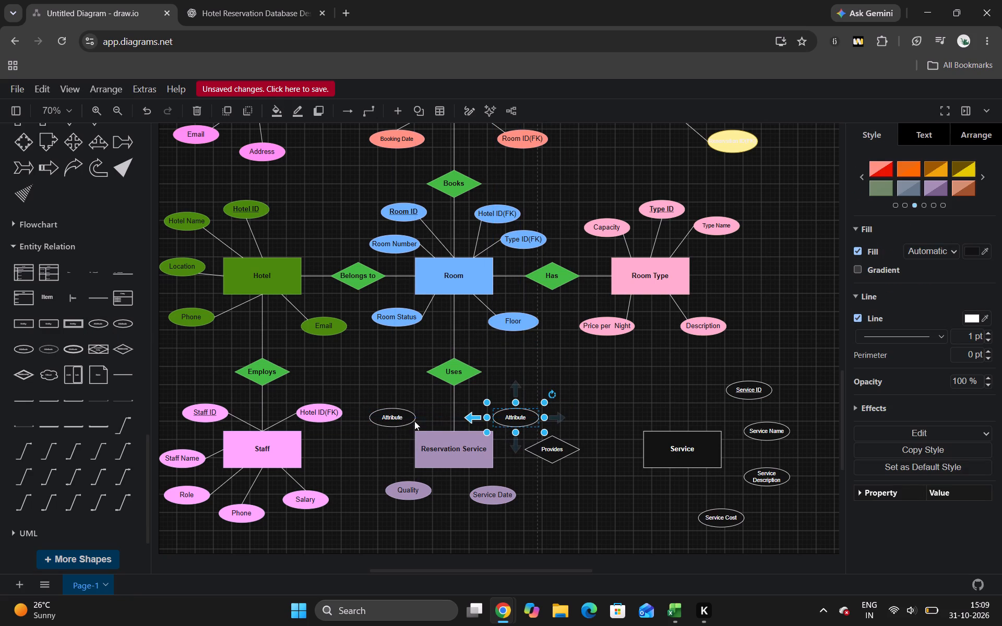
drag(399, 419, 414, 414)
Label the new oval above the left side of Reservation Service as Service ID(FK), checking the name against the ChatGPT reference image.
double_click(408, 413)
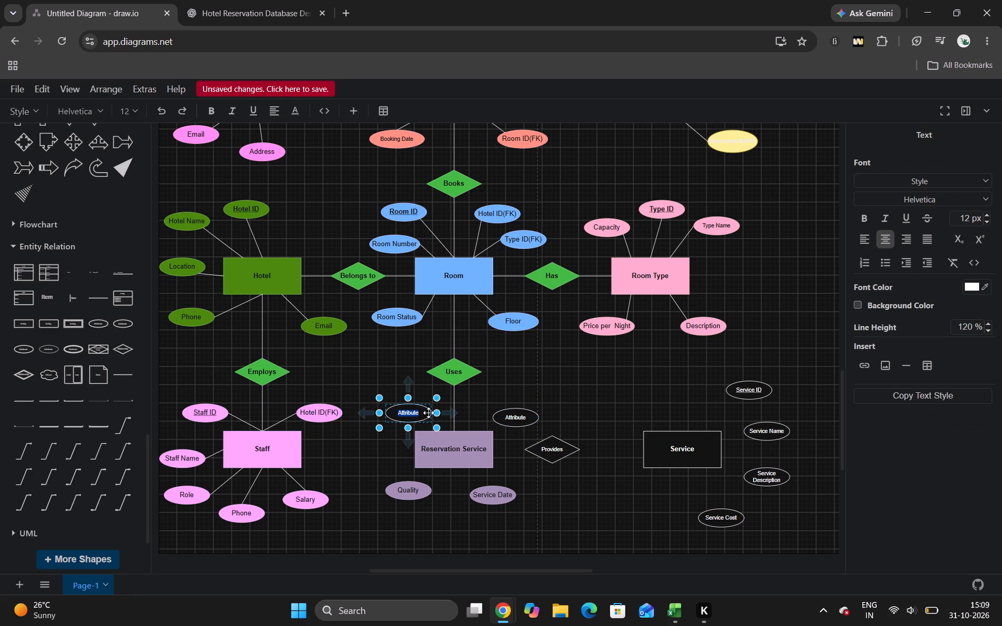
key(BackSpace)
text(Ser)
text(vice)
key(space)
text(ID)
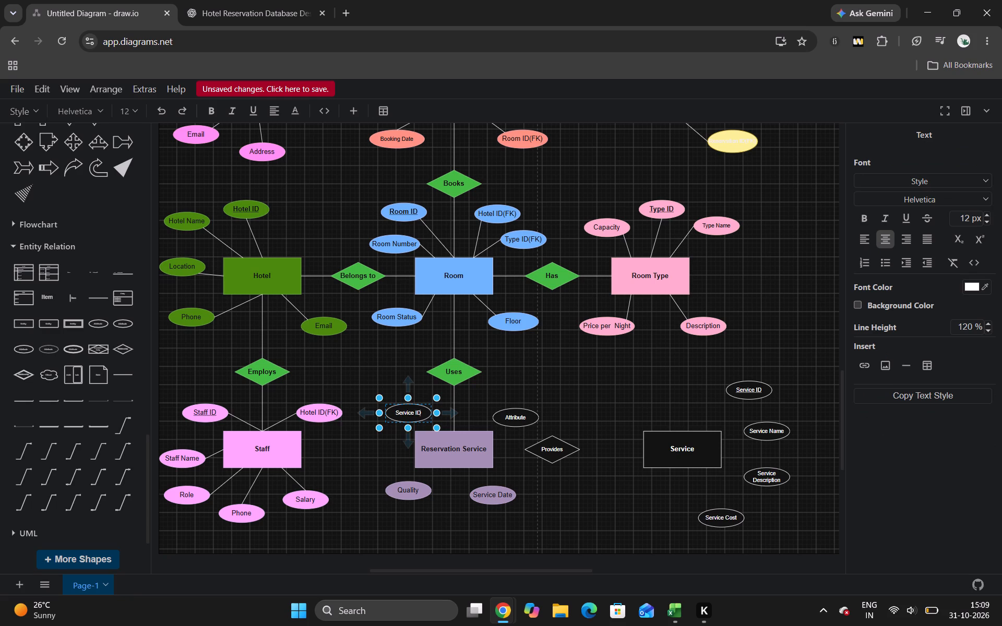
click(253, 2)
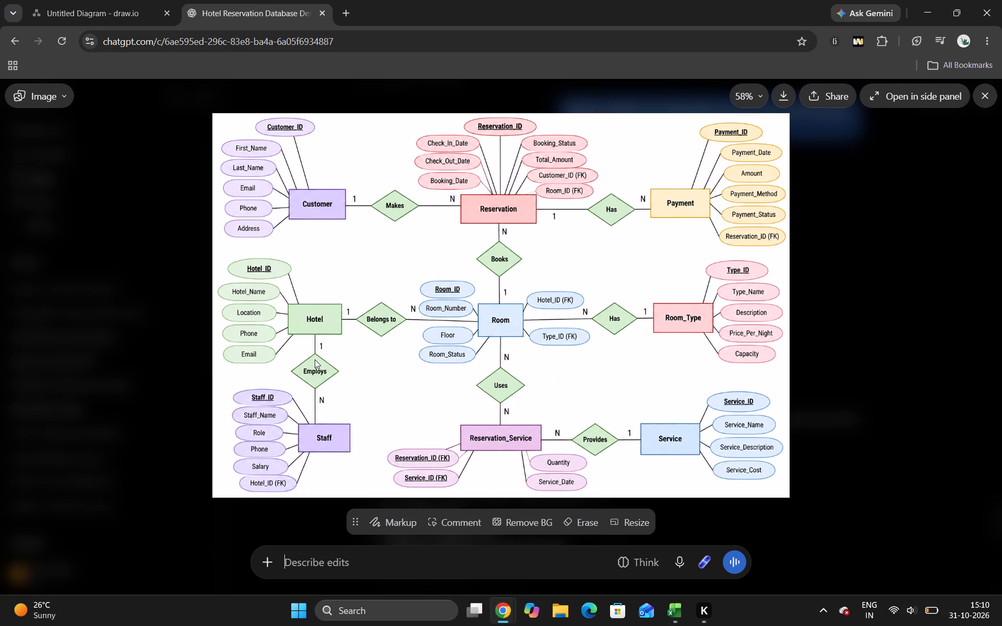
click(106, 4)
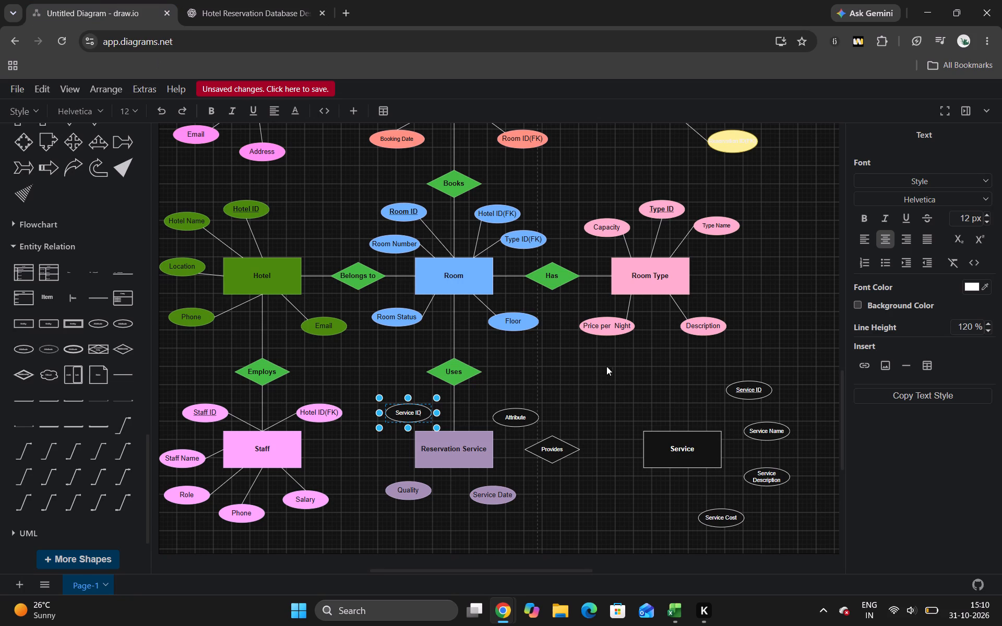
text((FK))
Label the new oval above the right side of Reservation Service as Reservation ID(FK).
double_click(518, 415)
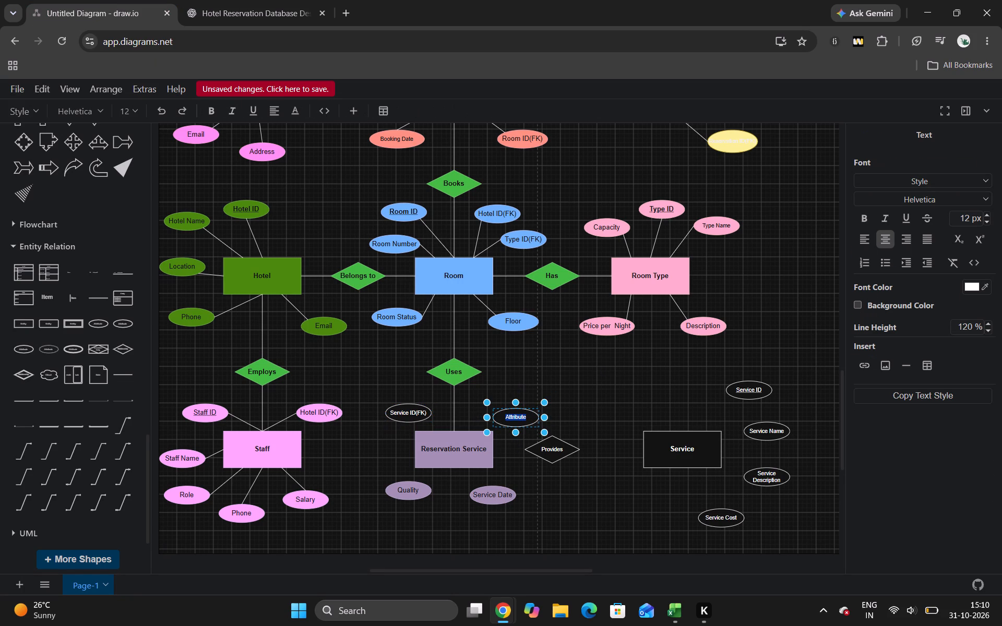
key(BackSpace)
text(Reservation)
key(space)
text(ID)
text((FK))
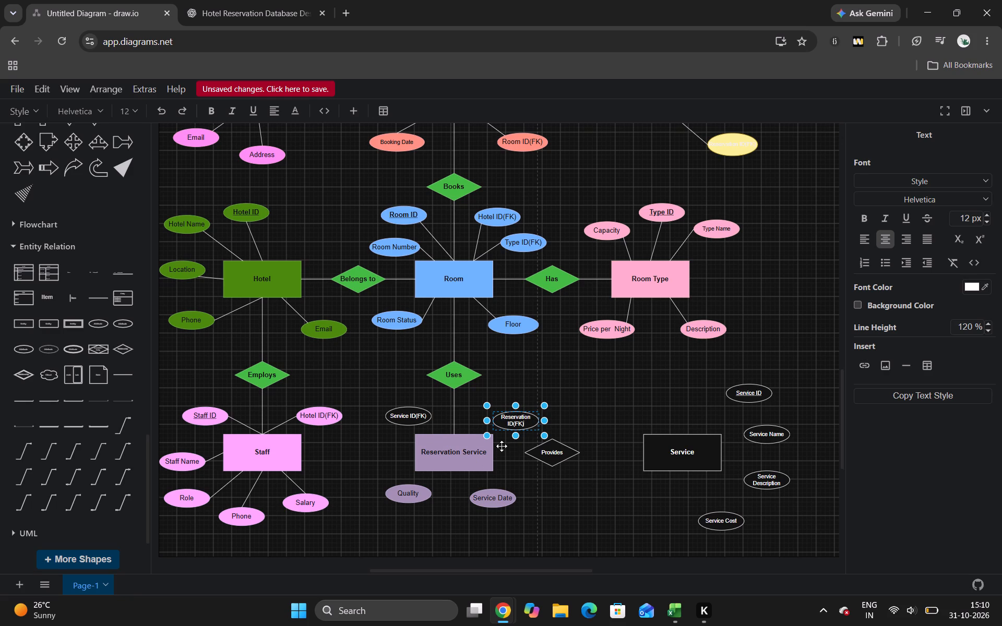
click(553, 369)
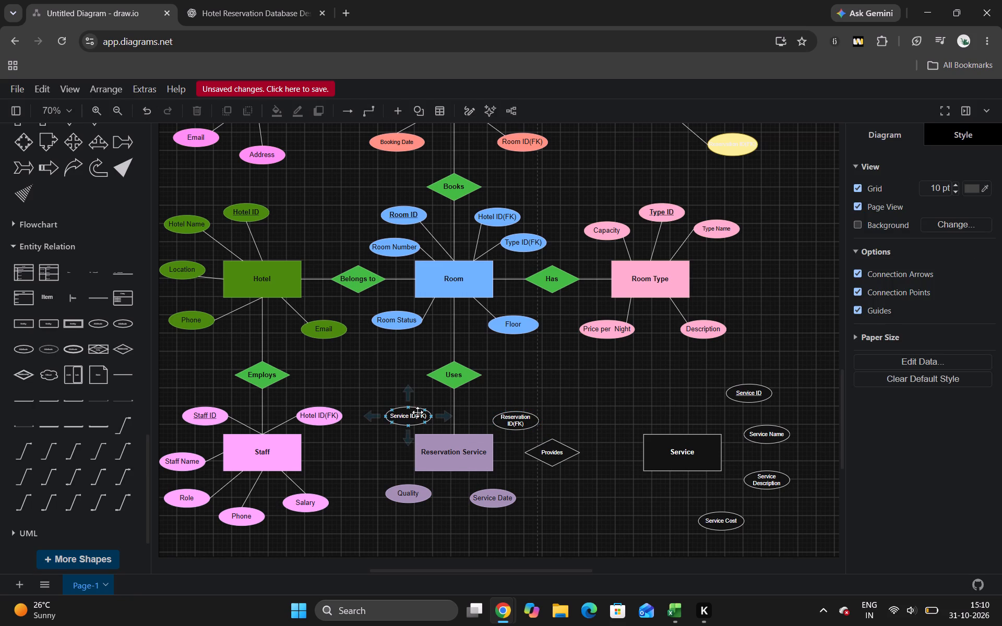
Apply the muted grey-blue preset style to the Service ID(FK) oval and the muted purple preset style to the Reservation ID(FK) oval.
click(413, 419)
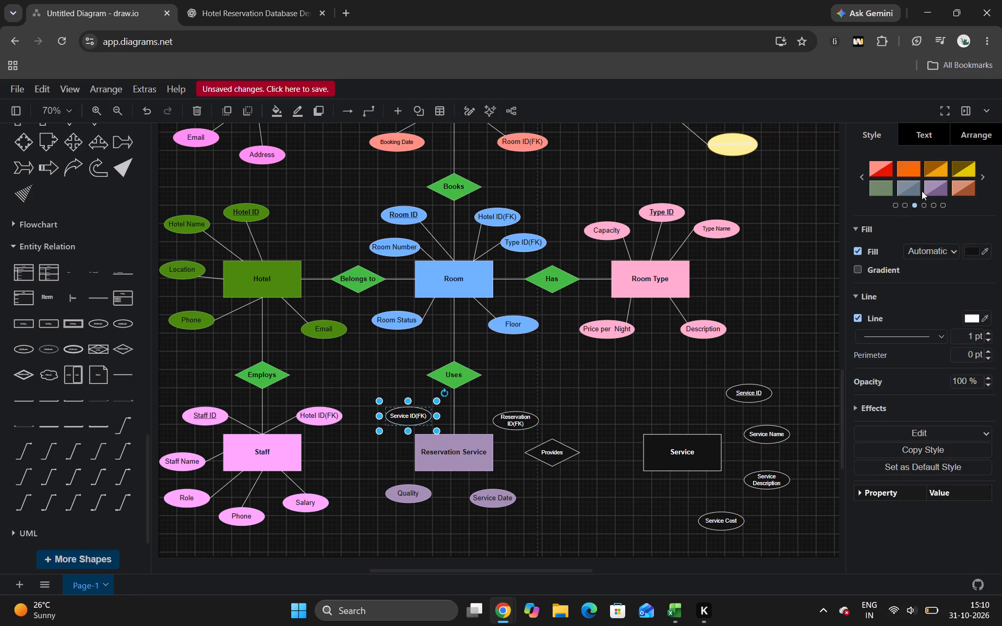
click(920, 190)
click(535, 419)
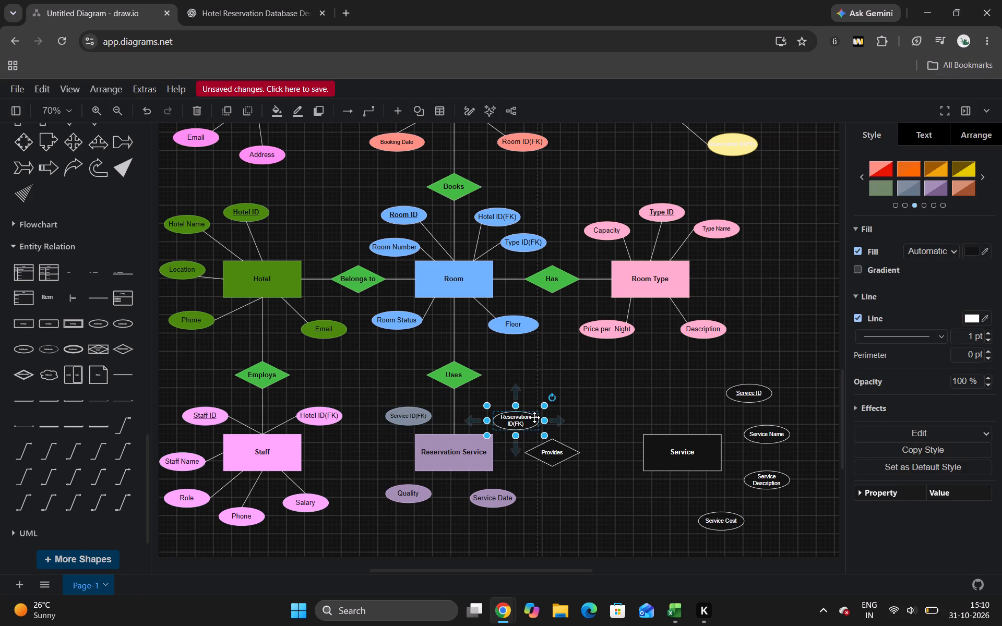
click(938, 196)
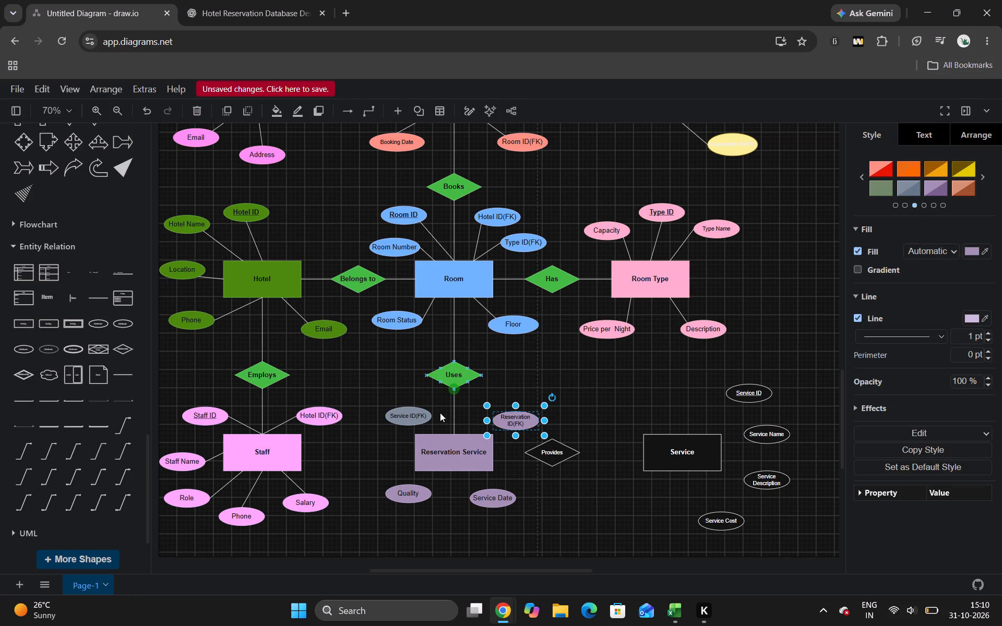
Apply the muted purple preset style to the Service ID(FK) oval above Reservation Service.
click(411, 420)
click(933, 191)
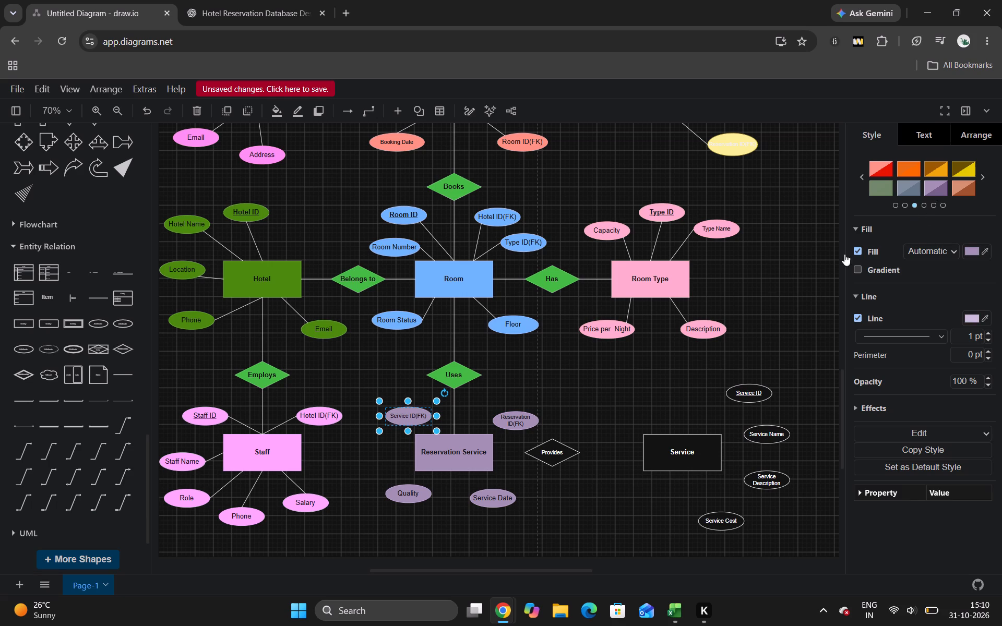
click(549, 366)
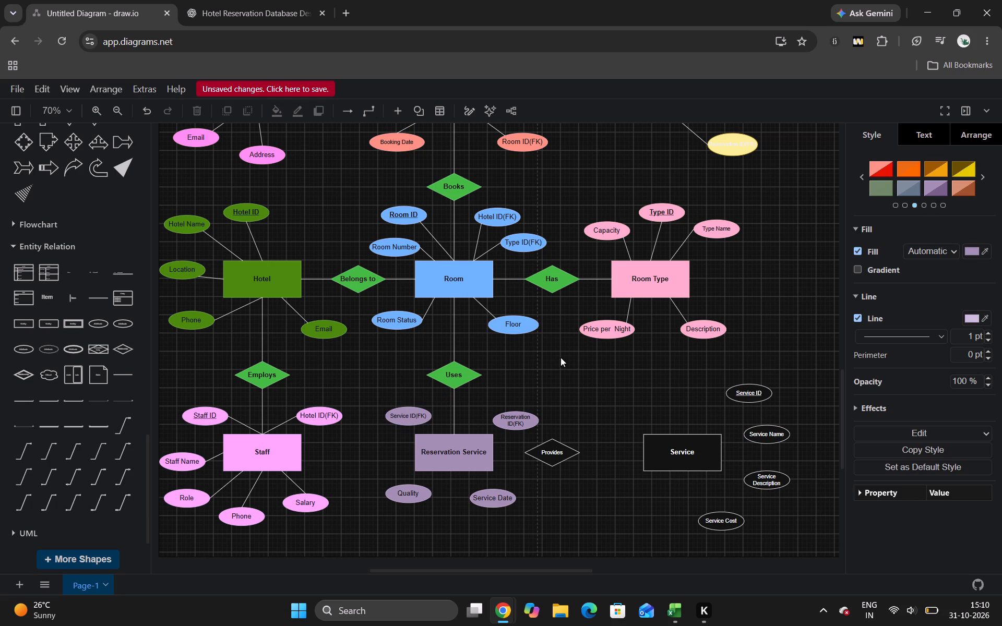
Move the Service ID(FK), Reservation ID(FK) and Quality ovals slightly farther from the Reservation Service rectangle to leave room for connectors.
click(417, 413)
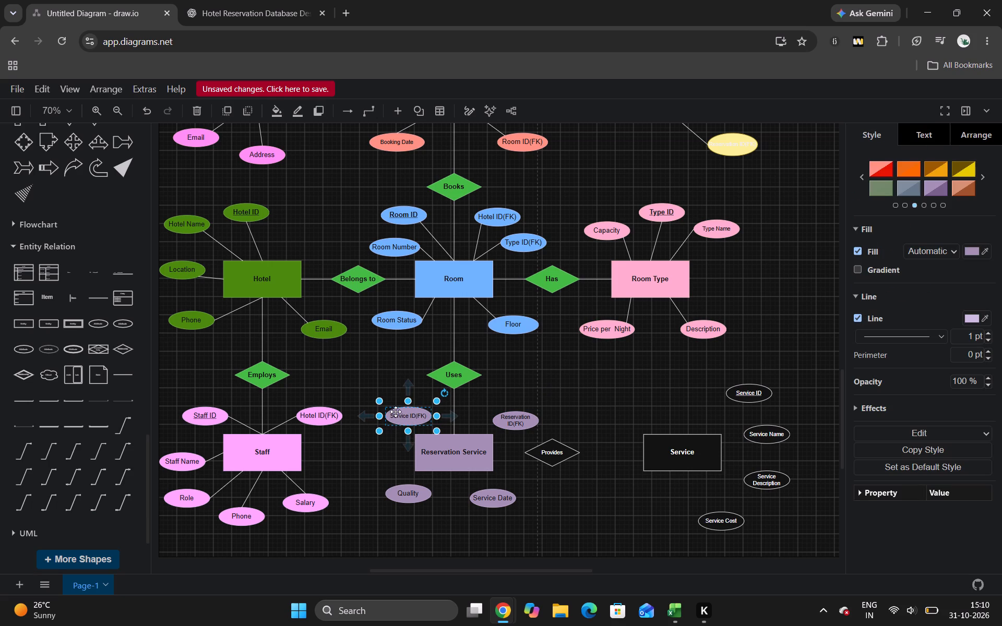
drag(396, 412, 380, 408)
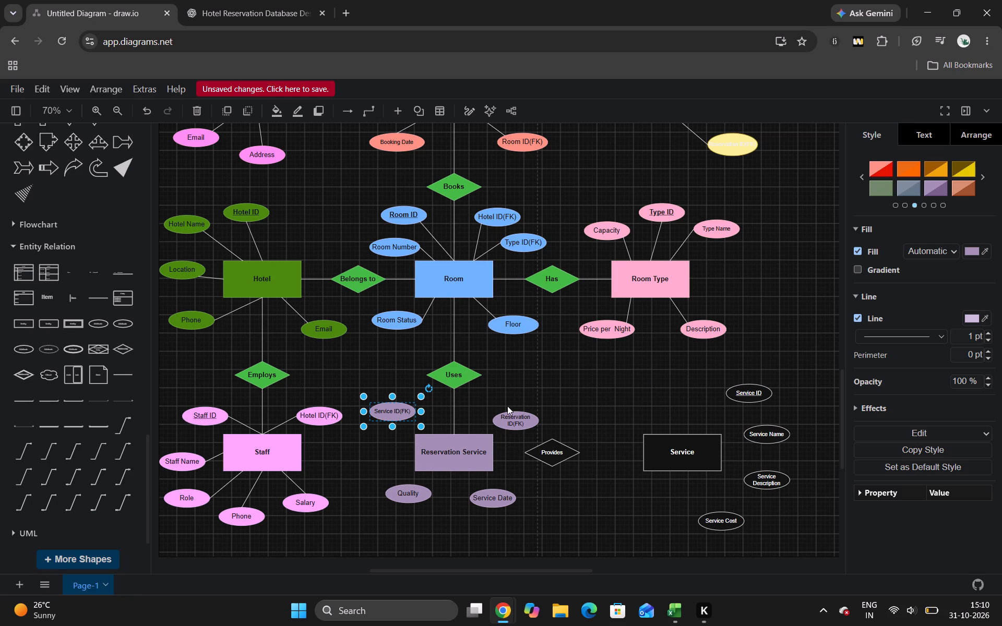
click(511, 425)
drag(508, 416, 503, 406)
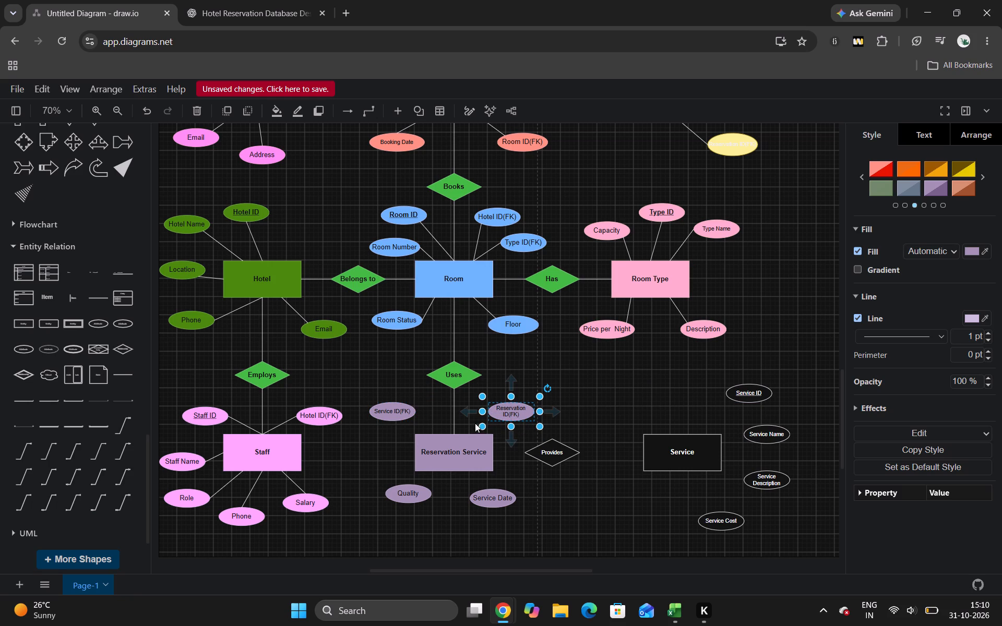
click(411, 497)
drag(412, 497, 402, 505)
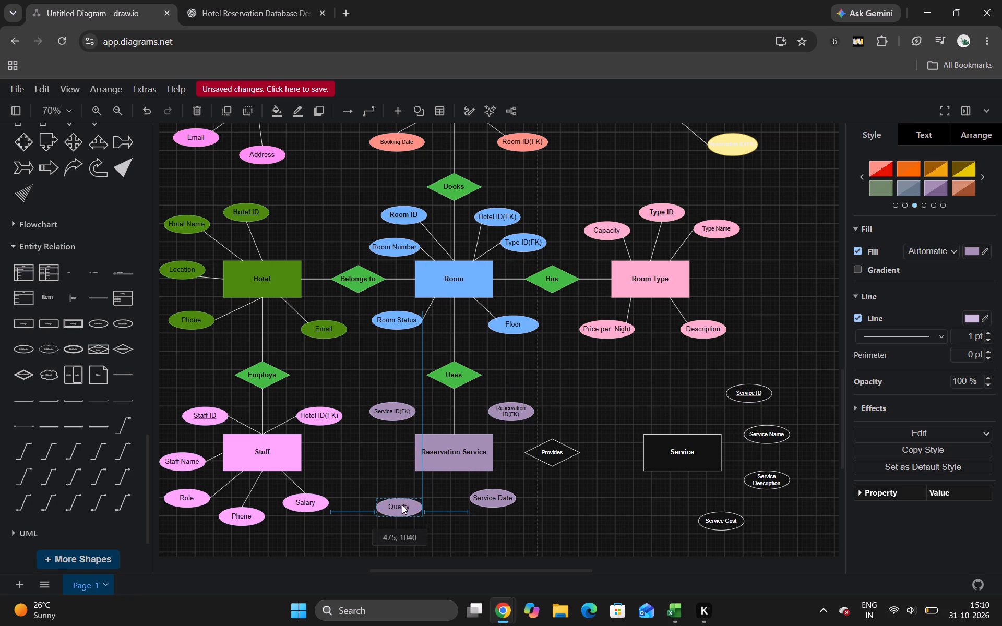
drag(402, 505, 402, 504)
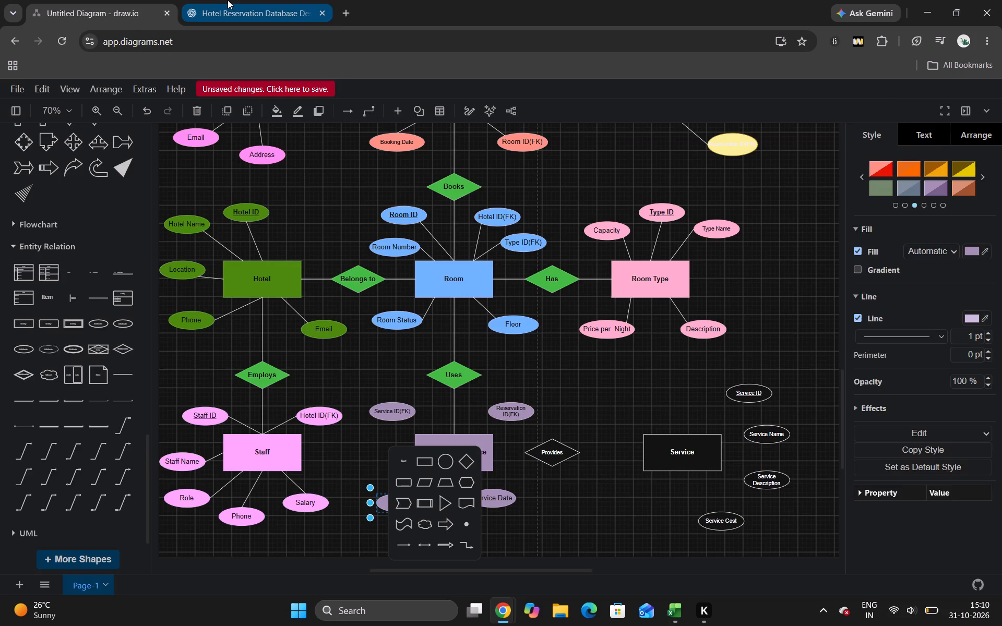
click(228, 0)
click(121, 0)
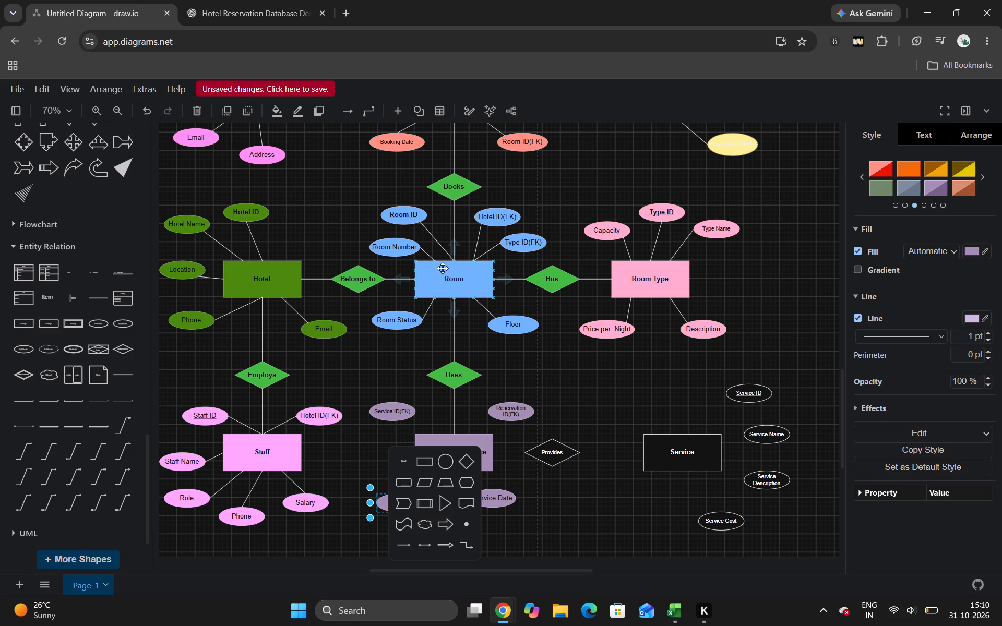
Connect the Service ID(FK) and Reservation ID(FK) ovals to the top edge of the Reservation Service rectangle with plain straight lines.
click(117, 379)
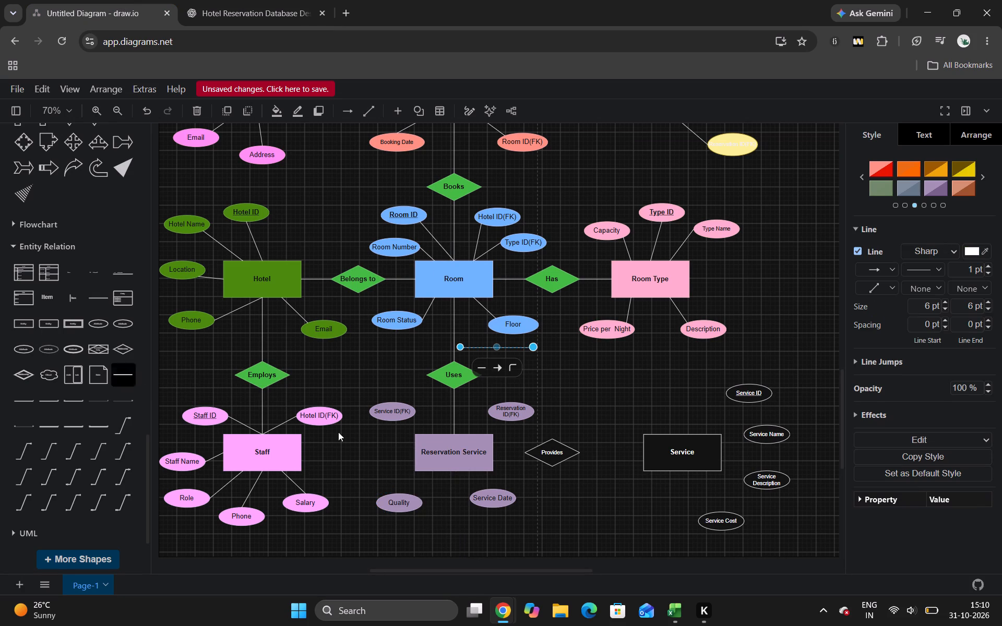
drag(460, 342, 417, 410)
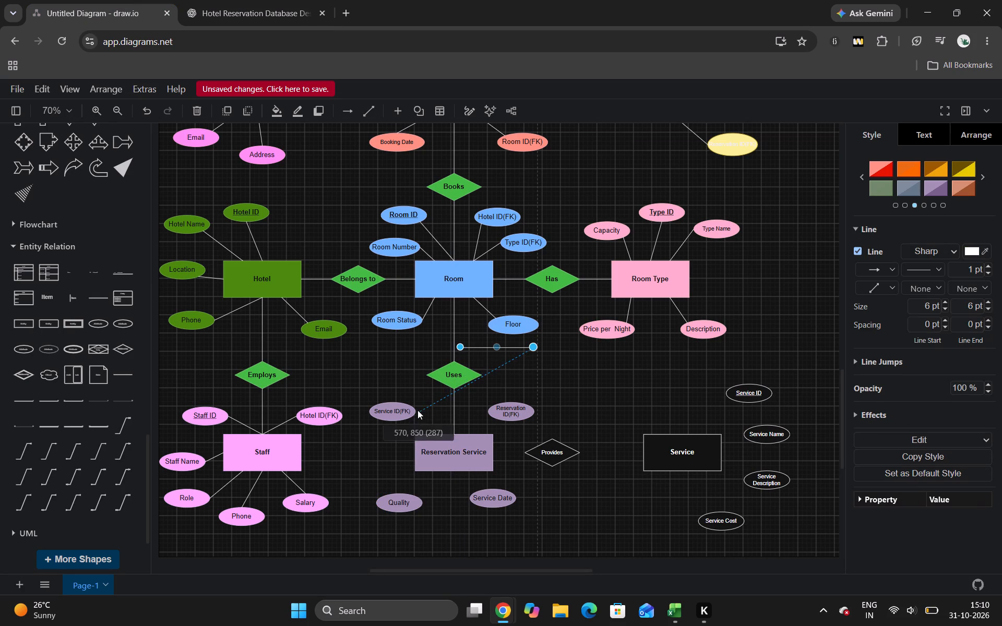
drag(417, 410, 415, 413)
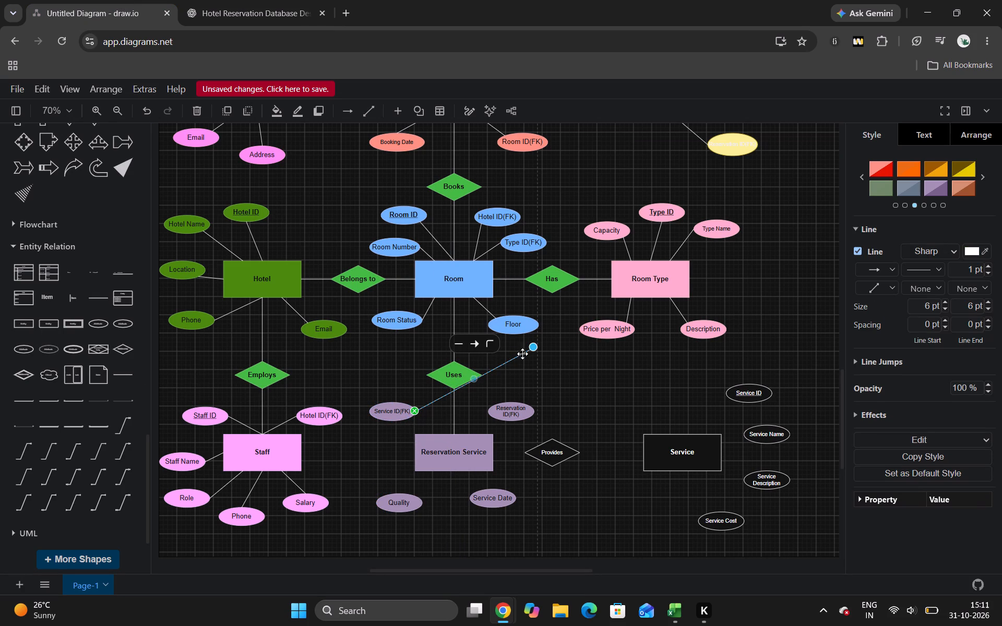
drag(533, 346, 432, 432)
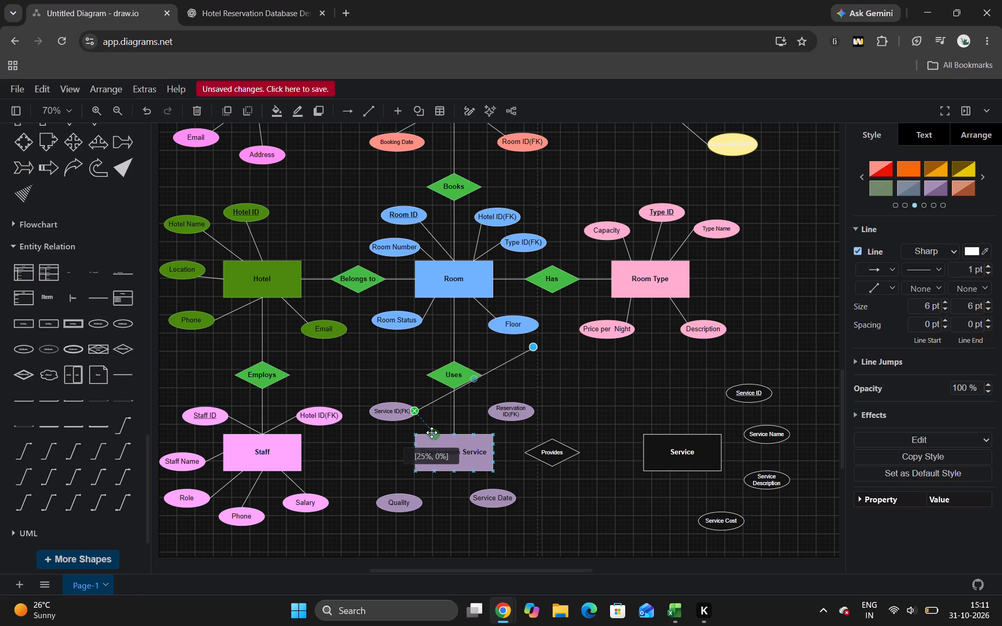
drag(432, 432, 435, 432)
click(539, 368)
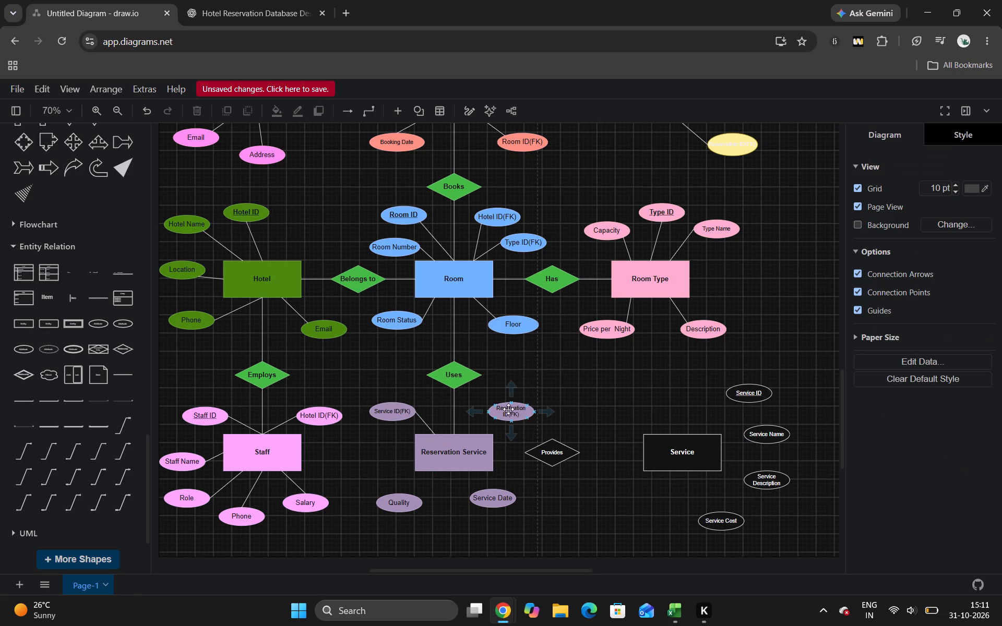
key(ctrl+v)
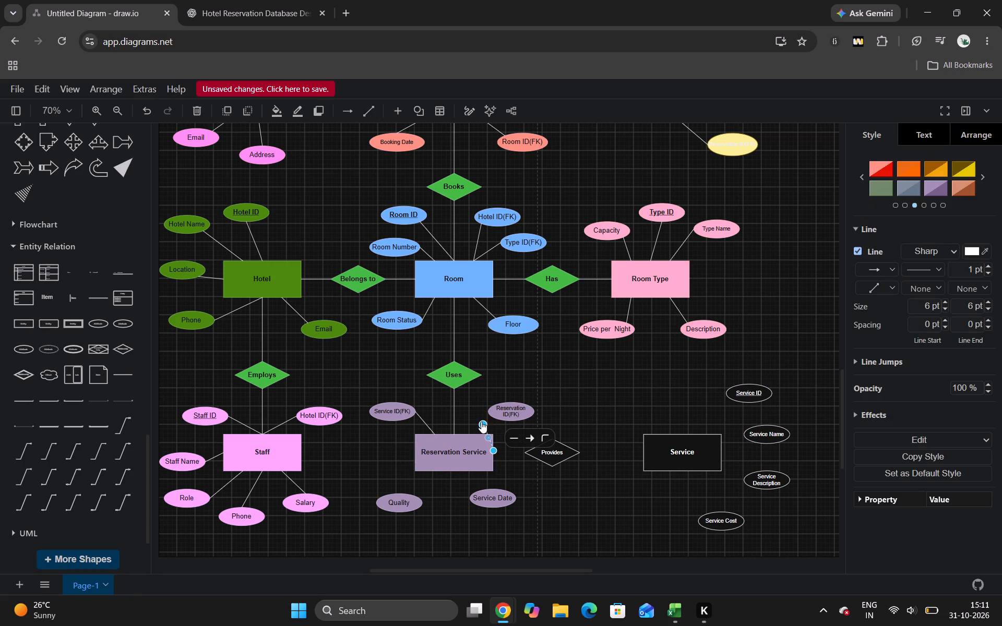
drag(480, 419, 488, 414)
drag(492, 449, 493, 449)
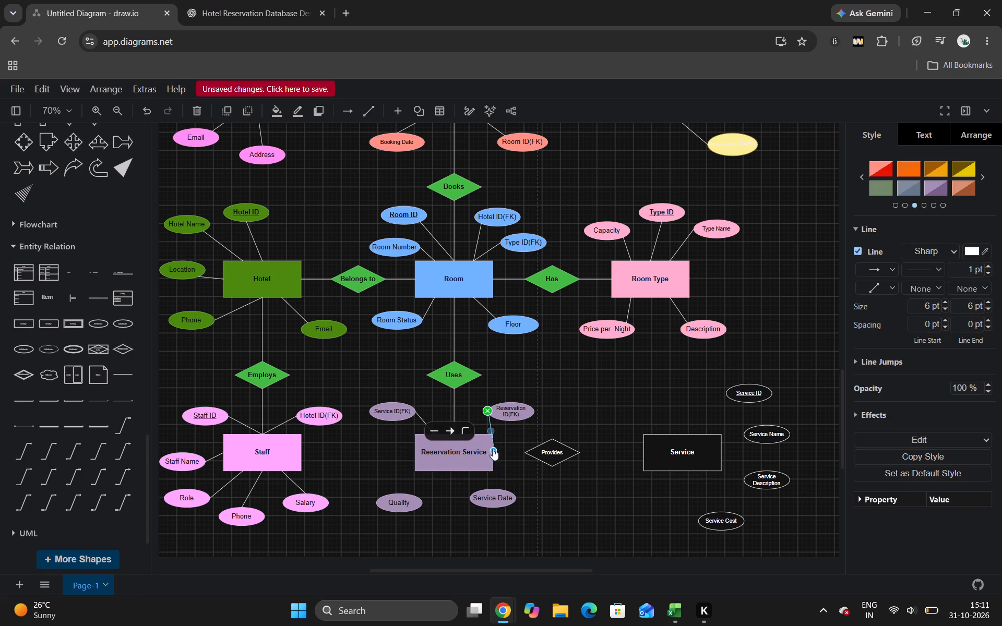
drag(493, 449, 474, 436)
click(582, 368)
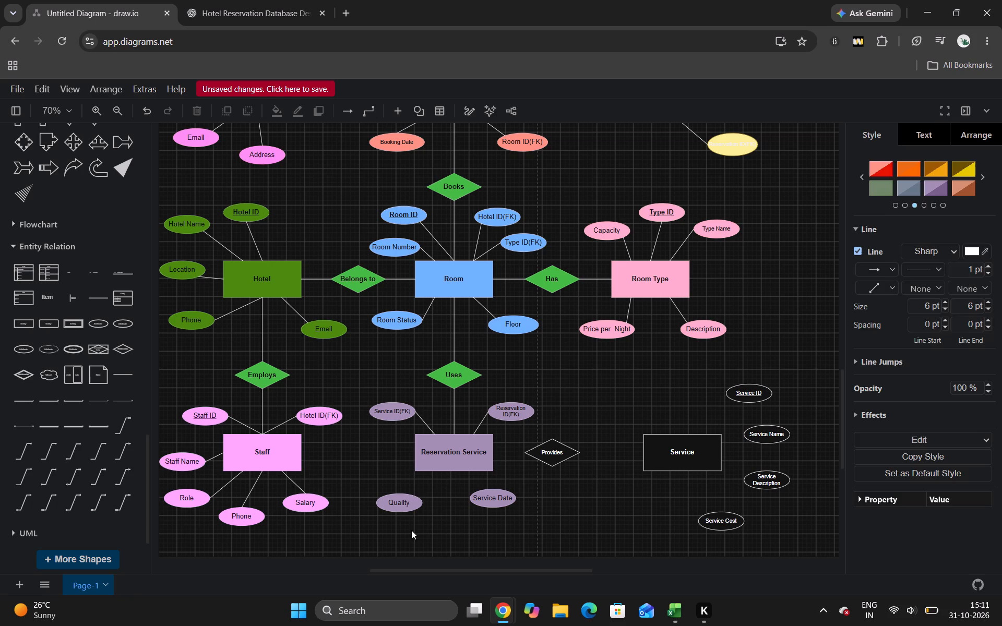
Connect the Quality and Service Date ovals to the bottom edge of the Reservation Service rectangle with plain straight lines.
key(ctrl+v)
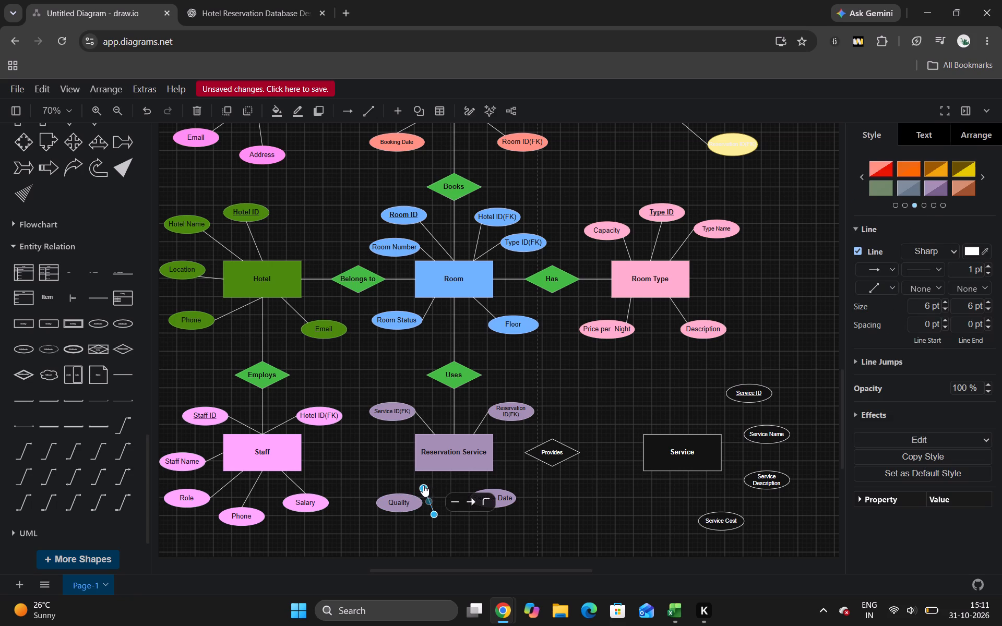
drag(422, 485, 434, 471)
drag(433, 513, 423, 499)
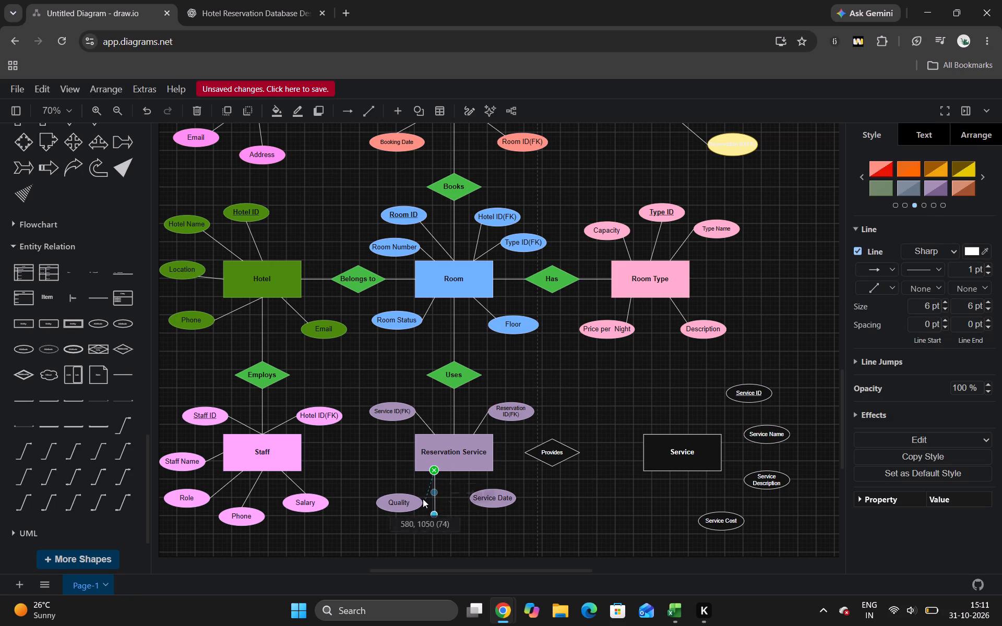
drag(423, 499, 417, 496)
click(405, 473)
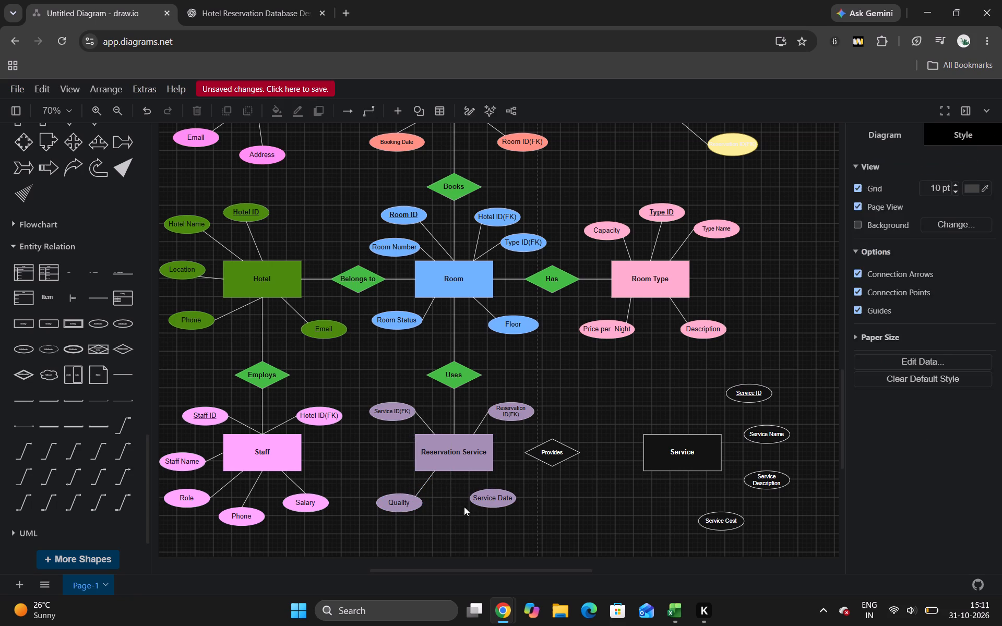
key(ctrl+v)
drag(458, 497, 470, 467)
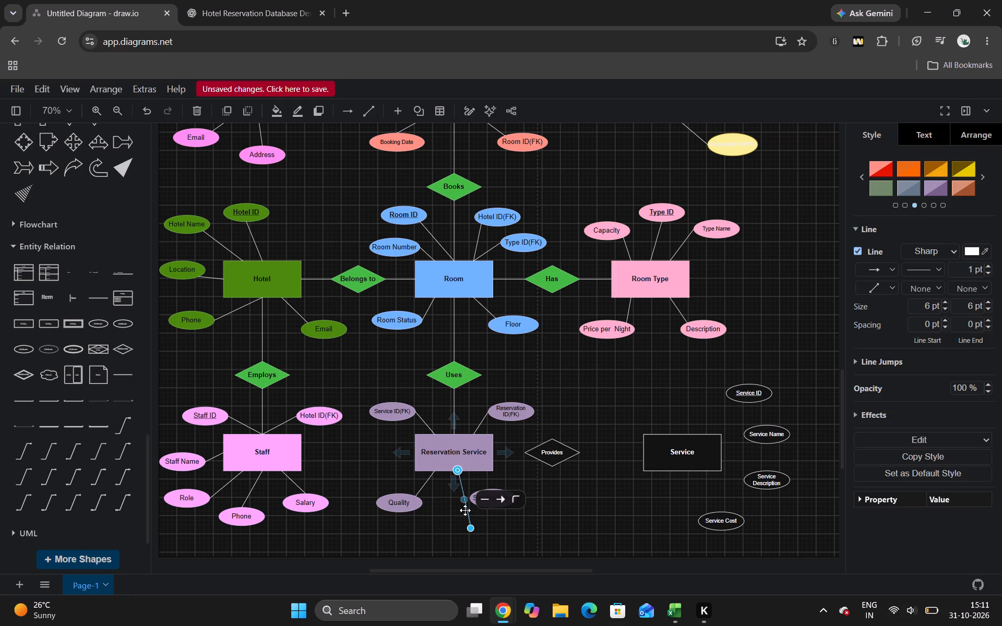
key(ctrl+z)
drag(460, 497, 471, 472)
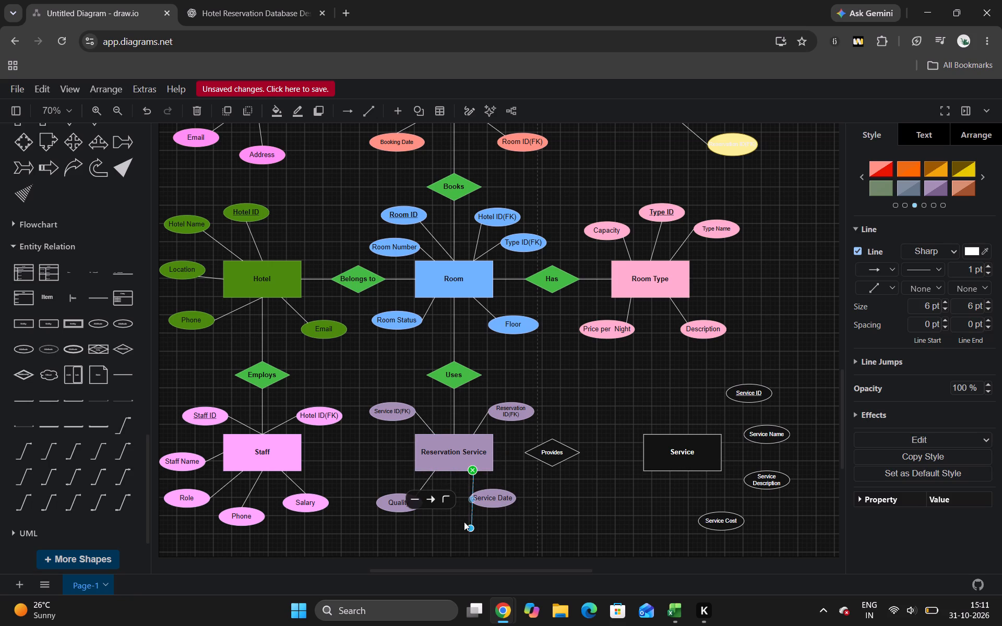
drag(469, 523, 491, 495)
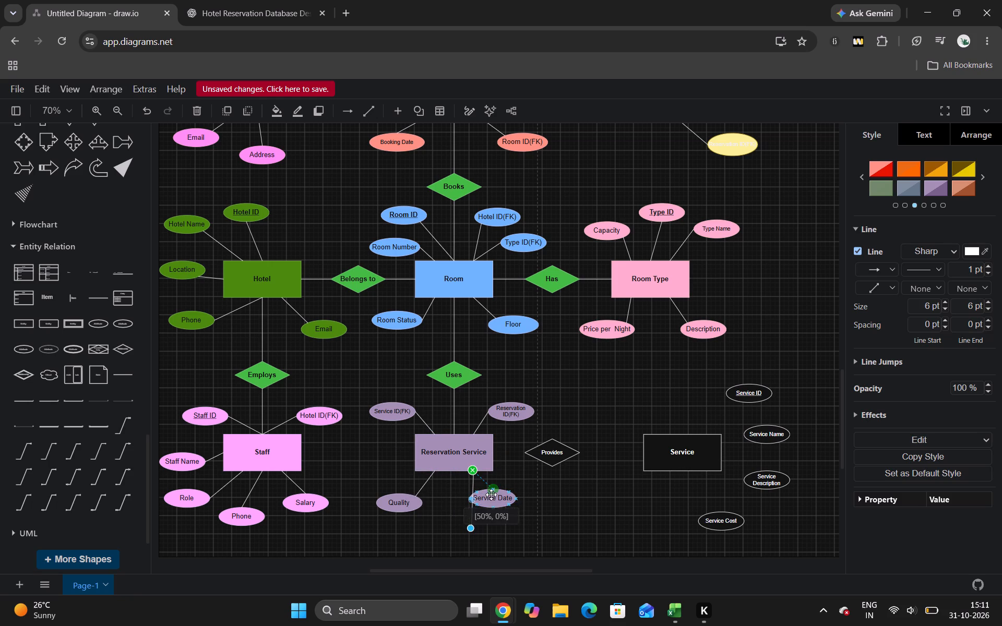
drag(491, 495, 492, 495)
click(520, 470)
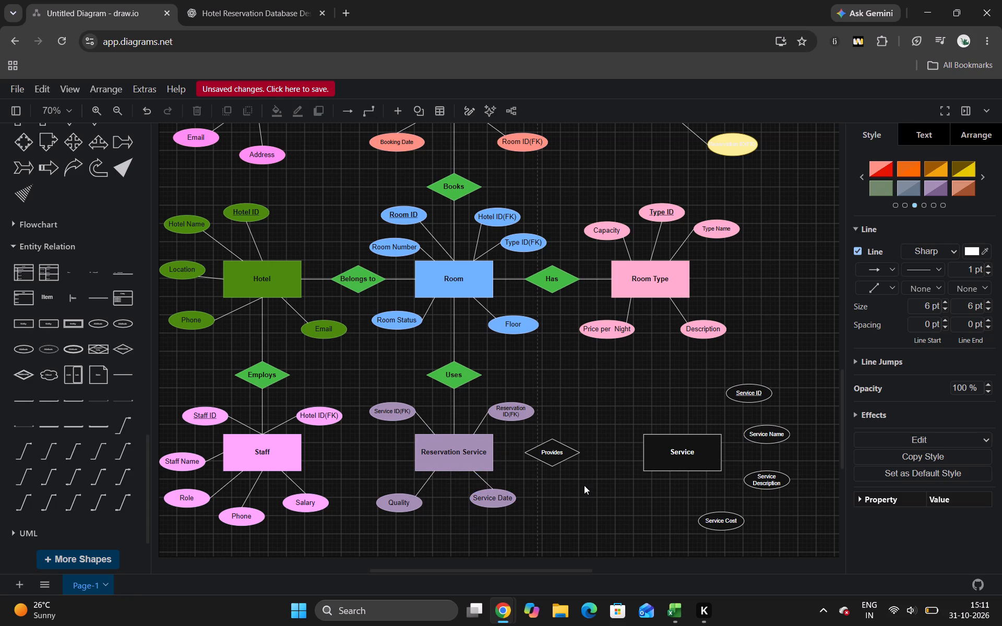
Format the Provides diamond with a bold 15 px label and the bright green preset style used by the other relationships.
double_click(552, 456)
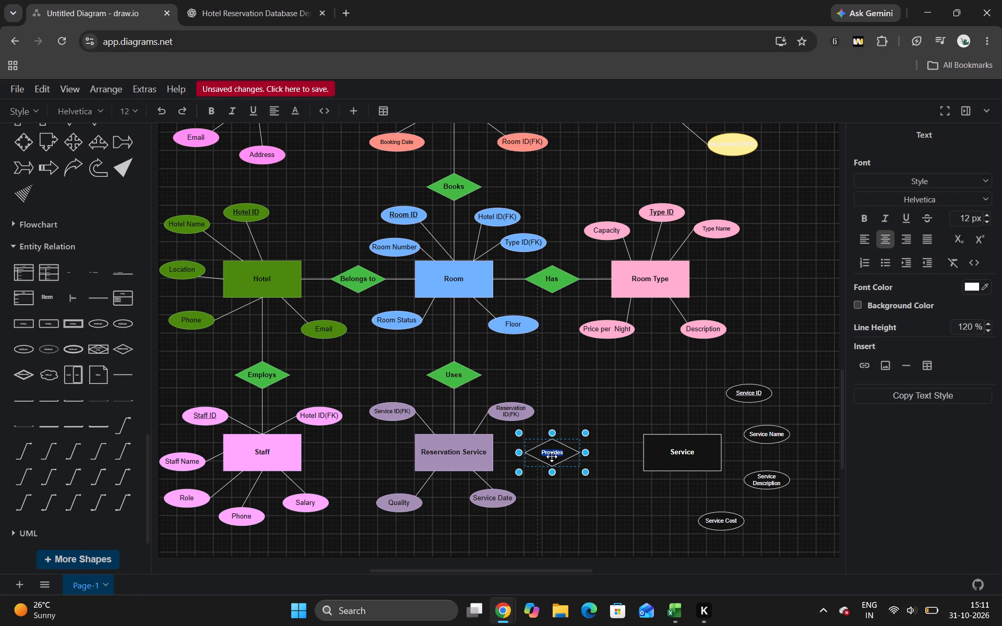
triple_click(988, 214)
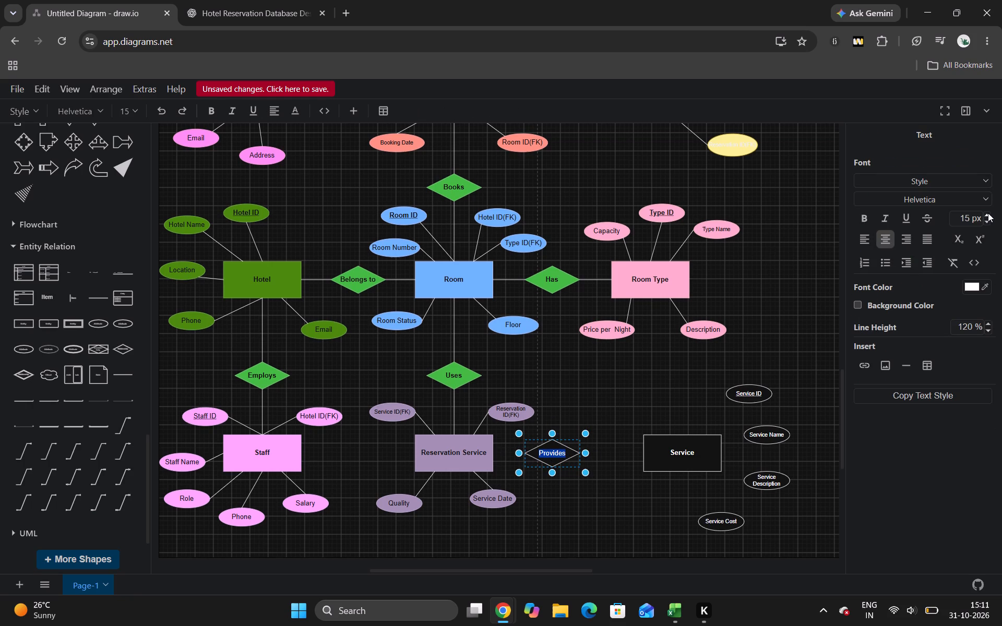
click(870, 218)
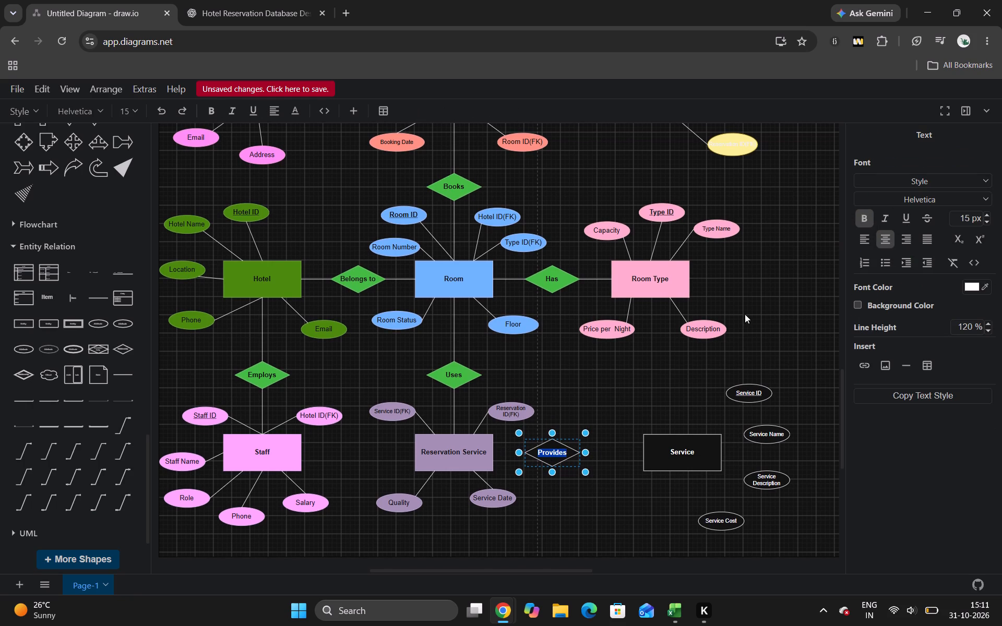
click(643, 385)
click(553, 453)
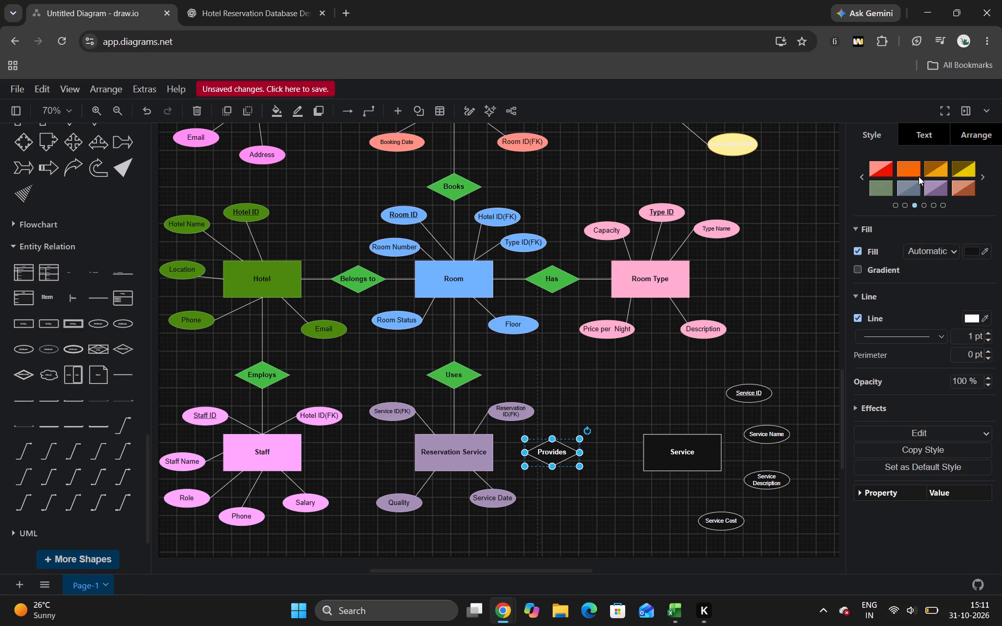
click(861, 181)
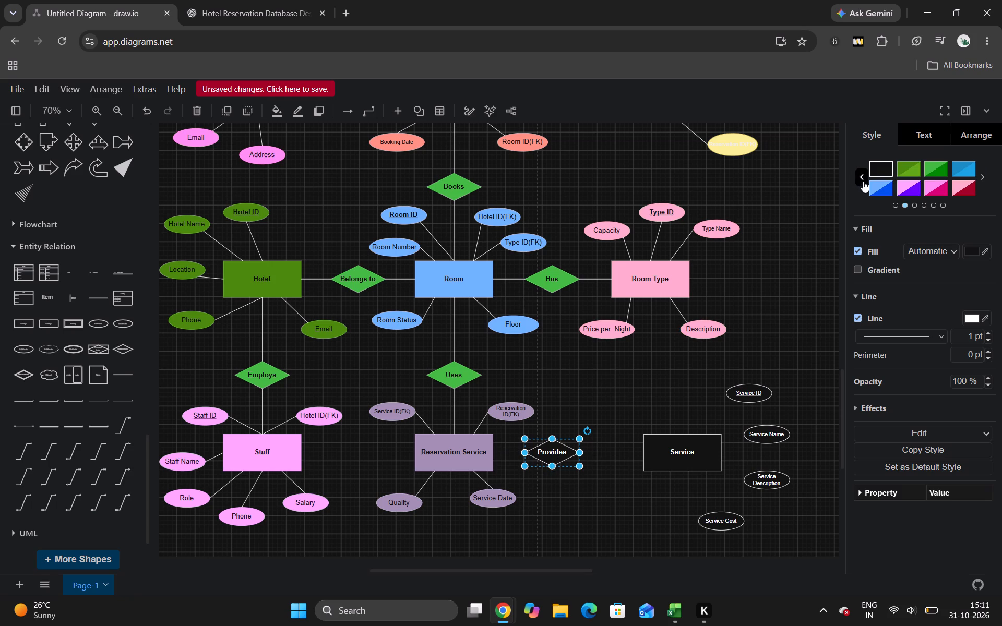
click(928, 168)
click(611, 369)
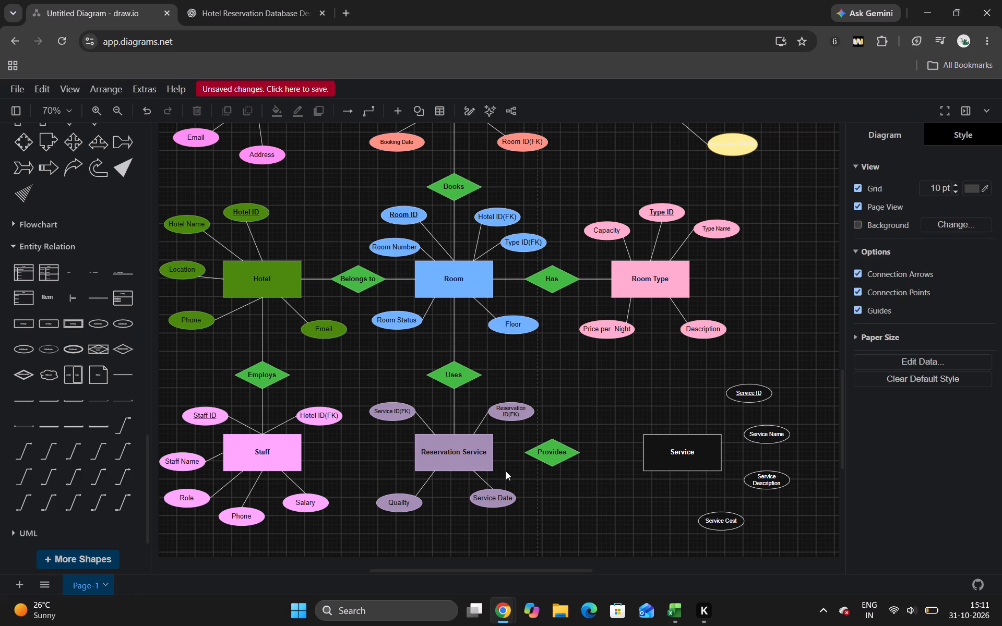
Link the Provides diamond to the Reservation Service rectangle on one side and the Service rectangle on the other with straight lines.
key(ctrl+v)
drag(499, 461, 494, 451)
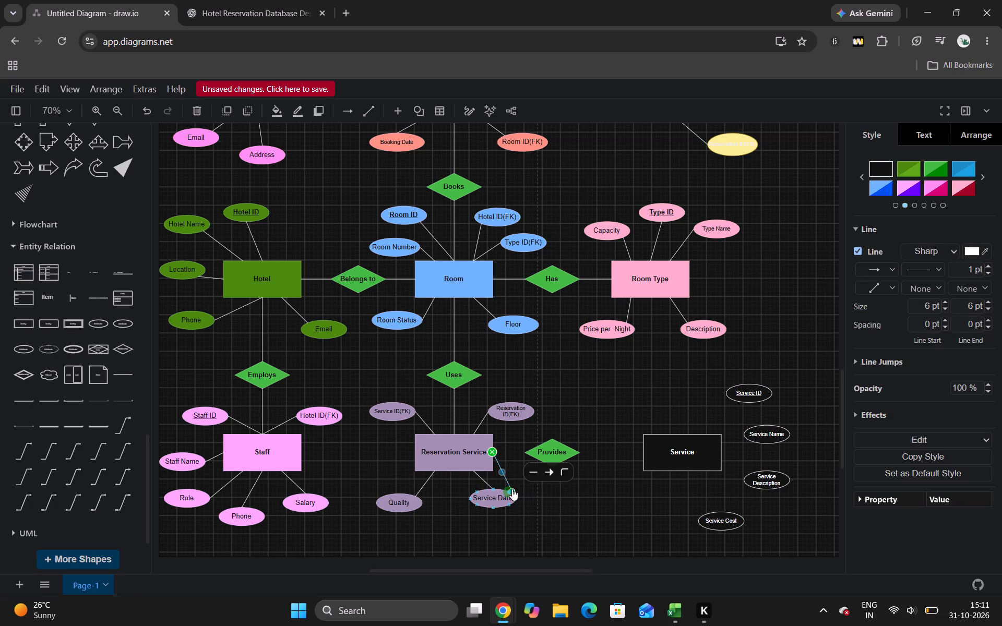
drag(512, 489, 522, 458)
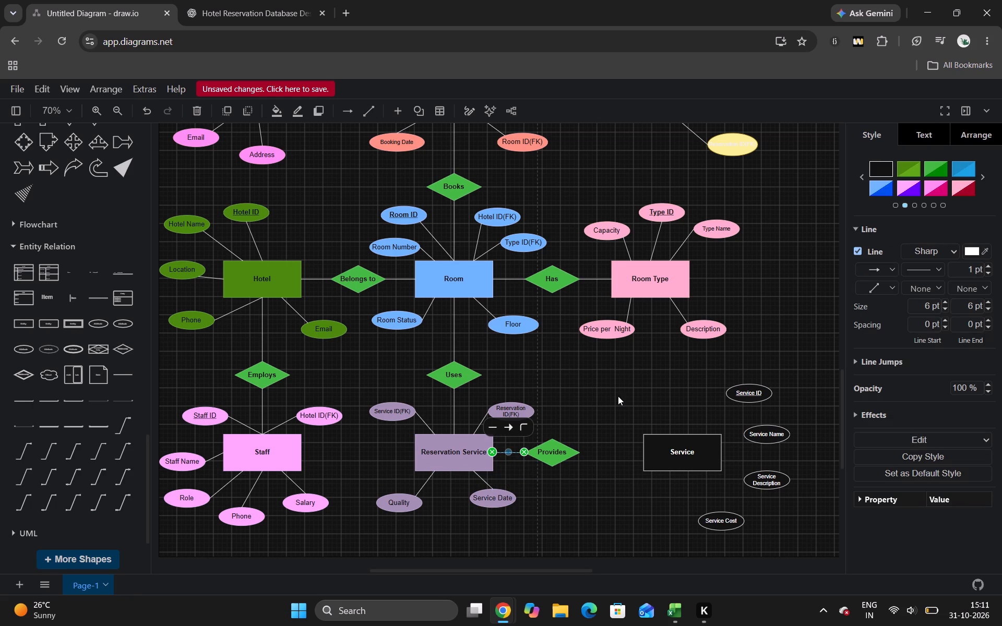
click(618, 396)
key(ctrl+v)
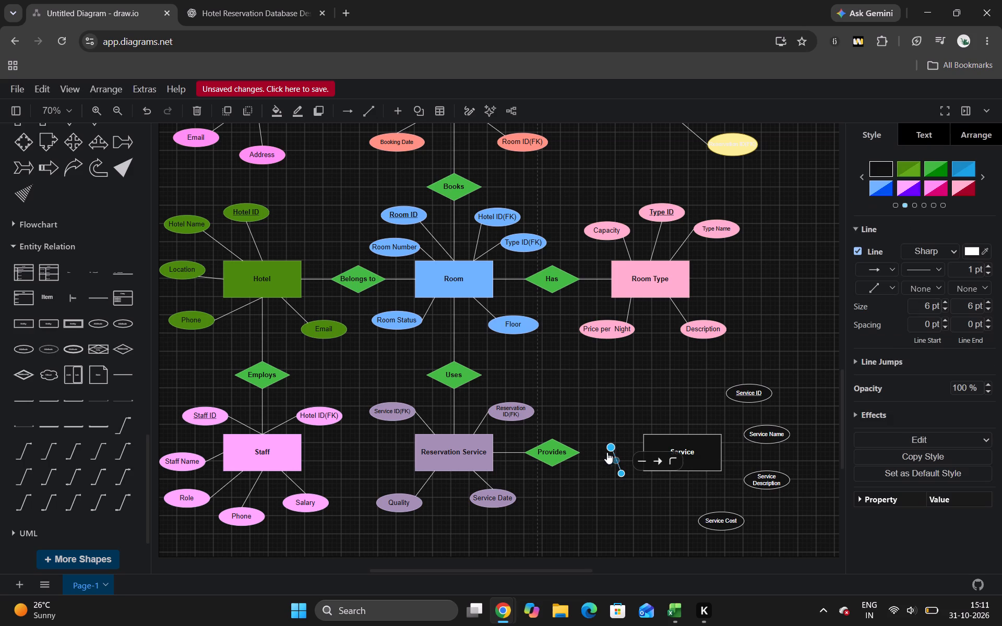
drag(609, 446, 603, 450)
drag(603, 450, 577, 453)
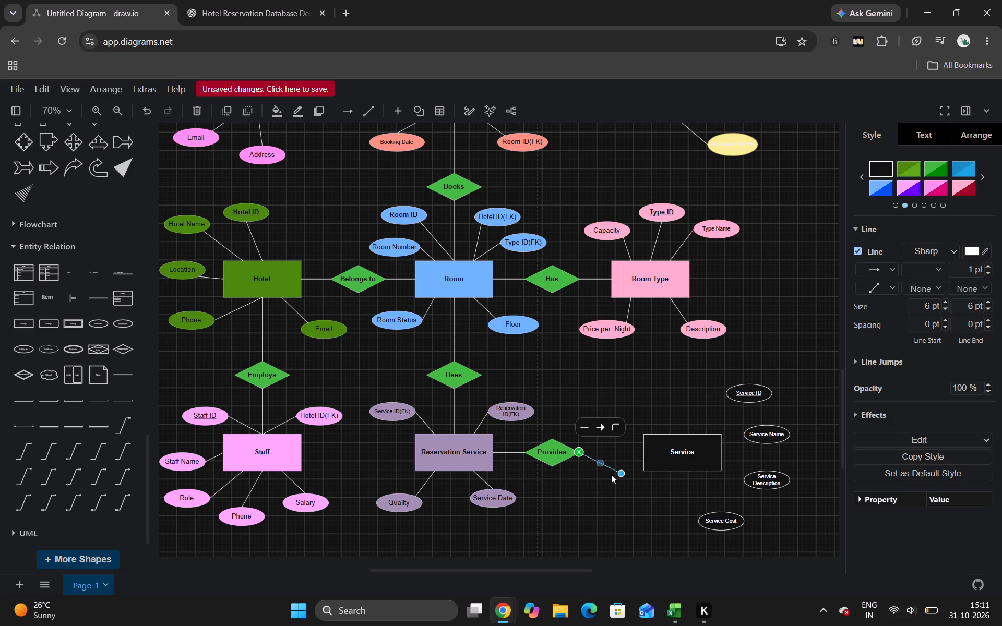
drag(619, 468, 641, 451)
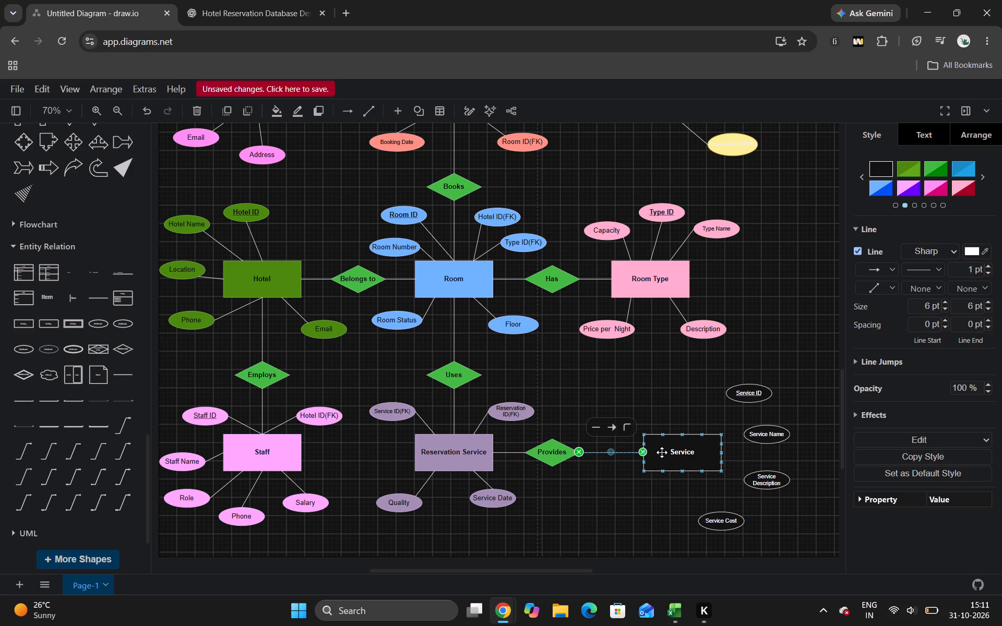
Move the Service rectangle closer to the Provides diamond, level with it and centred beneath the Room Type entity.
drag(663, 452, 625, 450)
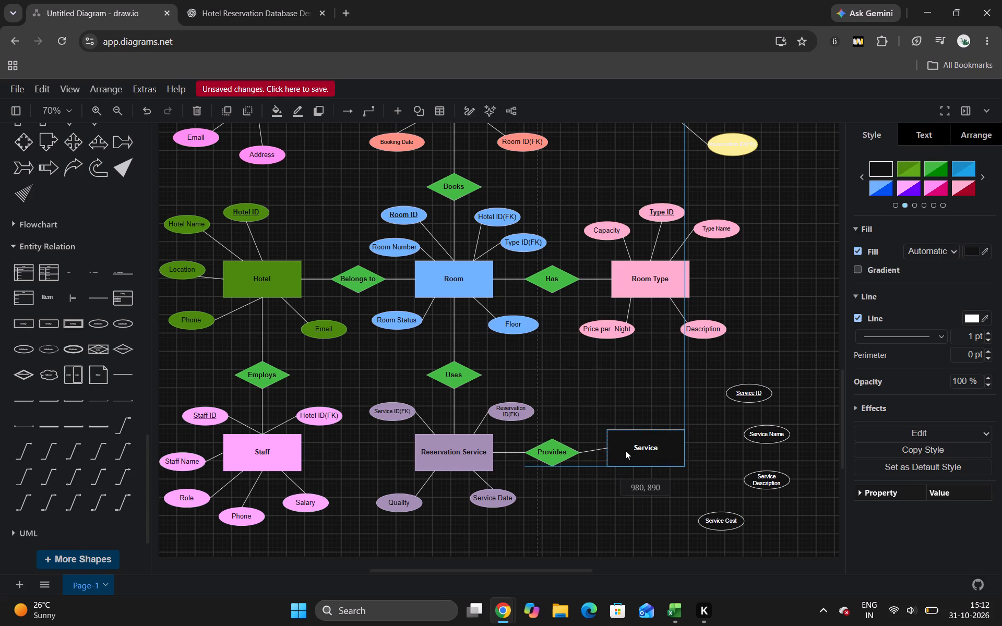
drag(625, 450, 626, 453)
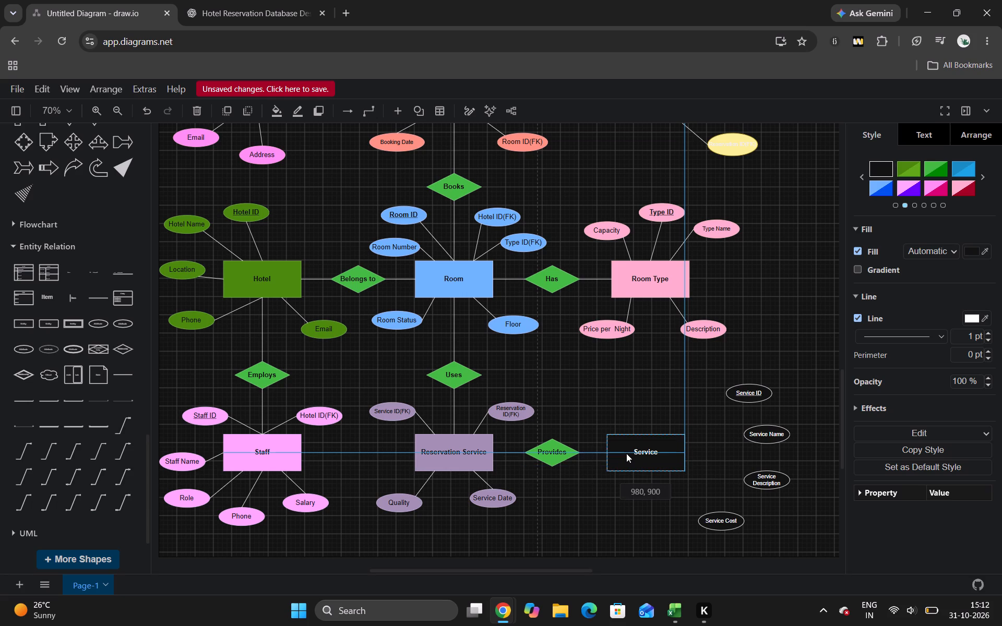
drag(626, 453, 632, 454)
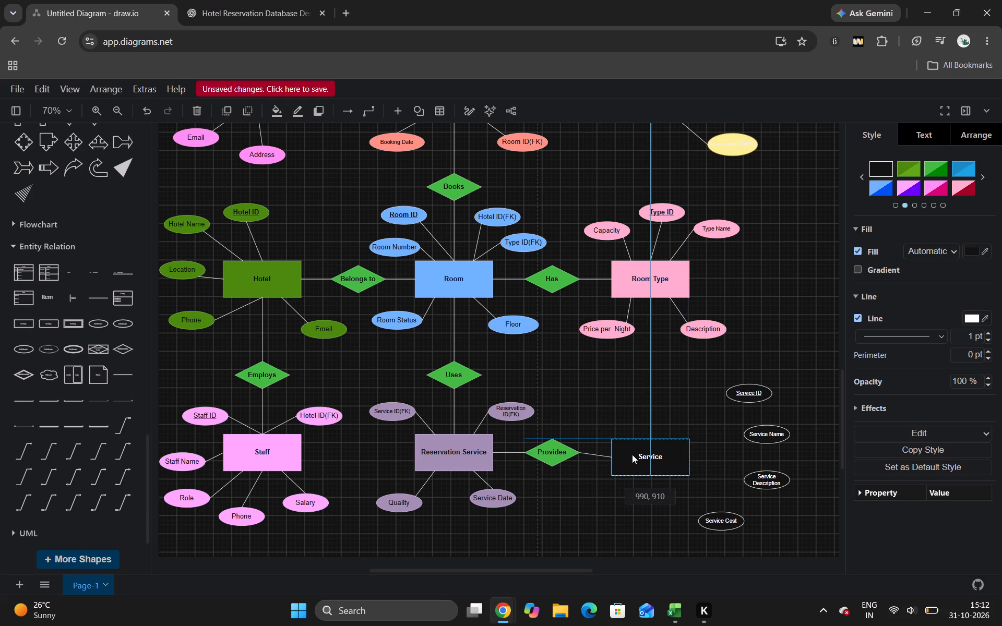
drag(632, 454, 633, 453)
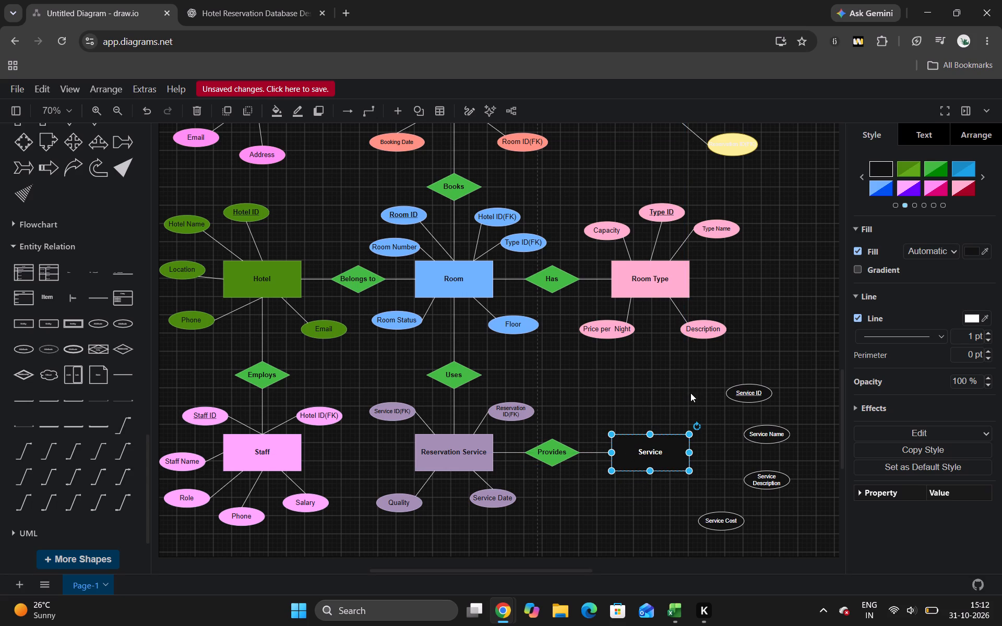
click(689, 389)
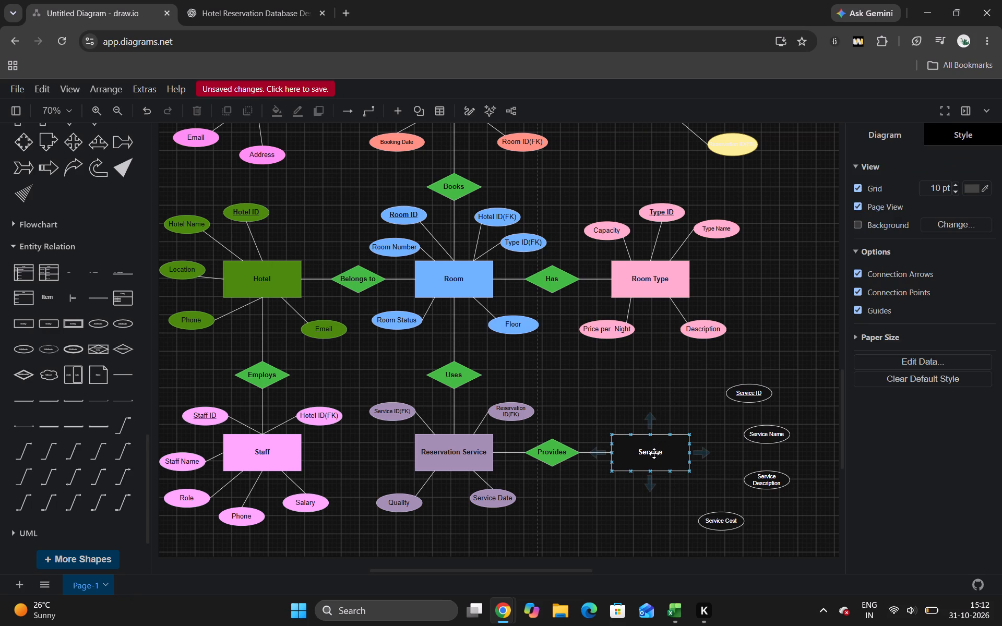
Check the Service entity's colour in the ChatGPT reference image and apply the blue preset style to the Service rectangle, matching Room.
double_click(654, 454)
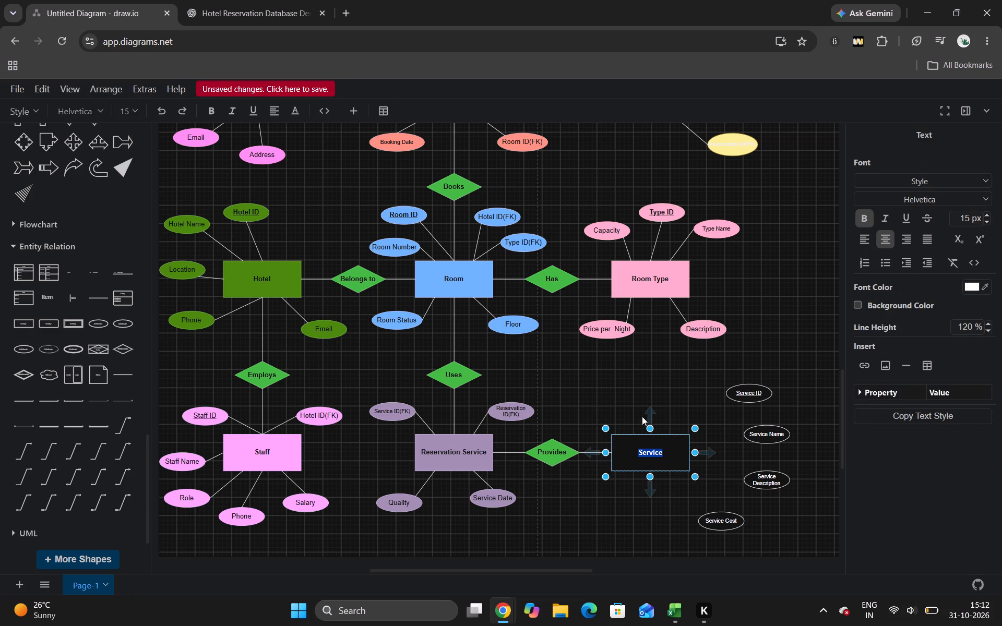
click(588, 378)
click(281, 5)
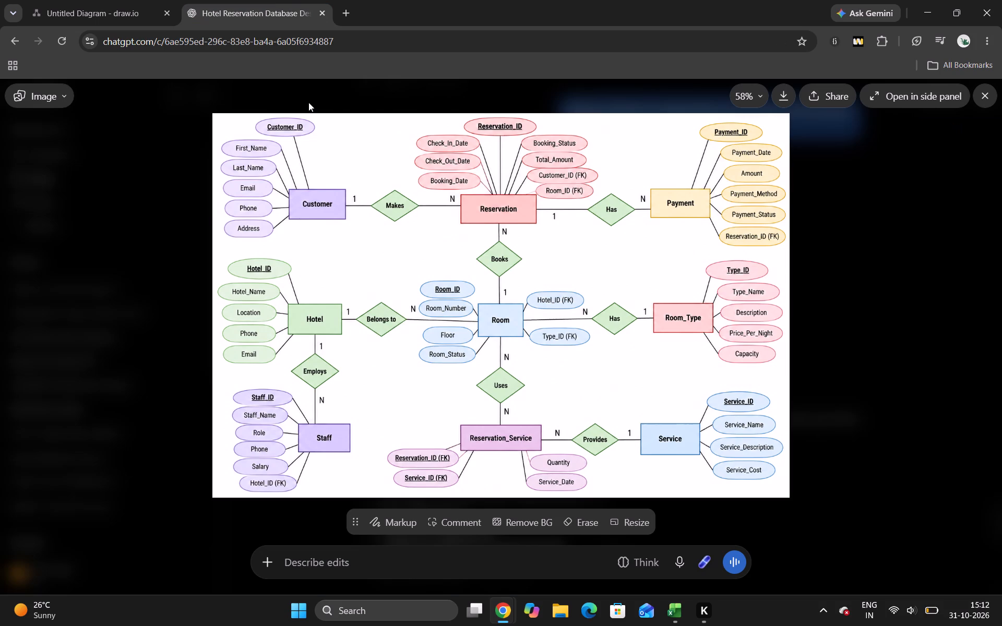
click(161, 3)
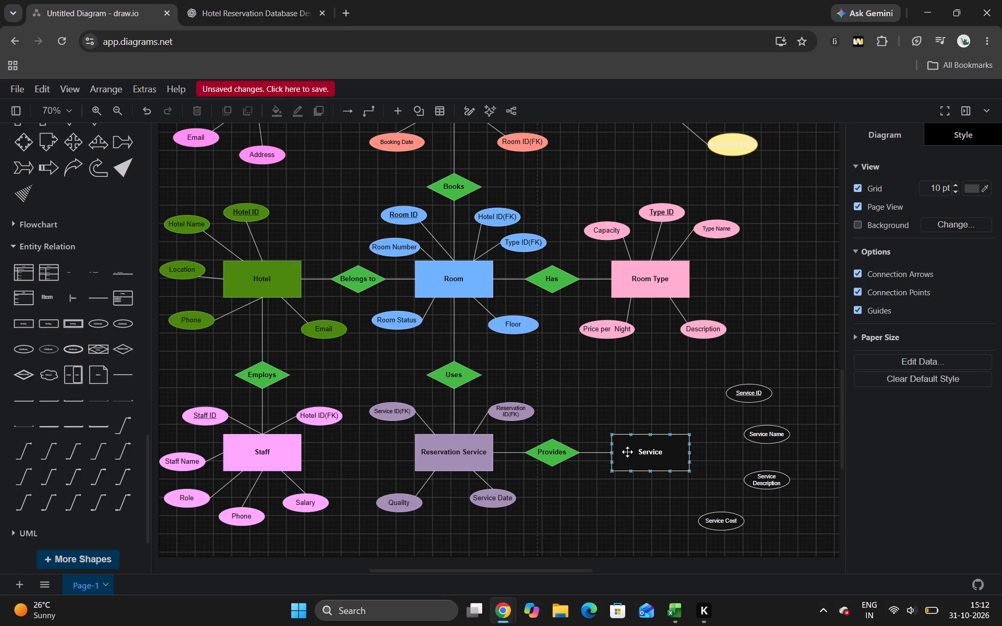
click(628, 452)
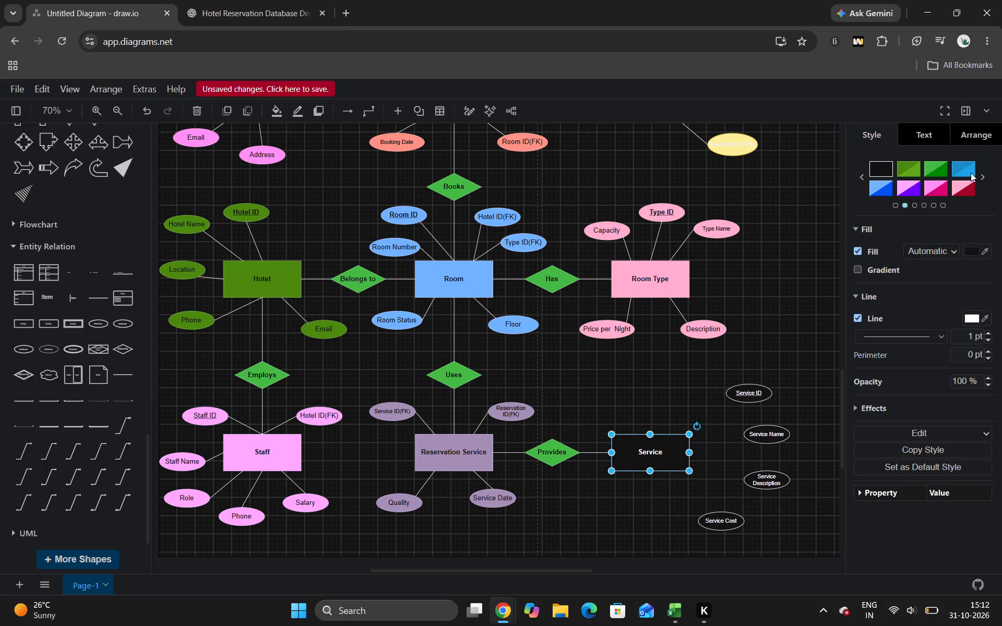
click(971, 173)
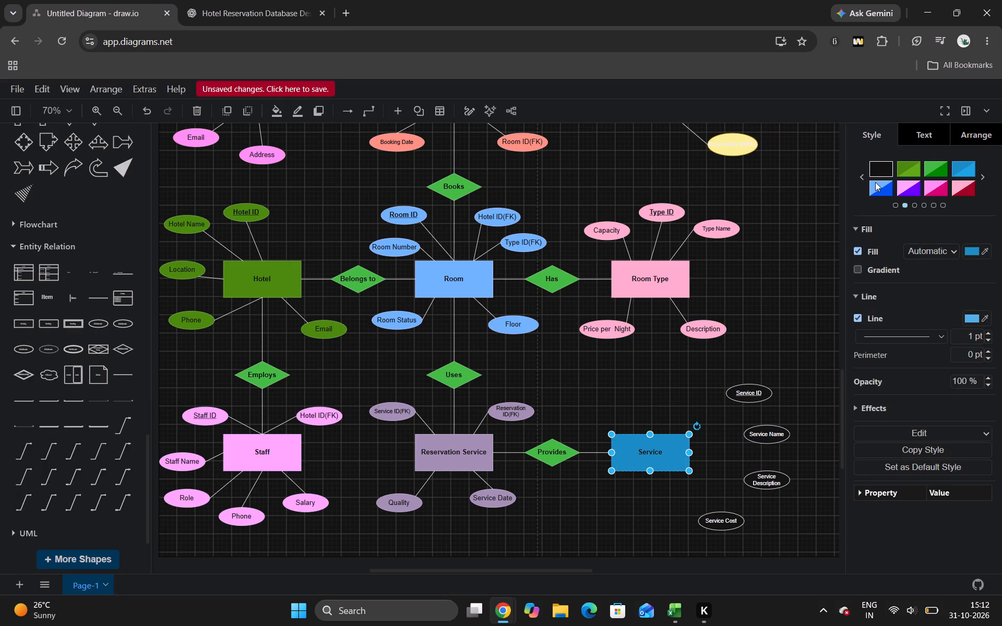
click(875, 183)
Make the Service ID label bold at 15 px and place its oval just above the Service rectangle's left end.
click(749, 398)
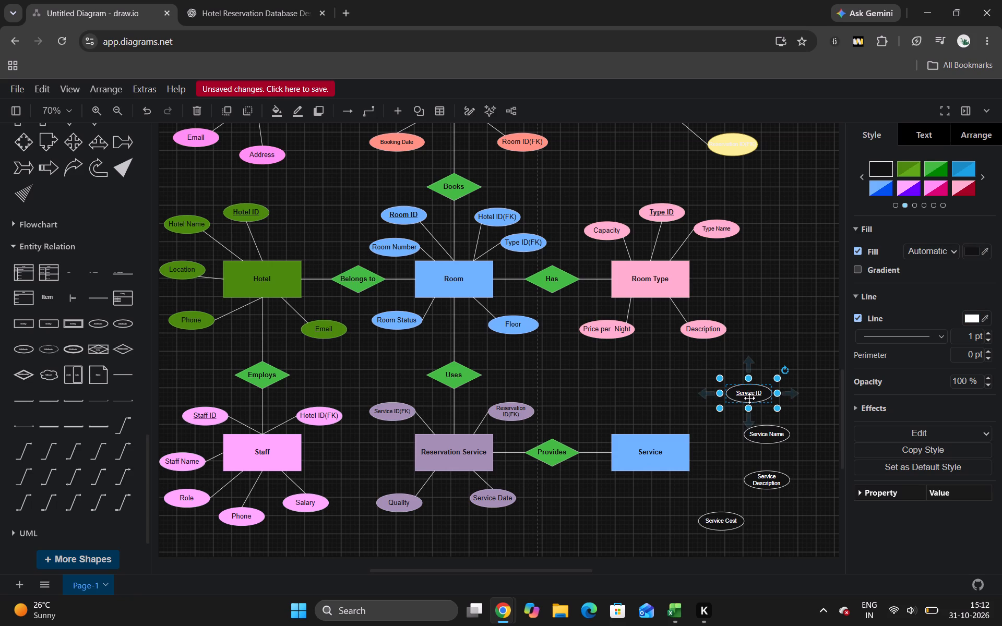
double_click(750, 394)
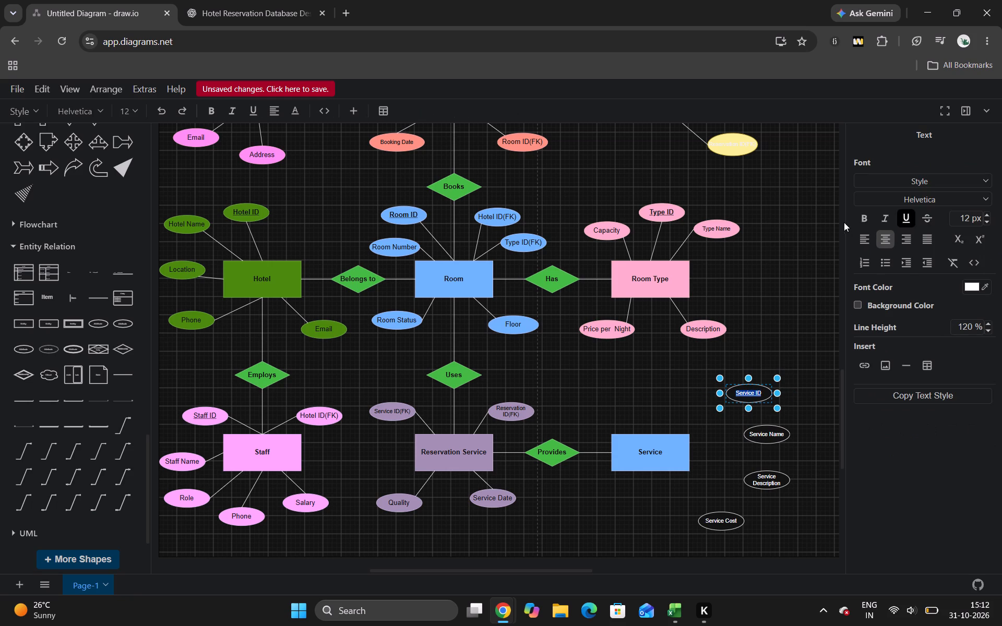
click(863, 221)
triple_click(990, 215)
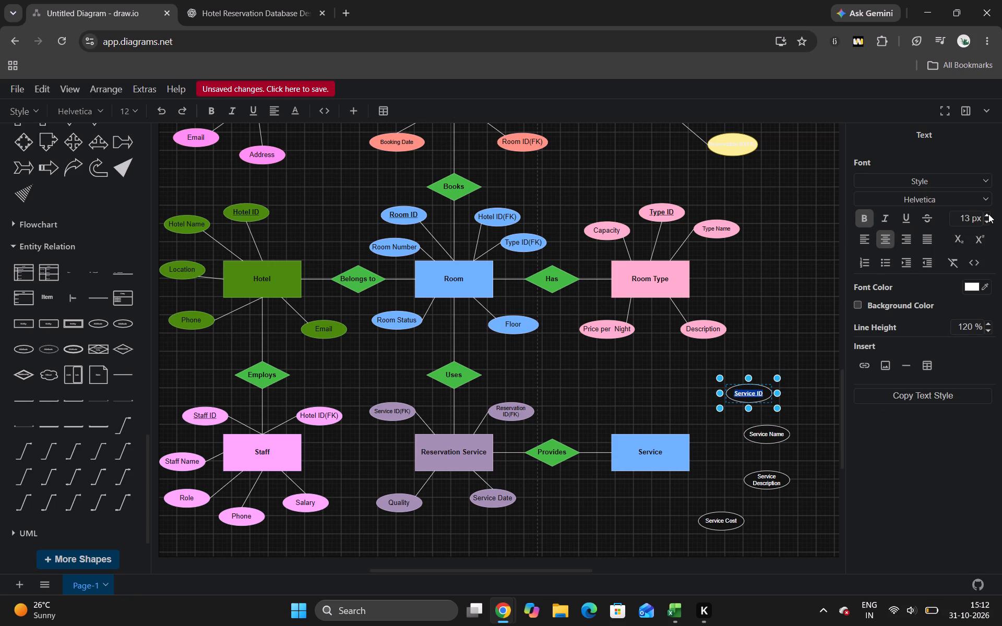
click(627, 416)
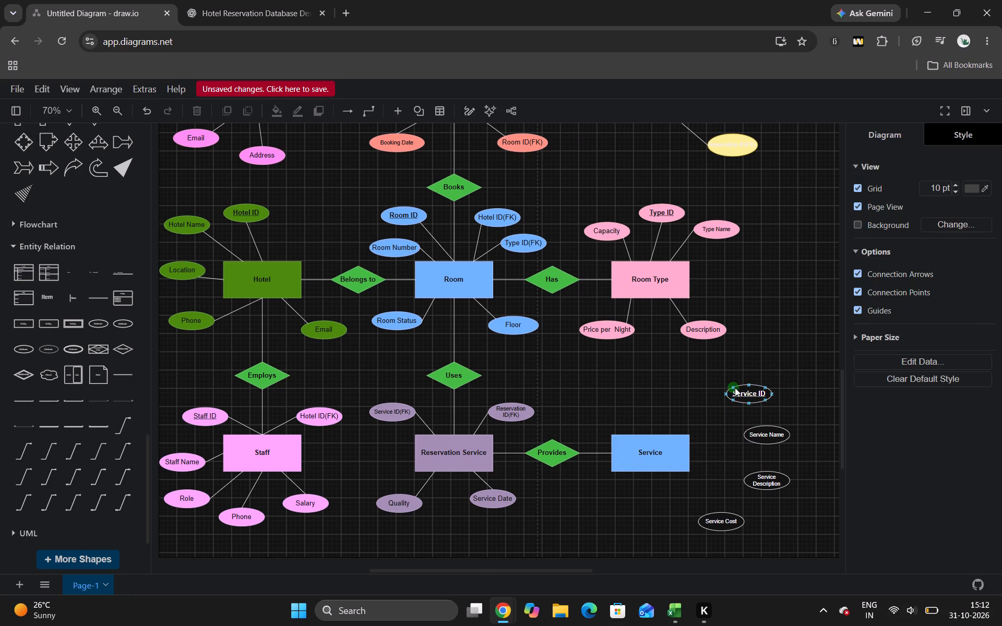
click(746, 396)
drag(747, 393, 574, 408)
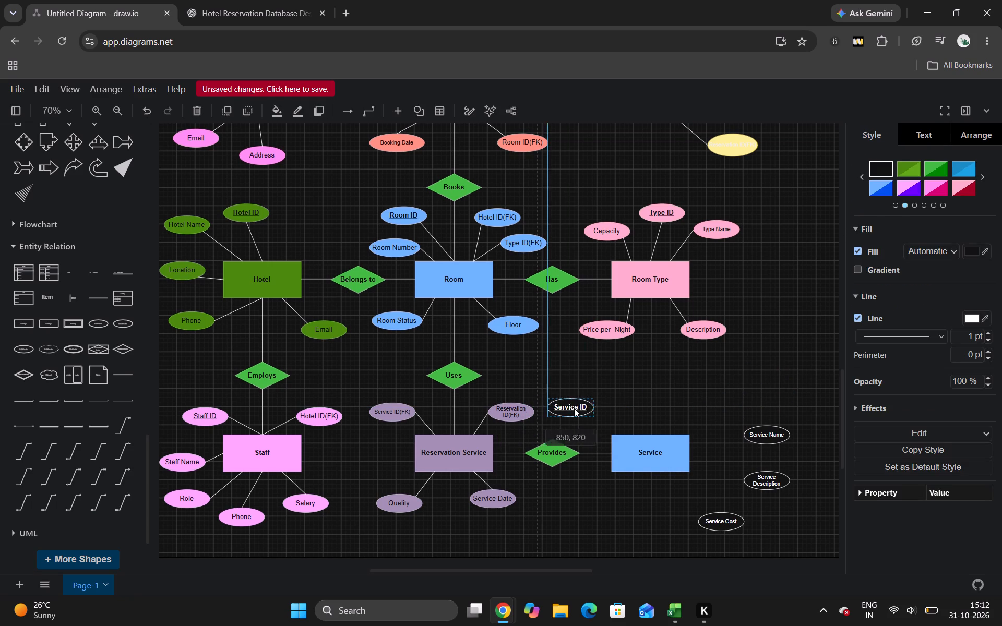
drag(574, 408, 599, 393)
Set the Service Name label to 15 px and place its oval above the Service rectangle's right end.
click(768, 427)
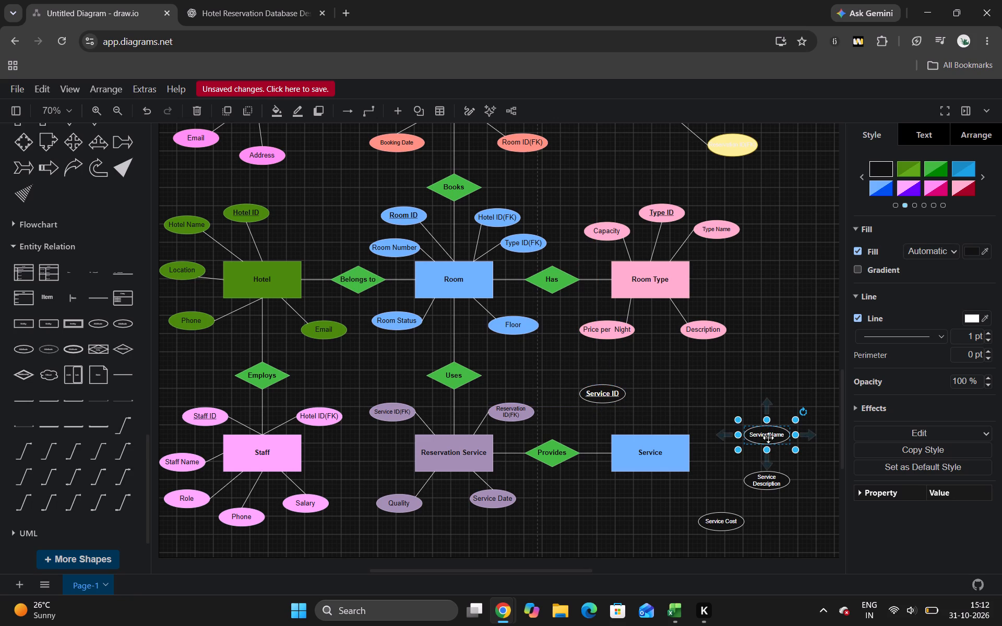
double_click(769, 438)
triple_click(986, 215)
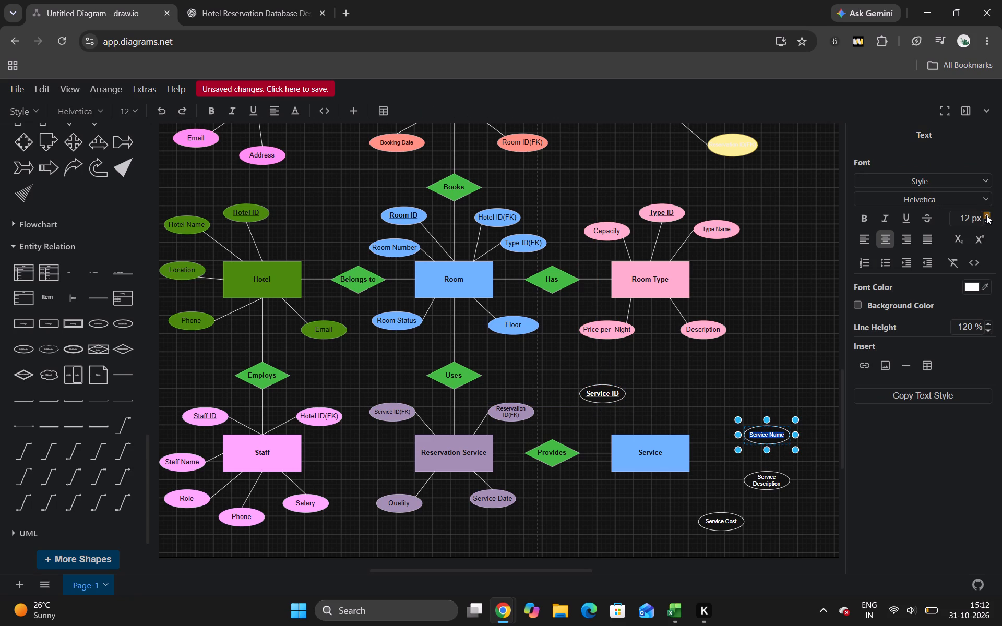
click(747, 336)
click(766, 431)
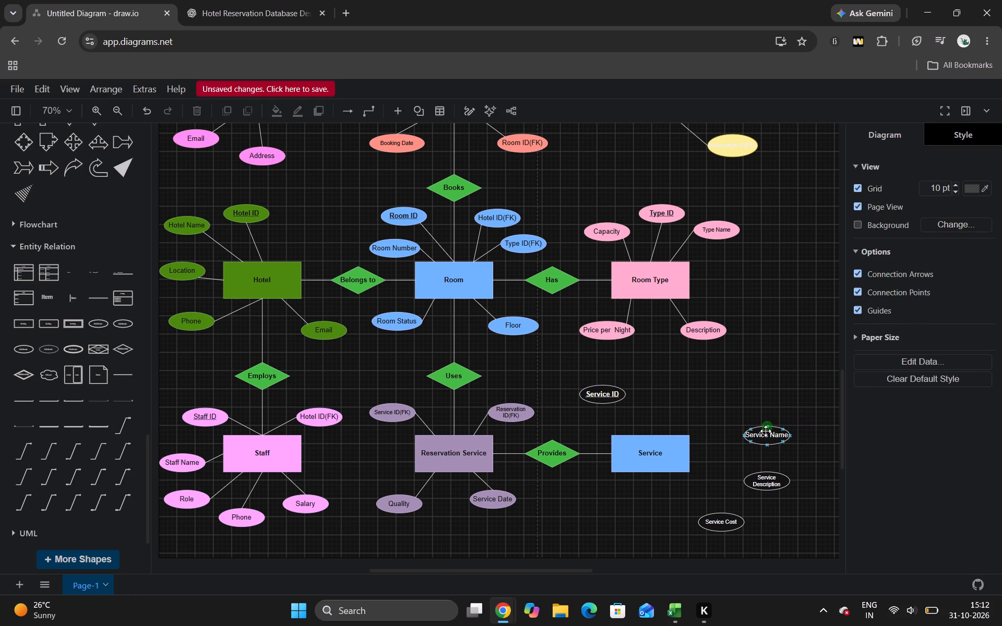
drag(760, 438, 697, 392)
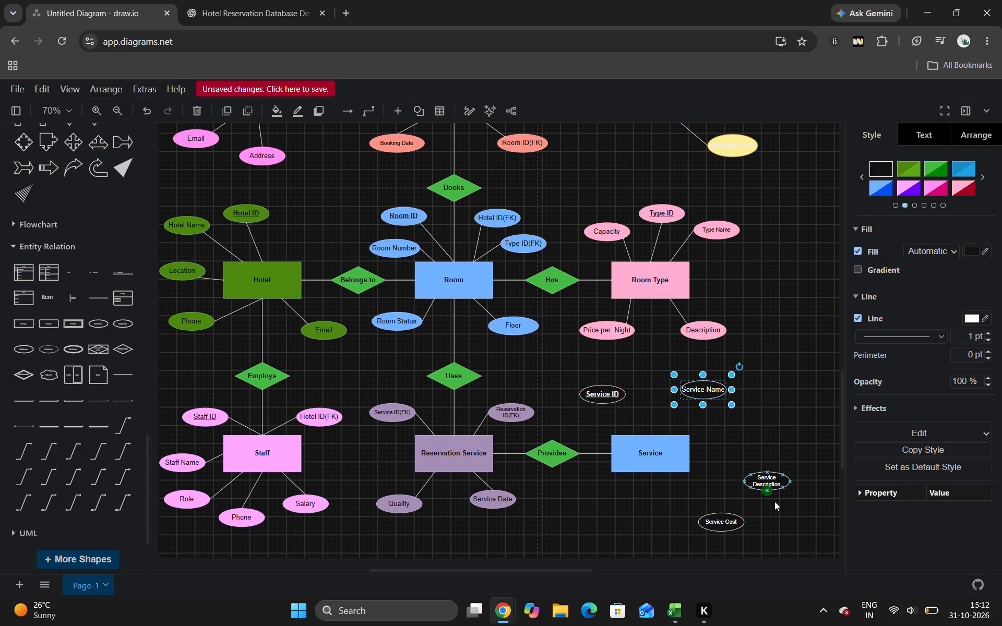
Set the Service Description label to 15 px, enlarge its oval to 110 x 50, and place it below the Service rectangle's left end.
double_click(769, 487)
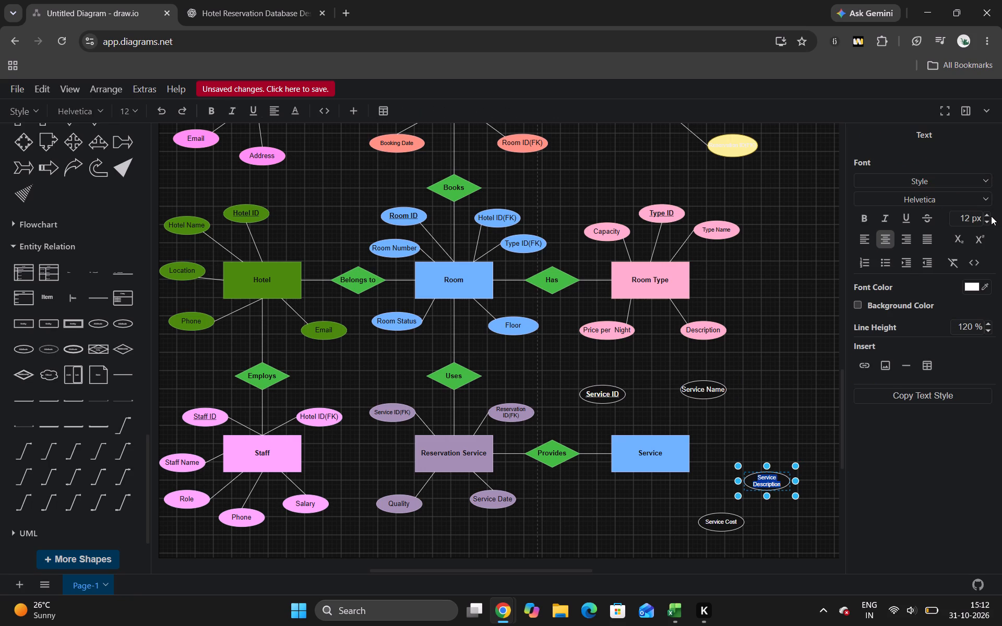
triple_click(989, 215)
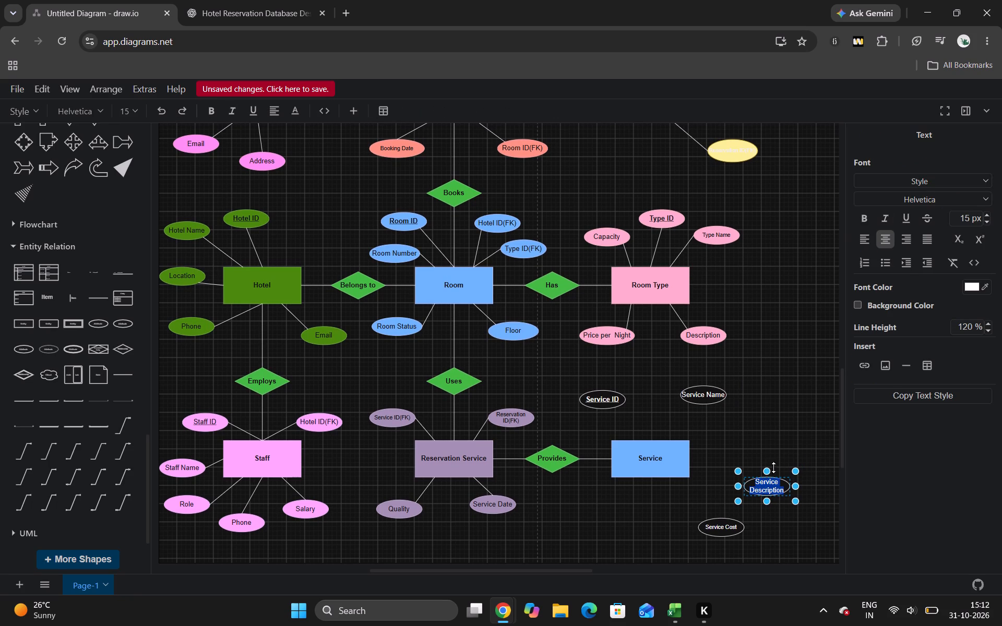
drag(795, 469, 800, 466)
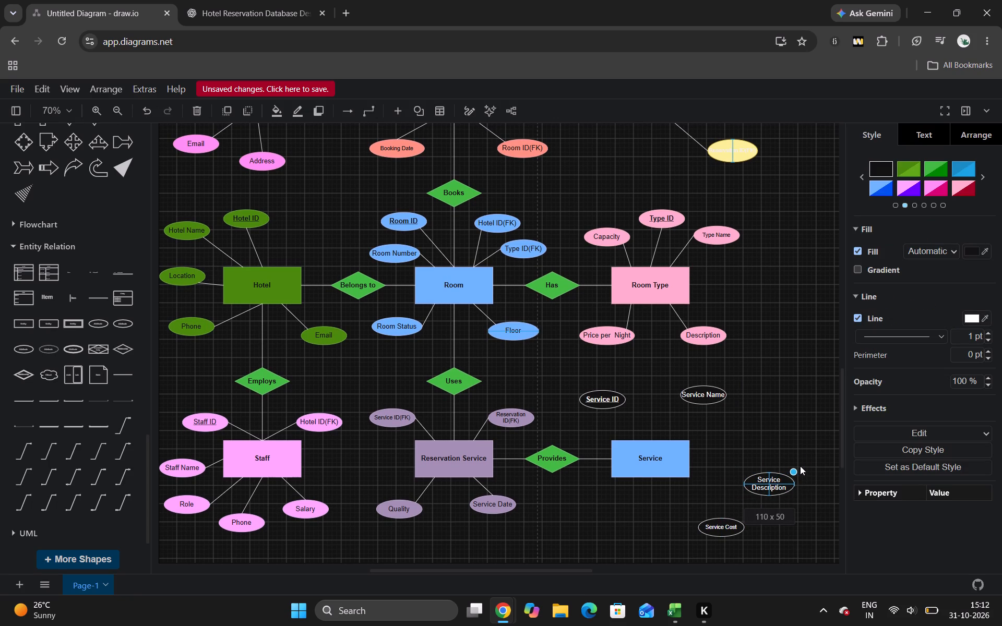
drag(800, 466, 801, 466)
click(777, 444)
click(767, 491)
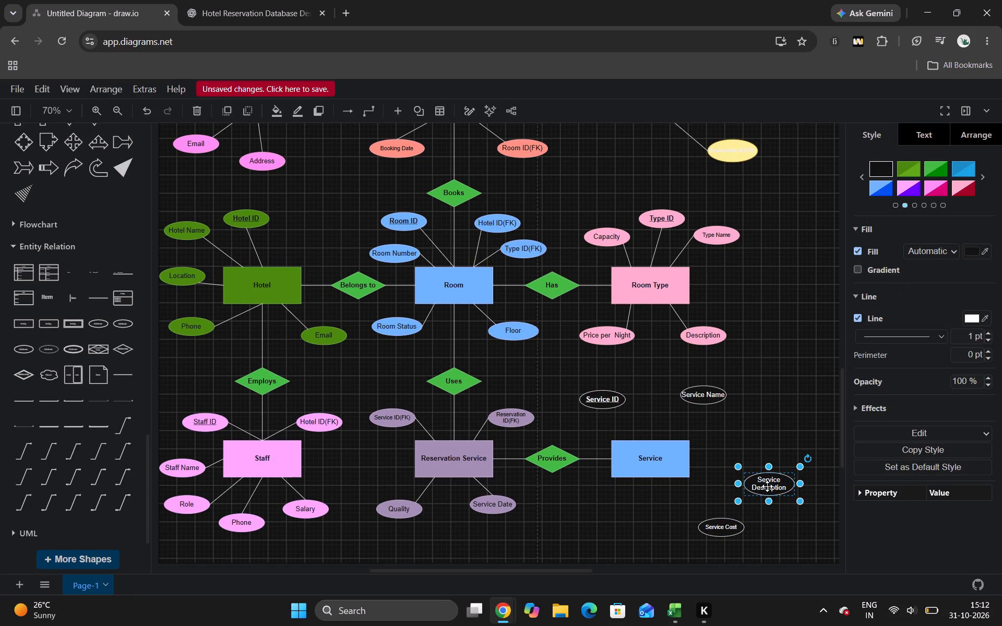
drag(767, 486, 601, 521)
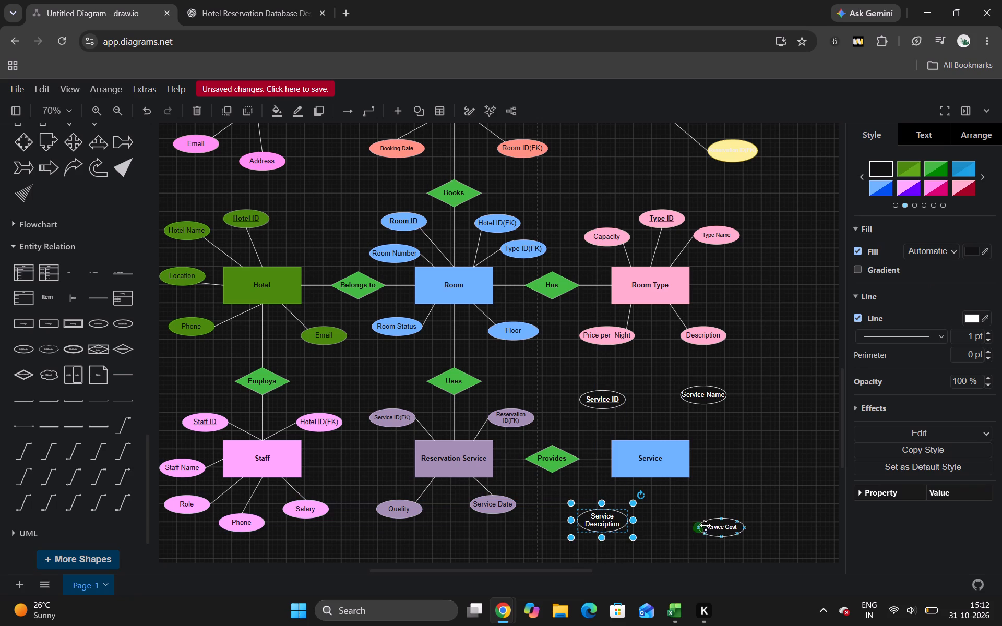
Set the Service Cost label to 15 px, widen its oval slightly, and place it below the Service rectangle's right end.
click(711, 525)
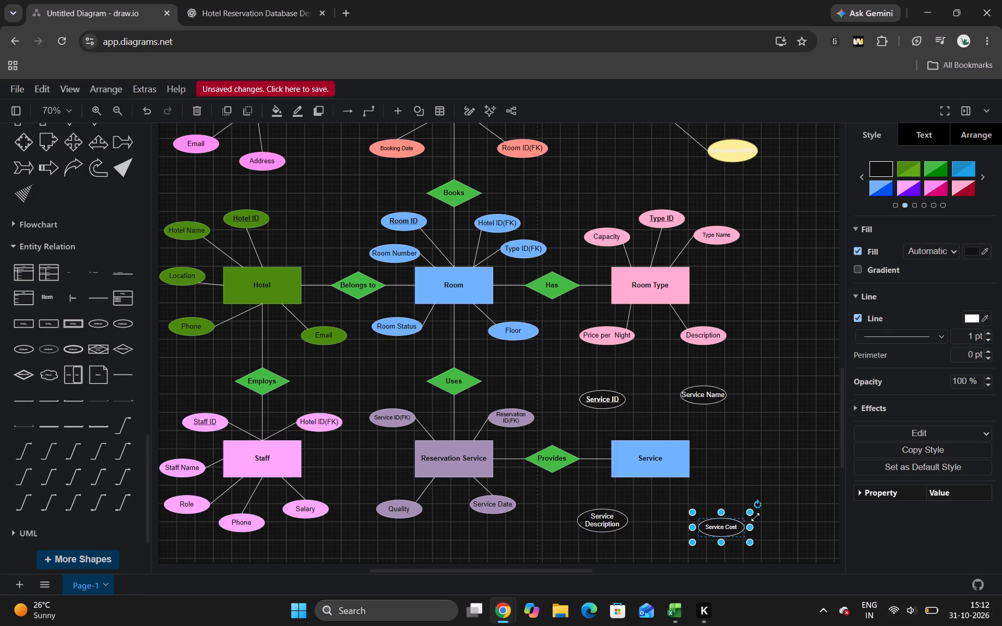
double_click(735, 528)
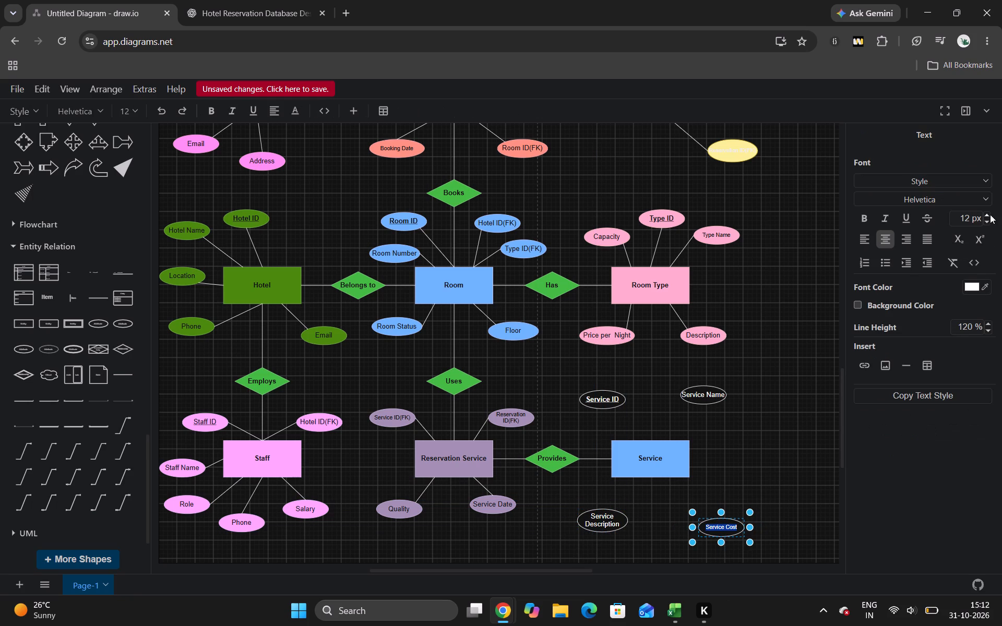
double_click(985, 216)
click(983, 214)
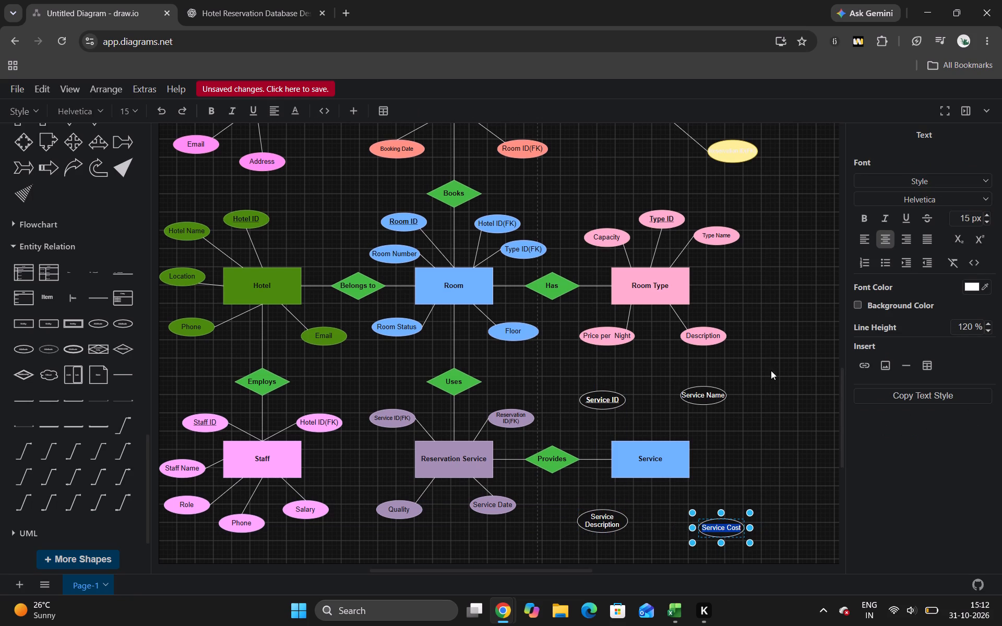
click(749, 513)
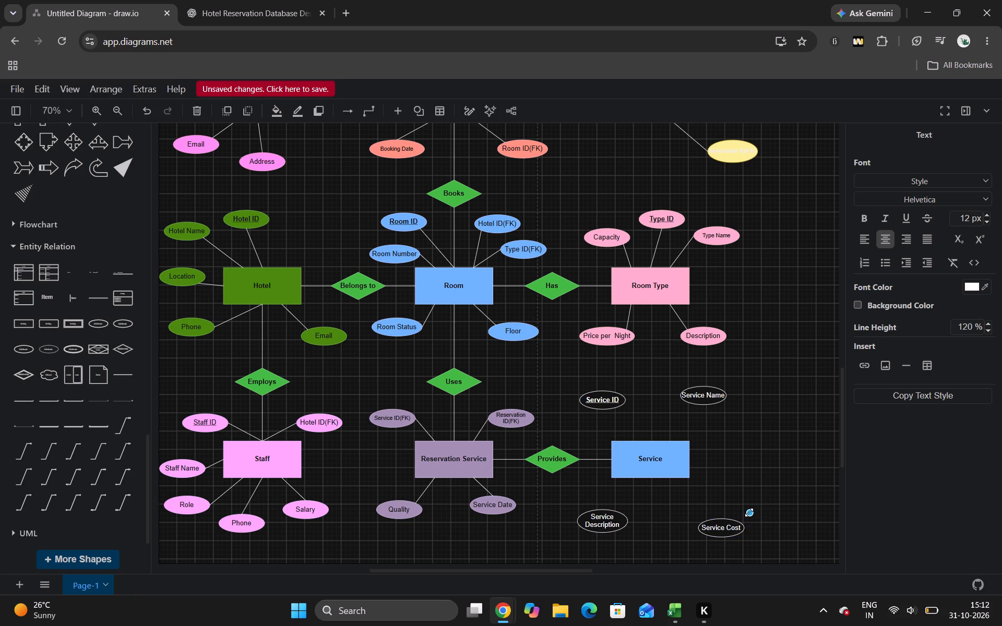
drag(725, 532, 685, 518)
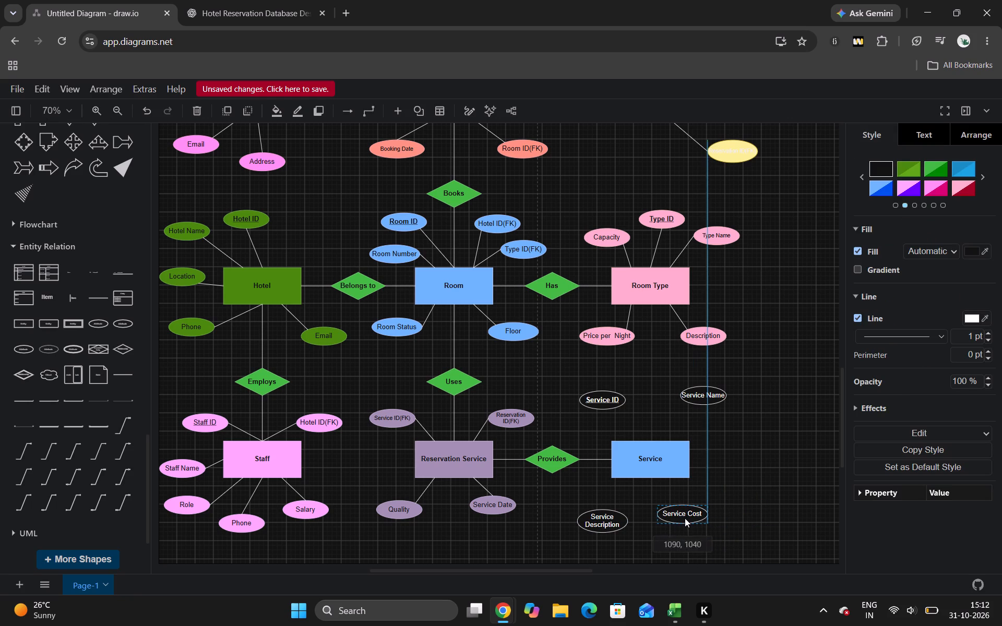
drag(685, 518, 685, 519)
Shift the Service Description oval slightly upward, closer to the Service rectangle's bottom edge.
drag(598, 524, 601, 508)
click(685, 376)
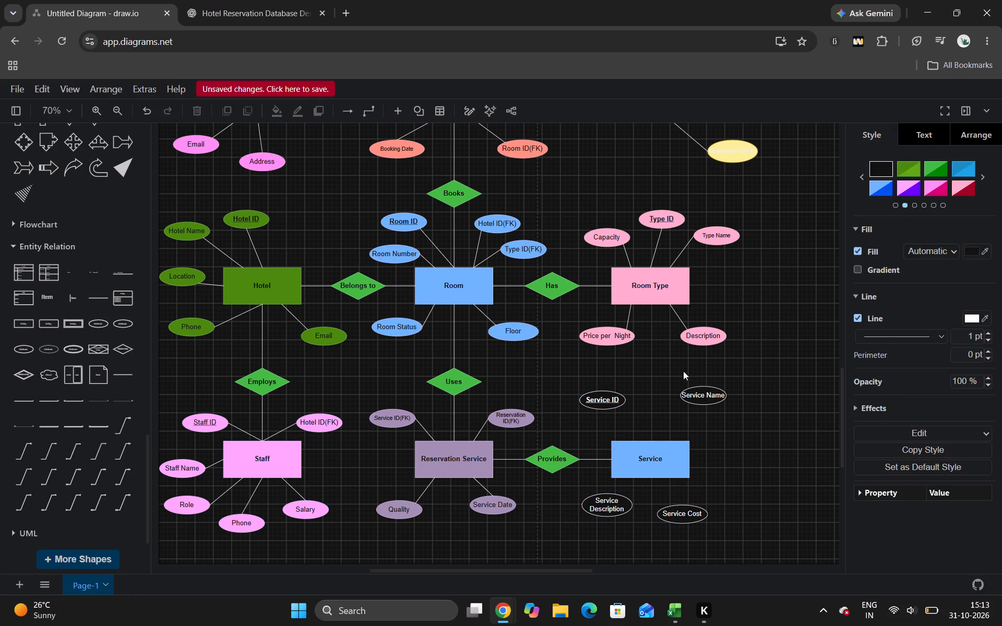
Connect the Service ID oval to the top edge of the Service rectangle, a quarter of the way along, with a plain straight line.
click(127, 374)
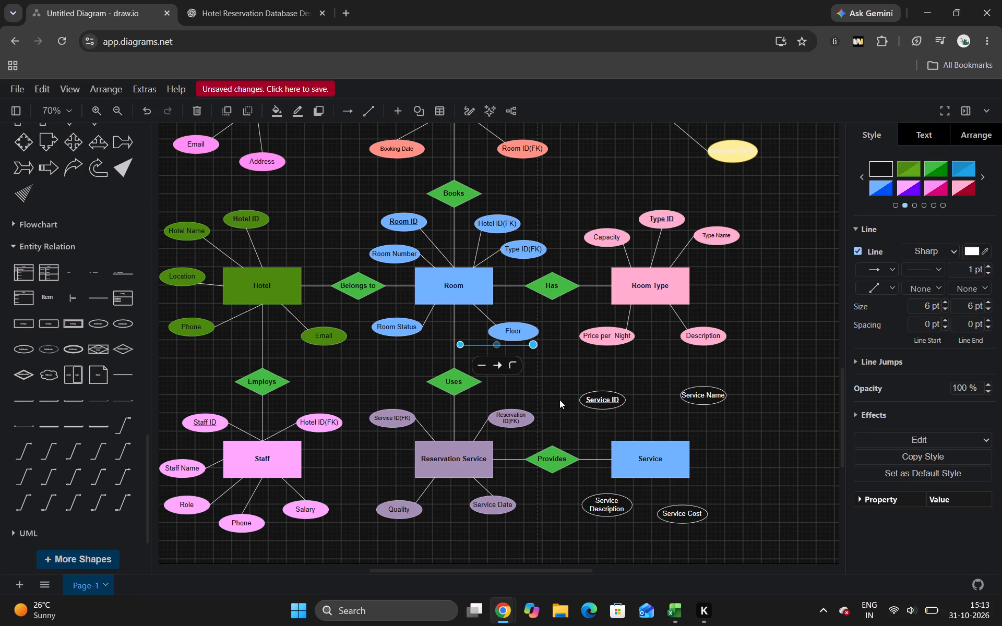
drag(532, 340, 567, 371)
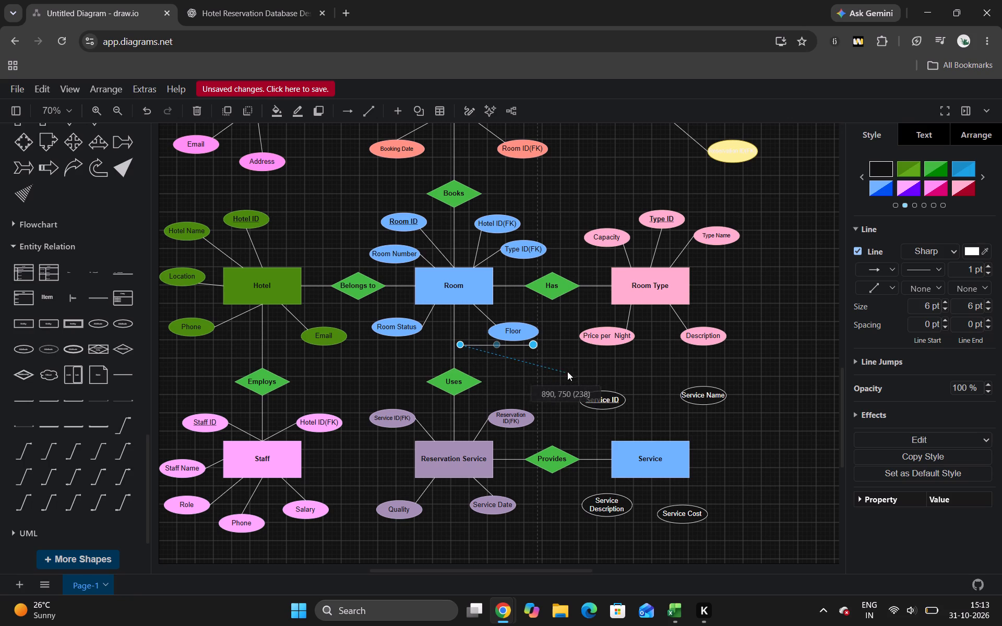
drag(567, 371, 627, 402)
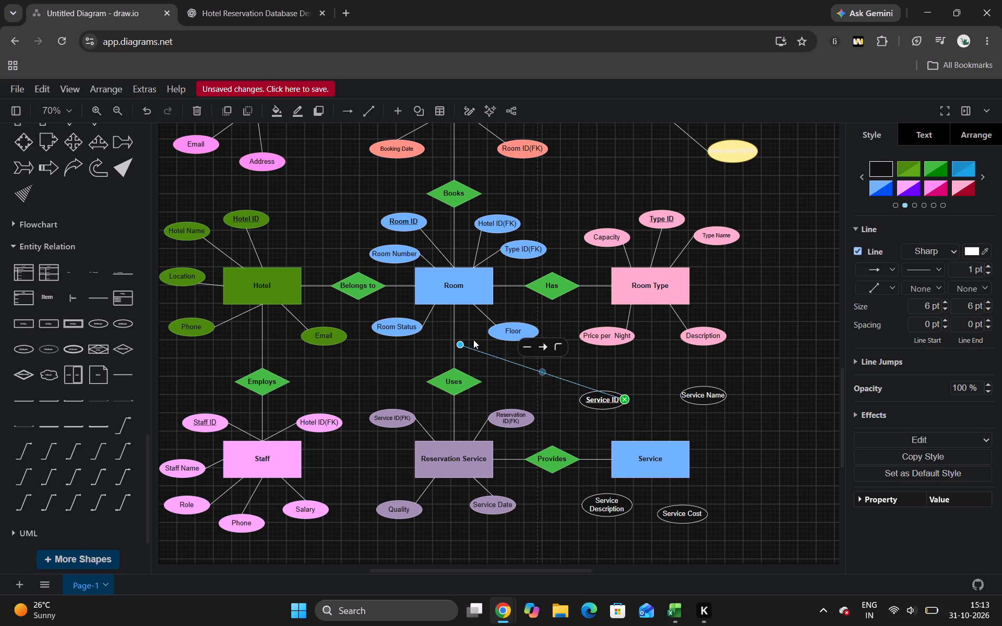
drag(459, 345, 630, 440)
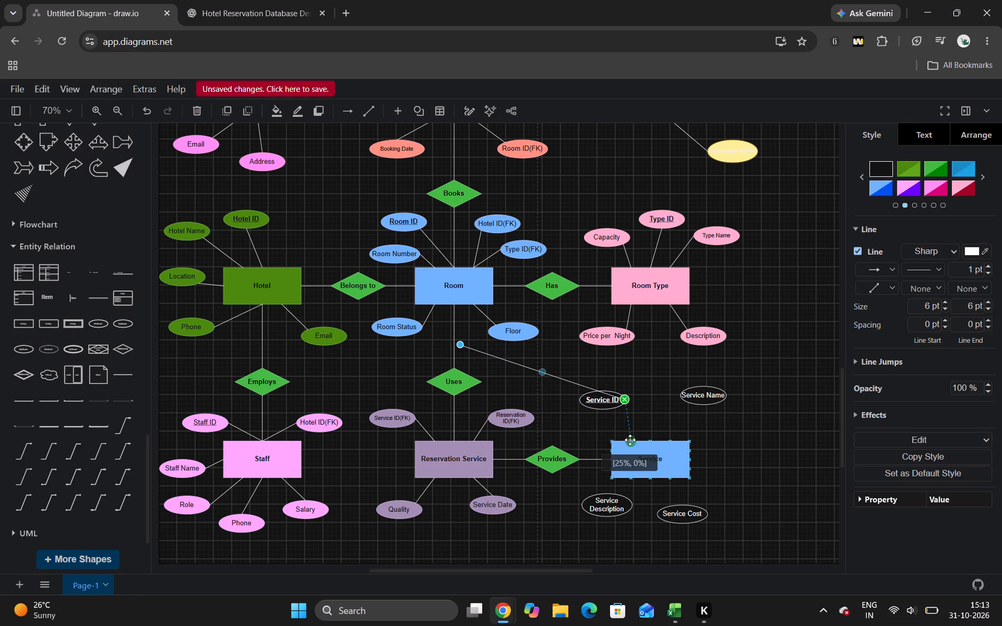
drag(630, 440, 632, 441)
click(646, 414)
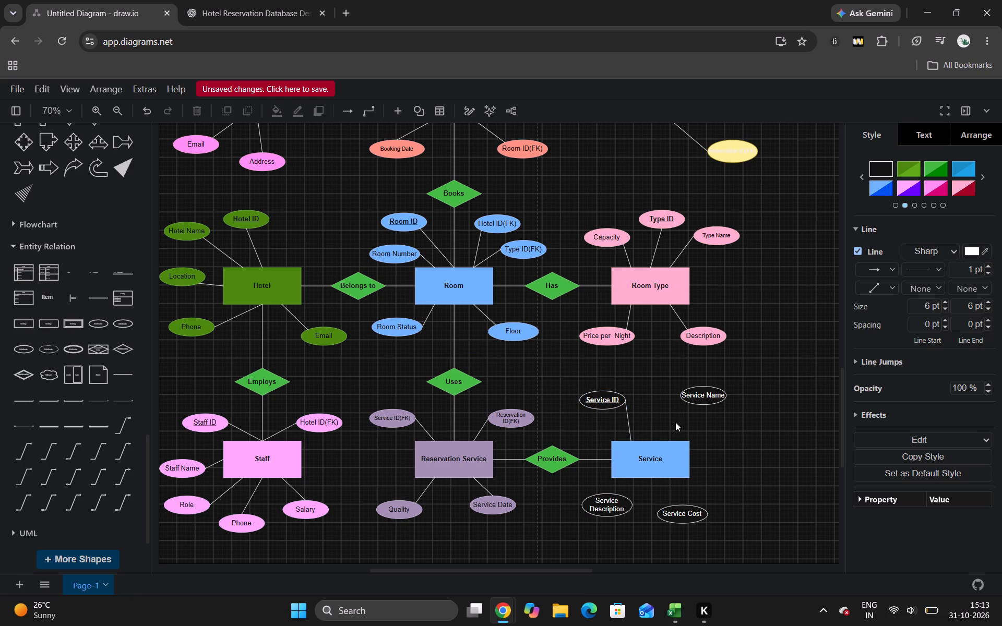
Connect the Service Name oval to the middle of the Service rectangle's top edge with a plain straight line.
key(ctrl+v)
drag(669, 415, 683, 399)
drag(681, 441, 660, 440)
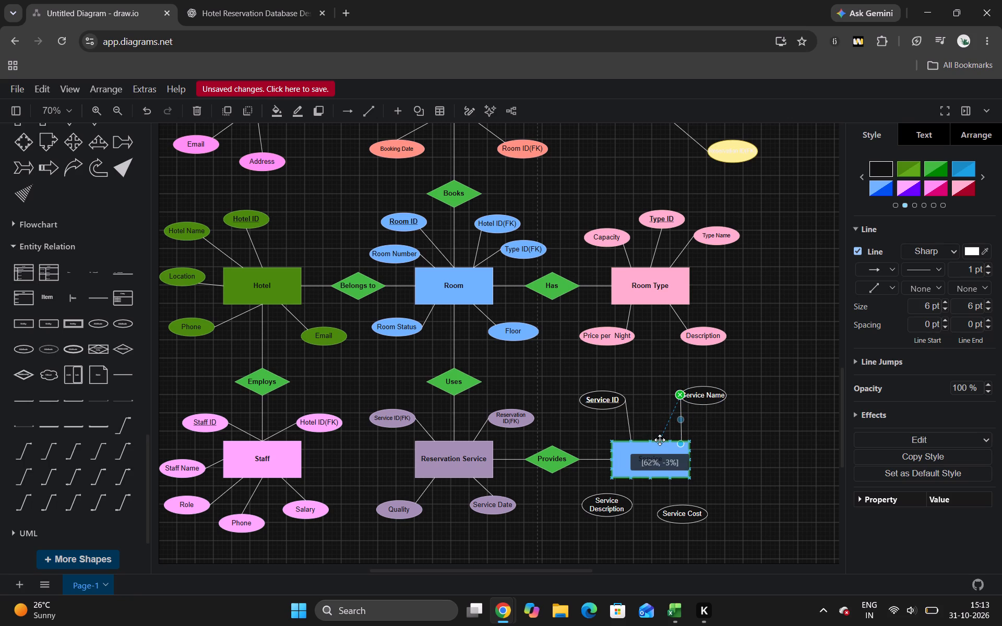
drag(660, 440, 654, 442)
click(649, 412)
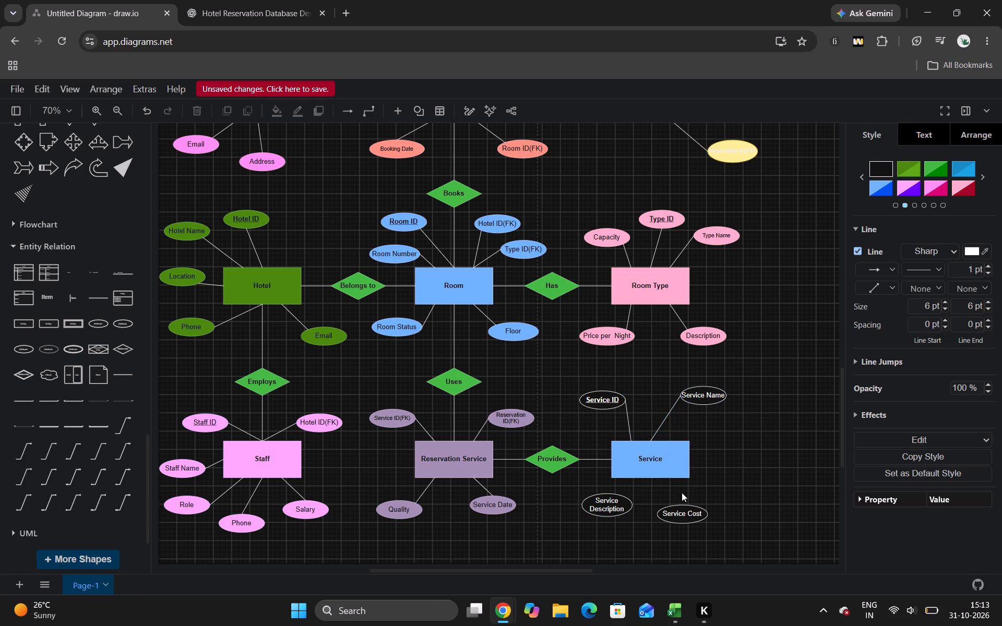
Connect the Service Description oval to the Service rectangle's bottom edge, a quarter of the way along, with a plain straight line.
key(ctrl+v)
drag(629, 487, 605, 493)
drag(640, 516, 639, 489)
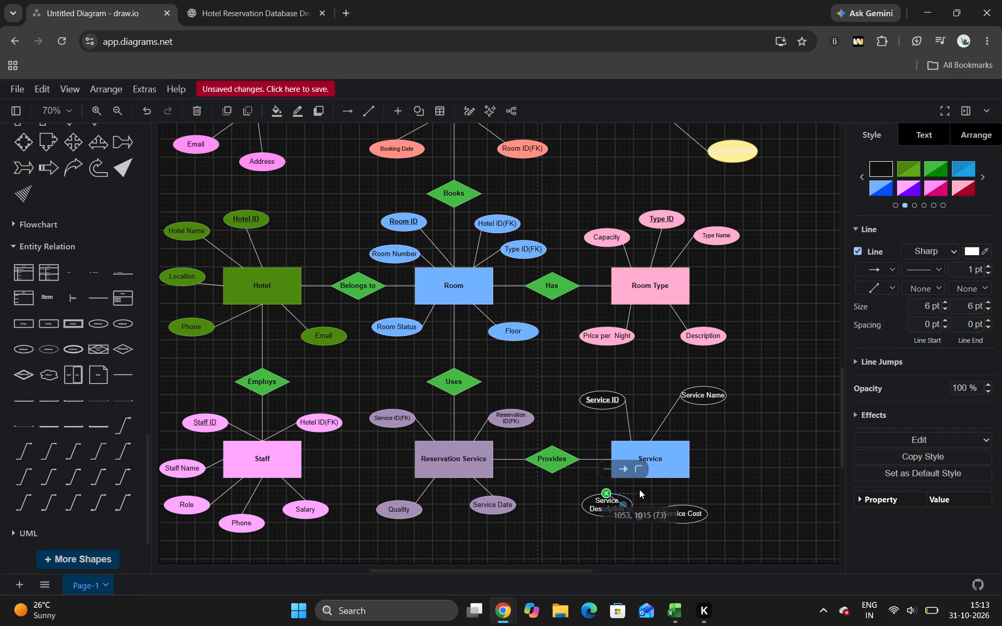
drag(639, 489, 630, 478)
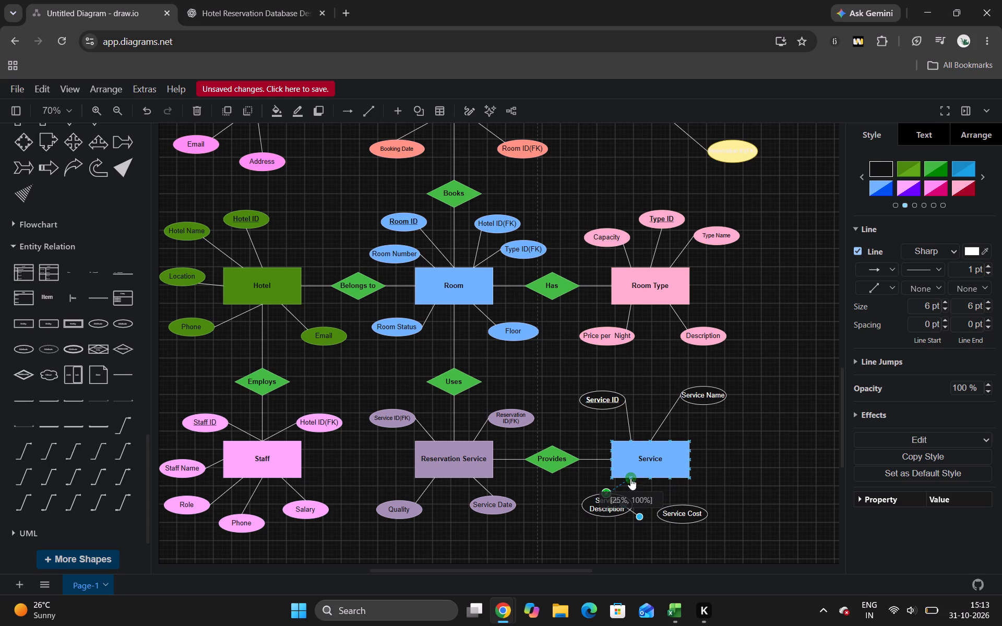
click(705, 482)
Connect the top of the Service Cost oval to the middle of the Service rectangle's bottom edge with a plain straight line.
key(ctrl+v)
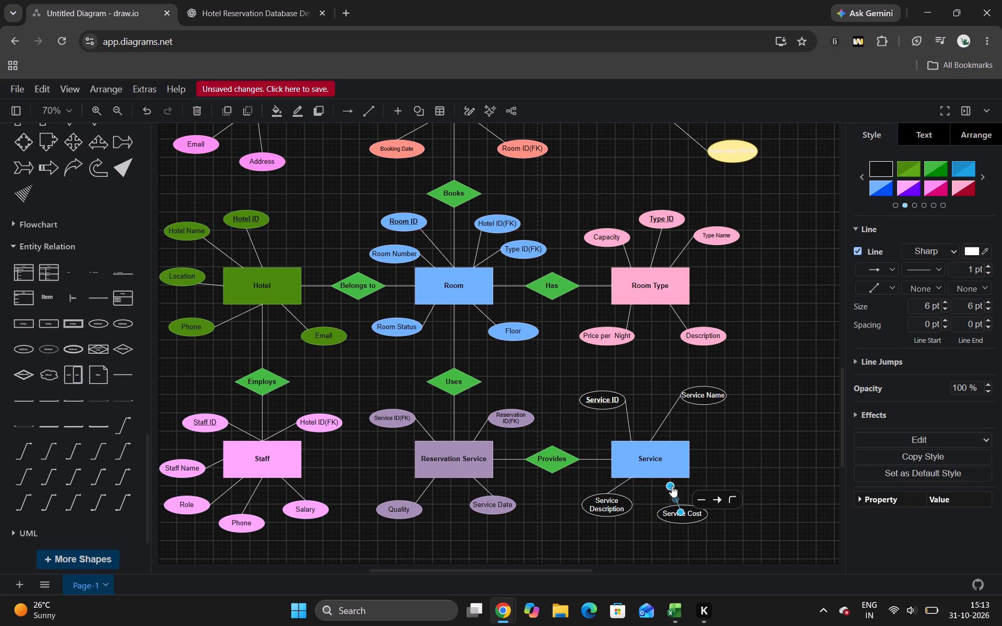
drag(672, 486, 650, 480)
drag(680, 512, 681, 506)
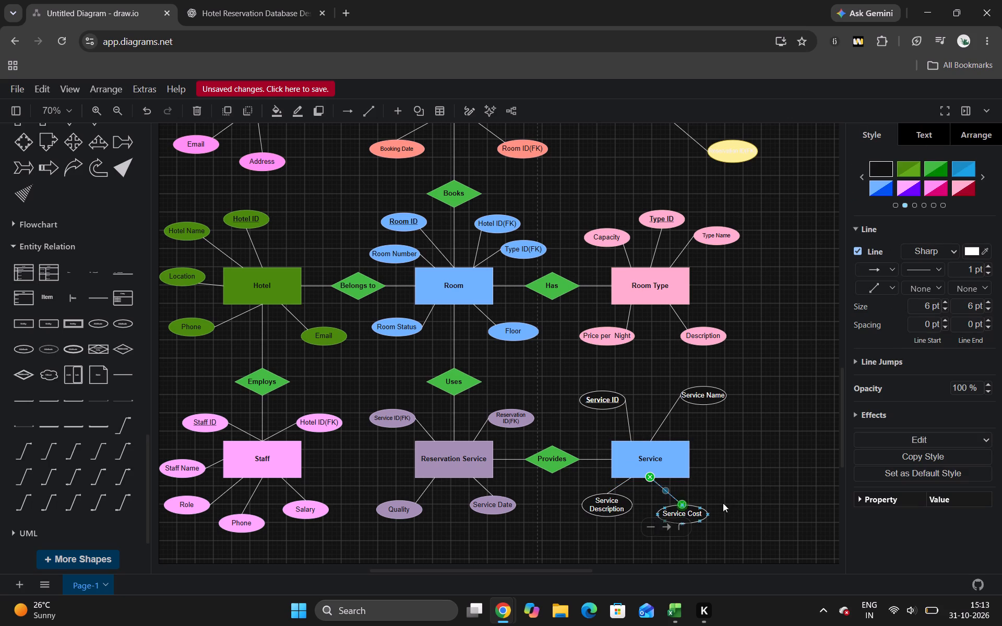
click(740, 431)
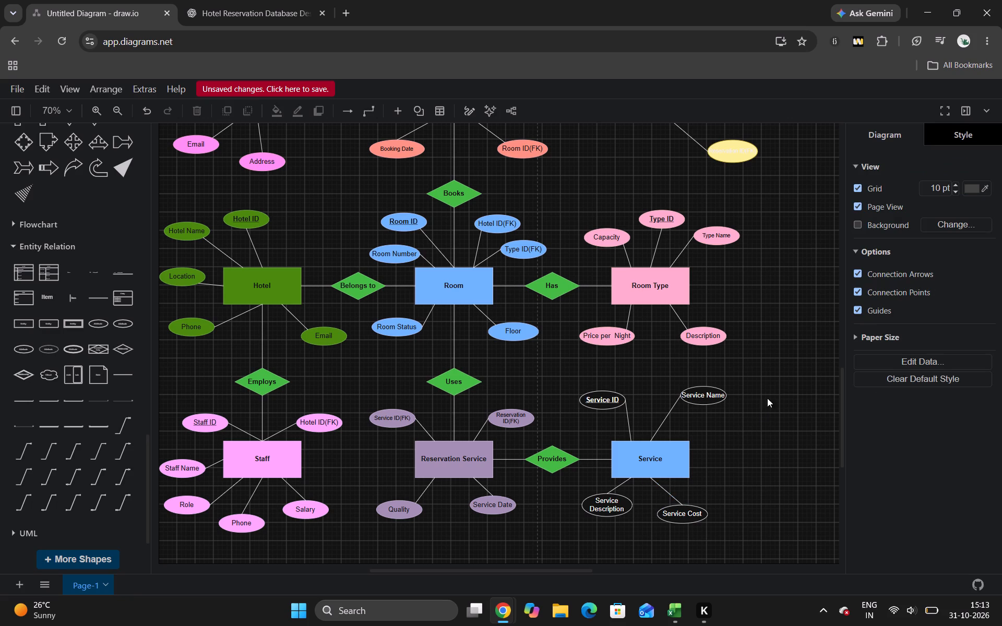
Colour the Service ID, Service Name, Service Cost and Service Description ovals blue to match the Service rectangle.
click(605, 403)
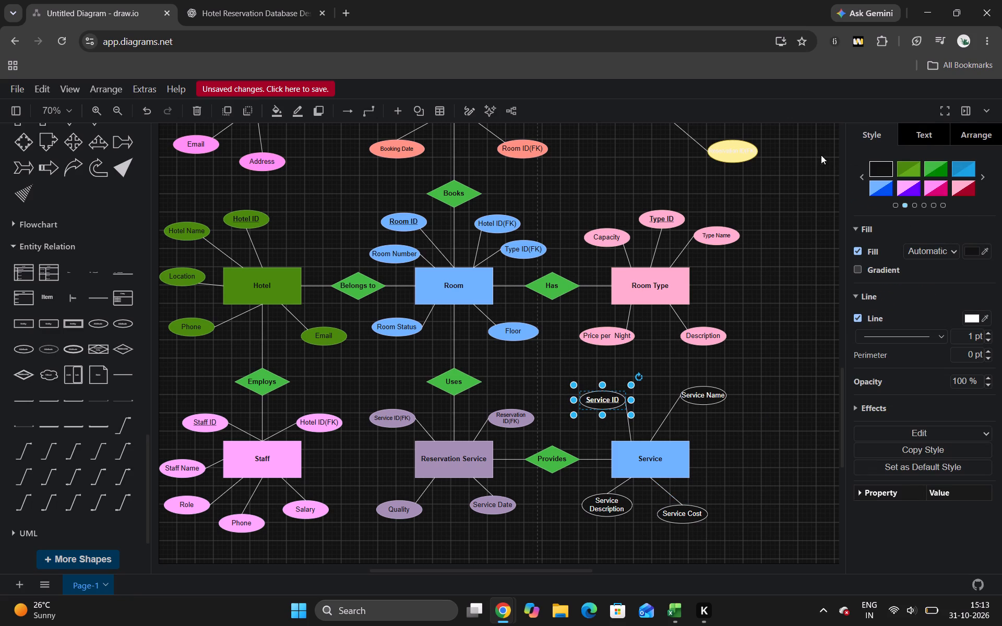
click(876, 184)
click(716, 395)
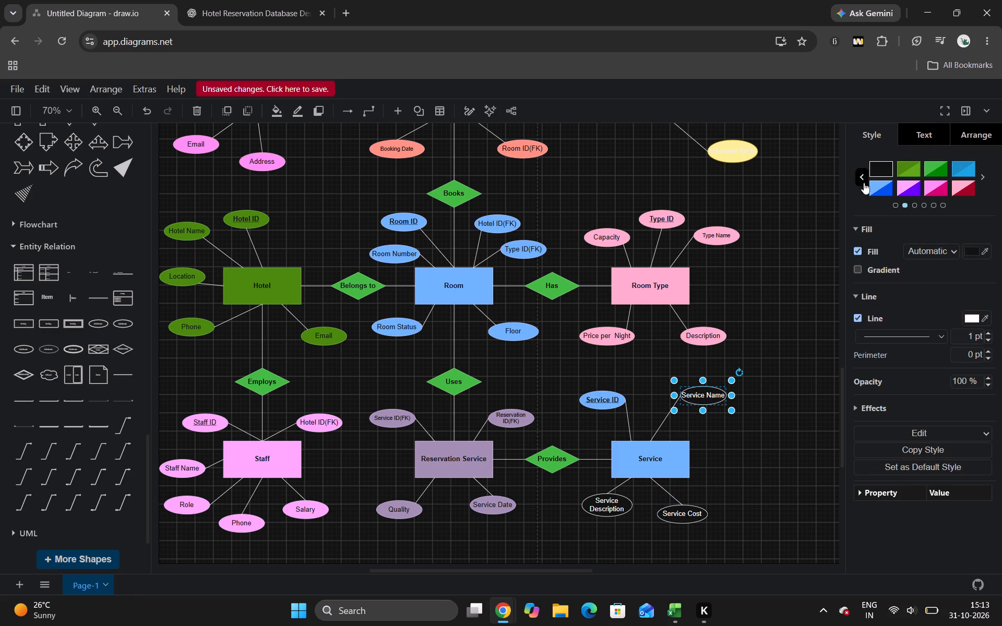
click(872, 184)
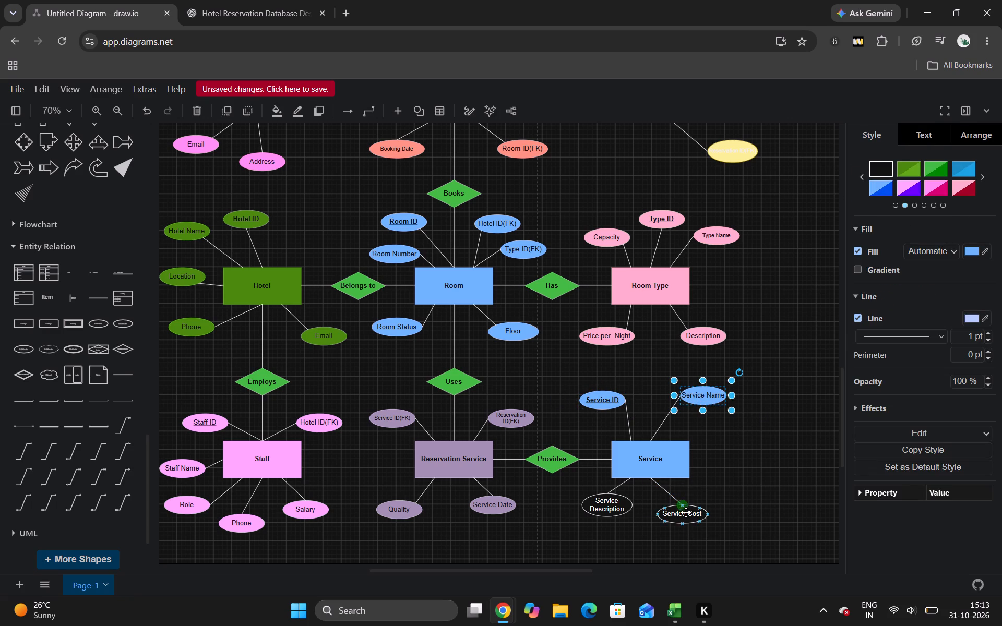
click(686, 512)
click(874, 187)
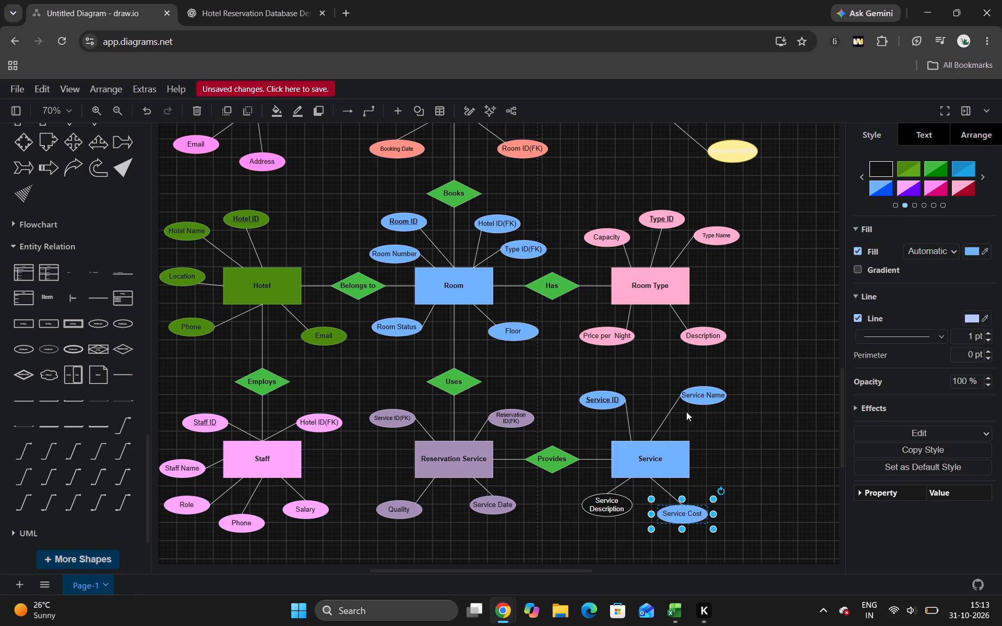
click(616, 513)
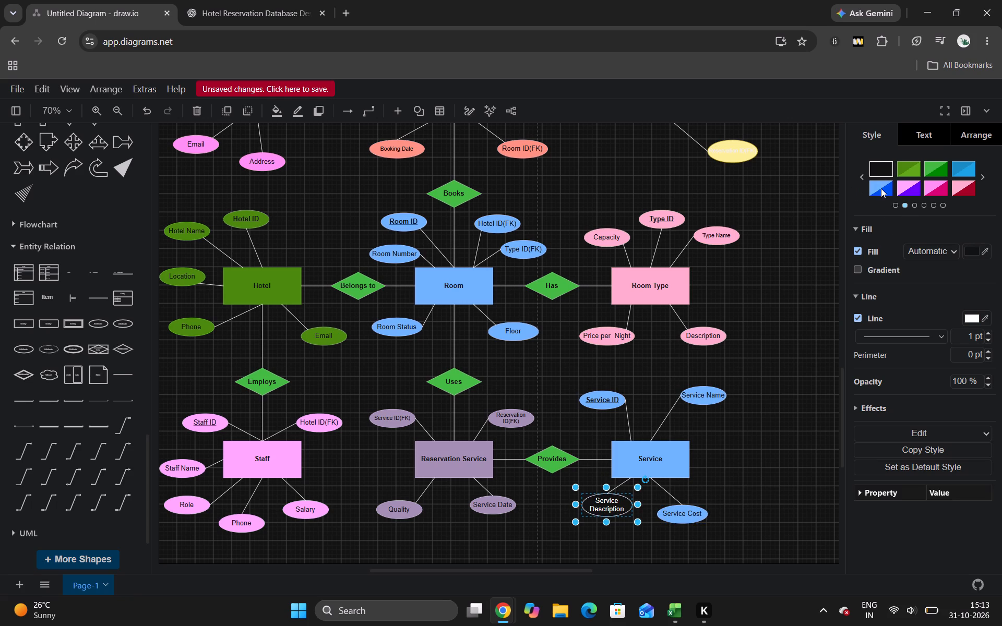
click(873, 186)
click(795, 376)
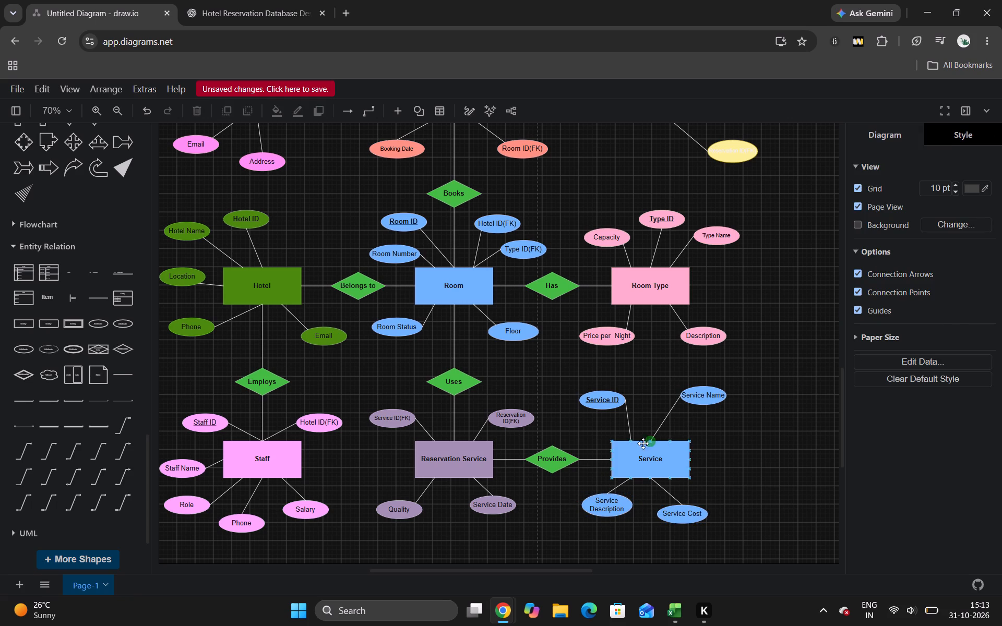
drag(555, 184, 576, 194)
scroll(572, 194, right, 1)
scroll(572, 194, up, 1)
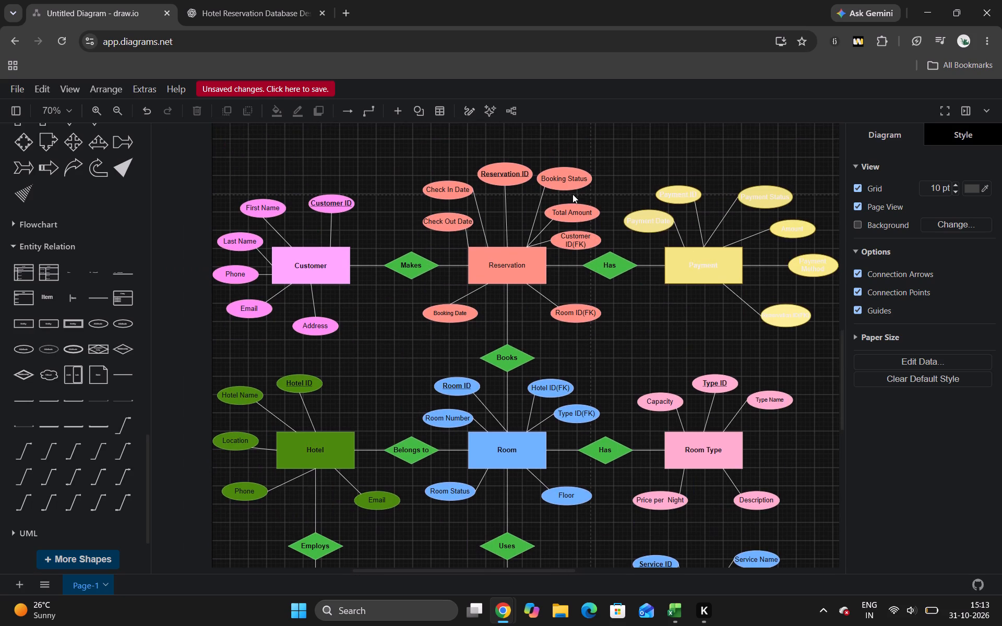
scroll(572, 194, up, 1)
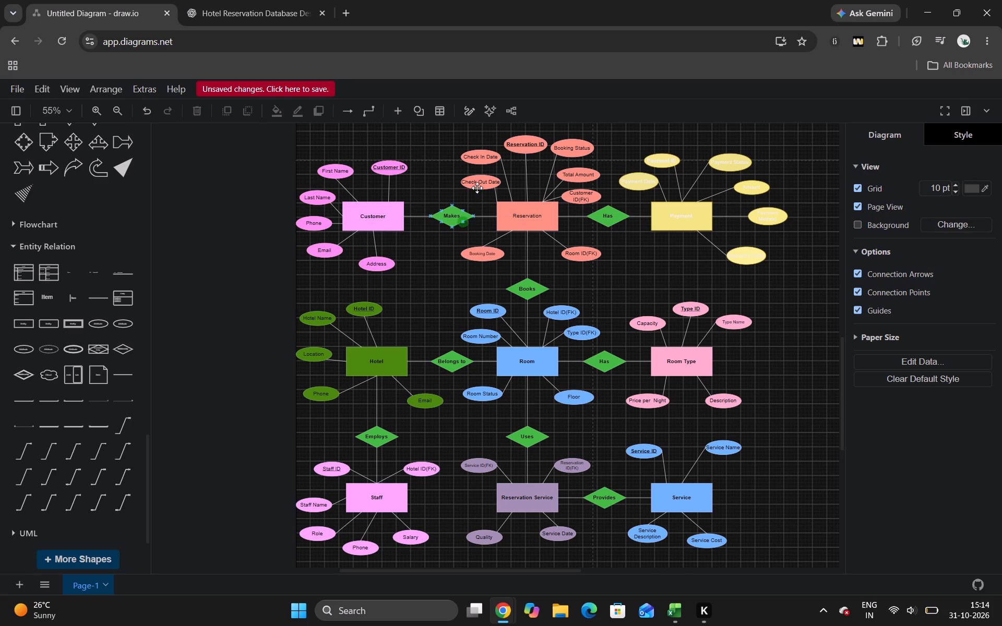
scroll(526, 394, down, 1)
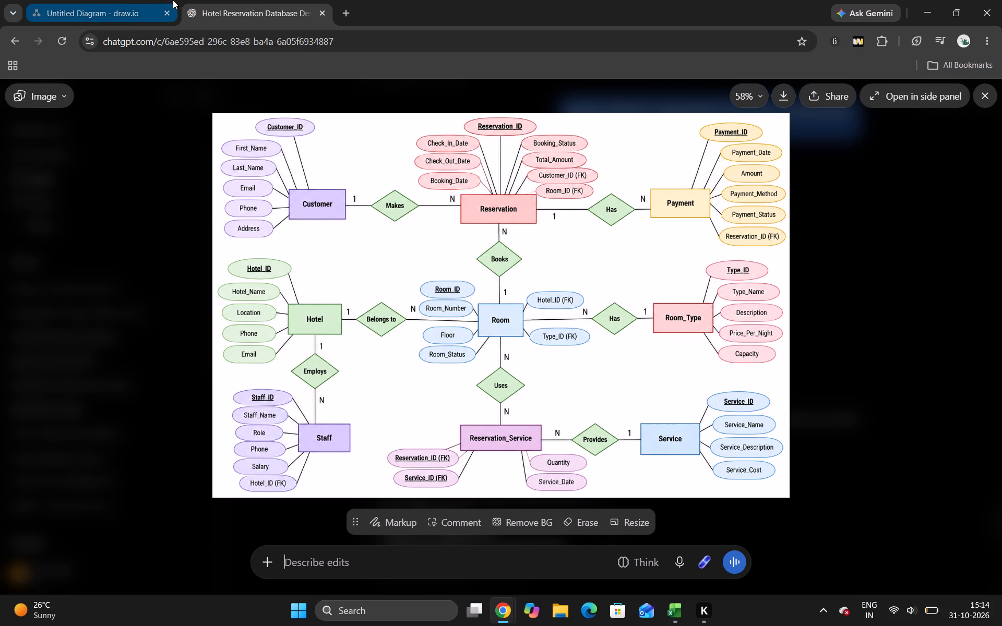
click(130, 4)
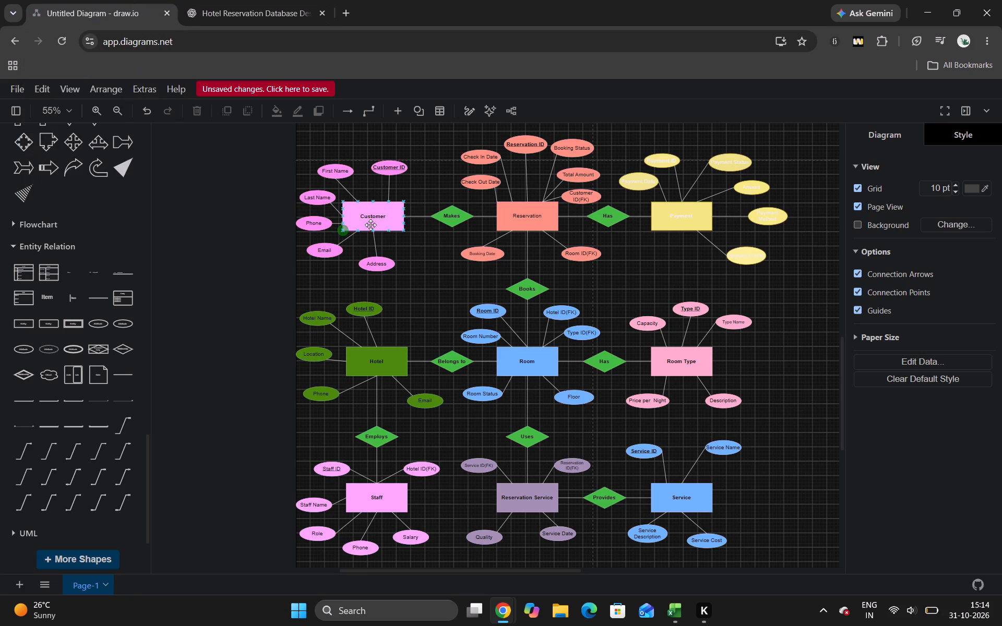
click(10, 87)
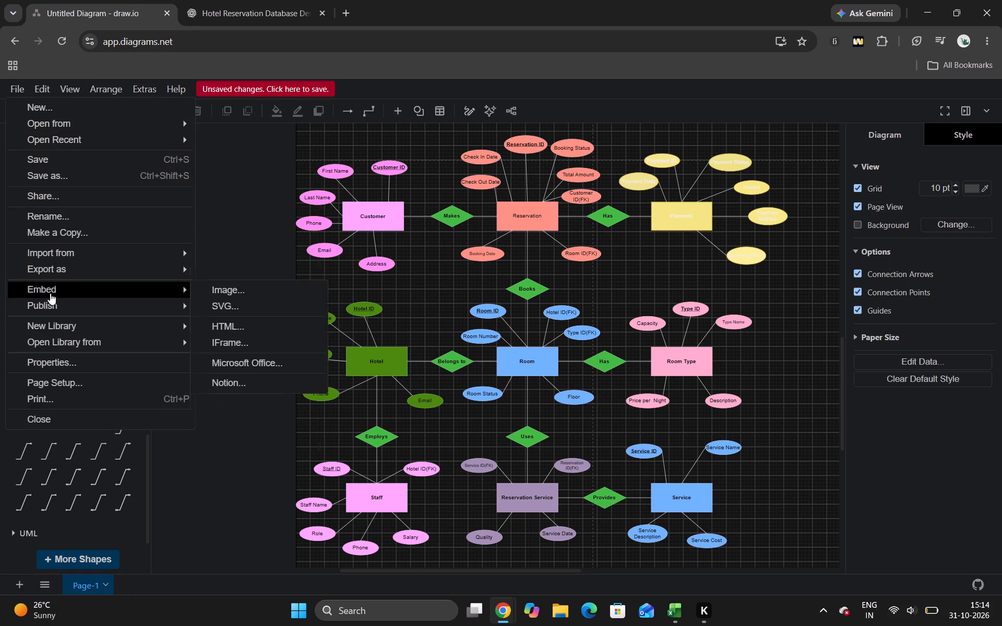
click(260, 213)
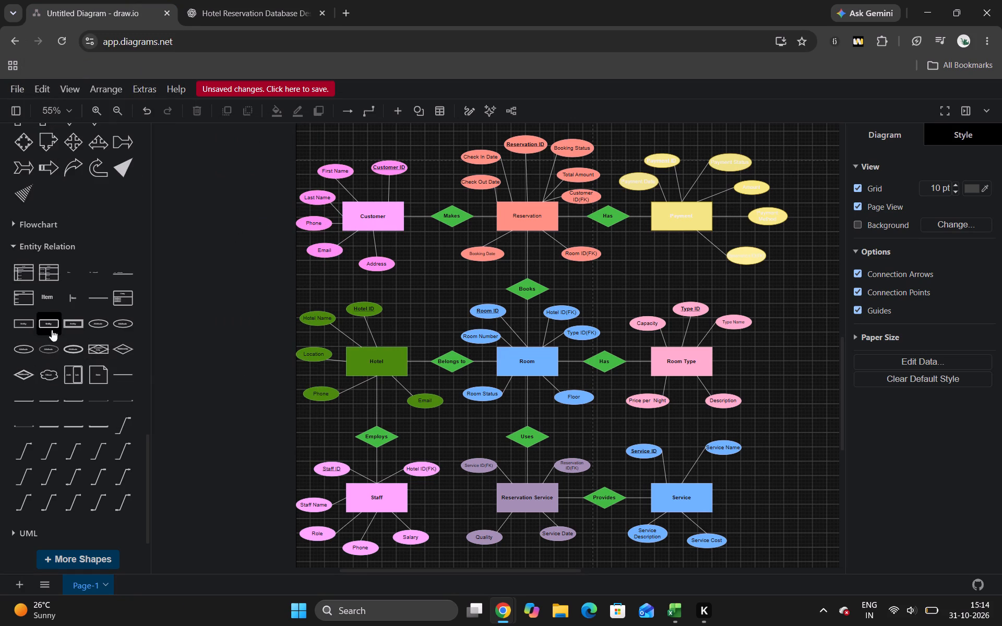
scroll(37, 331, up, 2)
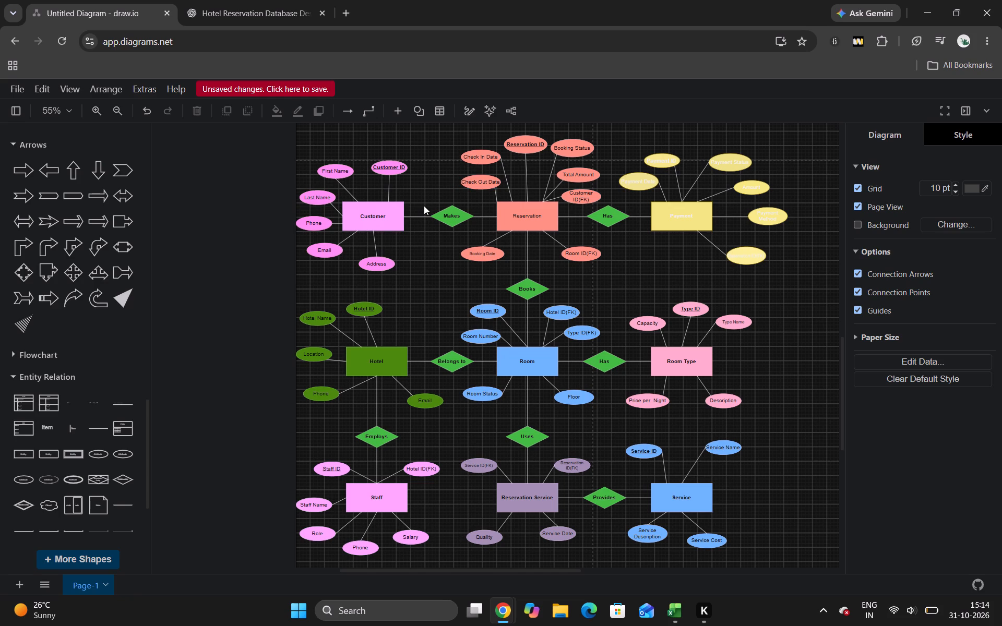
Add a text label reading 1 above the connector between the Customer rectangle and the Makes diamond.
click(422, 206)
key(1)
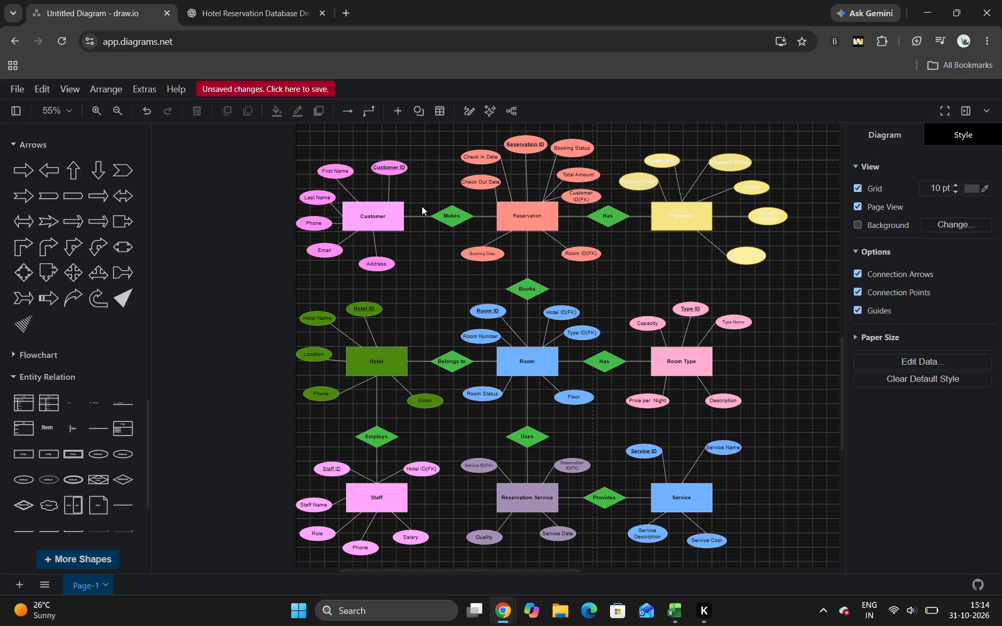
double_click(422, 206)
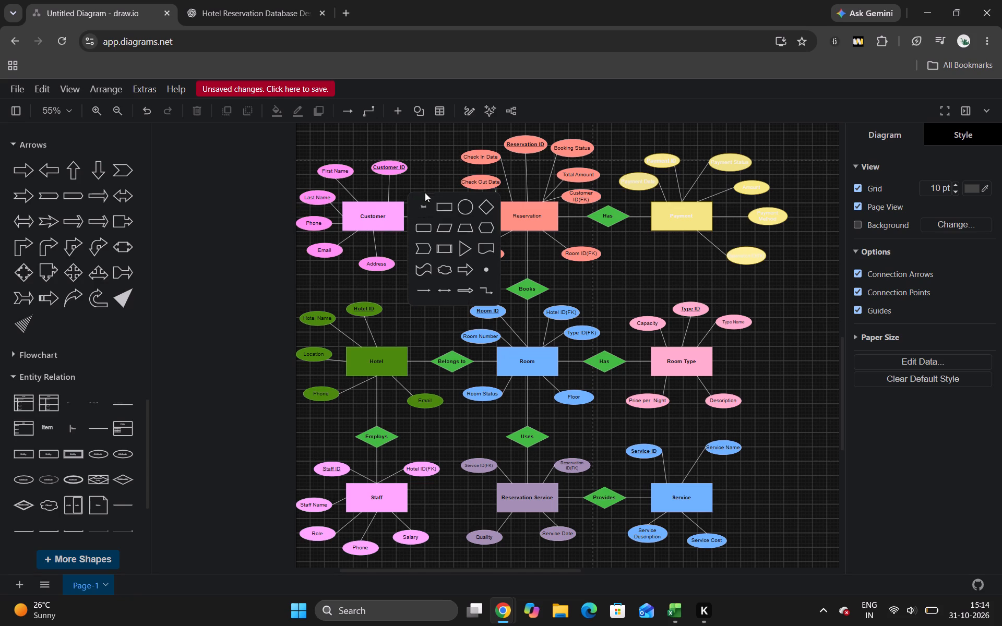
click(419, 207)
key(BackSpace)
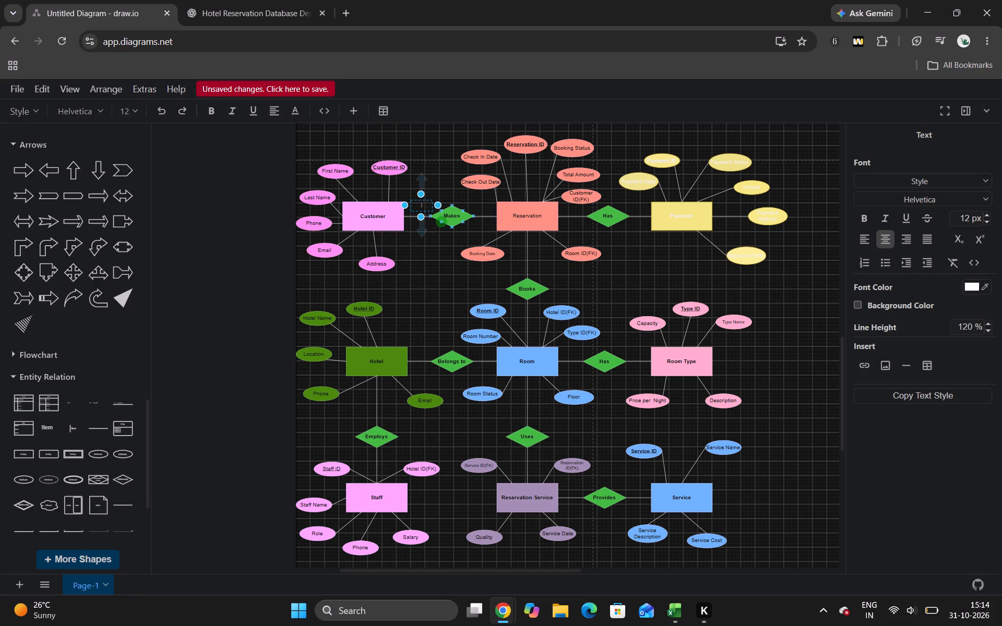
key(1)
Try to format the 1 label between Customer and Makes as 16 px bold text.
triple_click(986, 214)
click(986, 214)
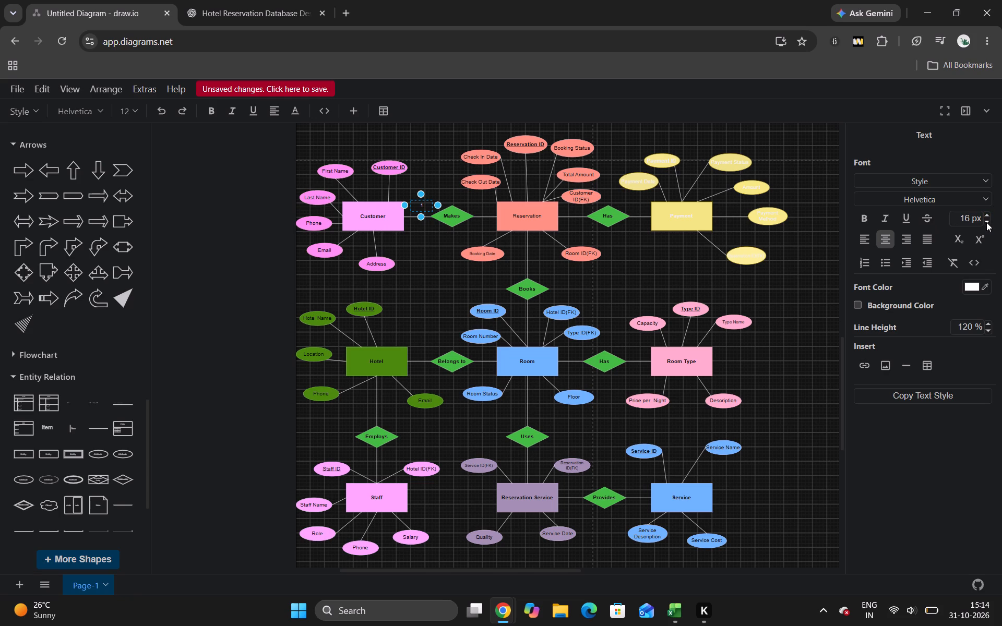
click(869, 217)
Shift the 1 label slightly toward the Customer rectangle and down, close above the Customer–Makes connector.
drag(431, 211, 427, 214)
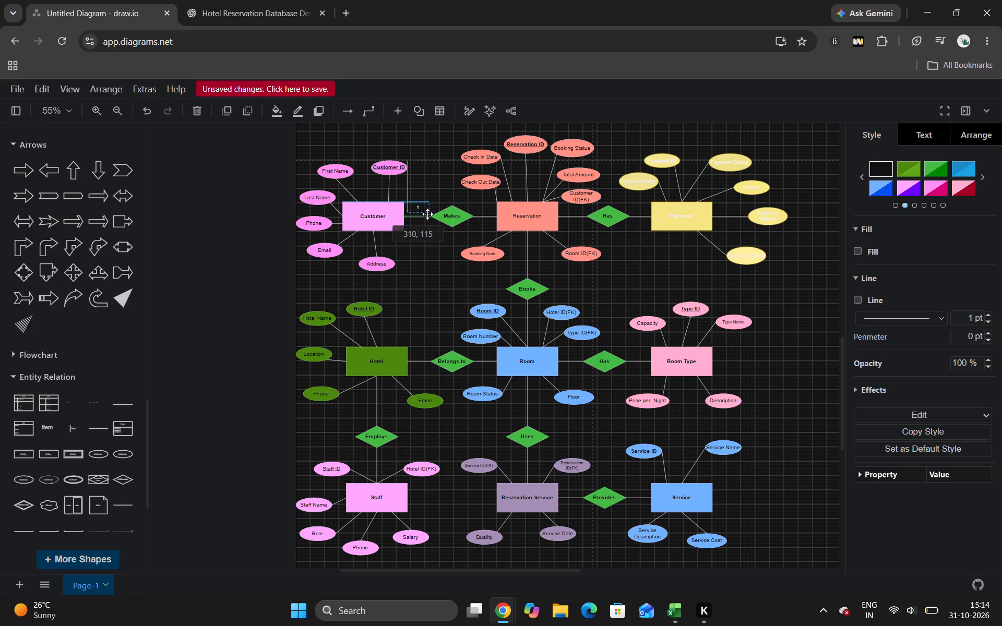
drag(427, 214, 422, 215)
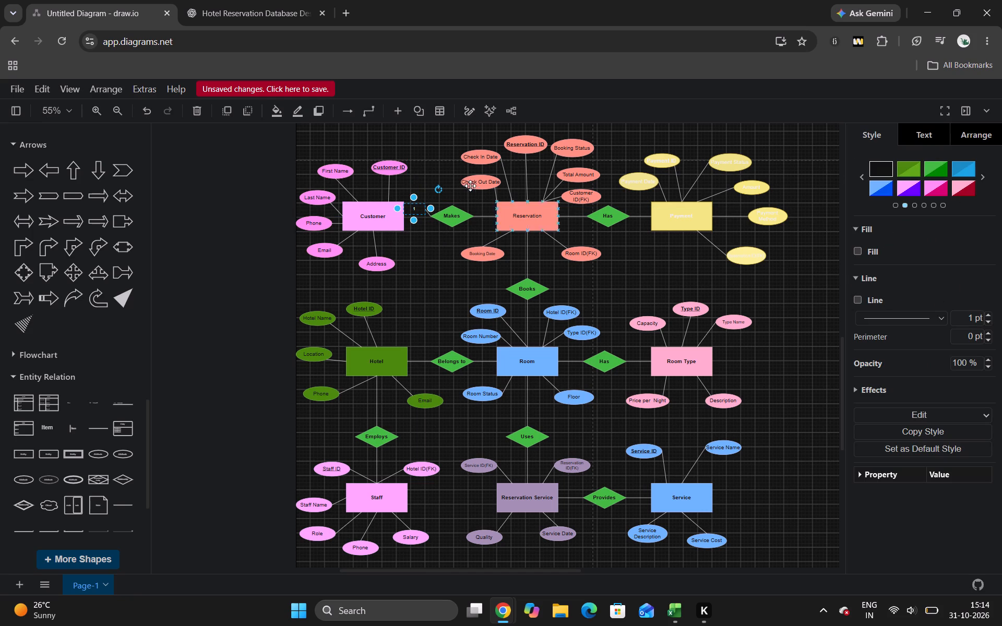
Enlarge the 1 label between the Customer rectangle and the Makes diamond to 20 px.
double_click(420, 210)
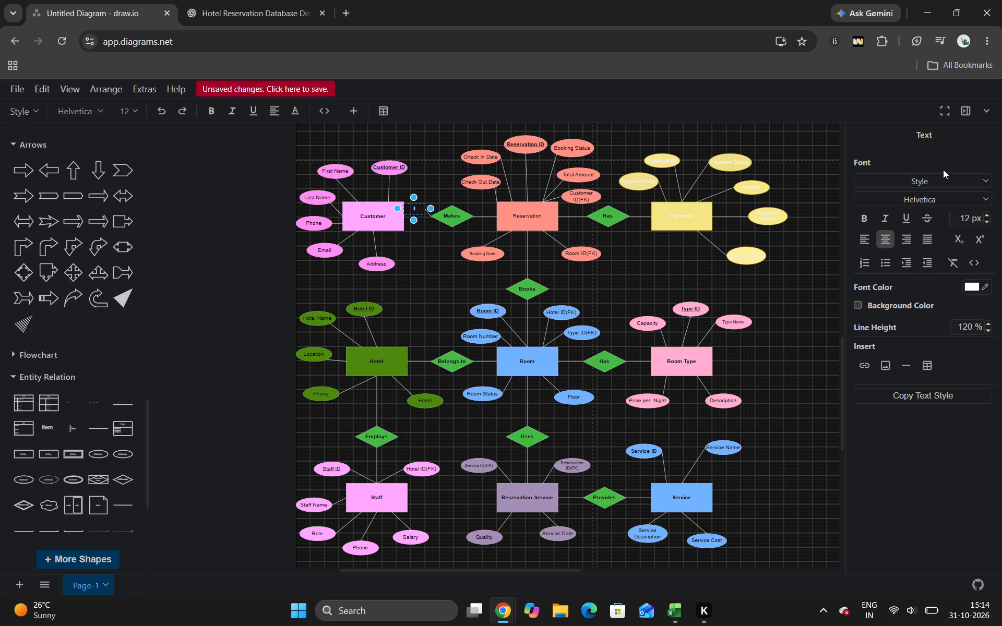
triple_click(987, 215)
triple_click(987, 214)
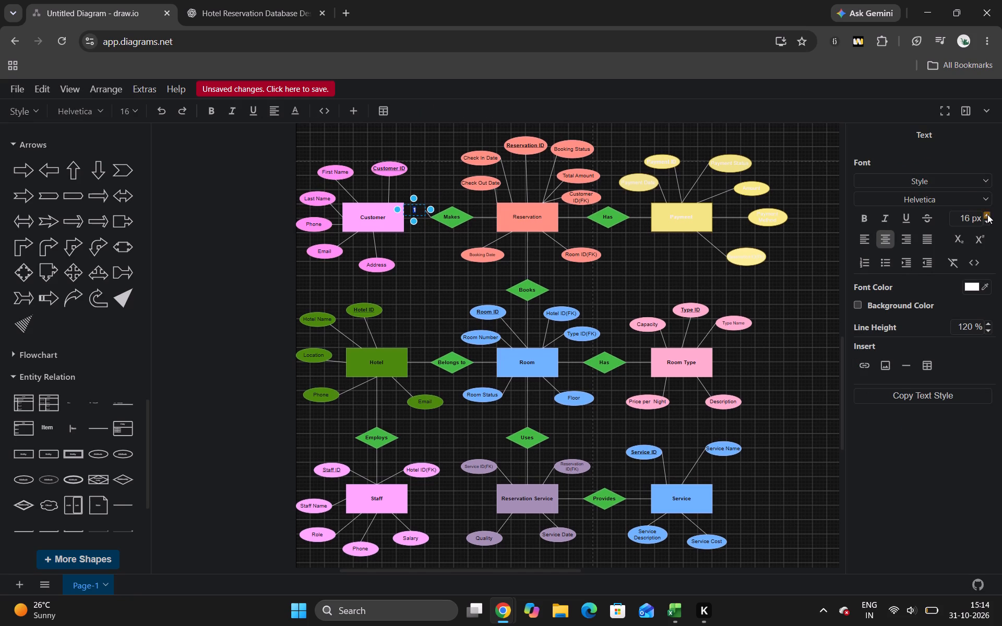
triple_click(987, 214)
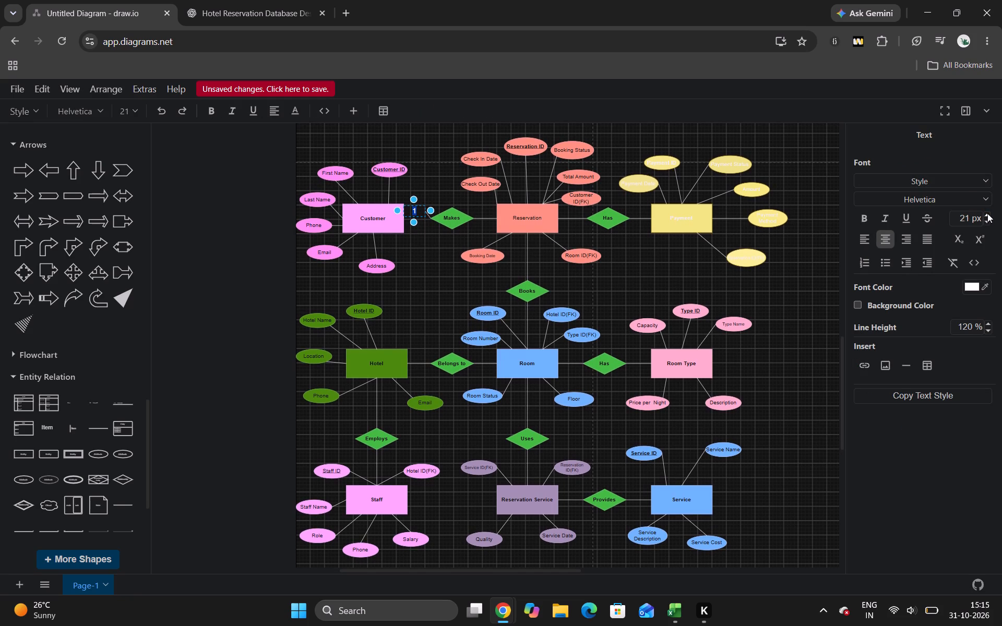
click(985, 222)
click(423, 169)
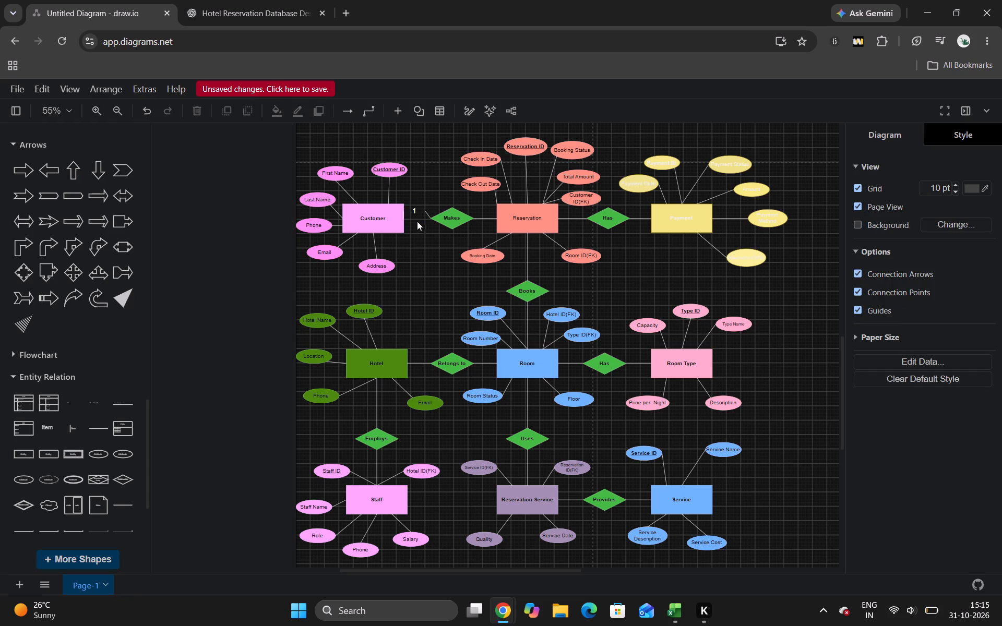
Add a text label reading 1 above the connector between the Hotel rectangle and the Belongs to diamond.
double_click(419, 353)
click(420, 352)
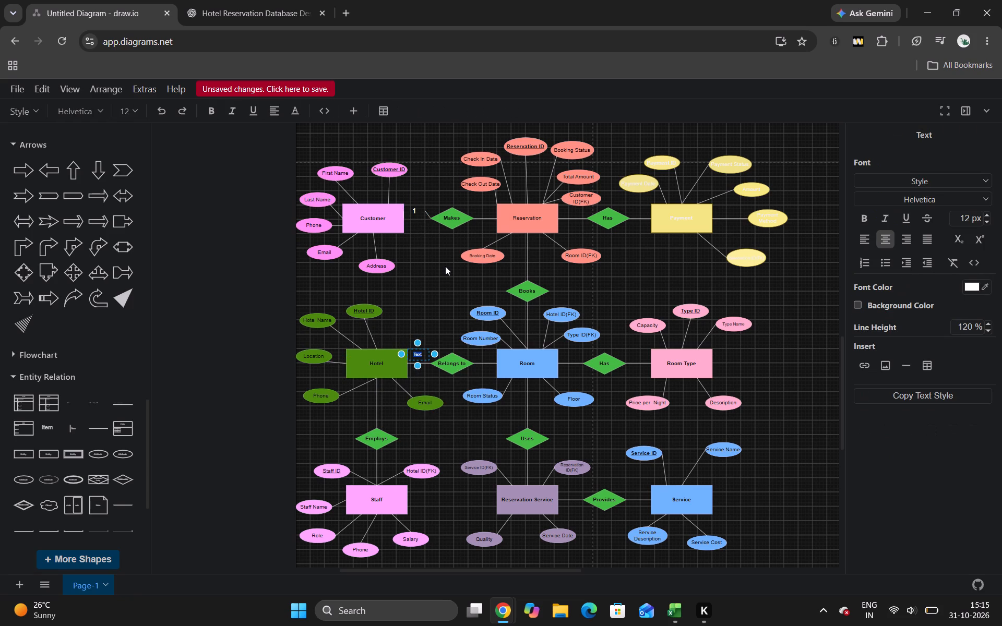
key(BackSpace)
key(1)
Set the font size of the 1 label between Hotel and Belongs to to 20 px.
triple_click(989, 214)
triple_click(988, 214)
click(986, 213)
click(985, 213)
double_click(419, 357)
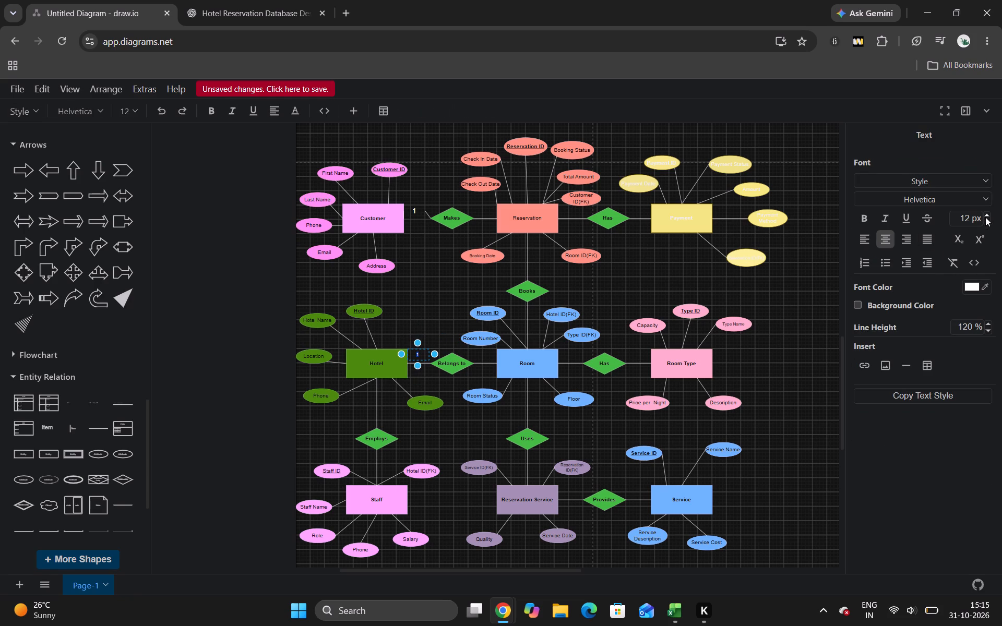
triple_click(987, 215)
triple_click(988, 215)
click(986, 214)
click(986, 214)
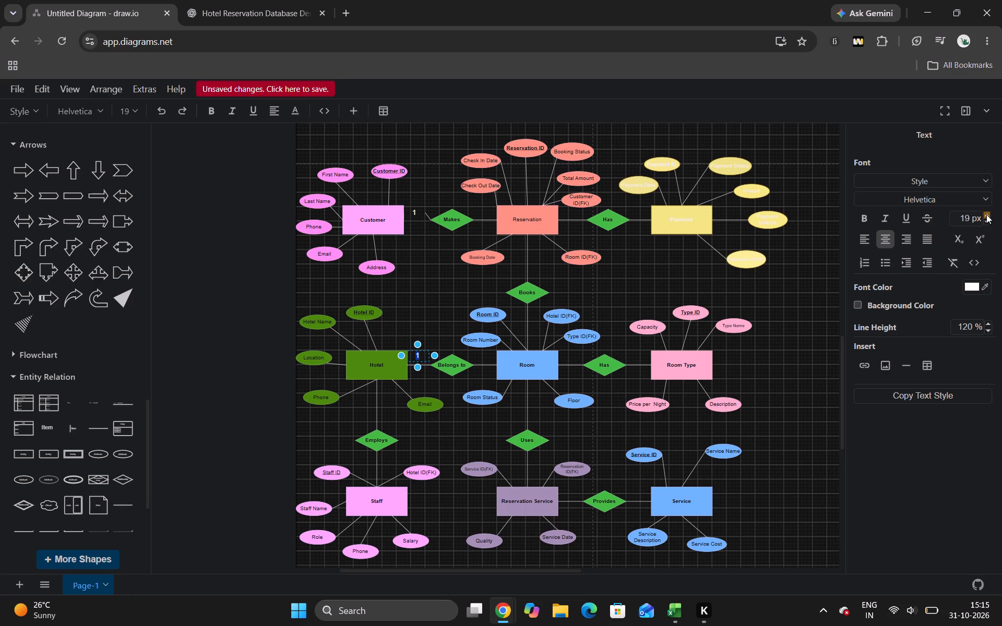
click(385, 298)
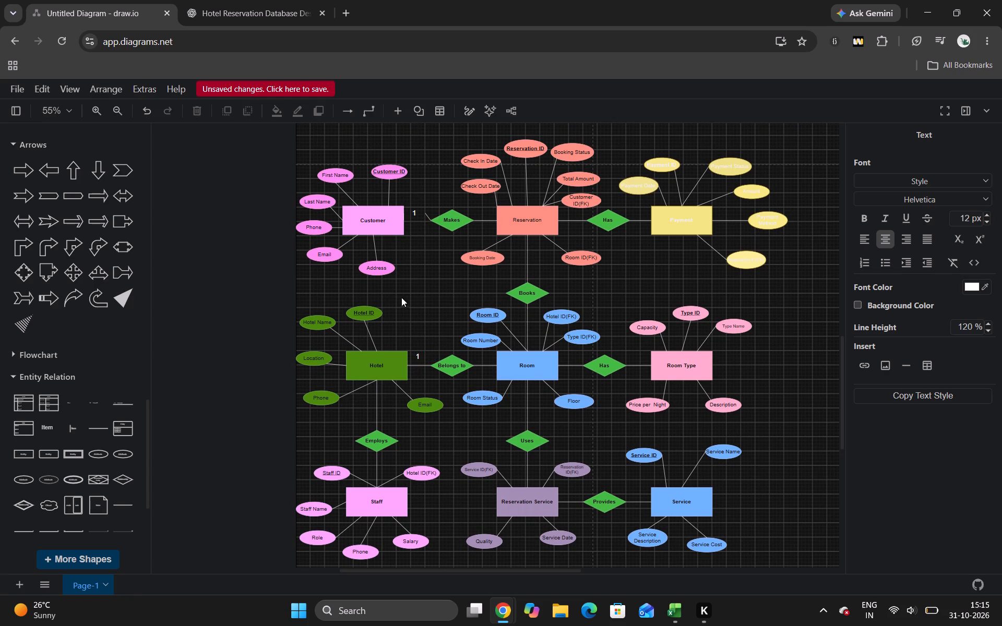
Delete the 1 label between the Customer rectangle and the Makes diamond.
click(419, 215)
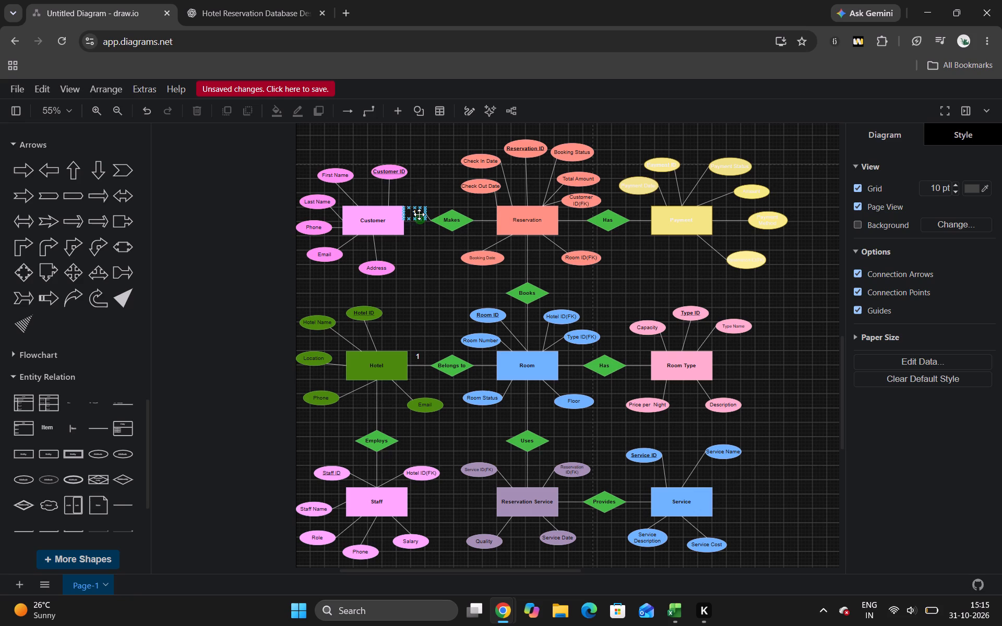
double_click(419, 214)
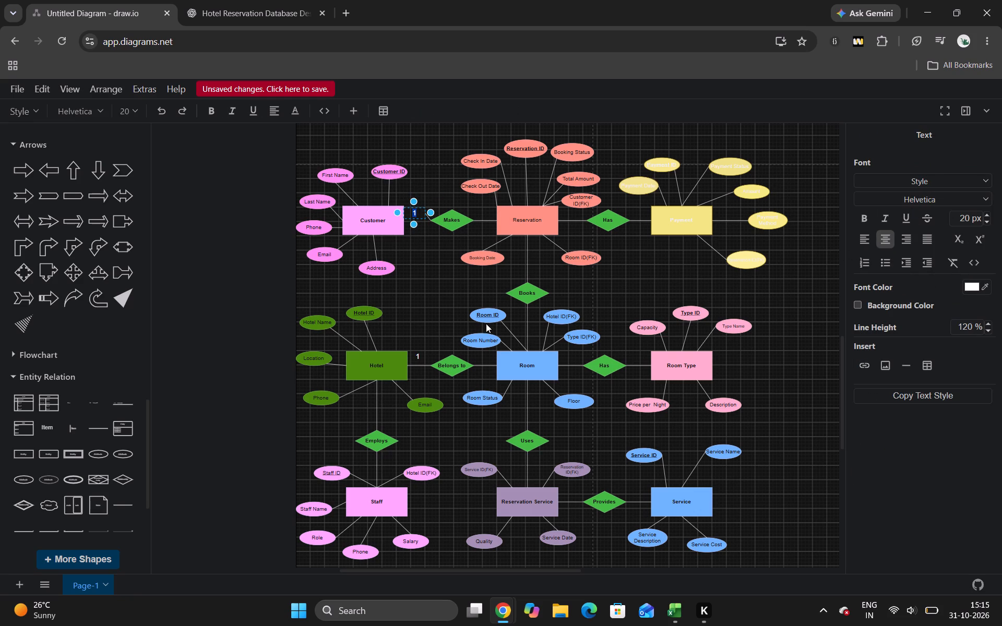
key(Delete)
key(Delete)
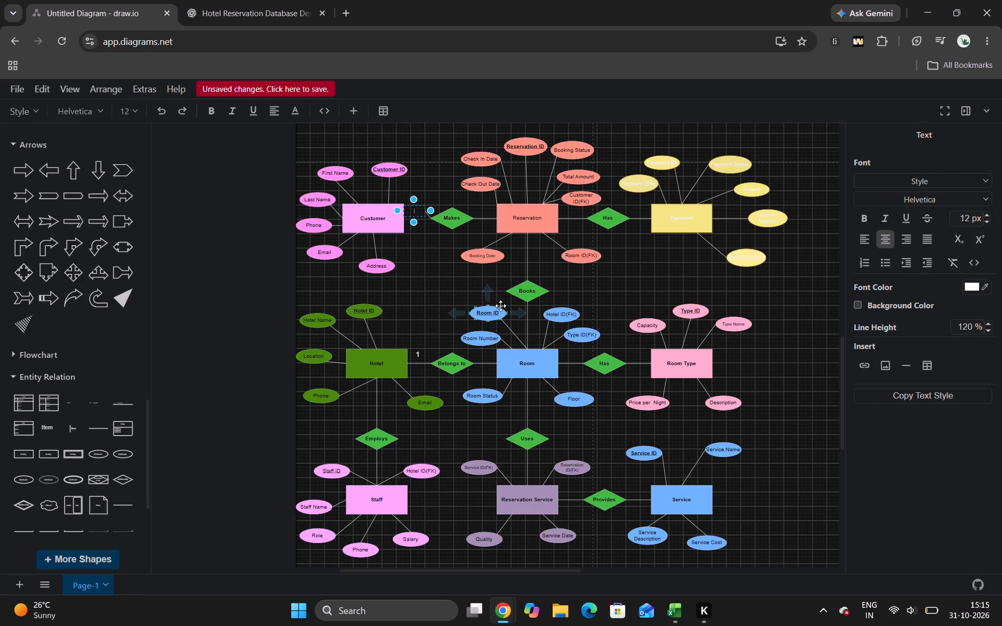
click(424, 185)
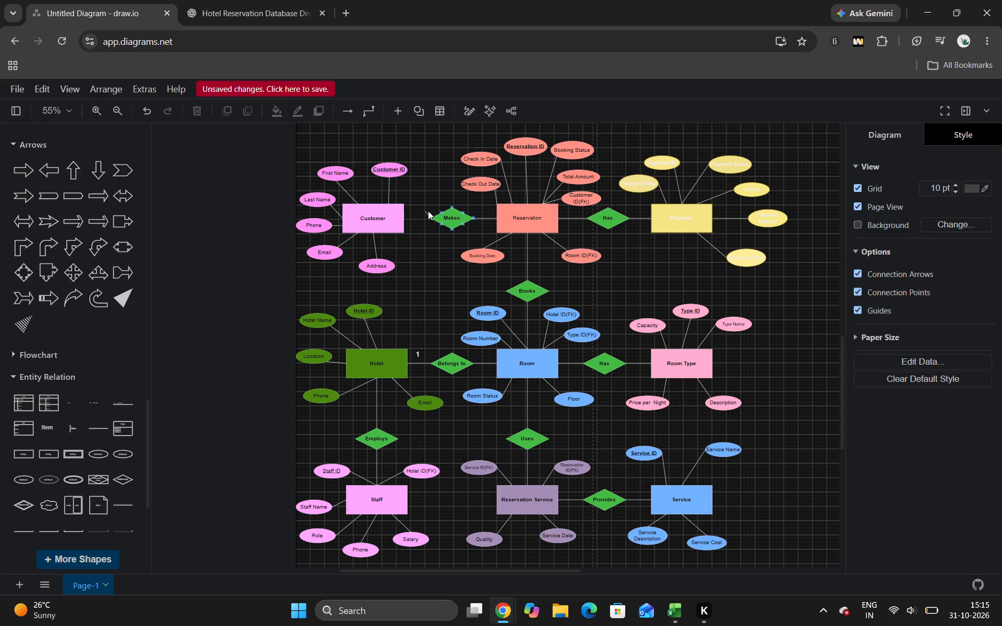
Reattach the loose end of the Makes diamond's connector to the facing side of the Customer rectangle.
click(426, 212)
drag(424, 211, 407, 219)
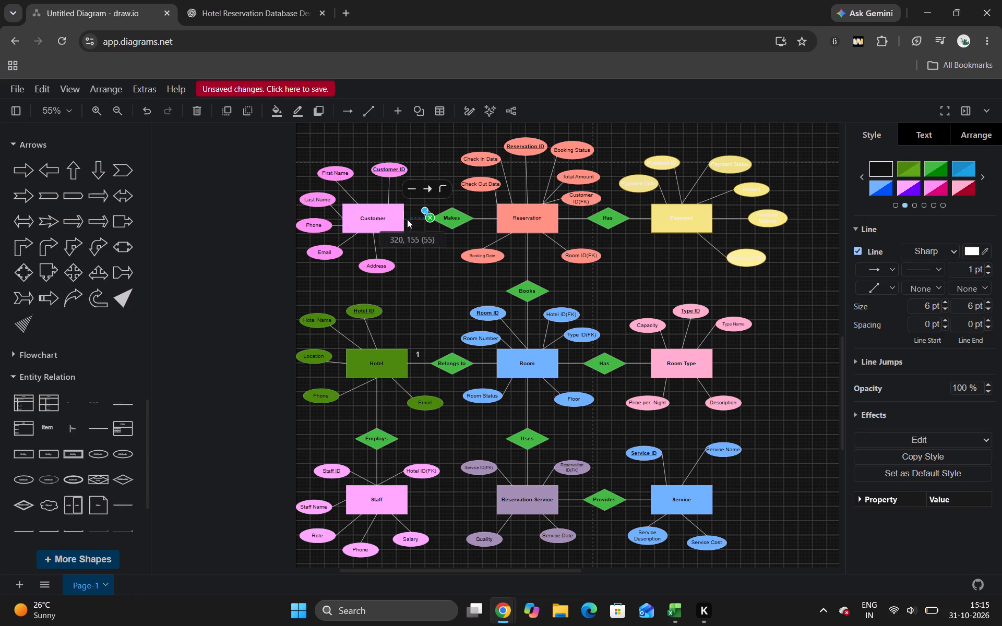
drag(407, 219, 403, 217)
click(439, 157)
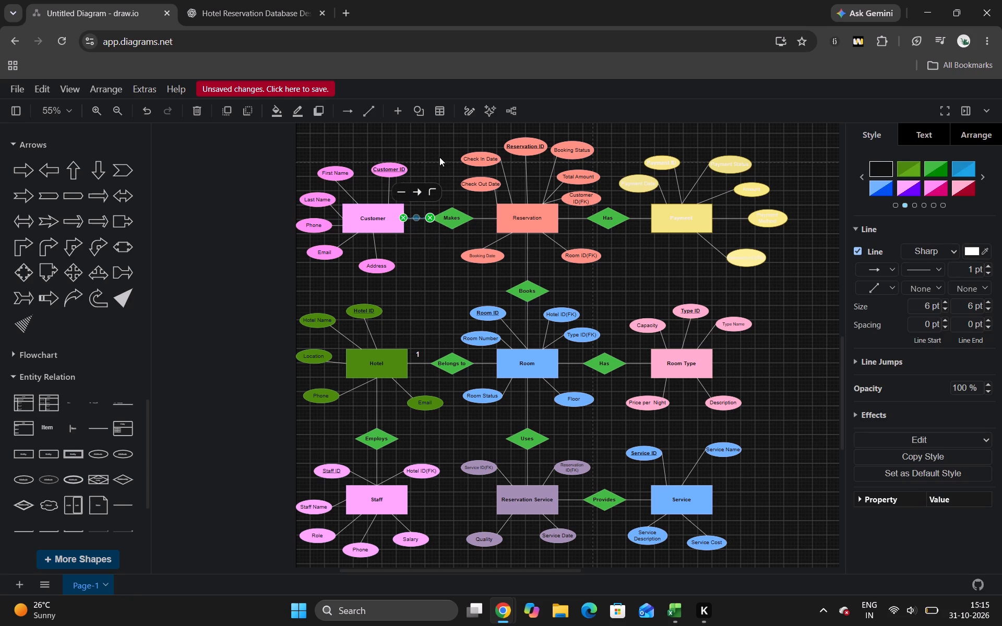
Add a new text label reading 1 just above the connector between the Customer rectangle and the Makes diamond.
double_click(415, 202)
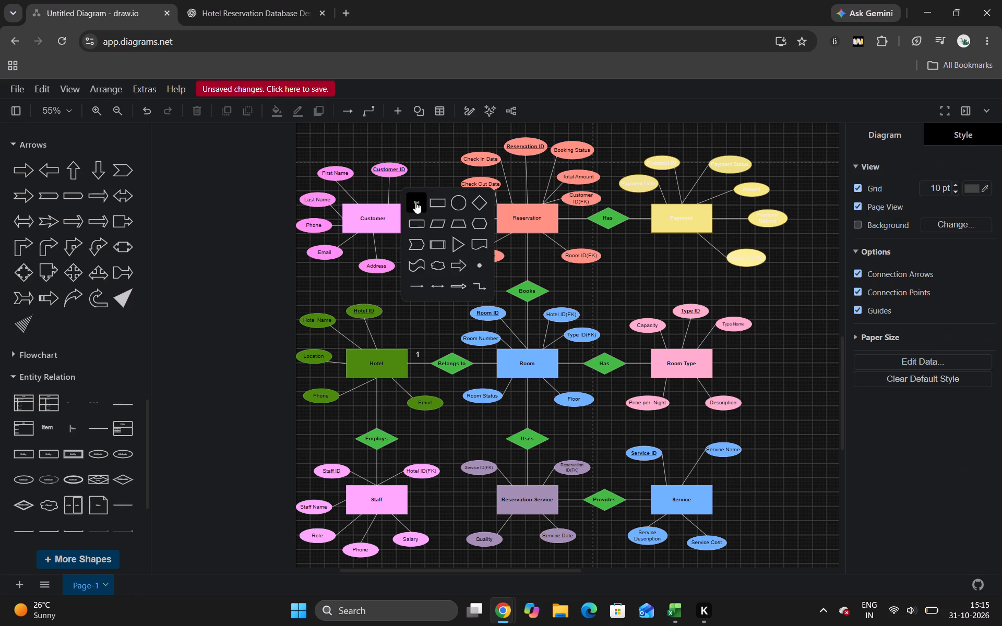
click(415, 202)
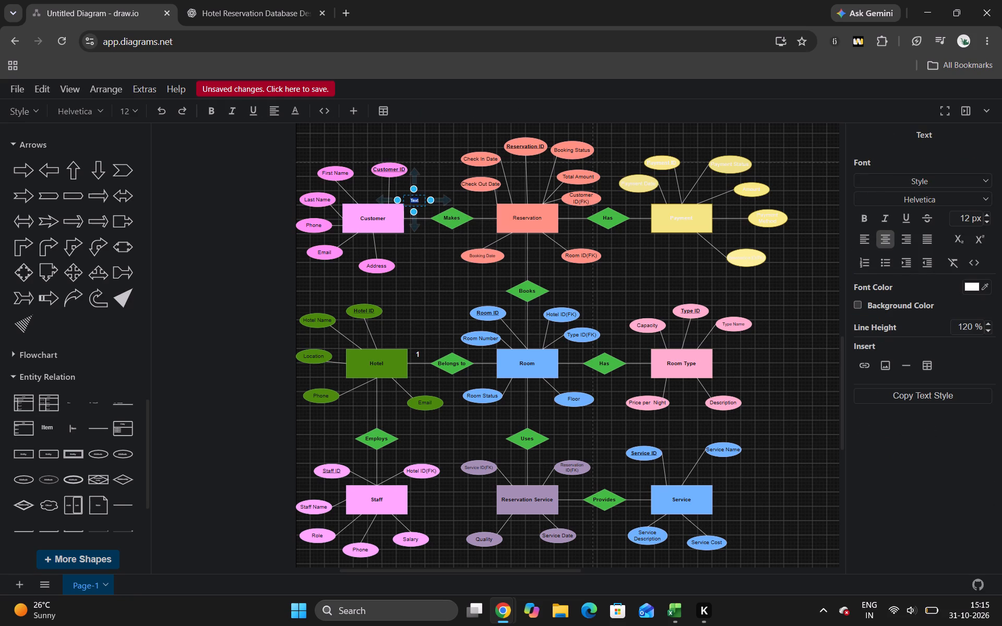
drag(420, 202, 421, 212)
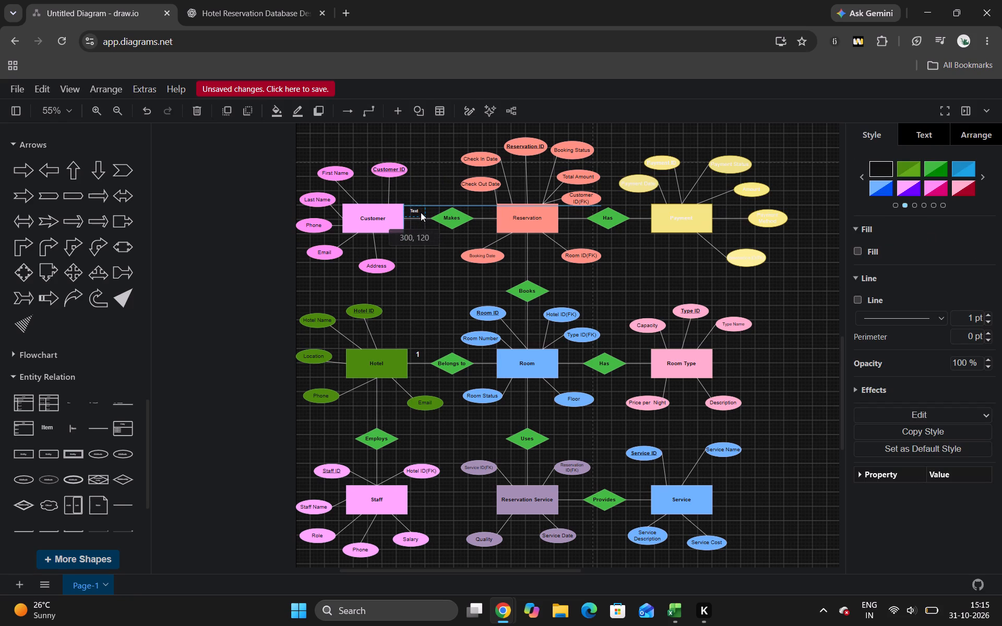
drag(421, 212, 420, 214)
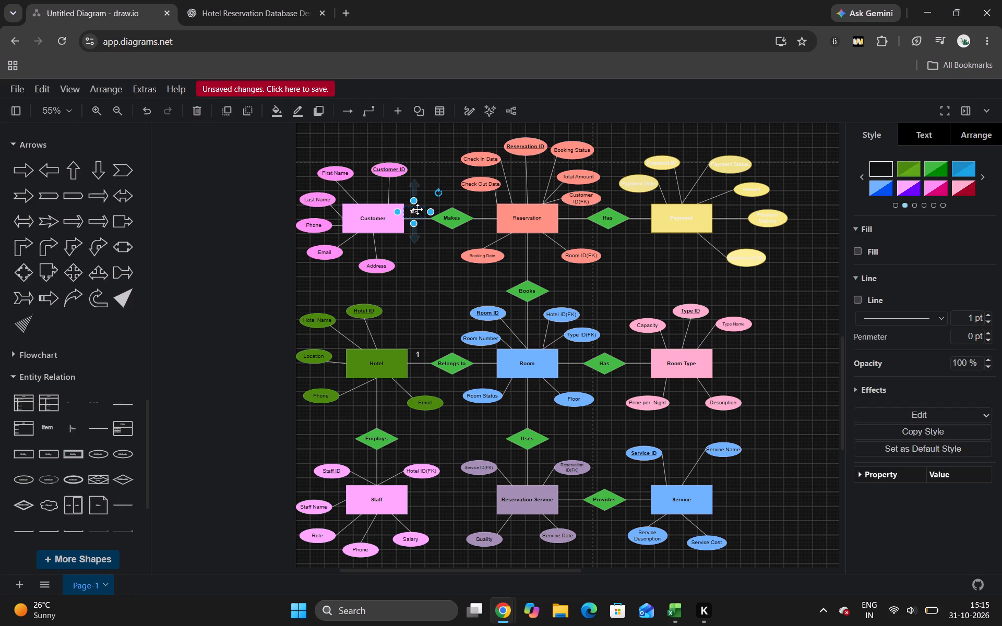
double_click(417, 209)
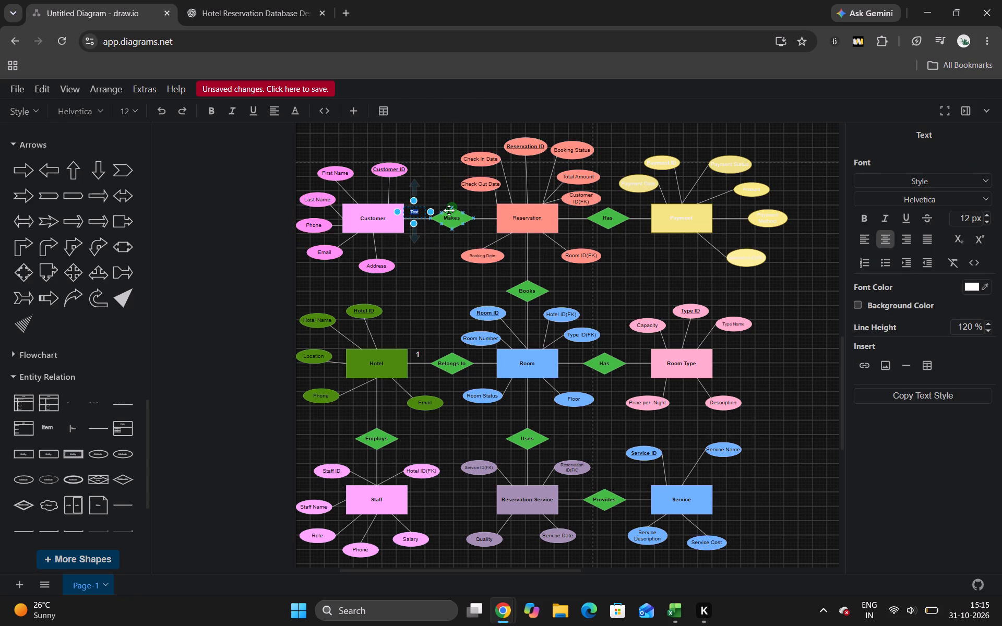
key(BackSpace)
key(1)
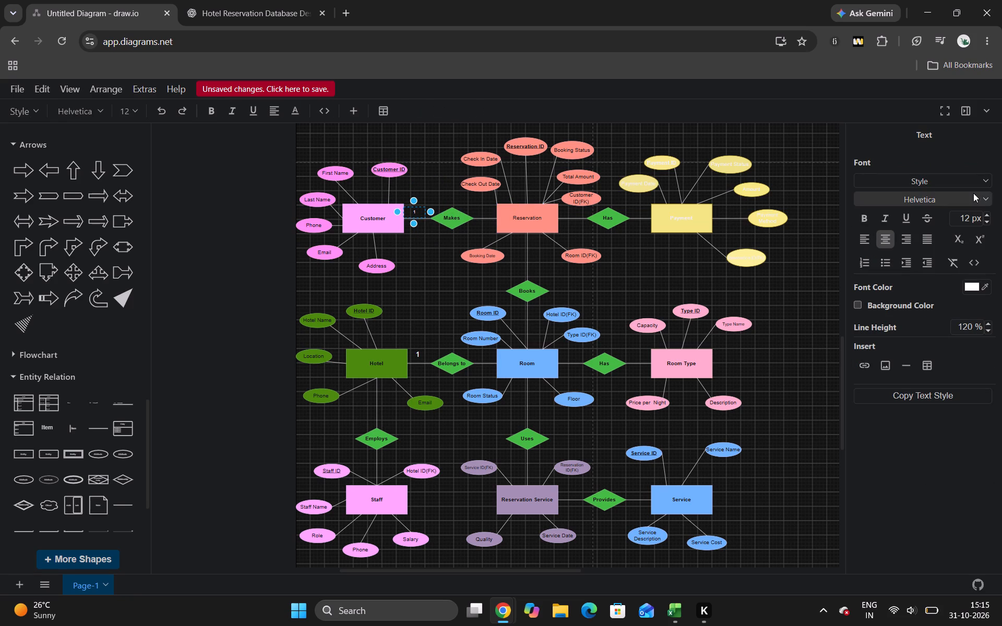
Set the font size of the new 1 label between Customer and Makes to 20 px.
triple_click(985, 215)
triple_click(985, 215)
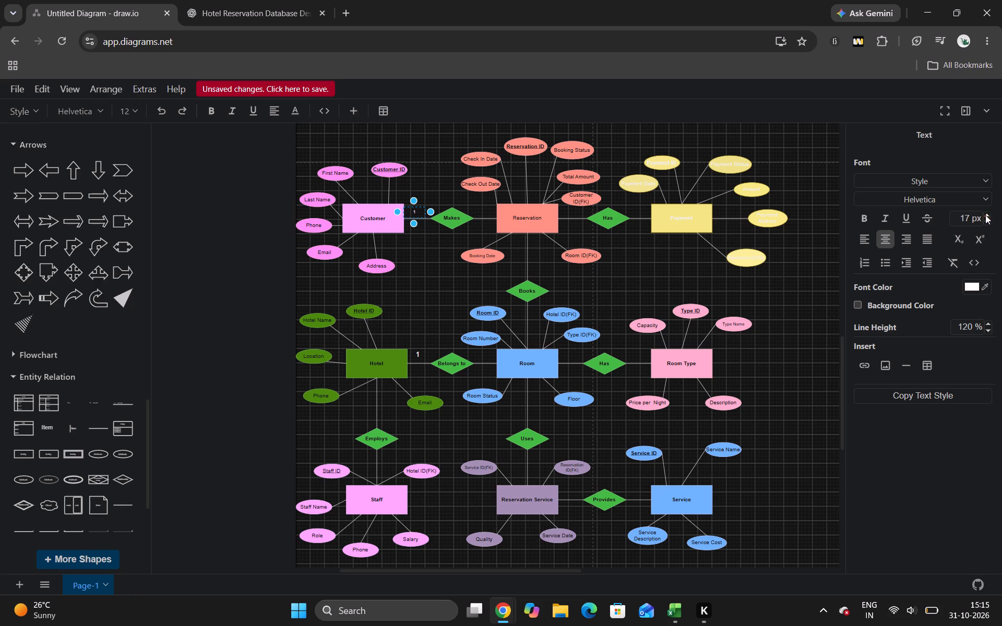
click(985, 215)
click(985, 215)
double_click(414, 209)
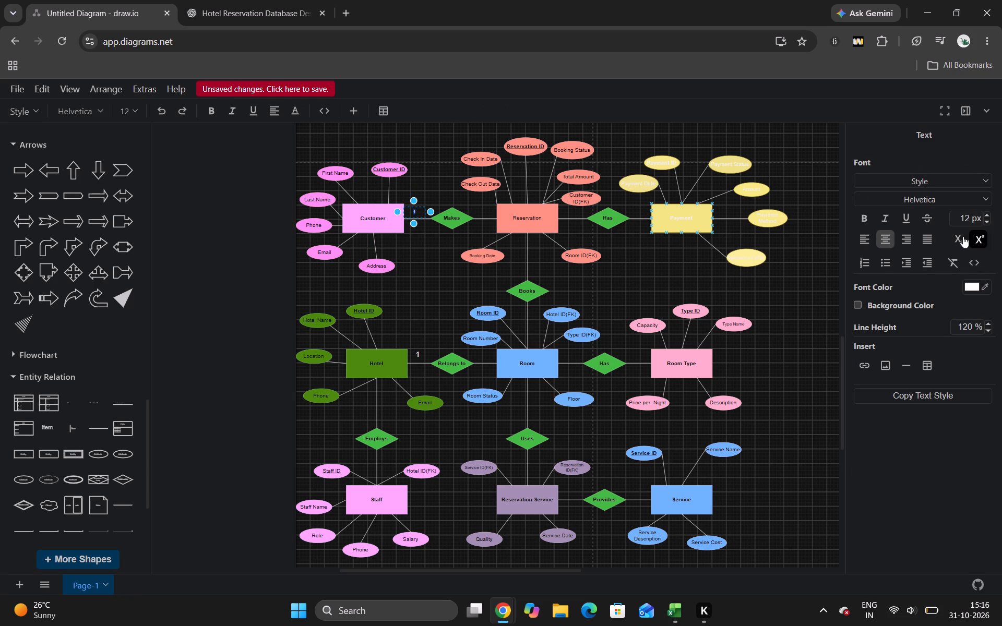
triple_click(987, 214)
triple_click(987, 214)
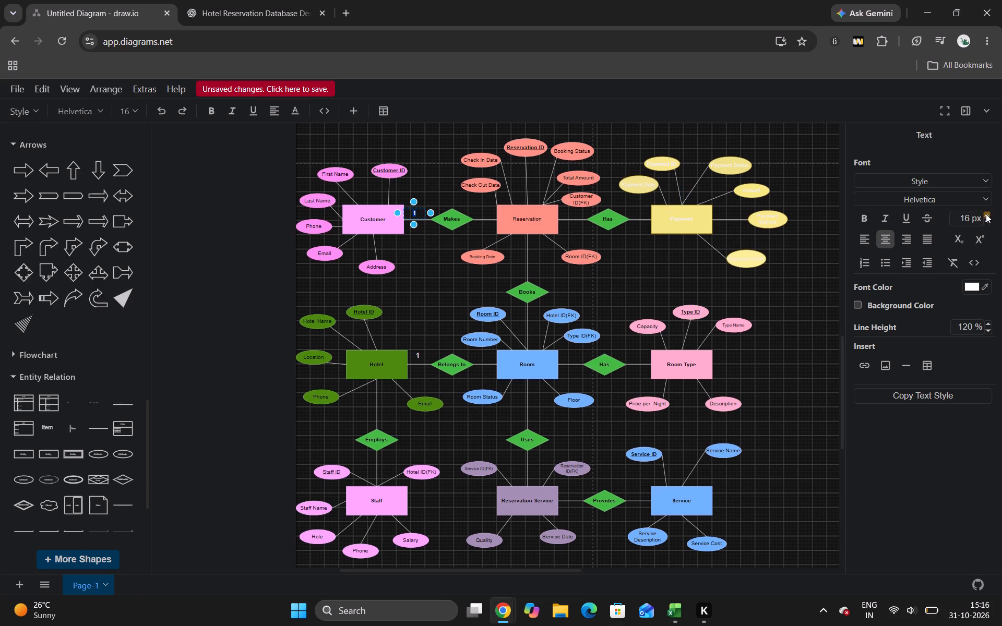
click(984, 214)
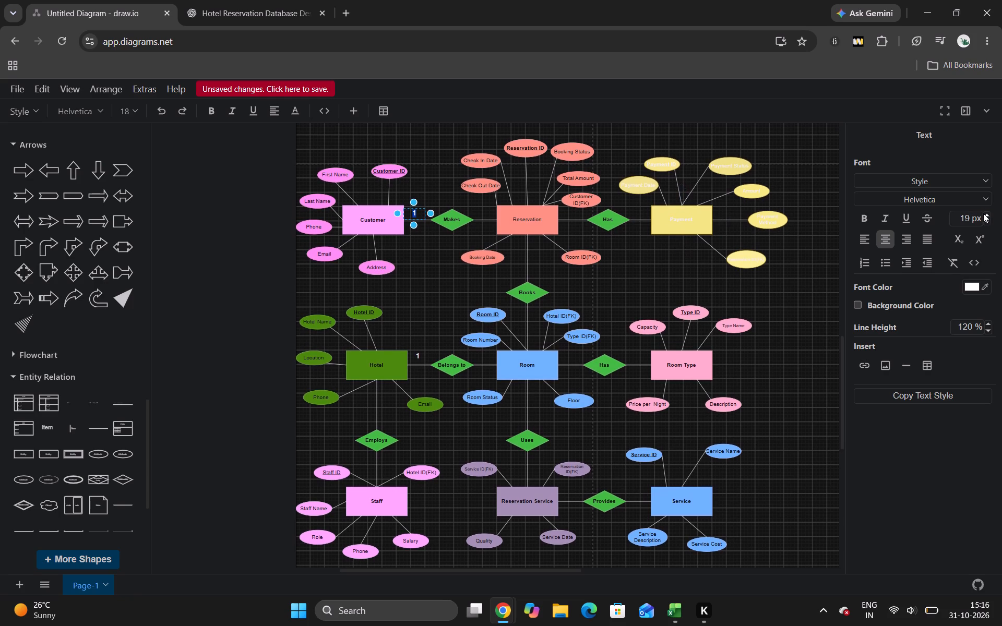
click(983, 213)
click(420, 173)
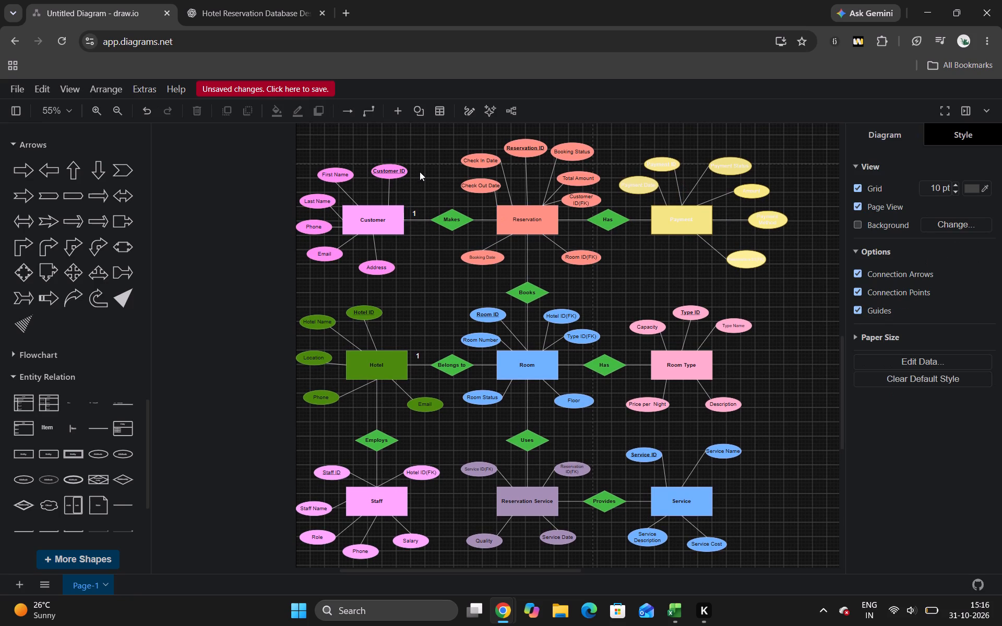
Shift the 1 label between Hotel and Belongs to slightly down, closer to the connector.
scroll(415, 290, down, 1)
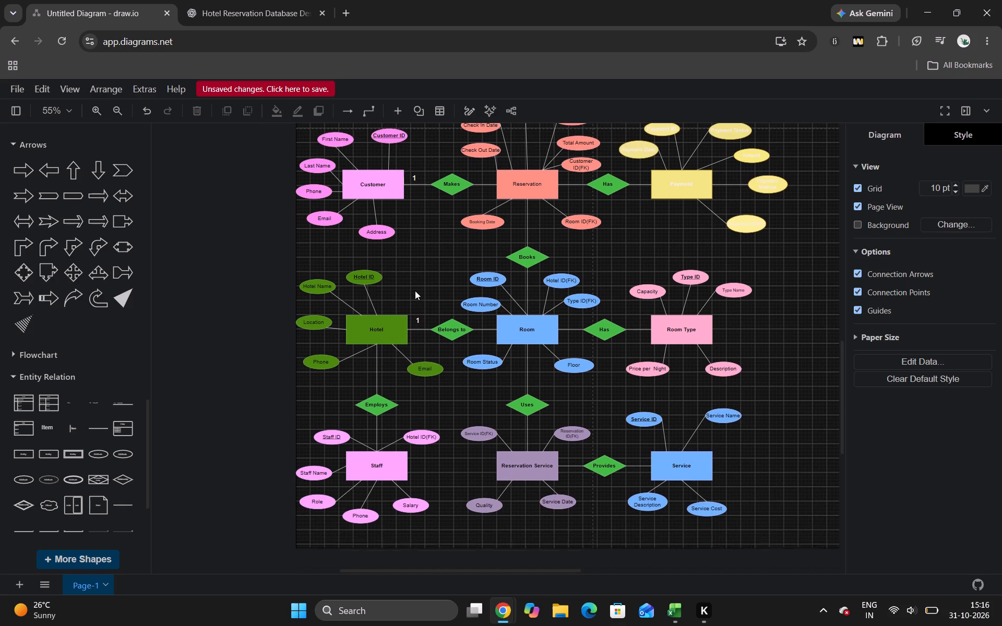
click(420, 290)
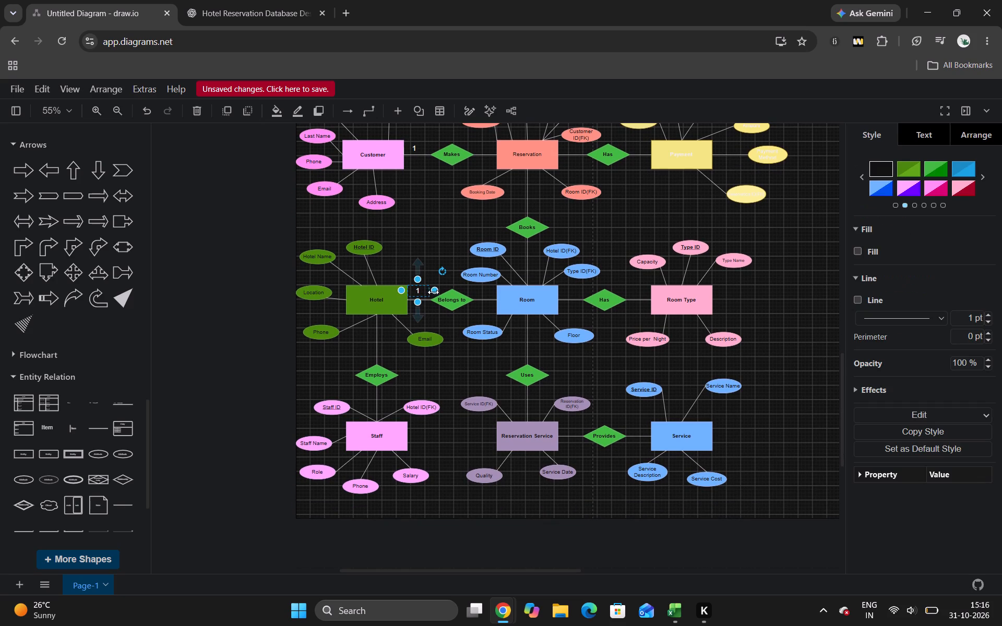
click(425, 285)
click(440, 252)
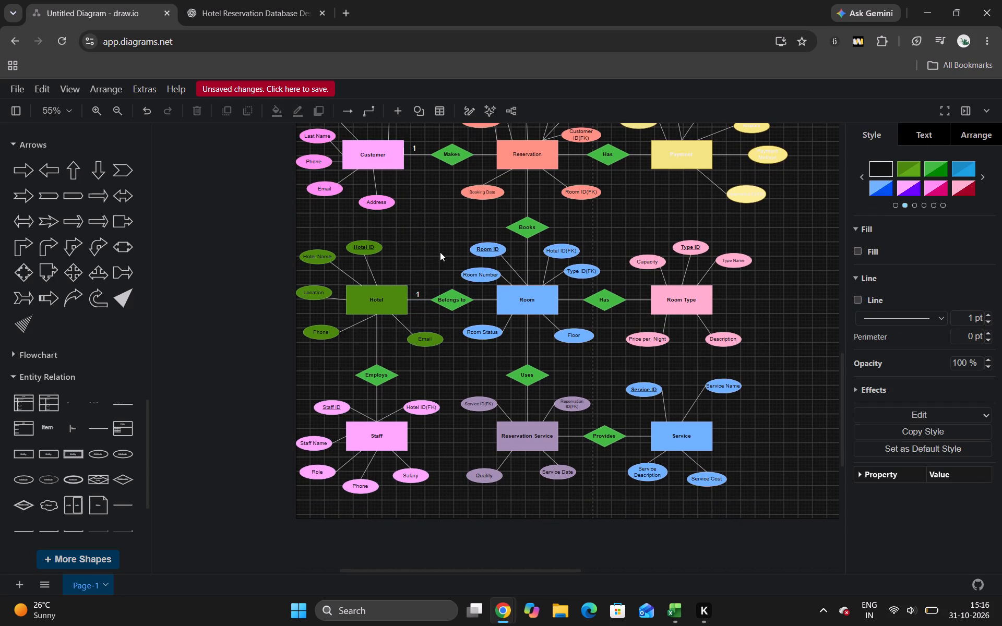
Copy the 1 label beside Hotel and place the duplicate just below the Hotel rectangle, next to its connector to Employs.
scroll(407, 274, up, 1)
scroll(411, 275, down, 2)
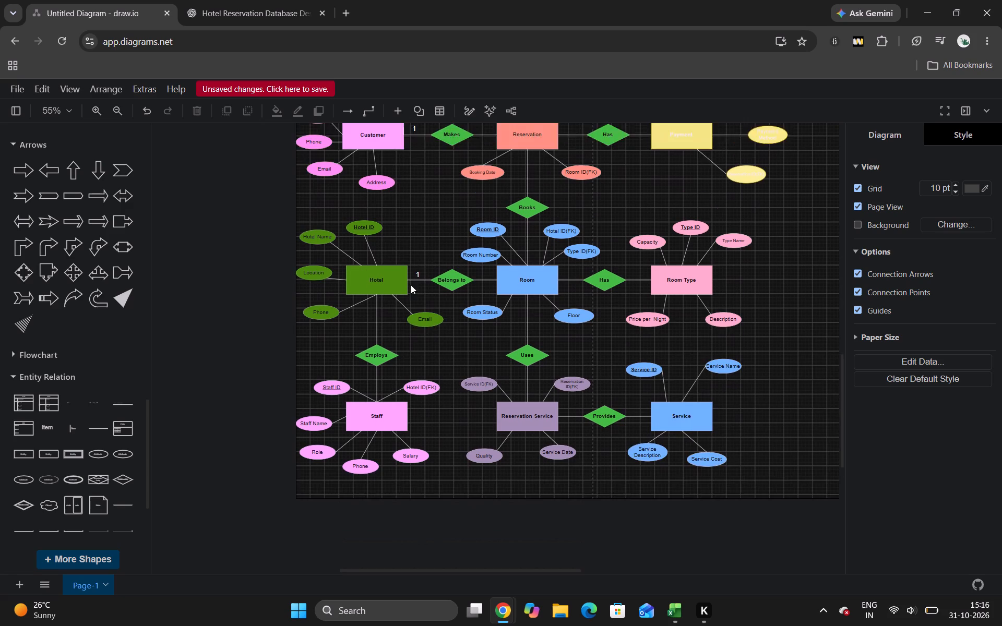
click(417, 232)
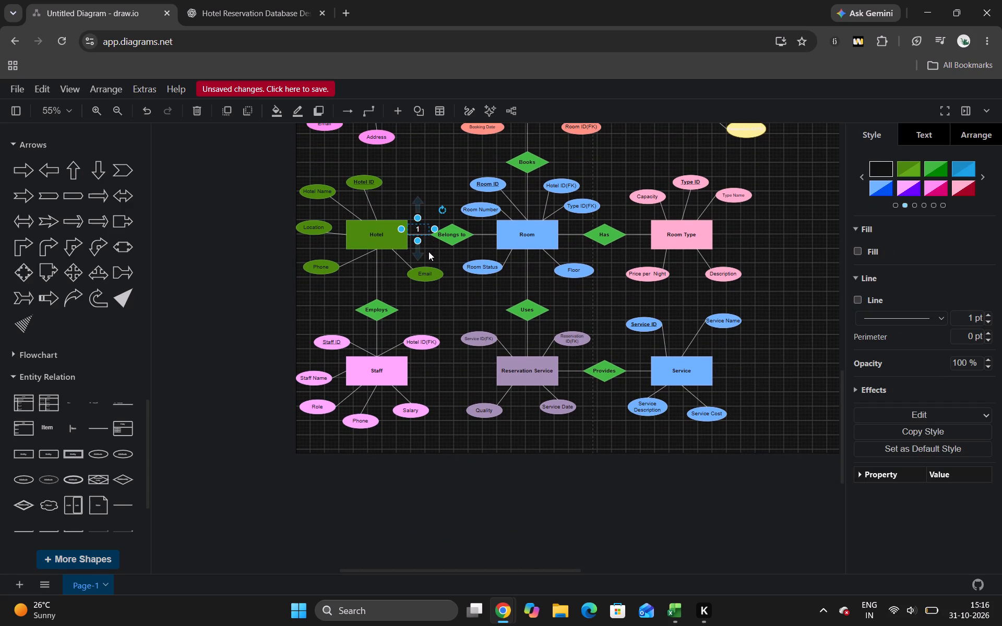
key(ctrl+c)
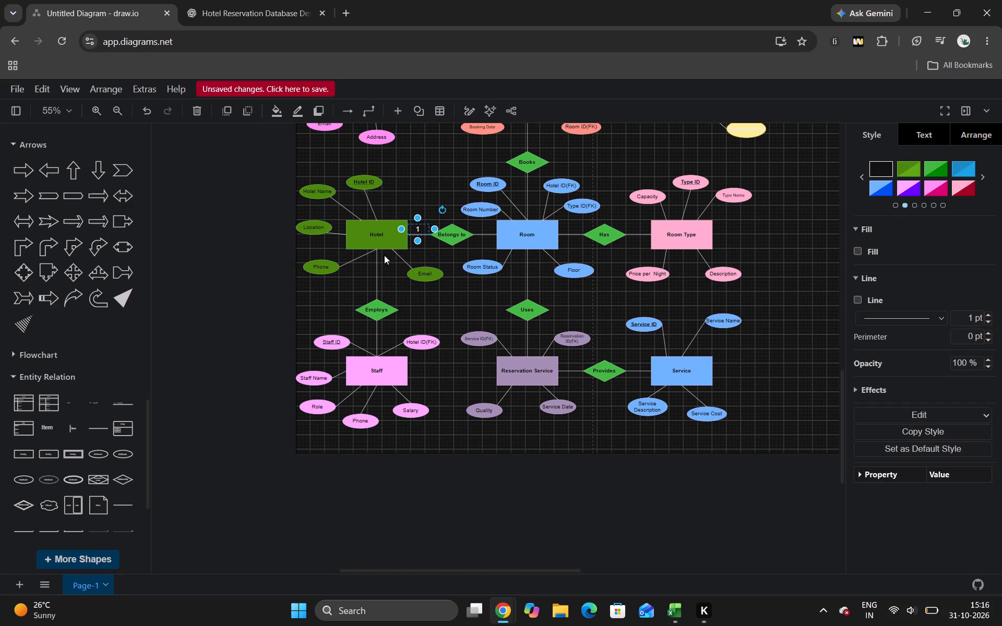
click(382, 255)
key(ctrl+v)
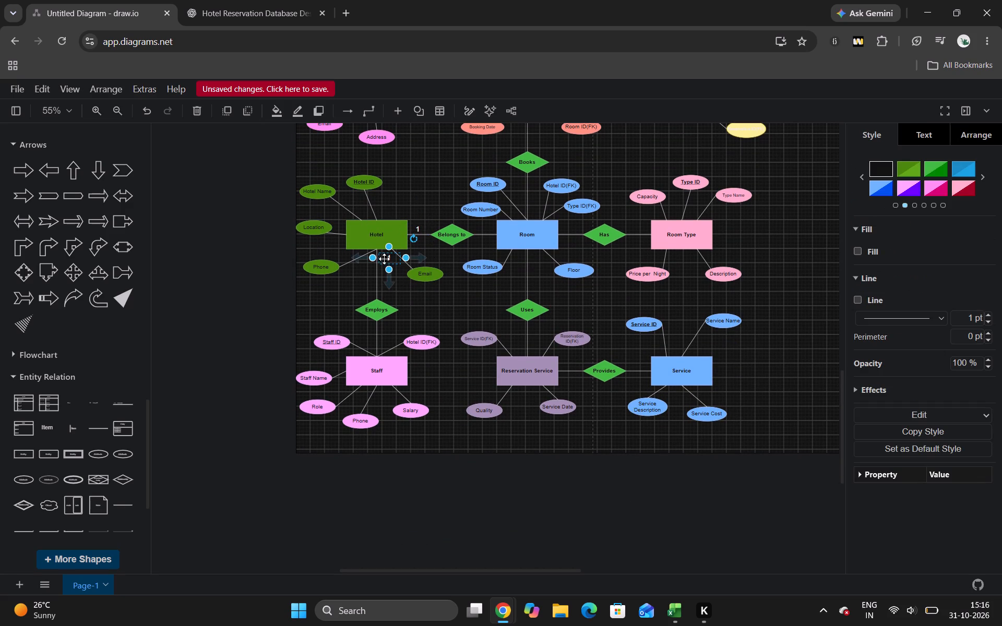
drag(394, 259, 390, 256)
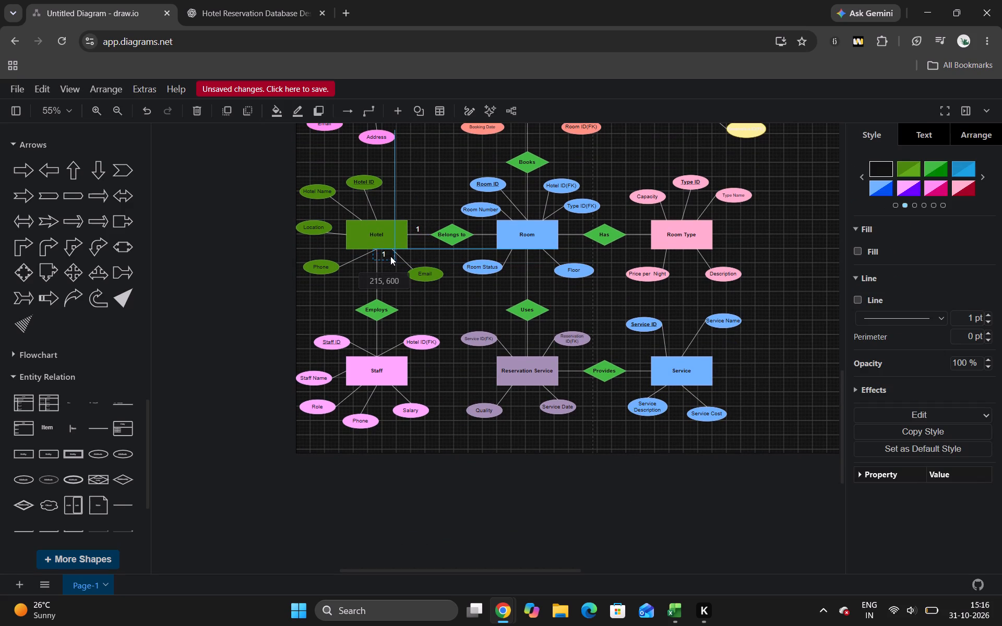
drag(390, 256, 389, 256)
drag(389, 256, 387, 256)
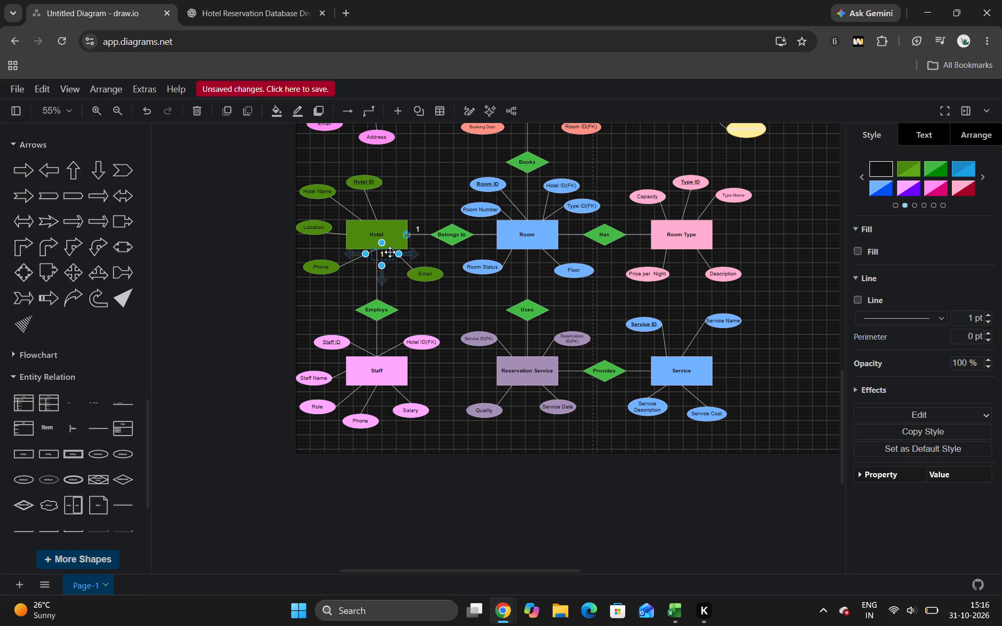
click(408, 175)
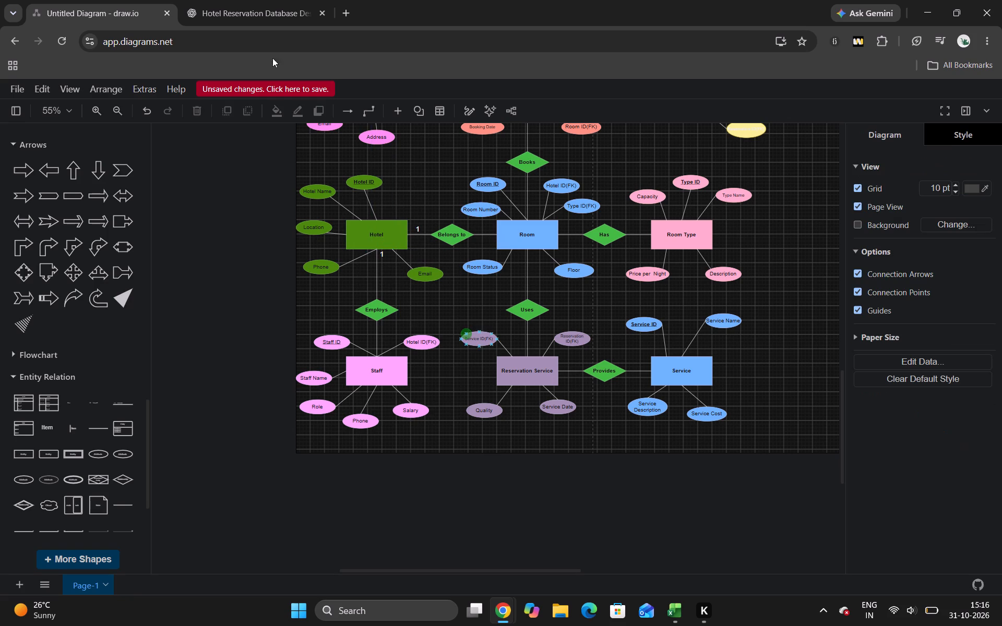
Check the ChatGPT reference diagram, and paste another 1 label above the connector between Reservation and the Has diamond leading to Payment.
click(225, 0)
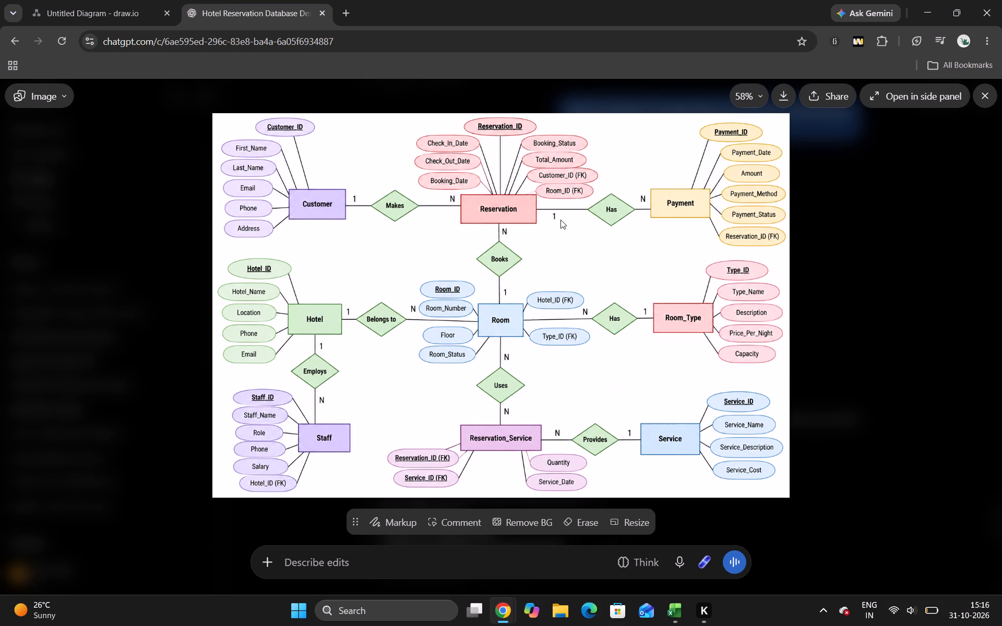
click(132, 10)
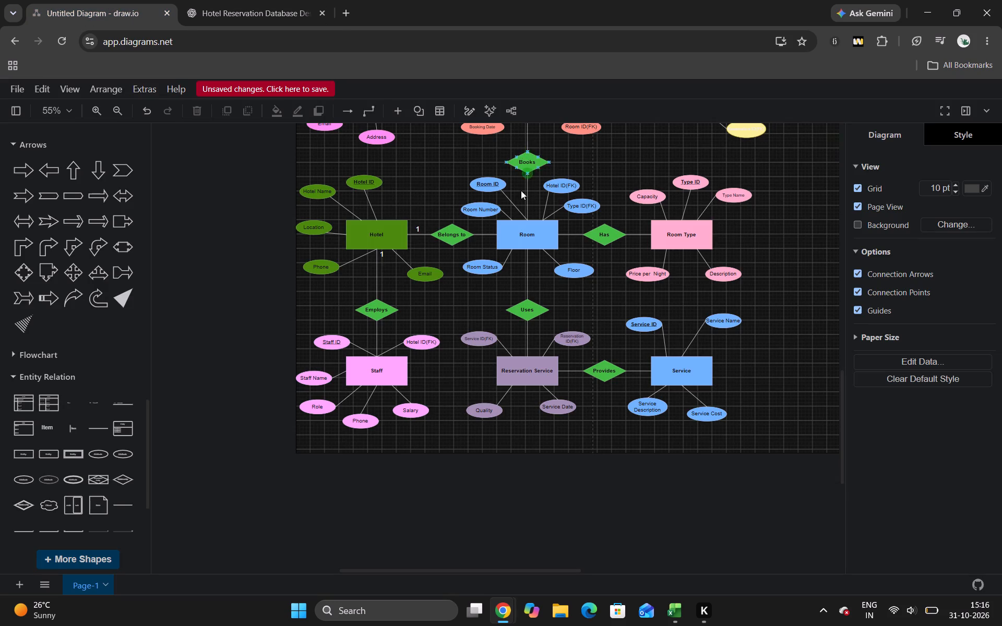
scroll(507, 208, up, 2)
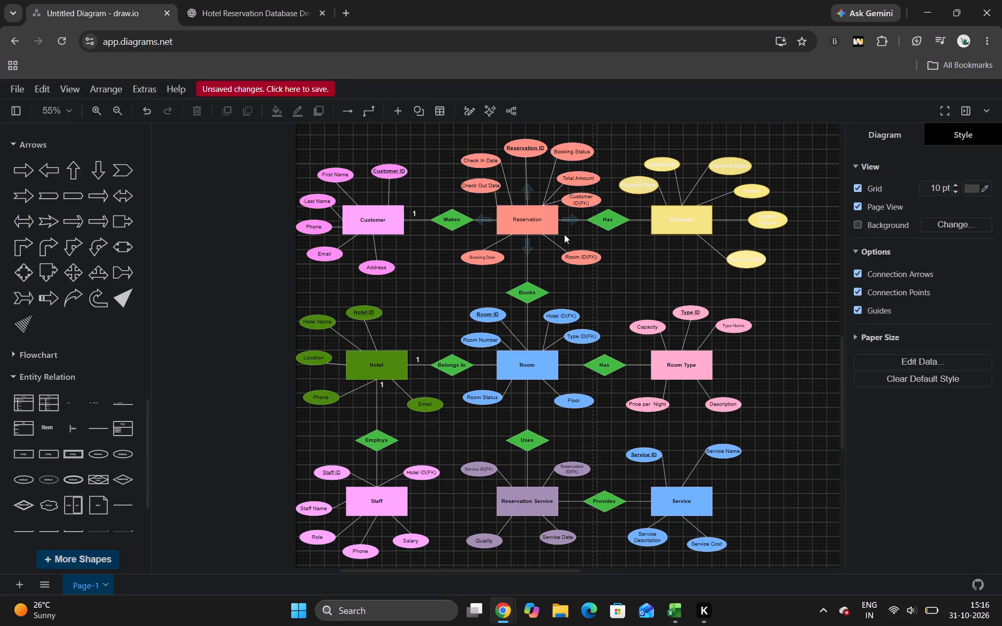
key(ctrl+v)
drag(566, 238, 562, 228)
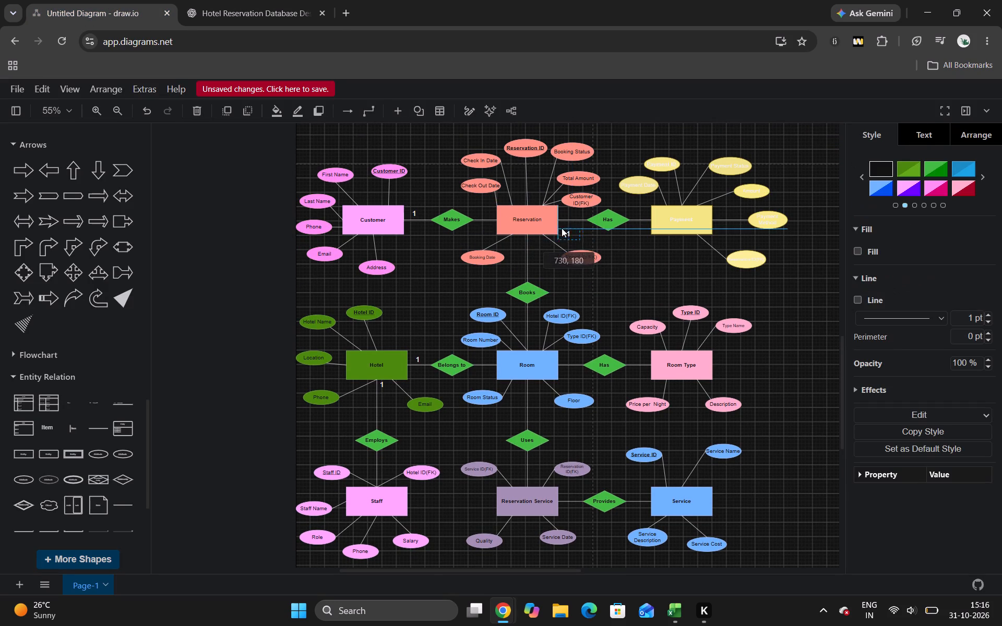
drag(562, 228, 563, 210)
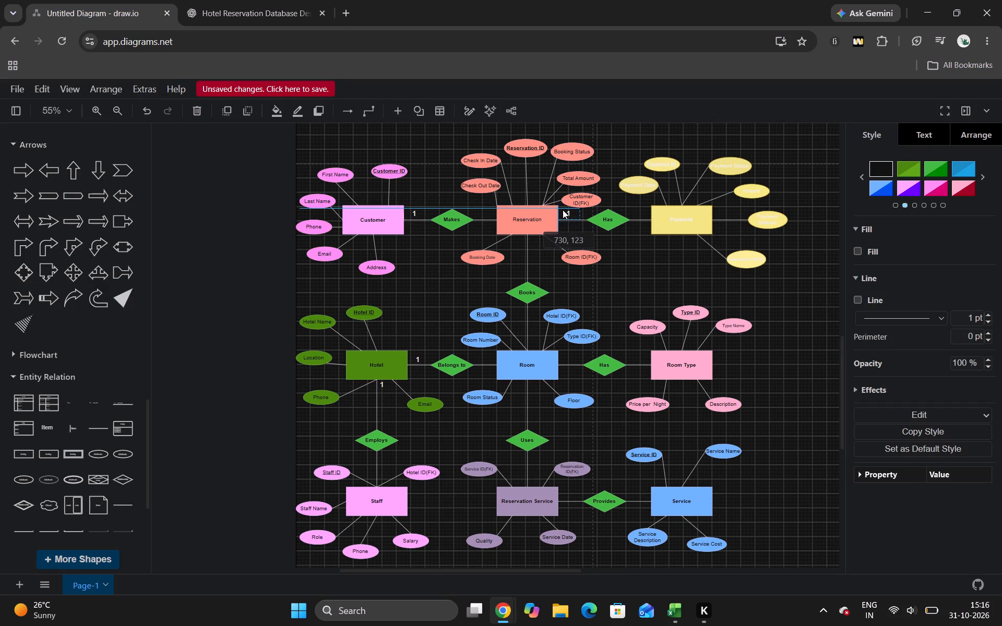
drag(563, 210, 558, 213)
click(610, 139)
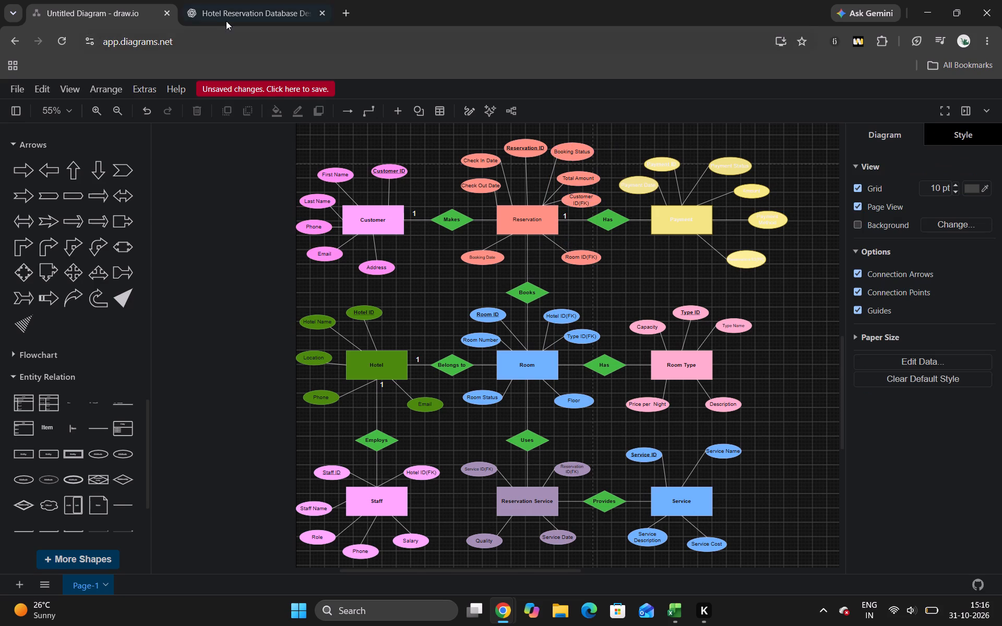
Recheck the reference image and paste a 1 label just above the Room rectangle, beside its connector to the Books diamond.
click(228, 19)
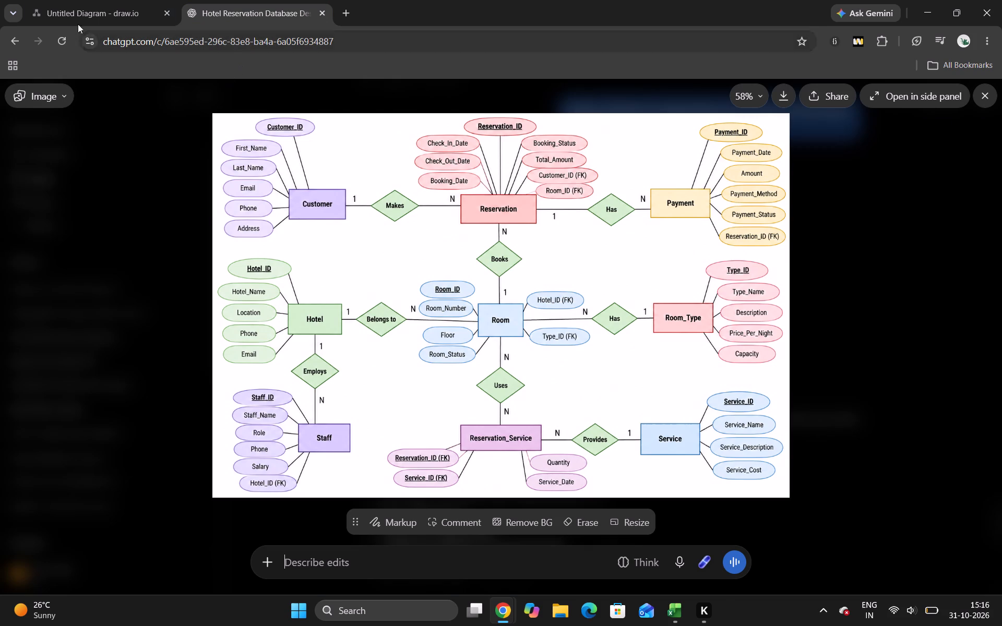
click(85, 0)
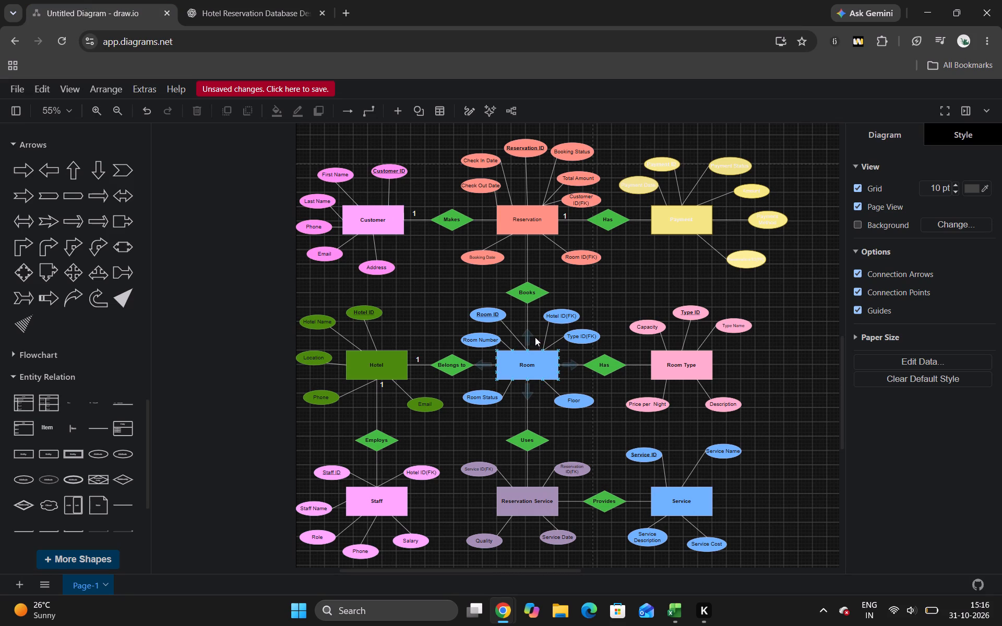
key(ctrl+v)
drag(536, 341, 536, 341)
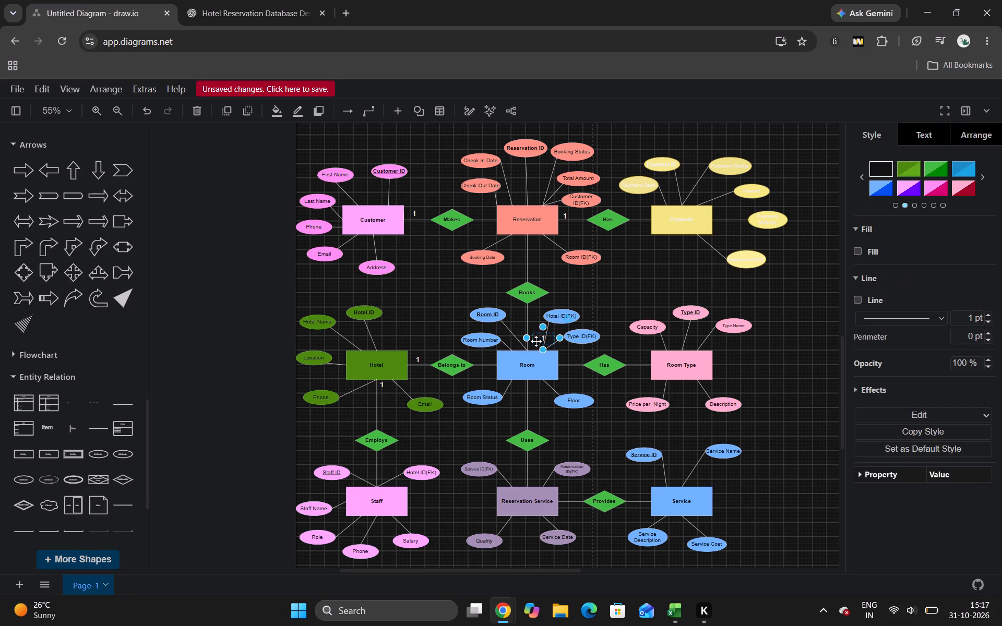
drag(536, 341, 525, 347)
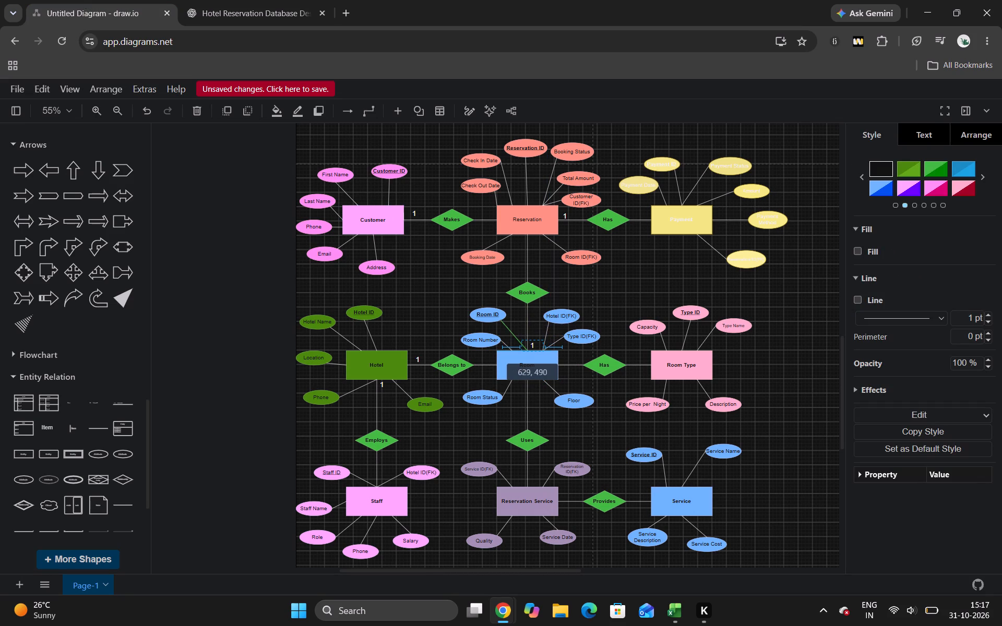
drag(525, 347, 524, 348)
drag(524, 348, 524, 348)
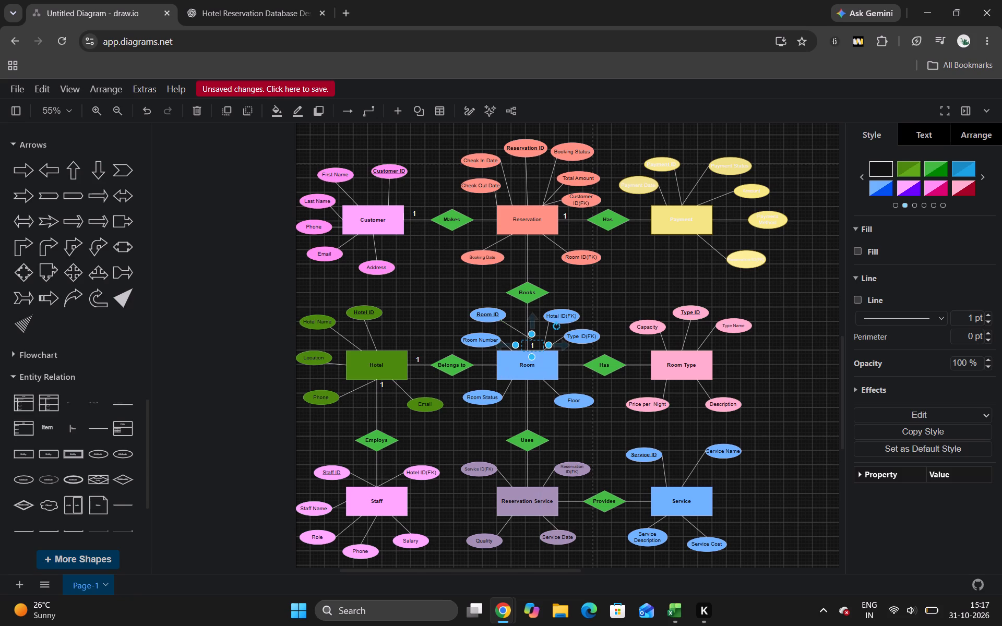
click(439, 274)
Consult the reference image and paste a 1 label just above the connector between the Has diamond and the Room Type rectangle.
click(259, 0)
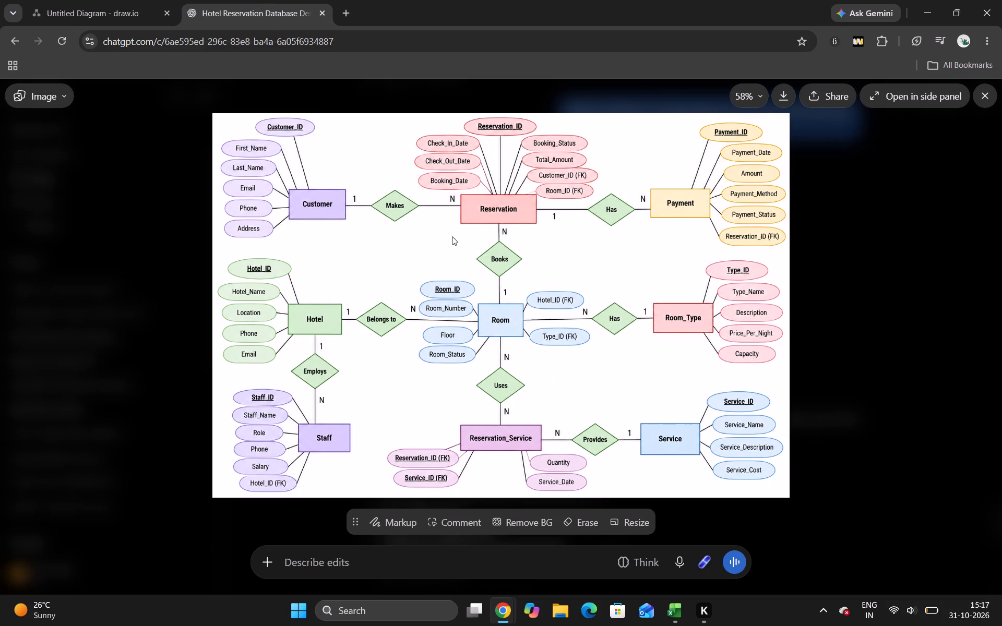
click(135, 0)
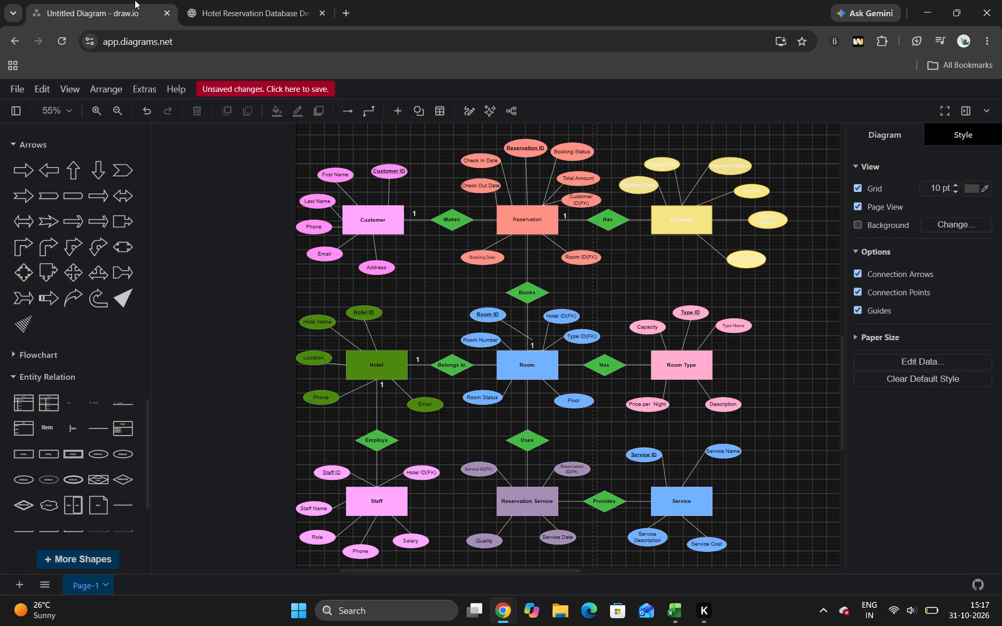
key(ctrl+v)
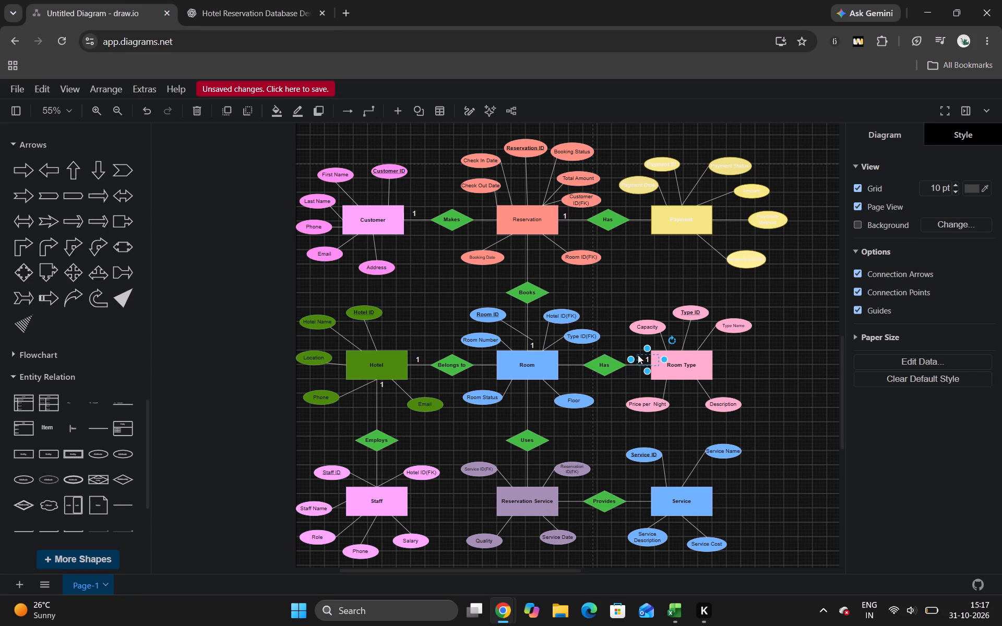
click(638, 355)
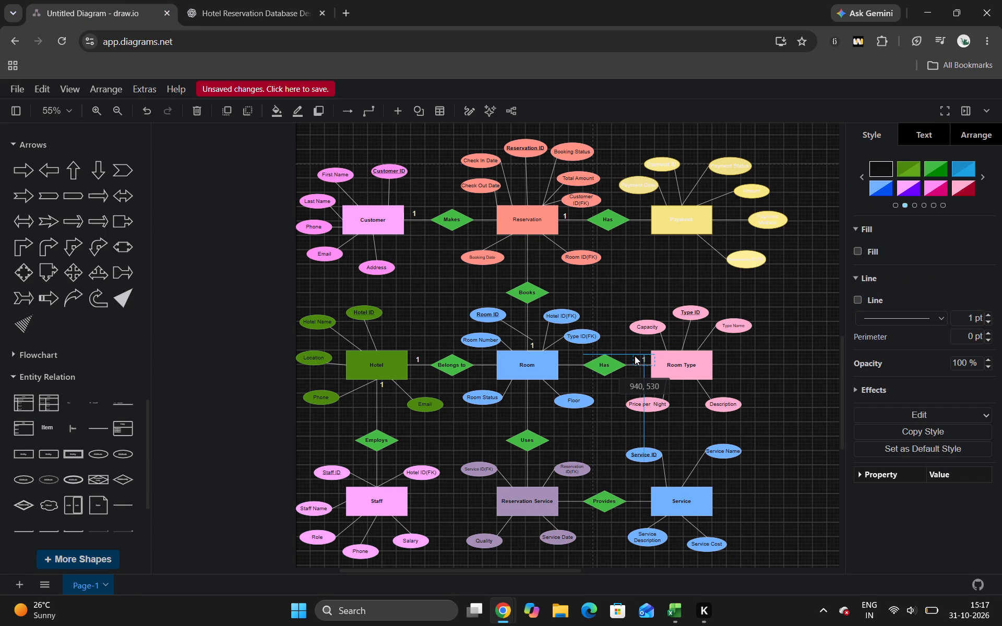
click(612, 279)
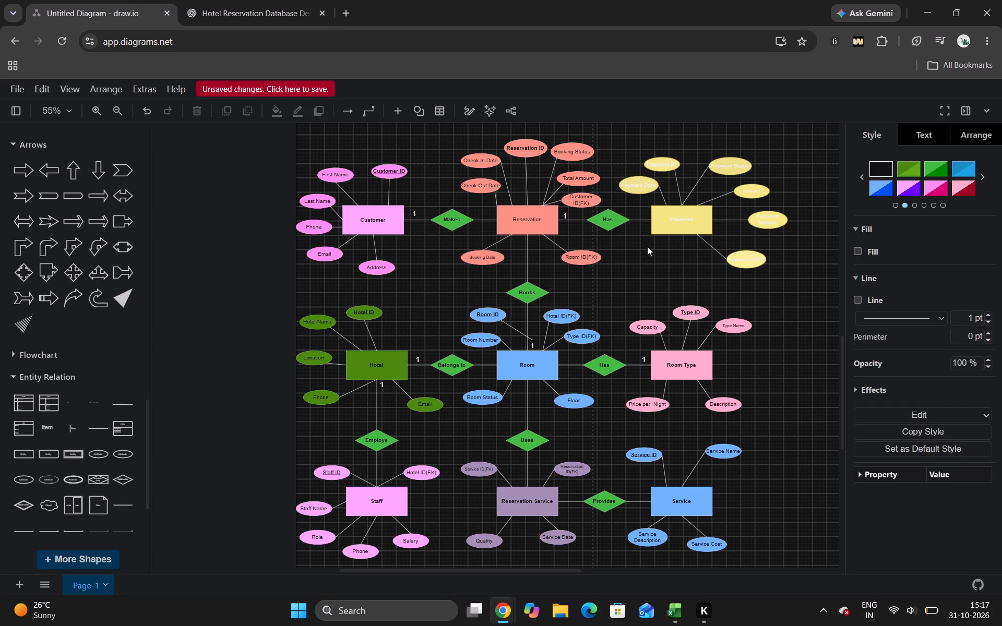
Consult the reference image and paste a 1 label just above the connector between the Provides diamond and the Service rectangle.
click(208, 9)
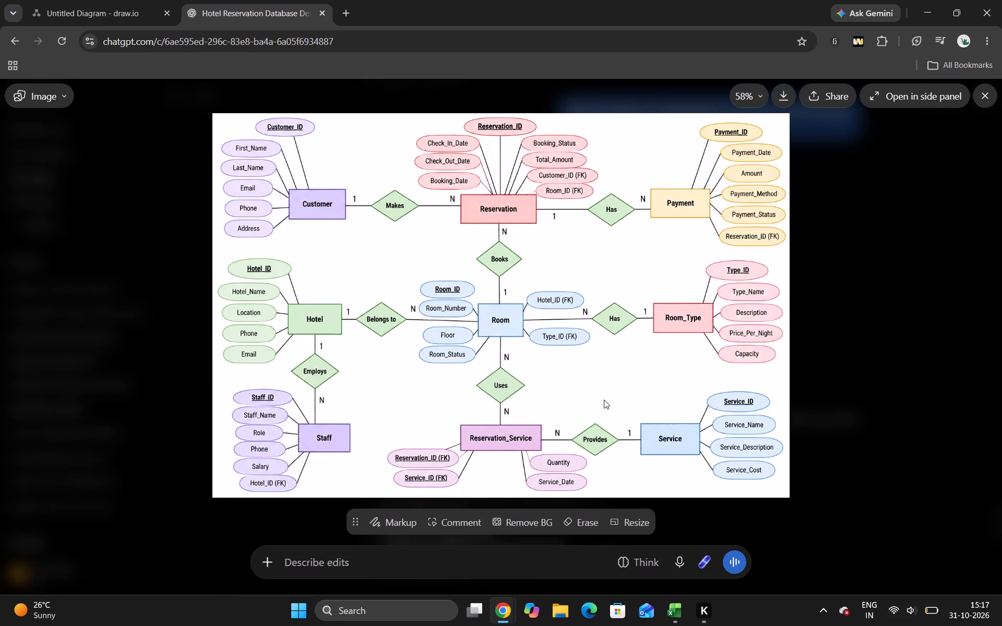
click(82, 0)
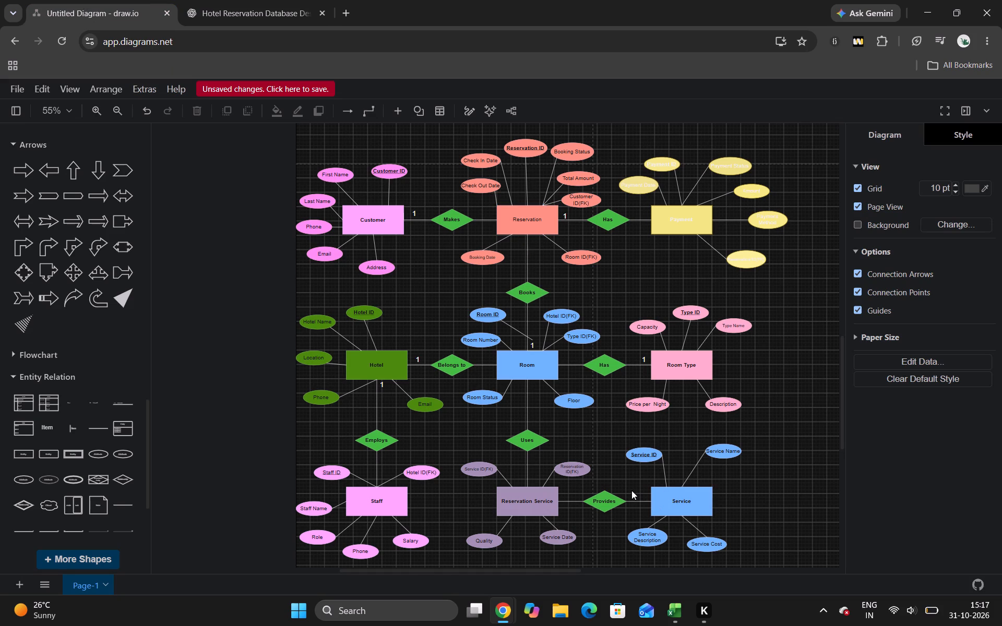
key(ctrl+v)
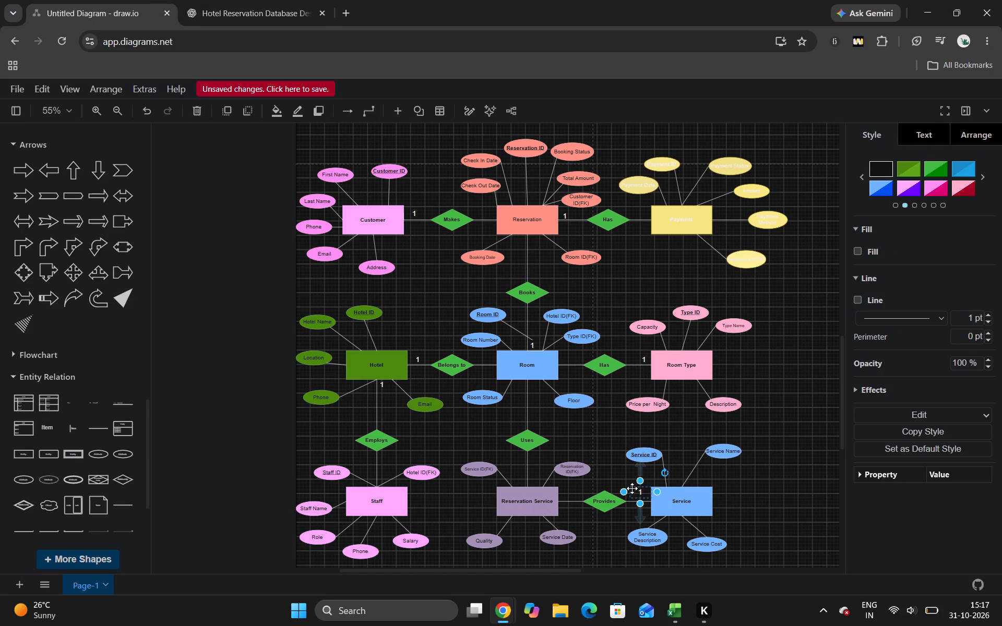
click(632, 488)
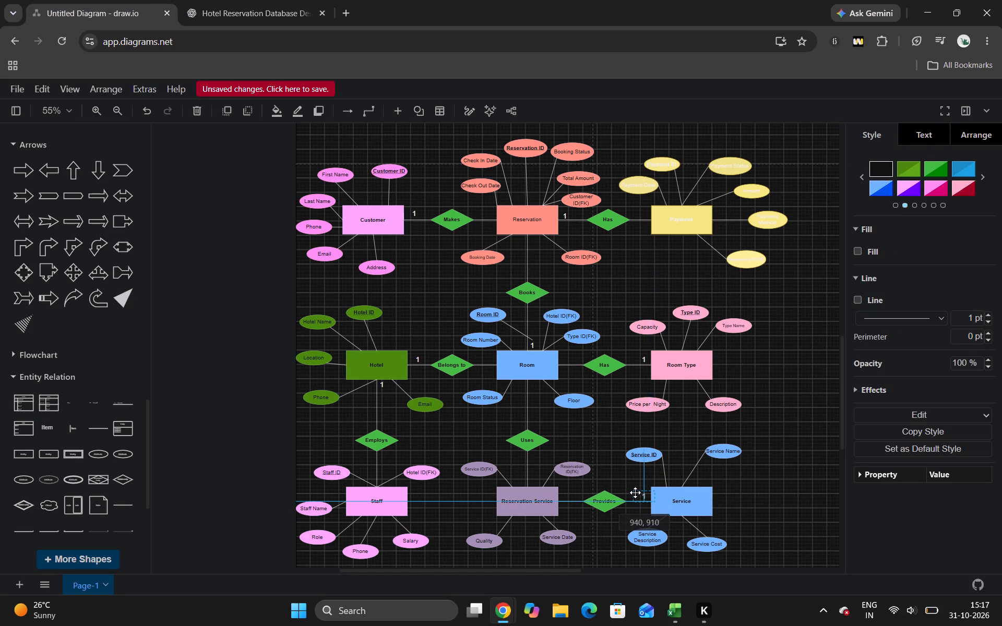
click(774, 430)
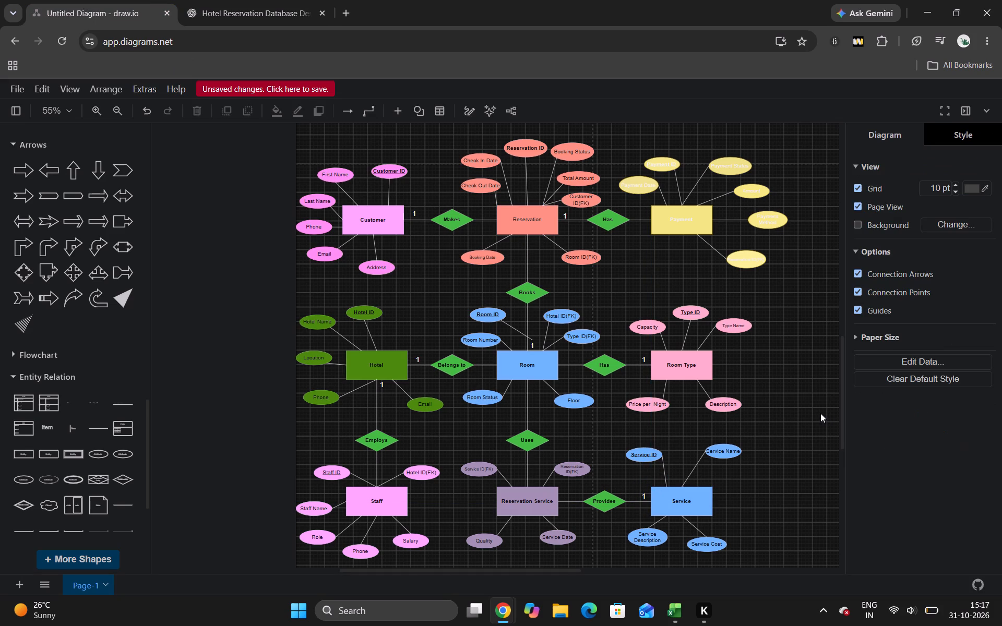
Check the ChatGPT reference diagram, and add a text label N between the Makes diamond and the Reservation rectangle.
click(237, 0)
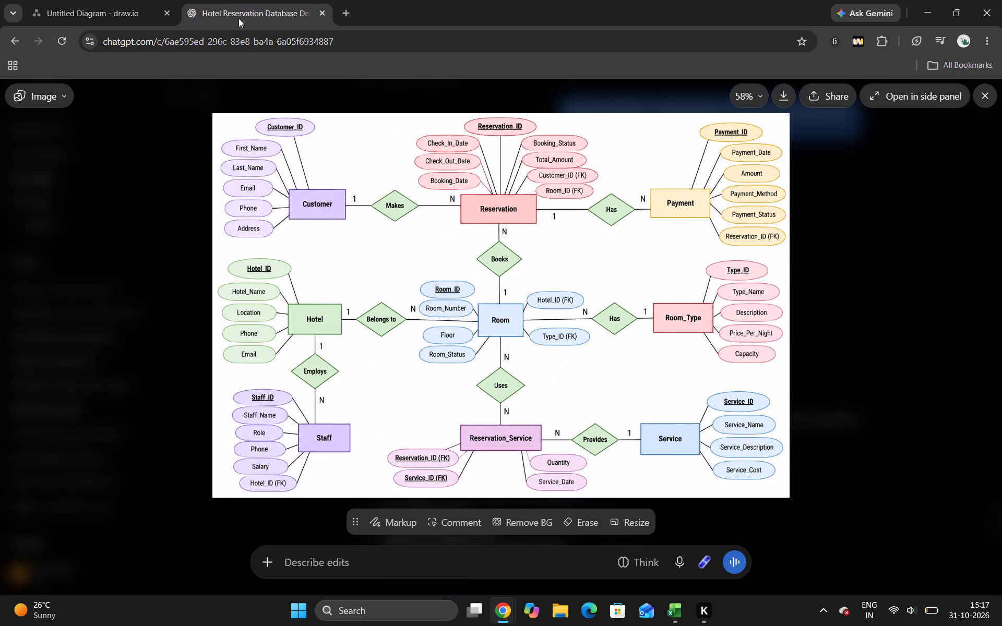
click(115, 0)
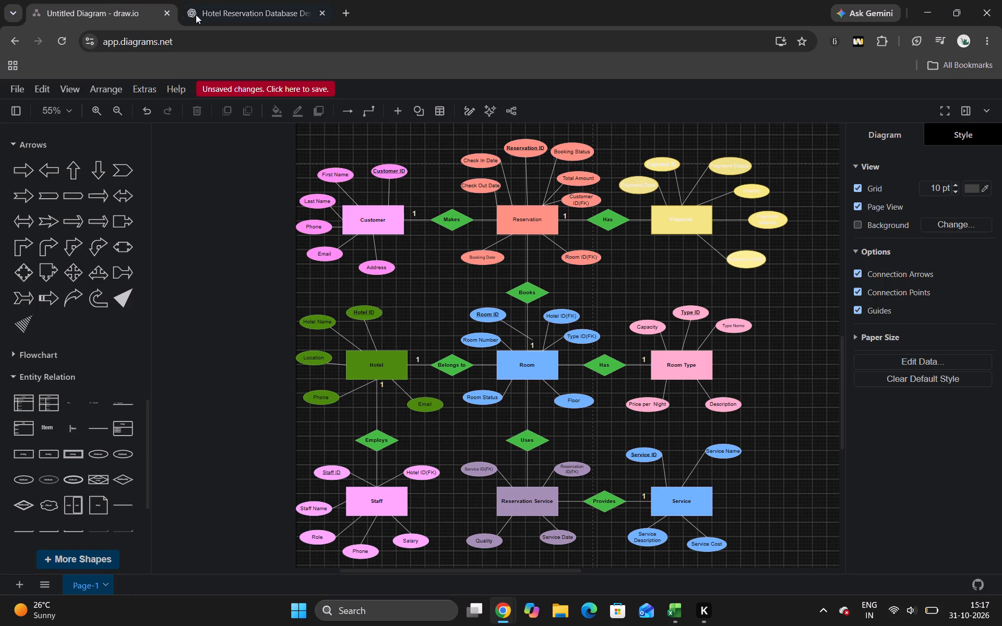
click(207, 8)
click(114, 2)
double_click(478, 203)
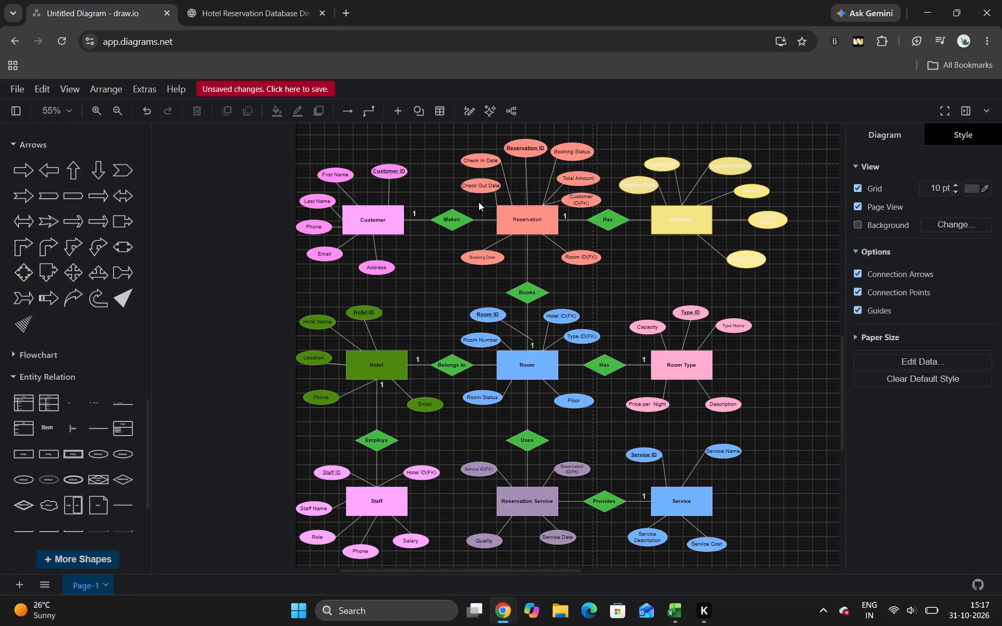
click(484, 204)
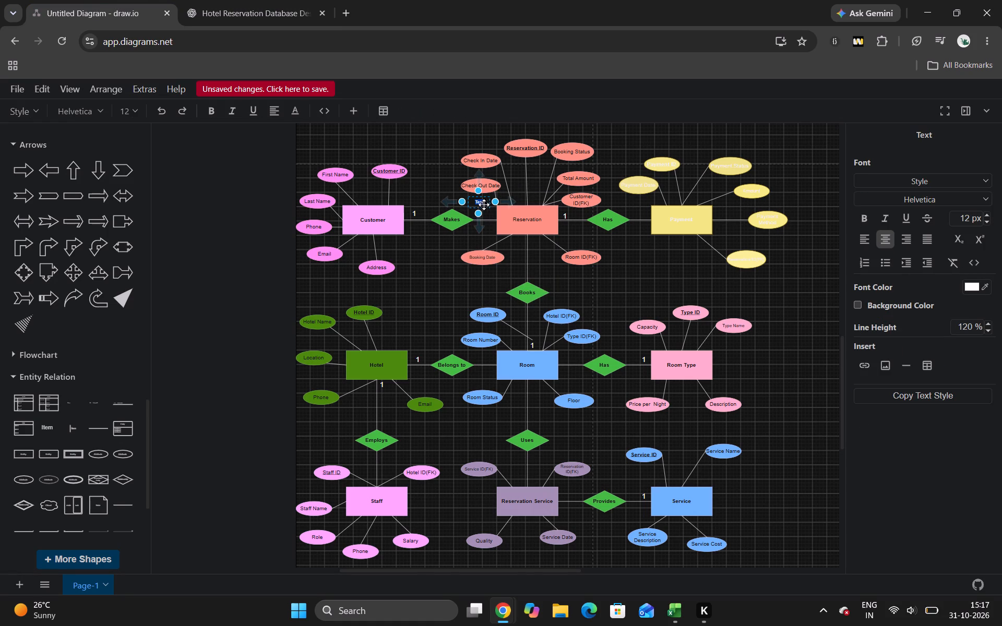
key(BackSpace)
key(shift+n)
Set the font size of the new N label beside Reservation to 20 px.
triple_click(988, 214)
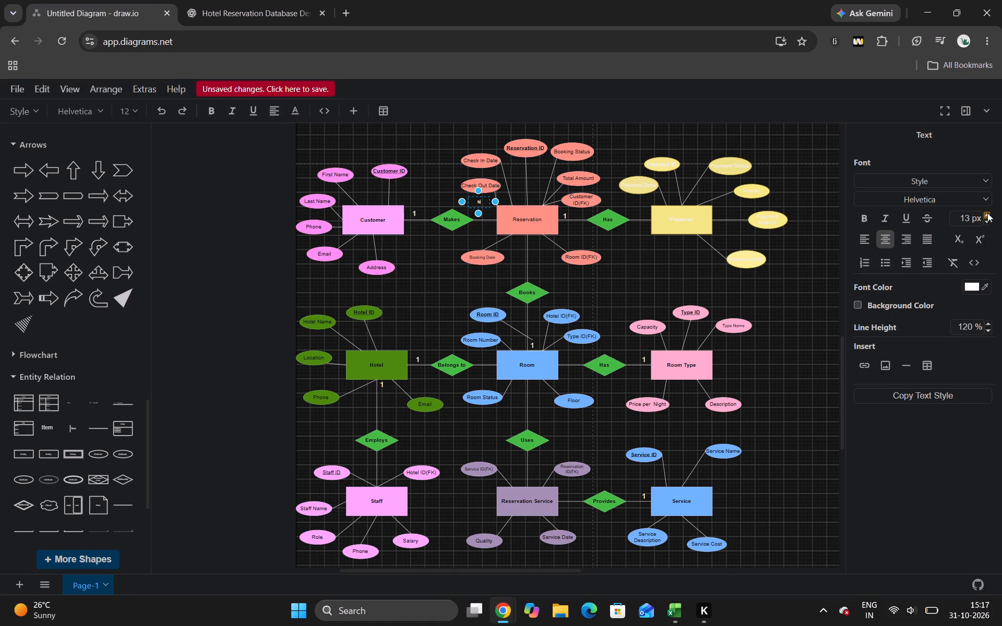
triple_click(986, 213)
double_click(985, 213)
double_click(481, 204)
double_click(479, 202)
triple_click(987, 215)
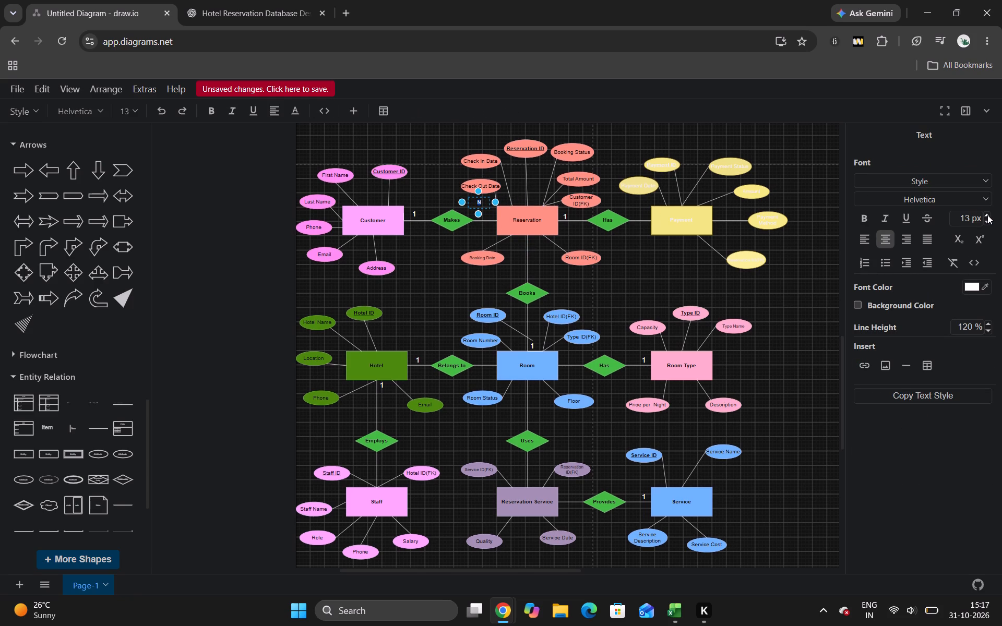
triple_click(987, 215)
click(987, 215)
click(987, 215)
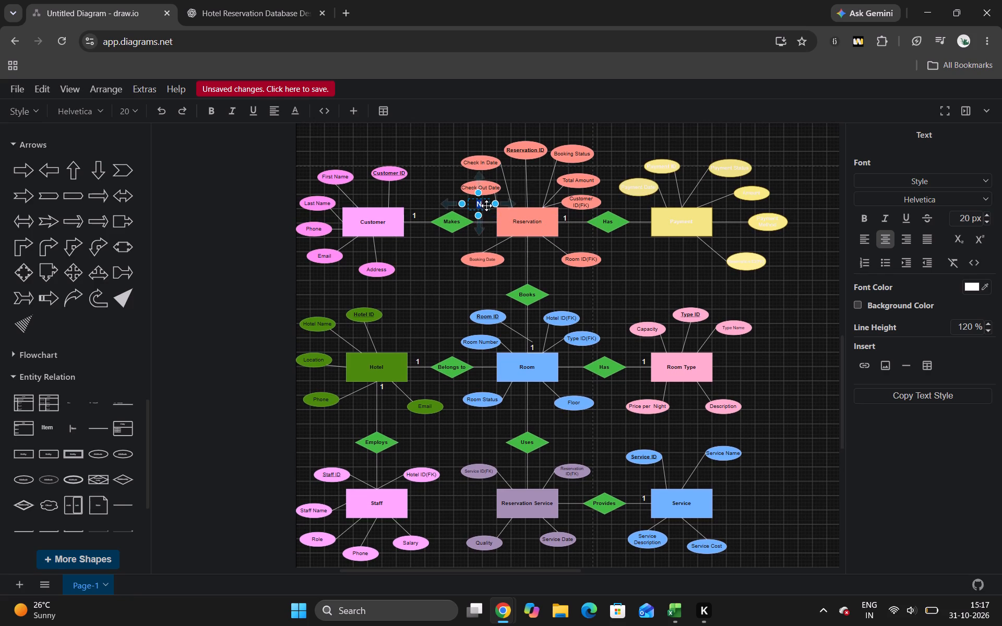
Move the N label to sit just above the connector between the Makes diamond and the Reservation rectangle.
drag(484, 206, 491, 216)
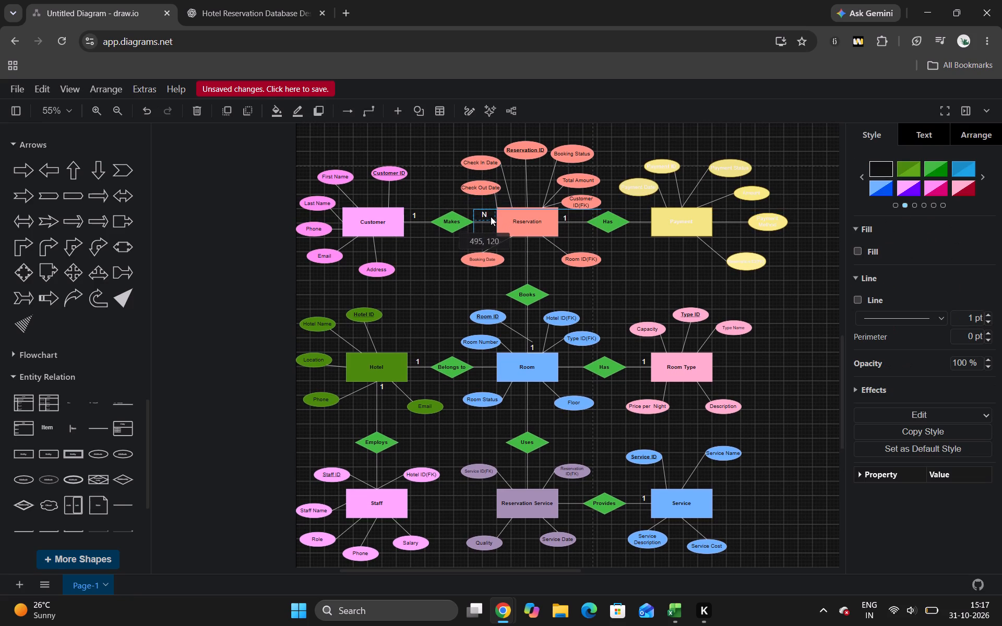
drag(491, 216, 492, 217)
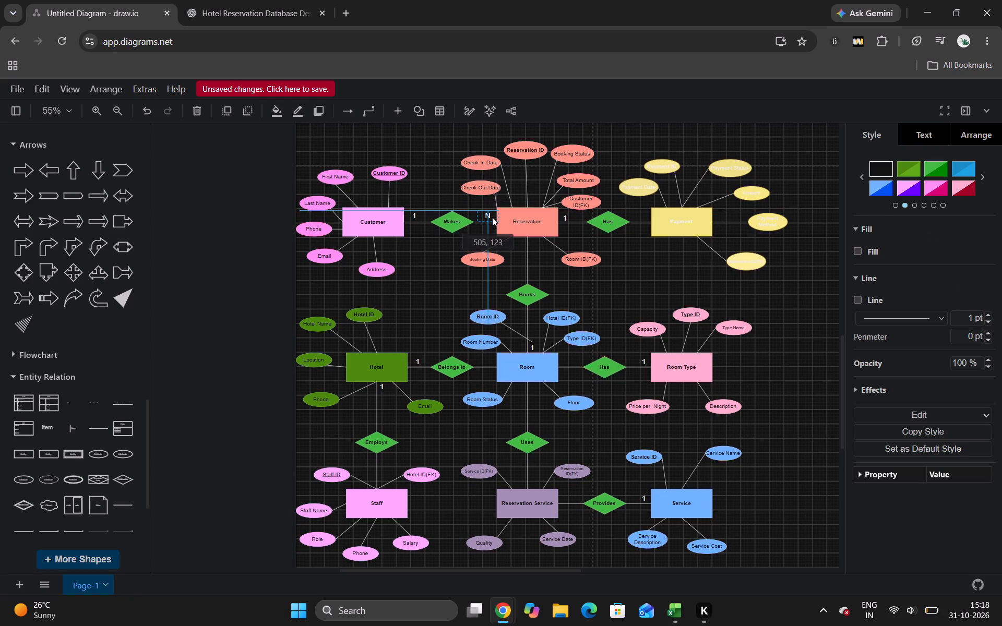
drag(492, 217, 488, 218)
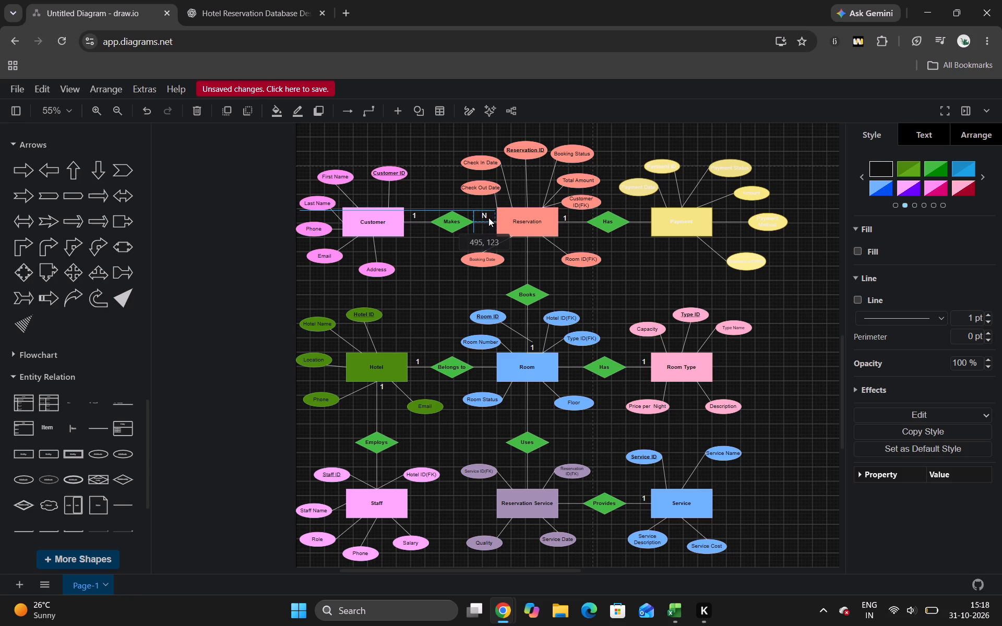
drag(488, 218, 491, 218)
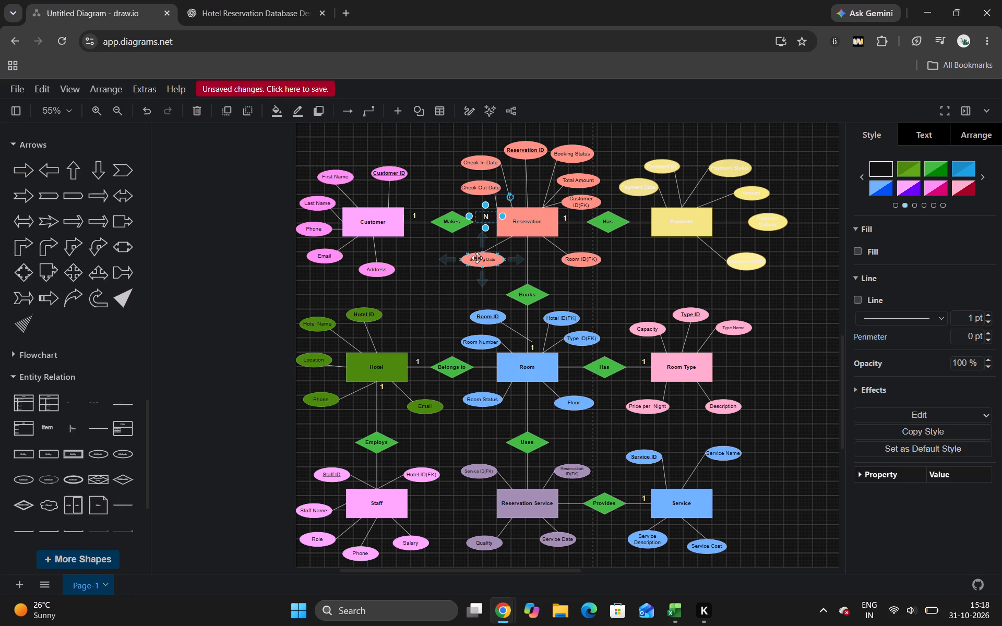
Copy the N label, consult the reference image, and paste it just above the connector between the Has diamond and the Payment rectangle.
key(ctrl+c)
click(437, 260)
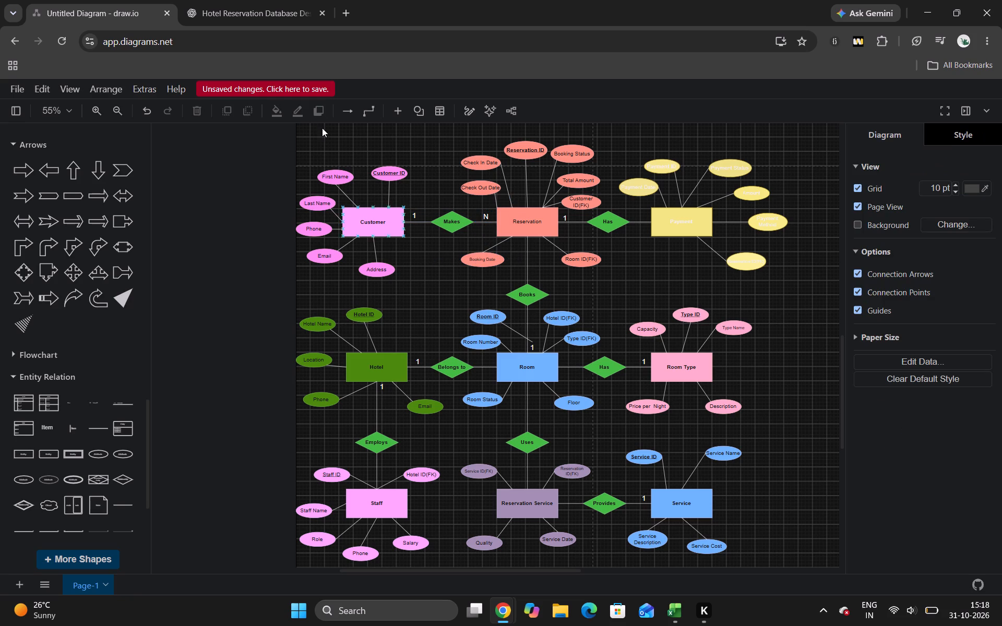
click(238, 4)
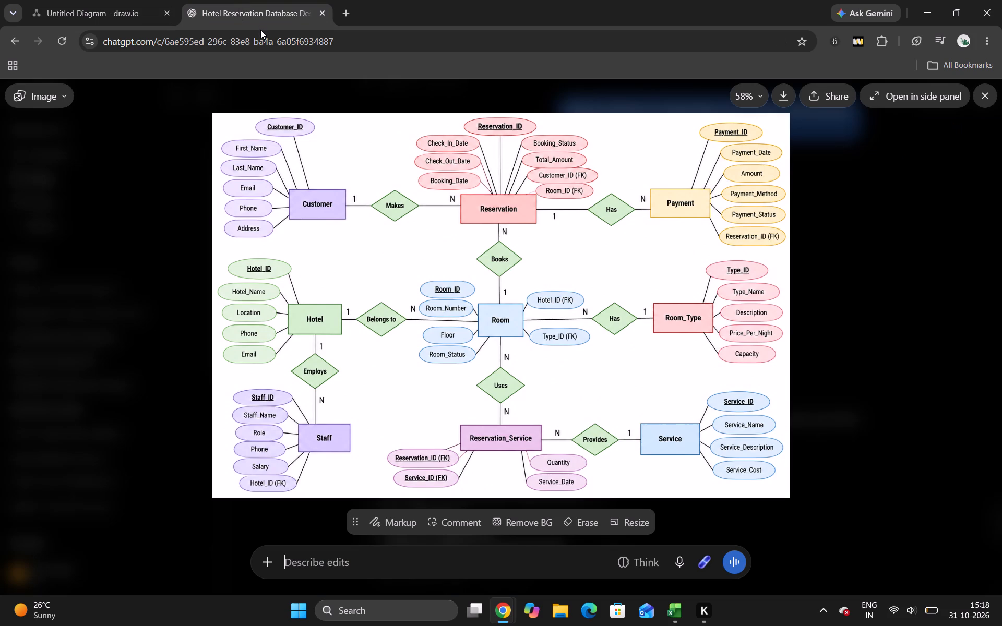
click(139, 4)
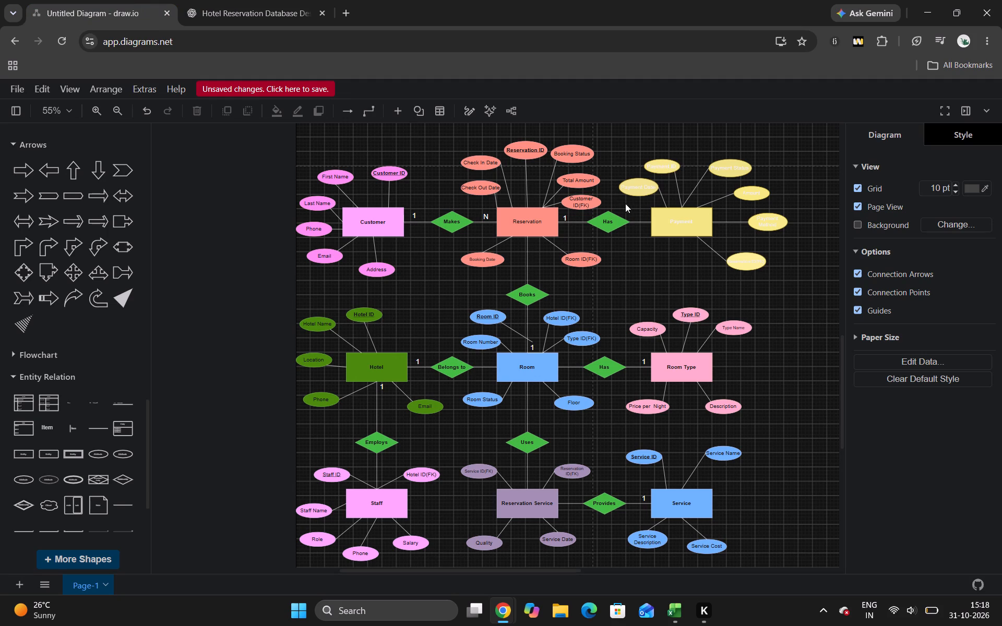
key(ctrl+v)
drag(636, 206, 639, 208)
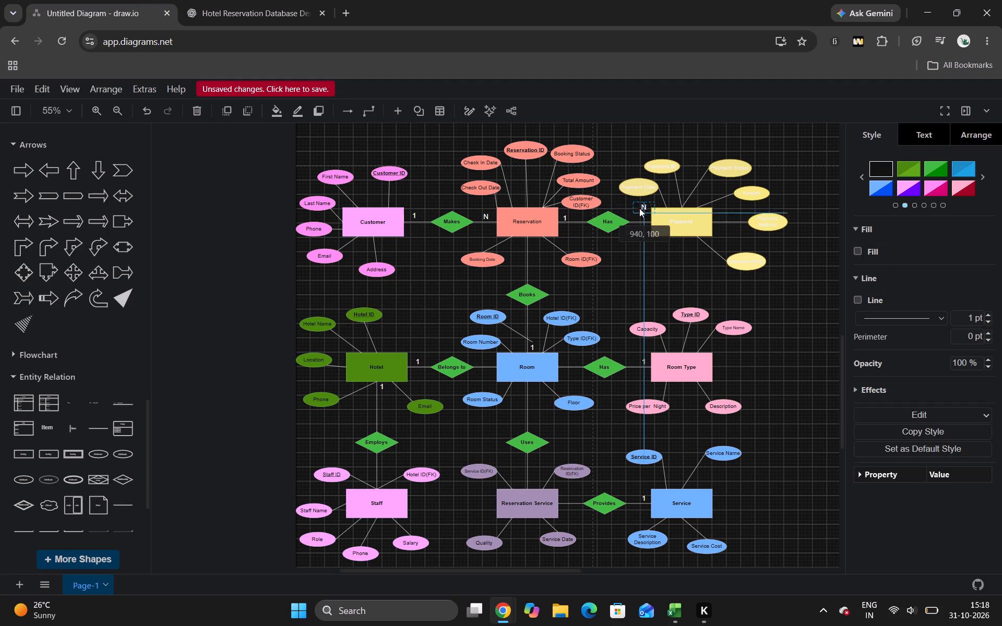
drag(639, 208, 641, 215)
Recheck the reference image and paste an N label just above the connector between the Belongs to diamond and the Room rectangle.
click(233, 13)
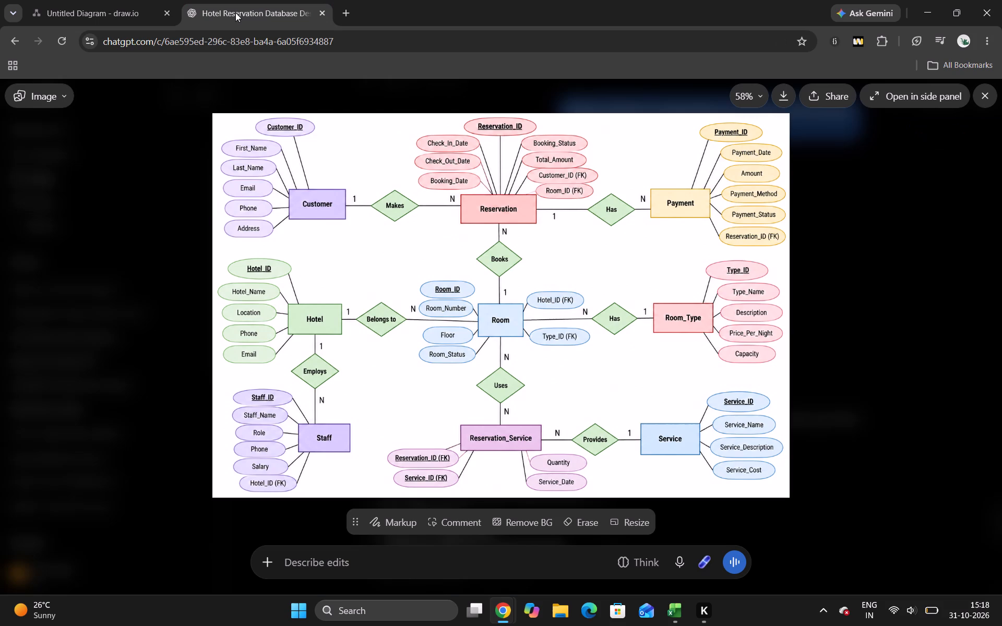
click(86, 11)
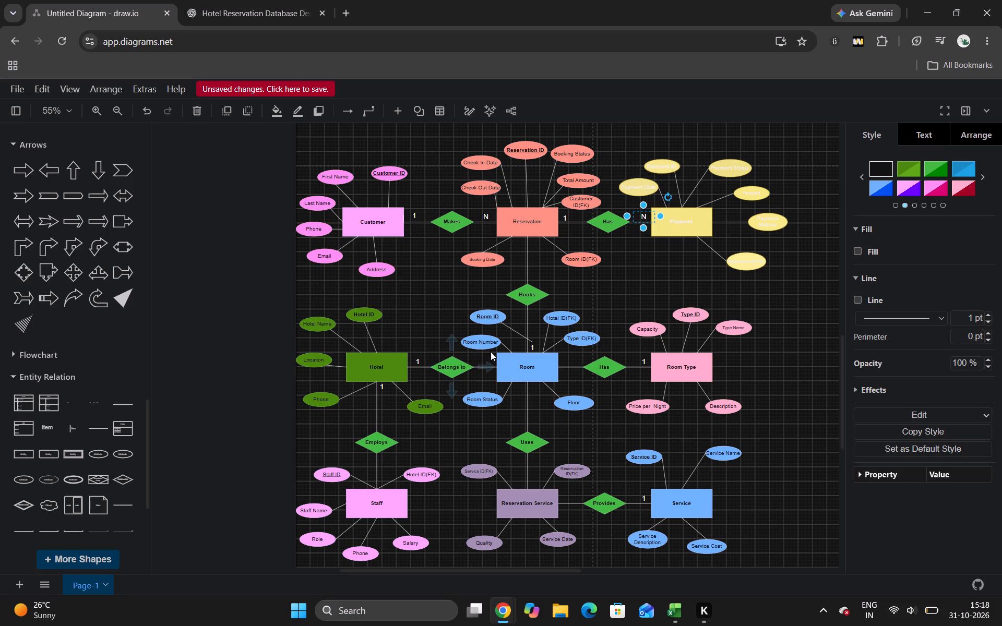
key(ctrl+v)
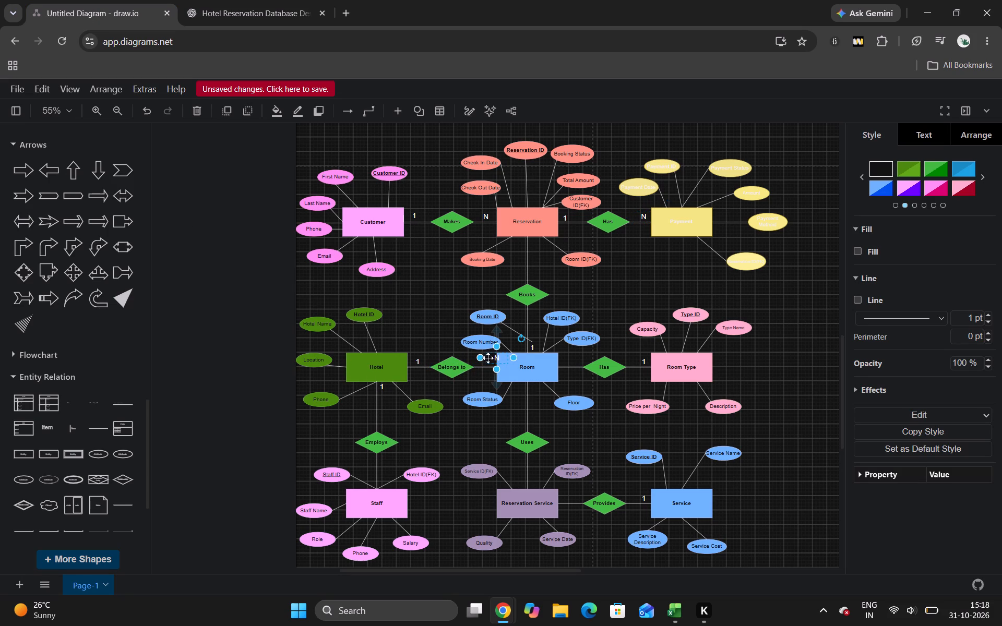
drag(489, 358, 479, 359)
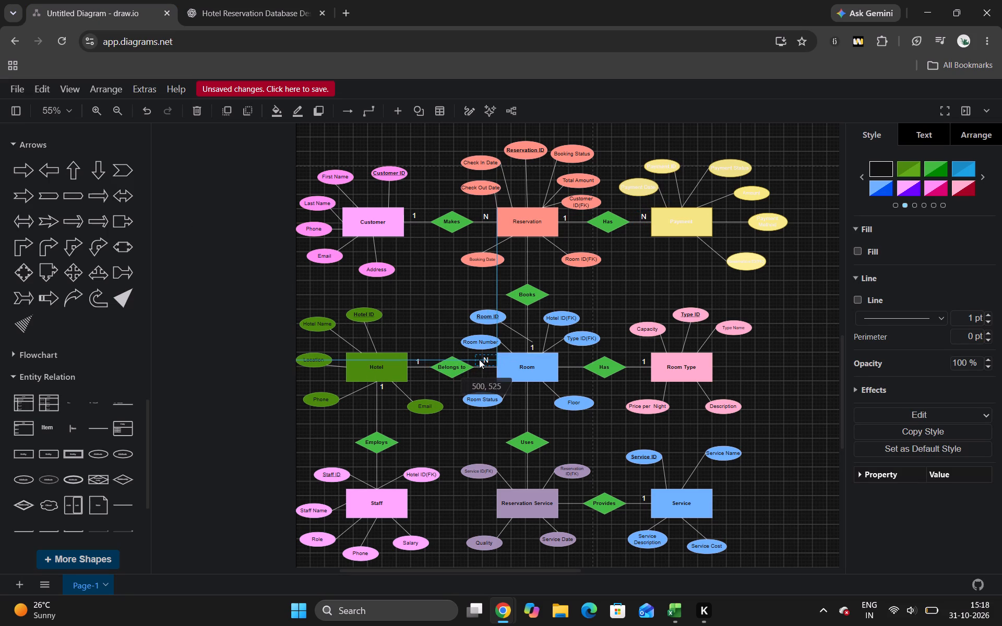
drag(479, 359, 481, 362)
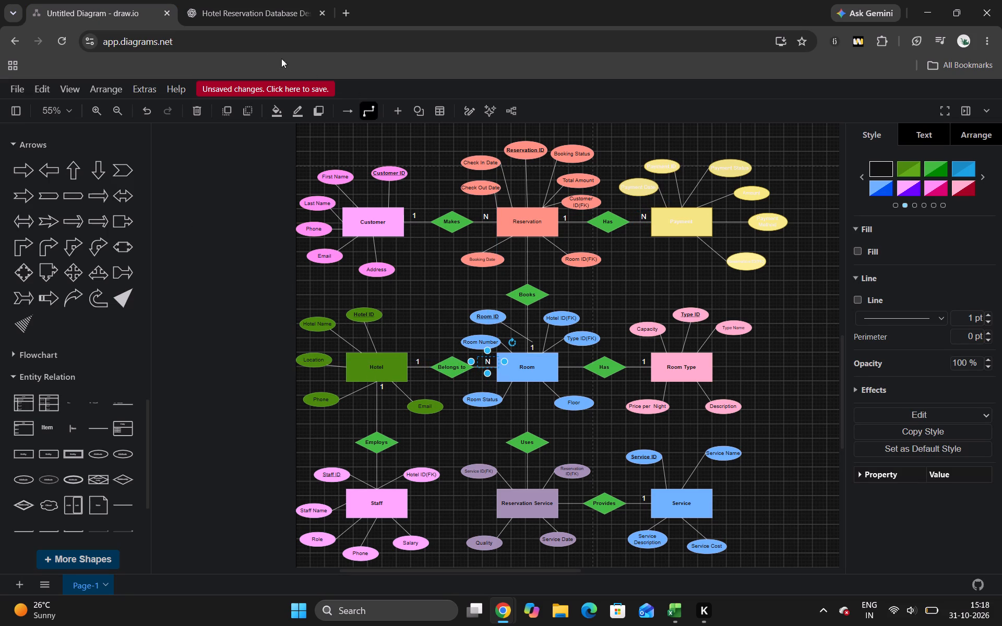
Consult the reference image and paste an N label just above the Staff rectangle, beside its connector to the Employs diamond.
click(241, 0)
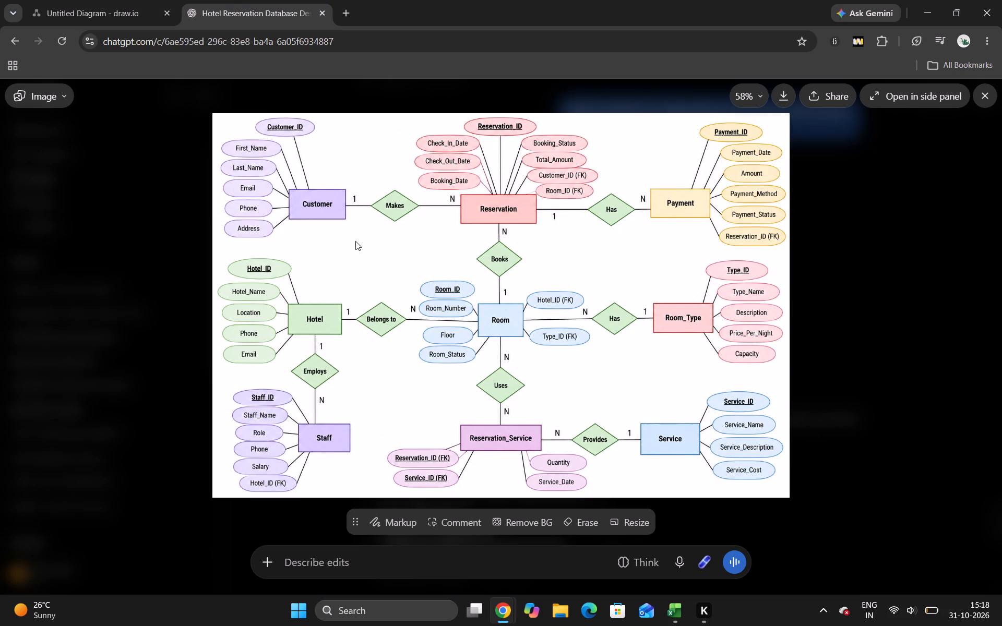
click(75, 13)
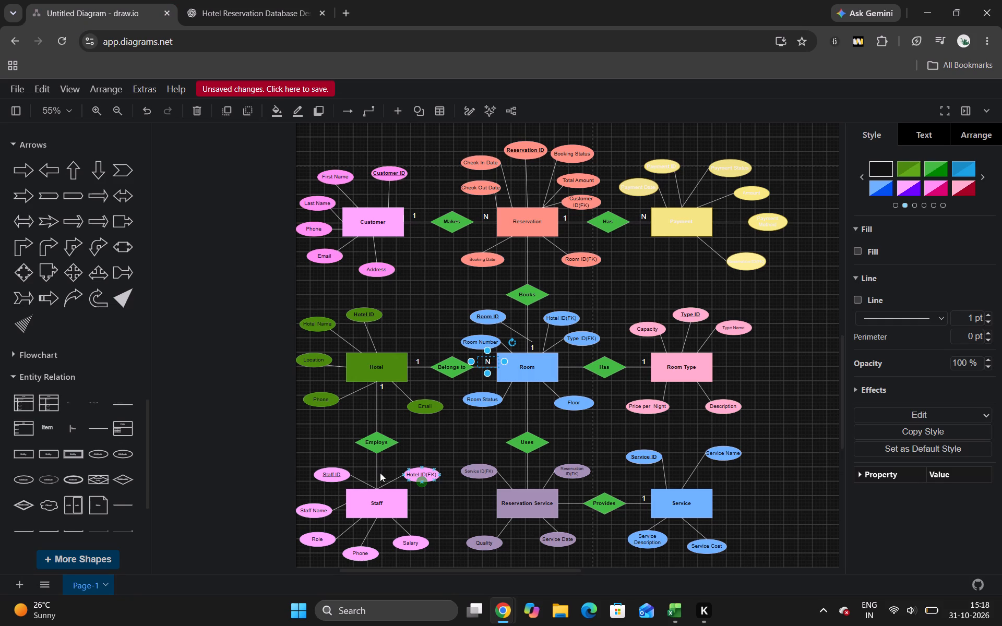
key(ctrl+v)
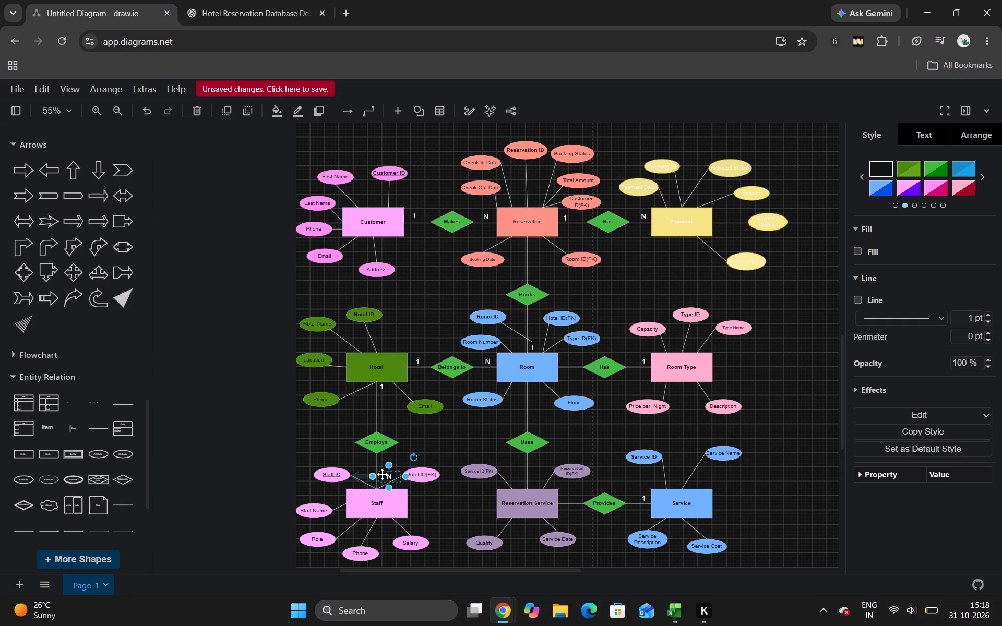
drag(382, 475, 378, 479)
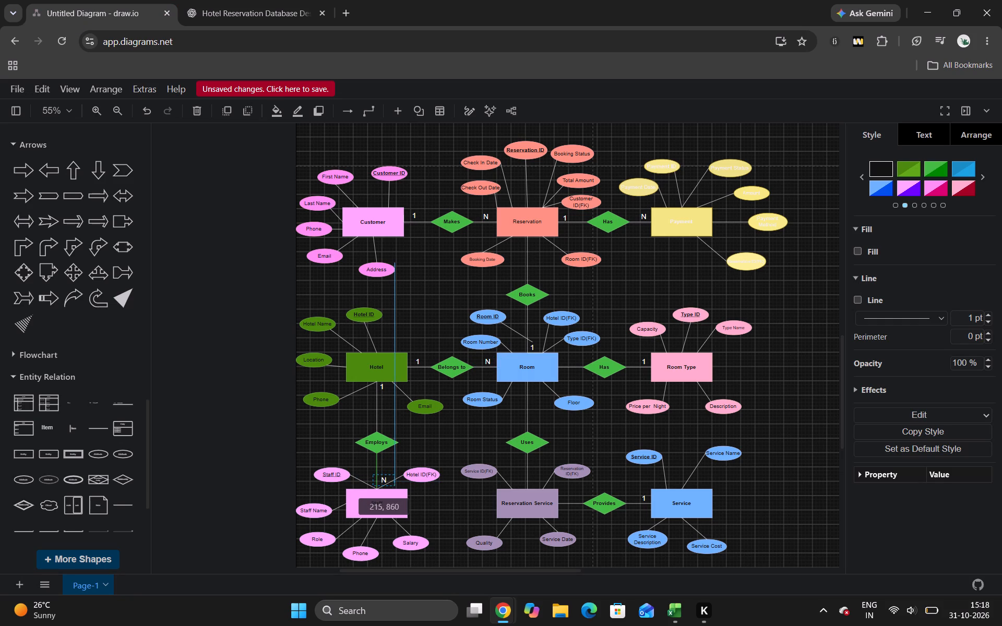
drag(378, 479, 363, 476)
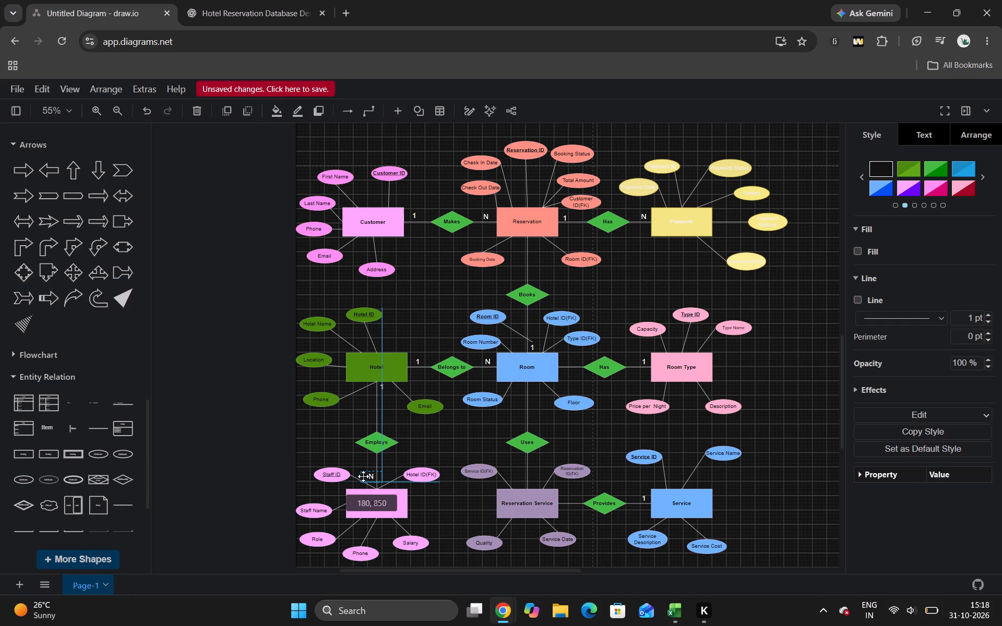
drag(363, 476, 363, 477)
click(275, 430)
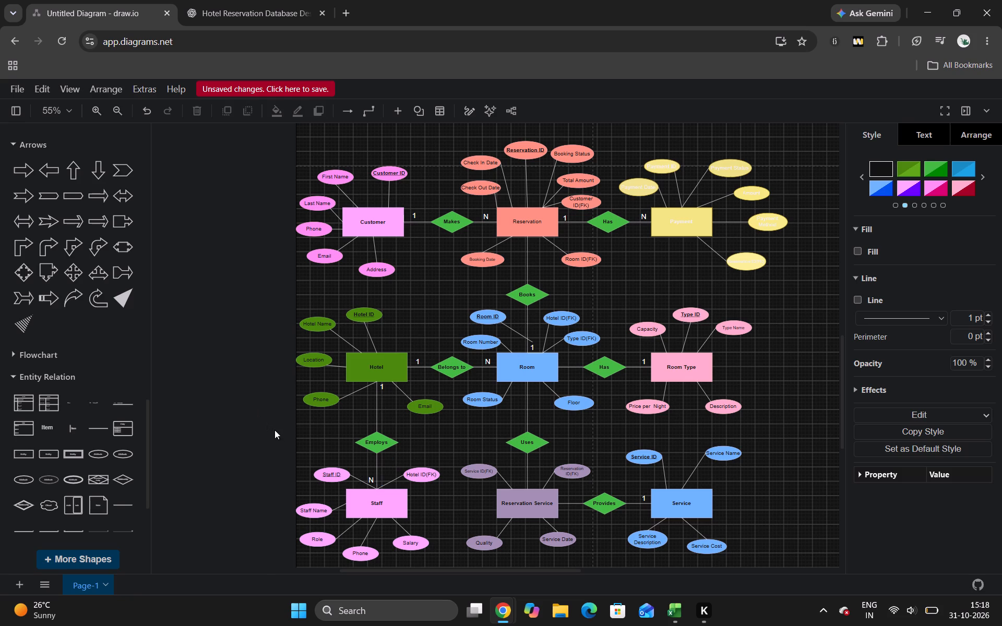
Consult the reference image and paste an N label just above the Reservation Service rectangle, beside its connector to the Uses diamond.
click(233, 7)
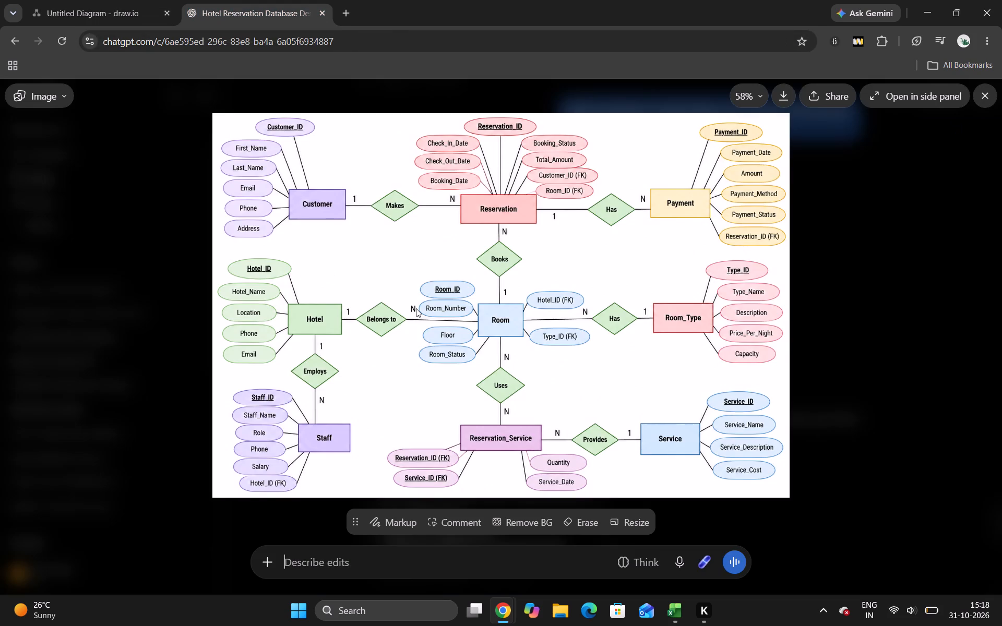
click(104, 0)
key(ctrl+v)
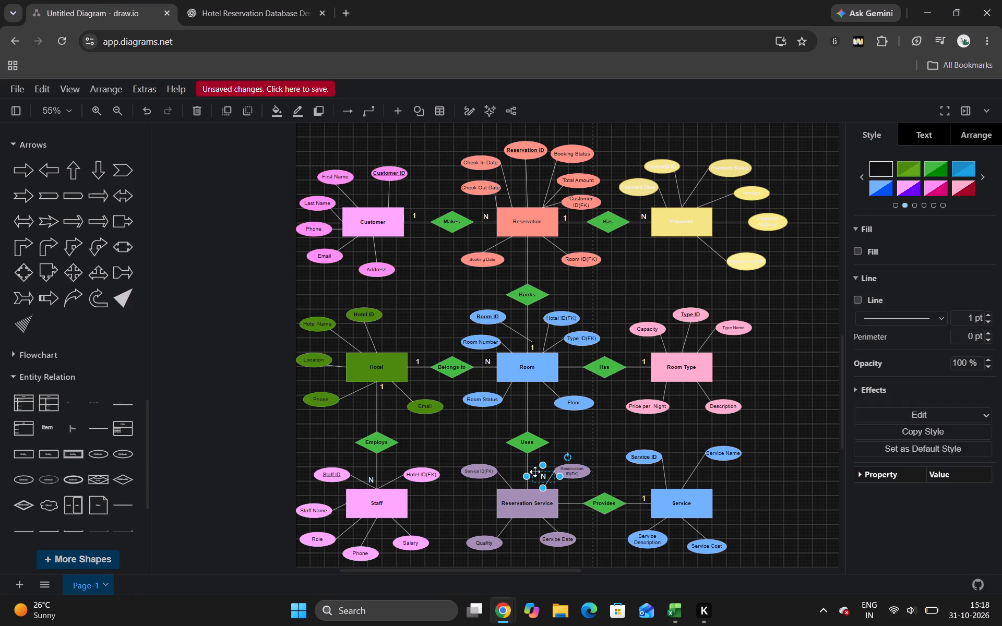
drag(536, 475, 534, 474)
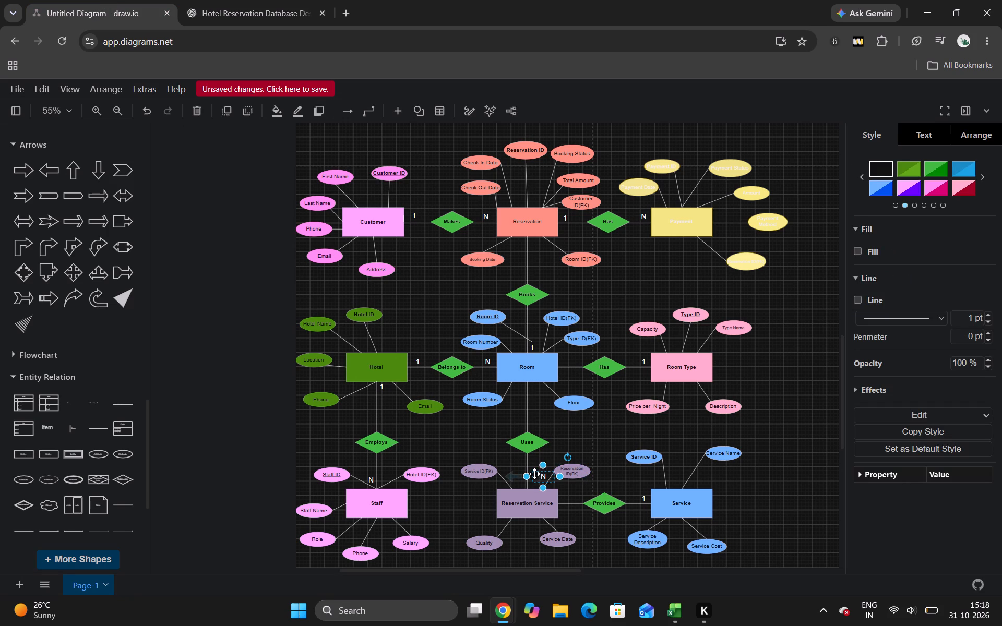
drag(534, 474, 528, 480)
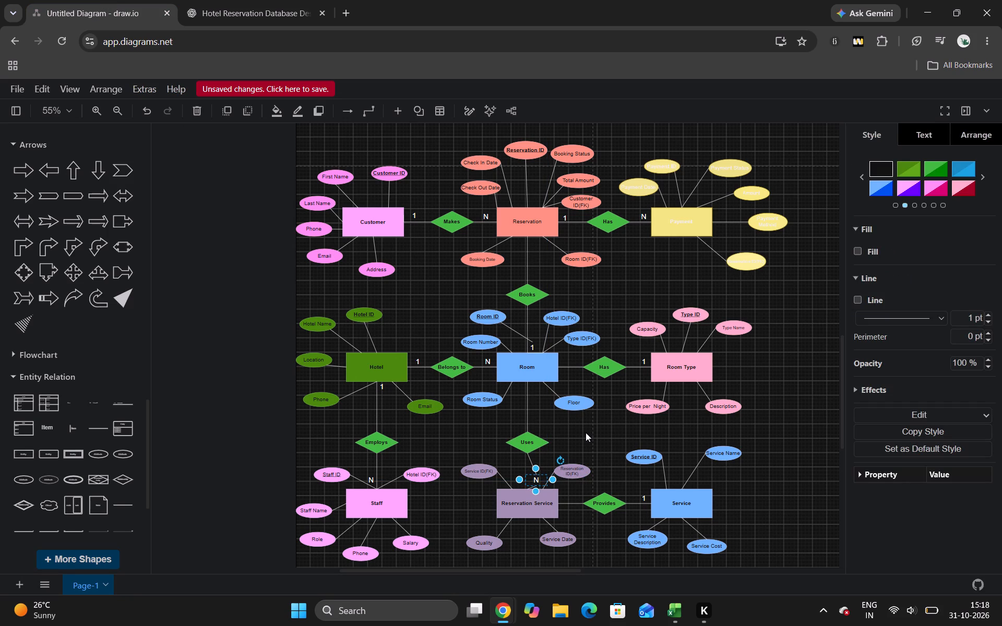
key(ctrl+z)
click(586, 432)
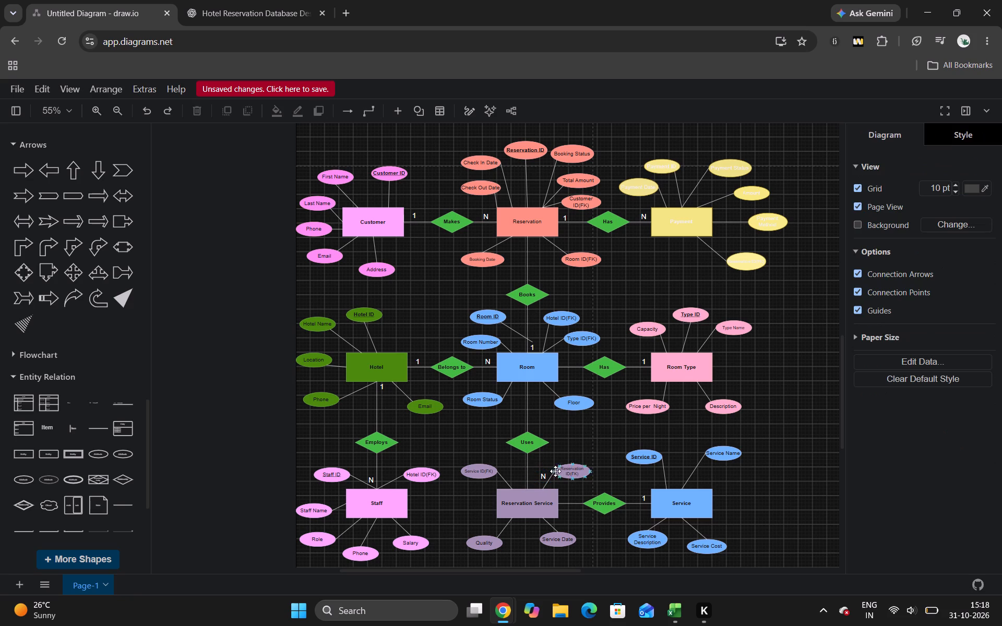
click(538, 477)
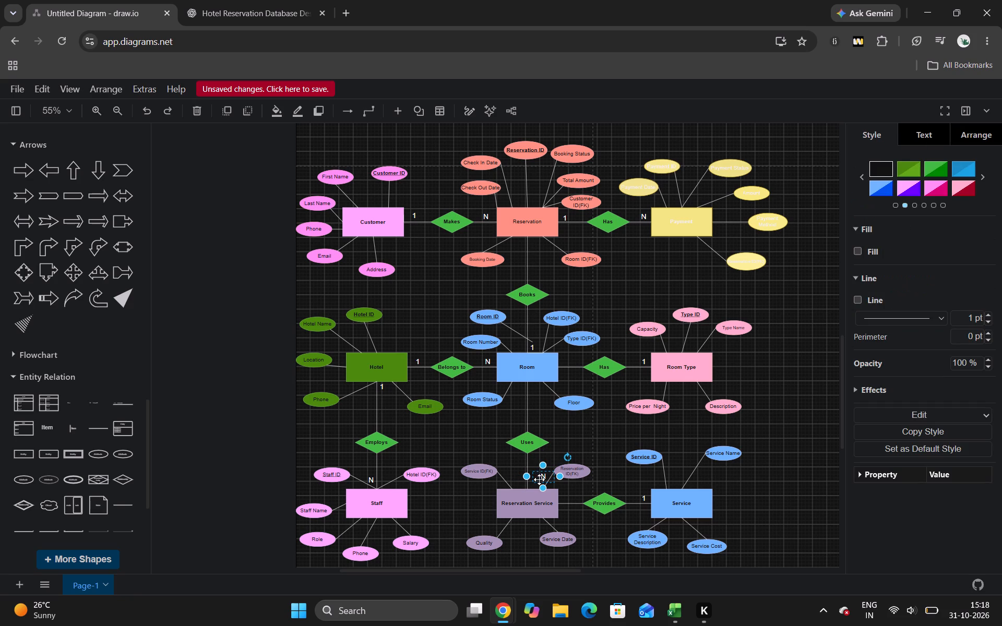
drag(541, 480, 533, 483)
click(577, 437)
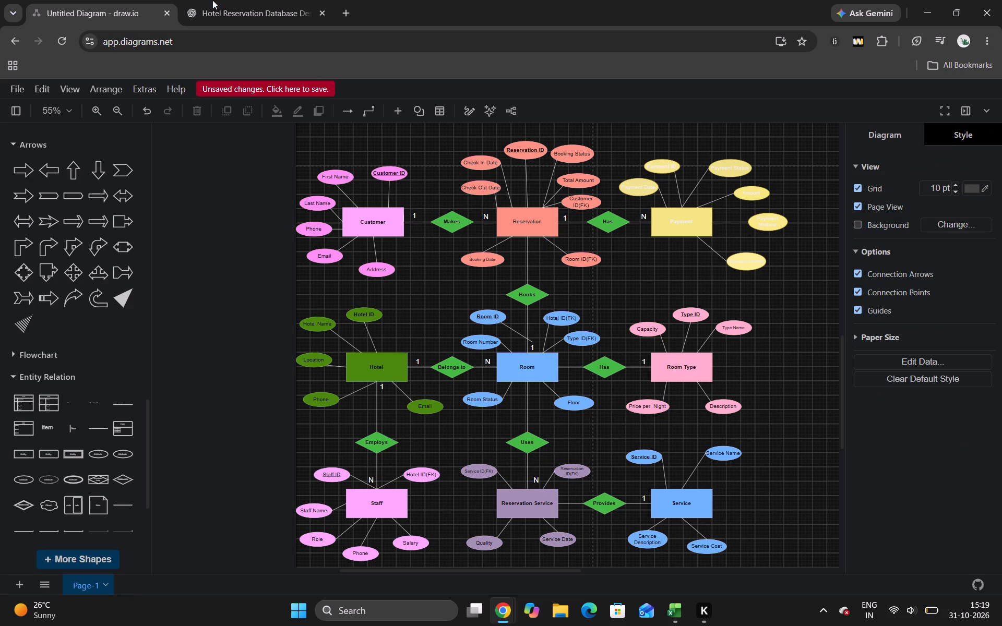
Recheck the reference image and paste an N label just above the connector between the Reservation Service rectangle and the Provides diamond.
click(213, 7)
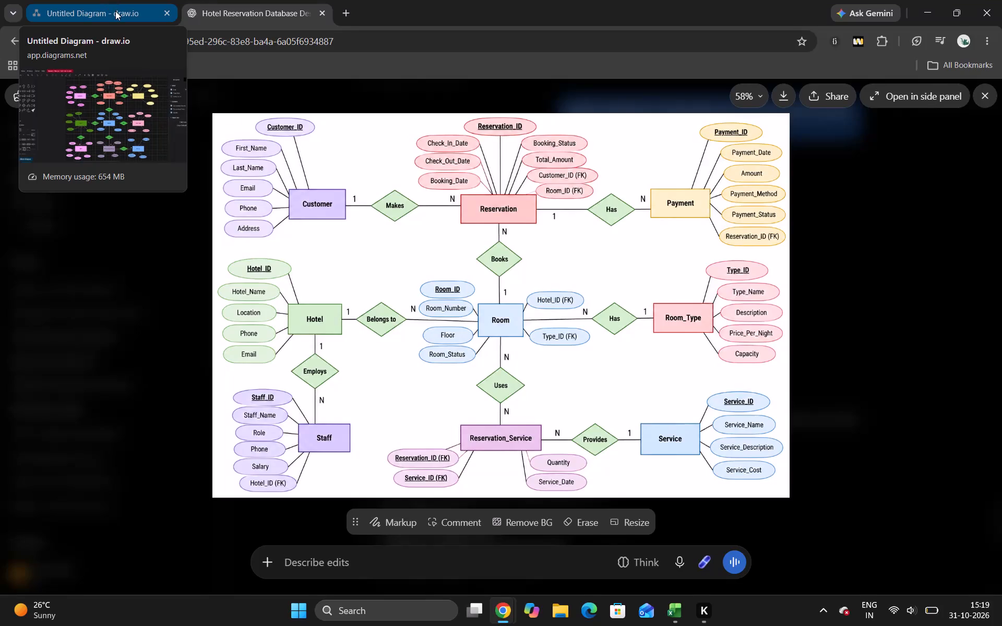
click(115, 15)
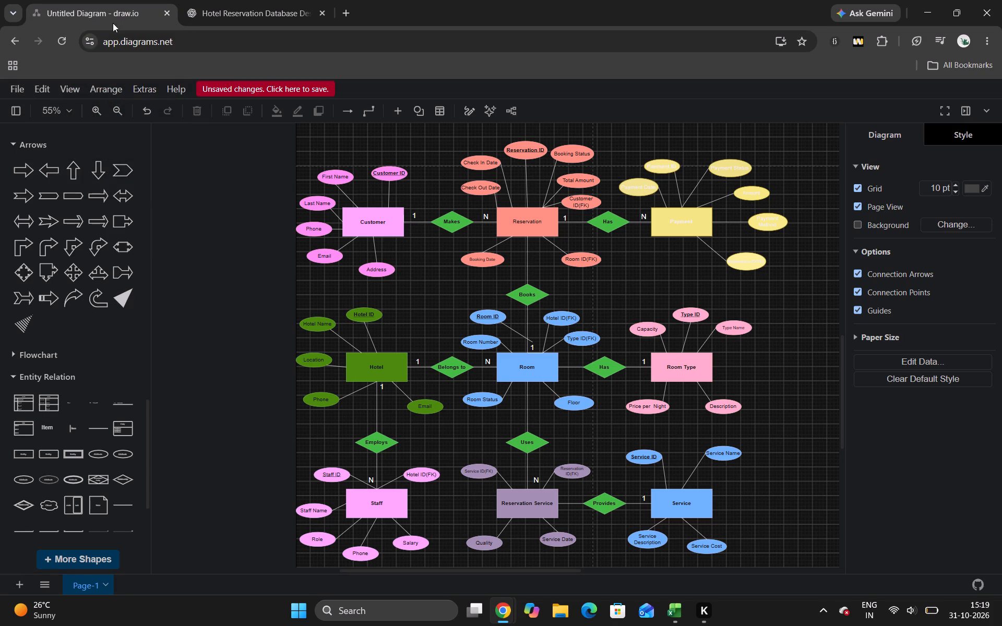
click(229, 0)
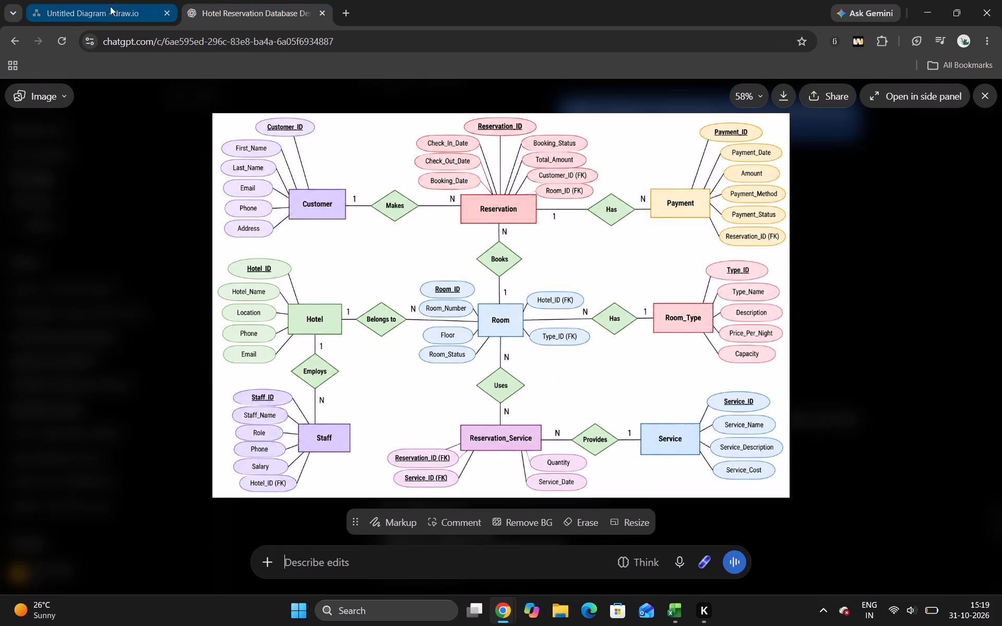
click(110, 3)
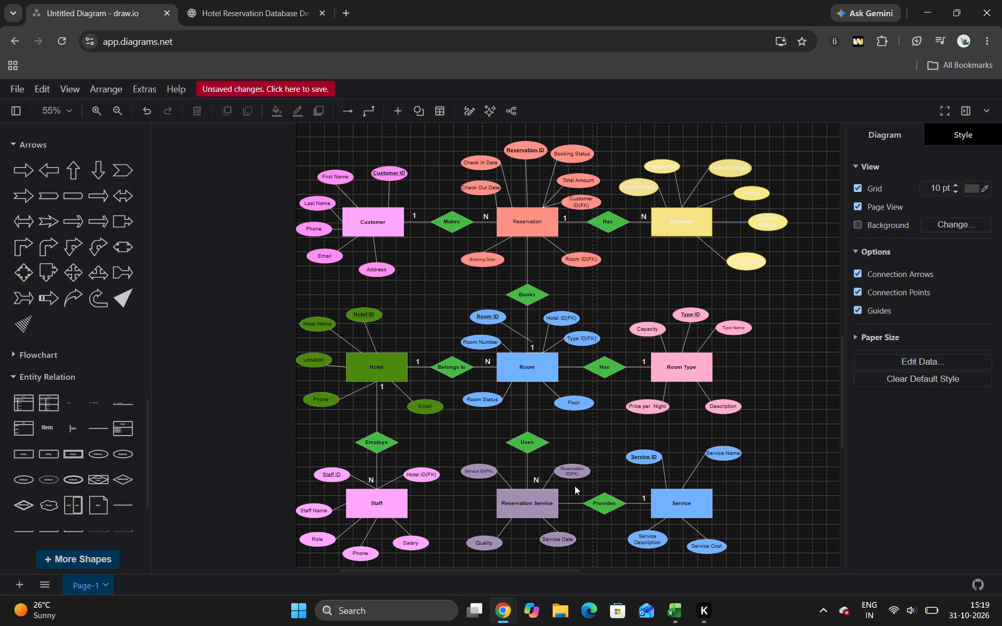
key(ctrl+v)
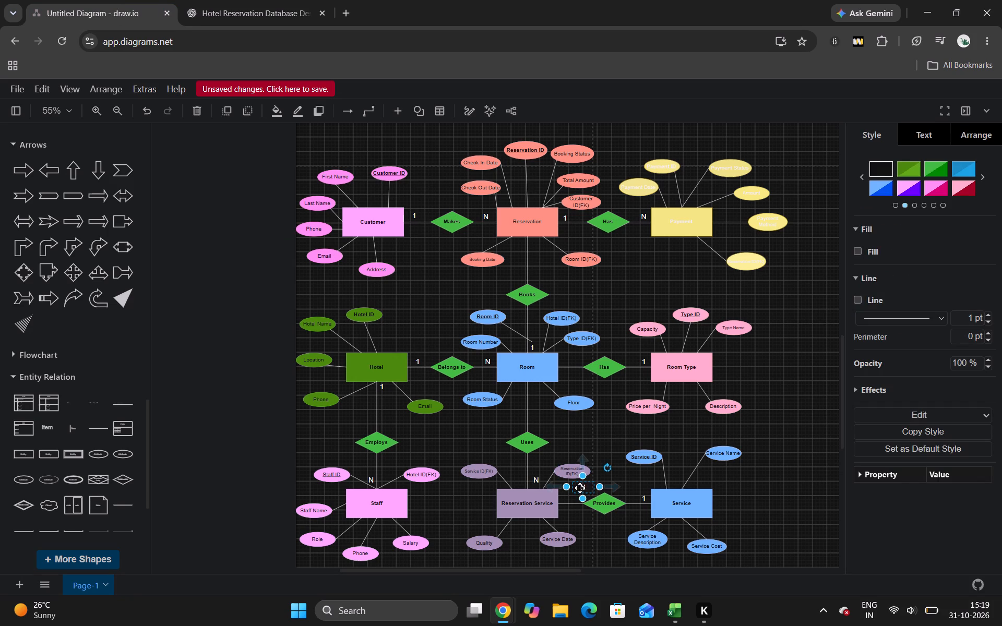
drag(580, 488, 570, 499)
Compare the diagram's cardinality labels with those in the reference image.
click(201, 0)
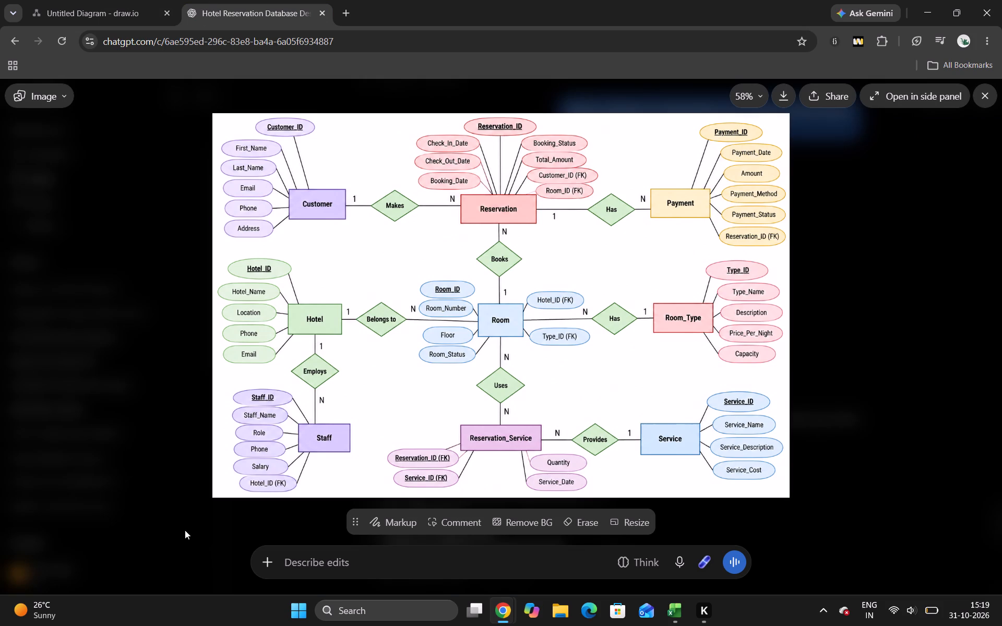
click(99, 3)
click(790, 298)
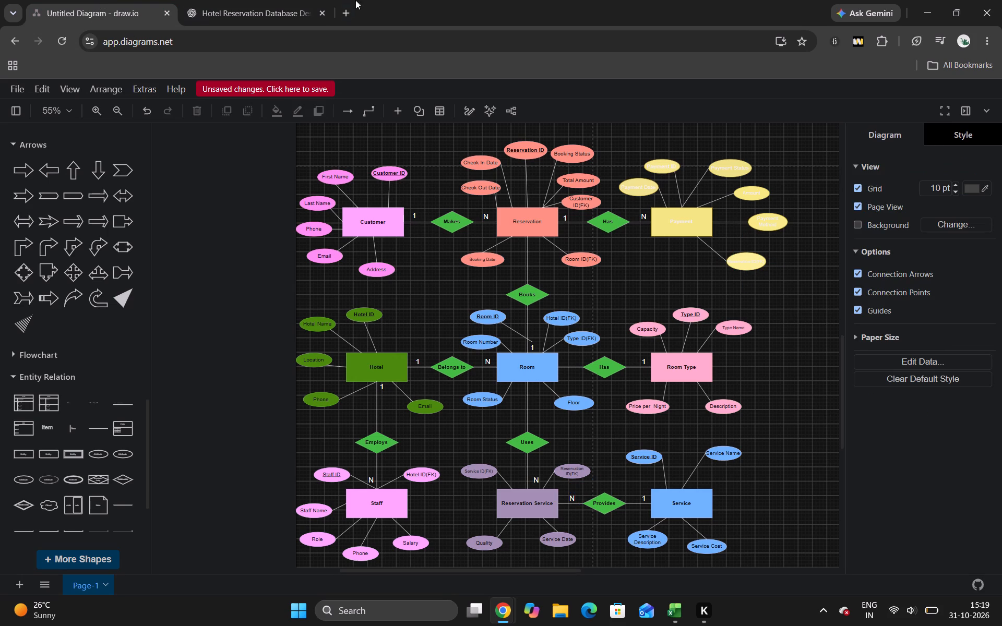
click(210, 0)
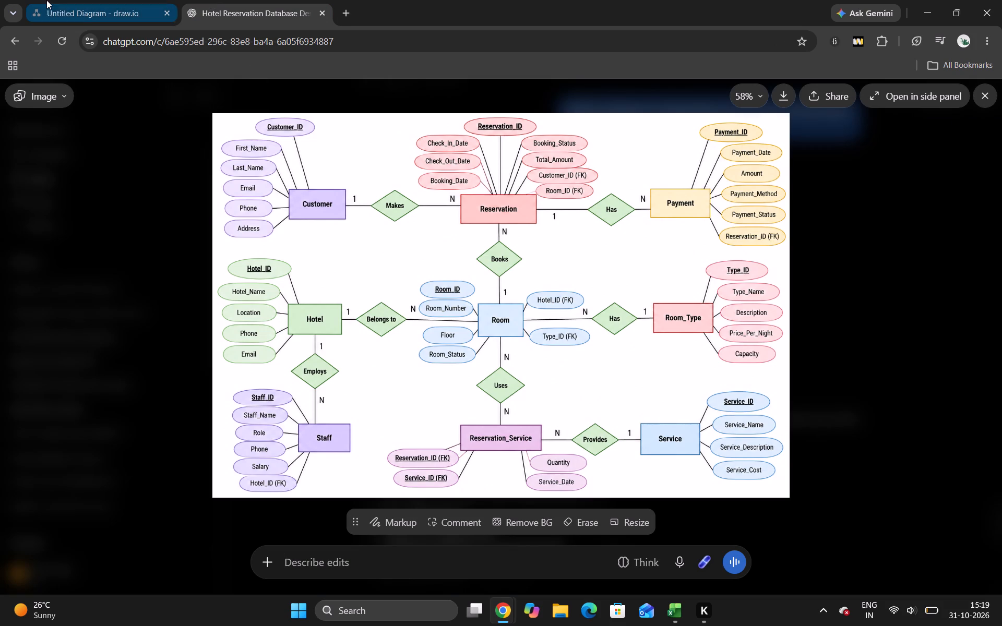
click(64, 0)
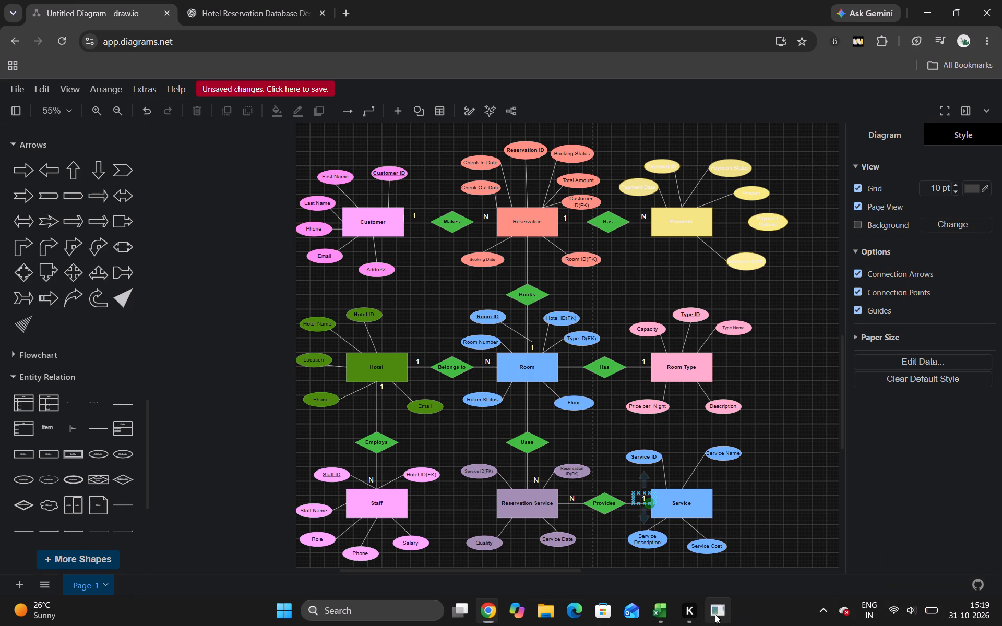
click(535, 338)
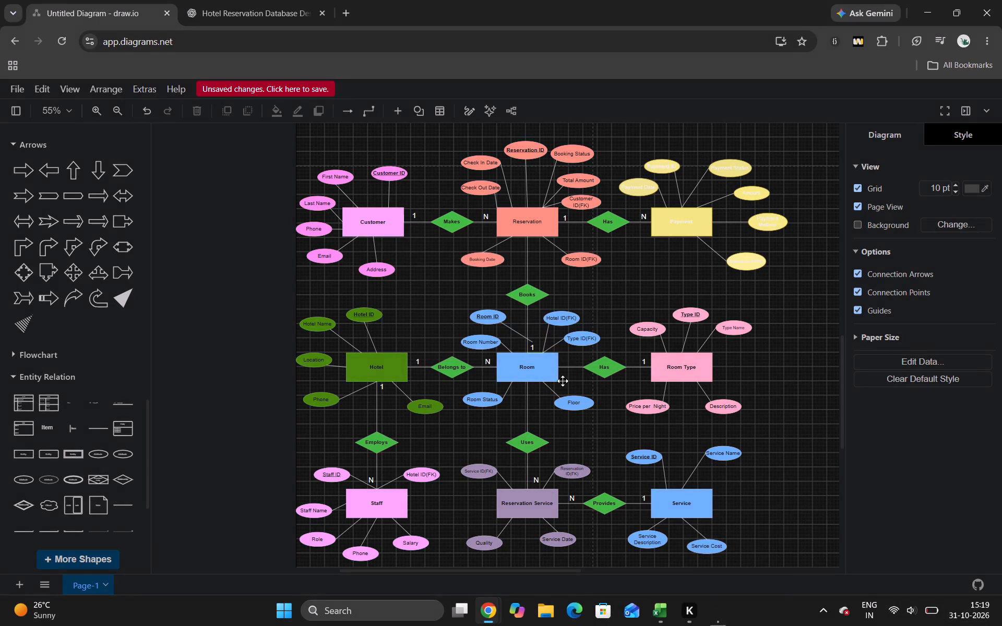